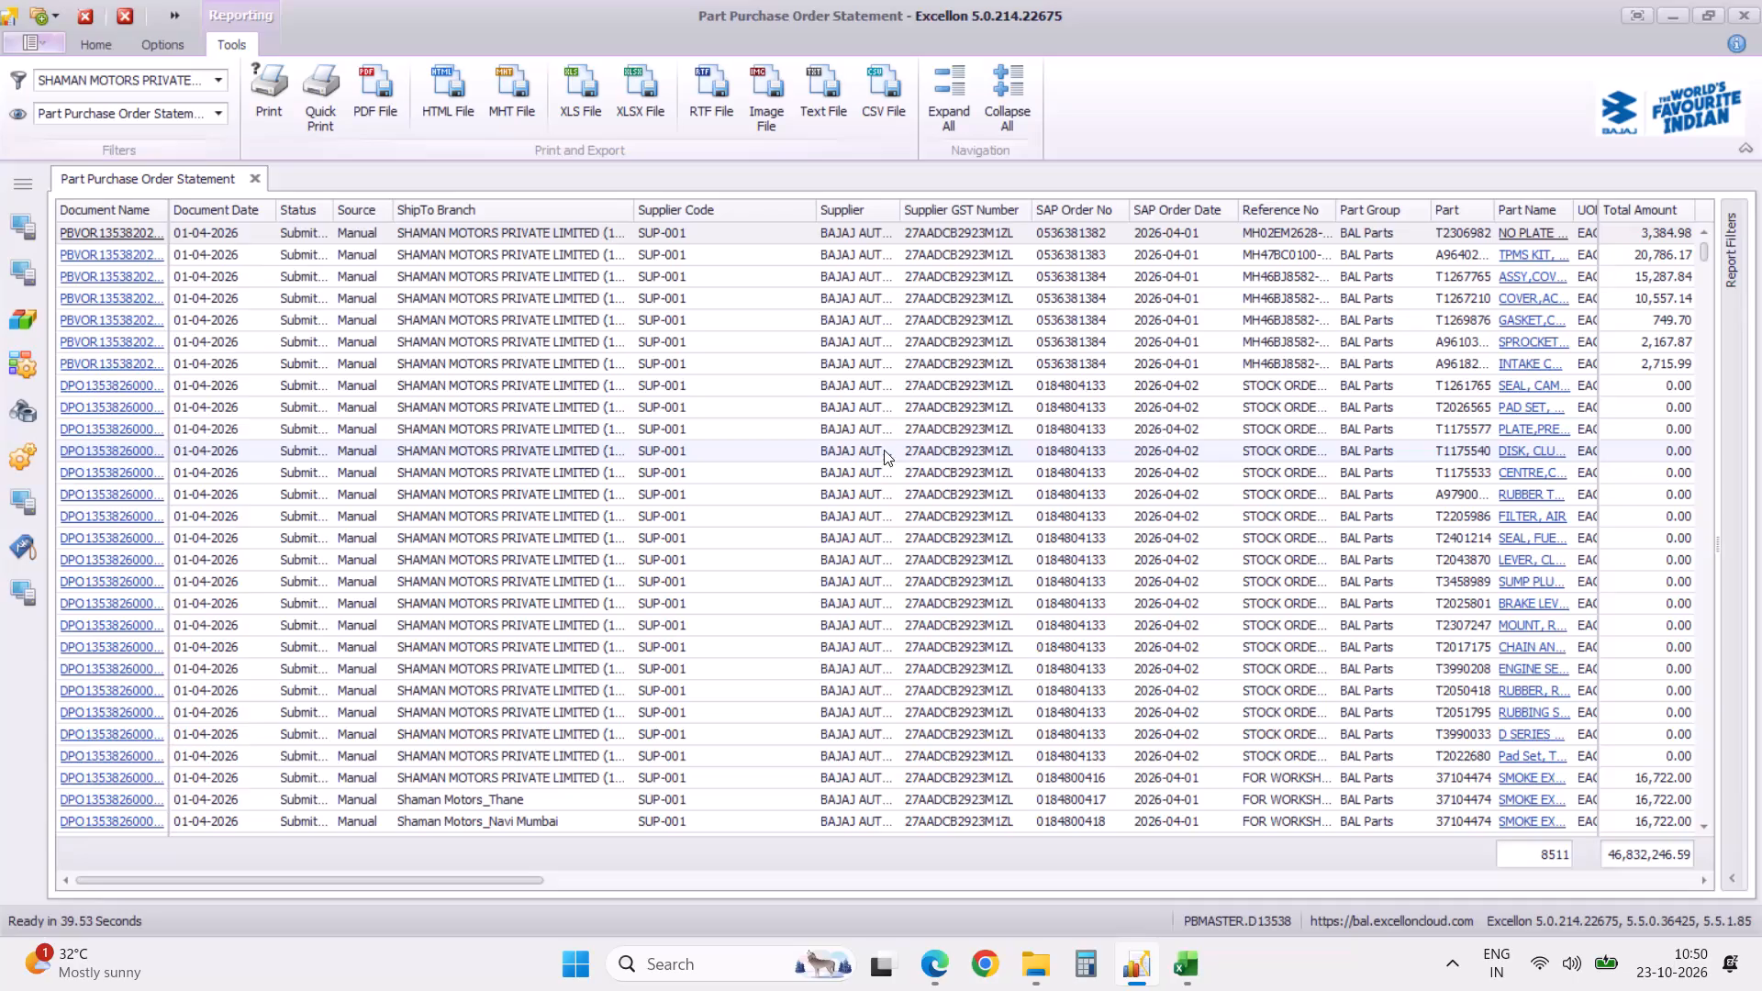
# Start an XLSX export of the Part Purchase Order Statement as a single file with hyperlink export turned off.
pyautogui.click(629, 99)
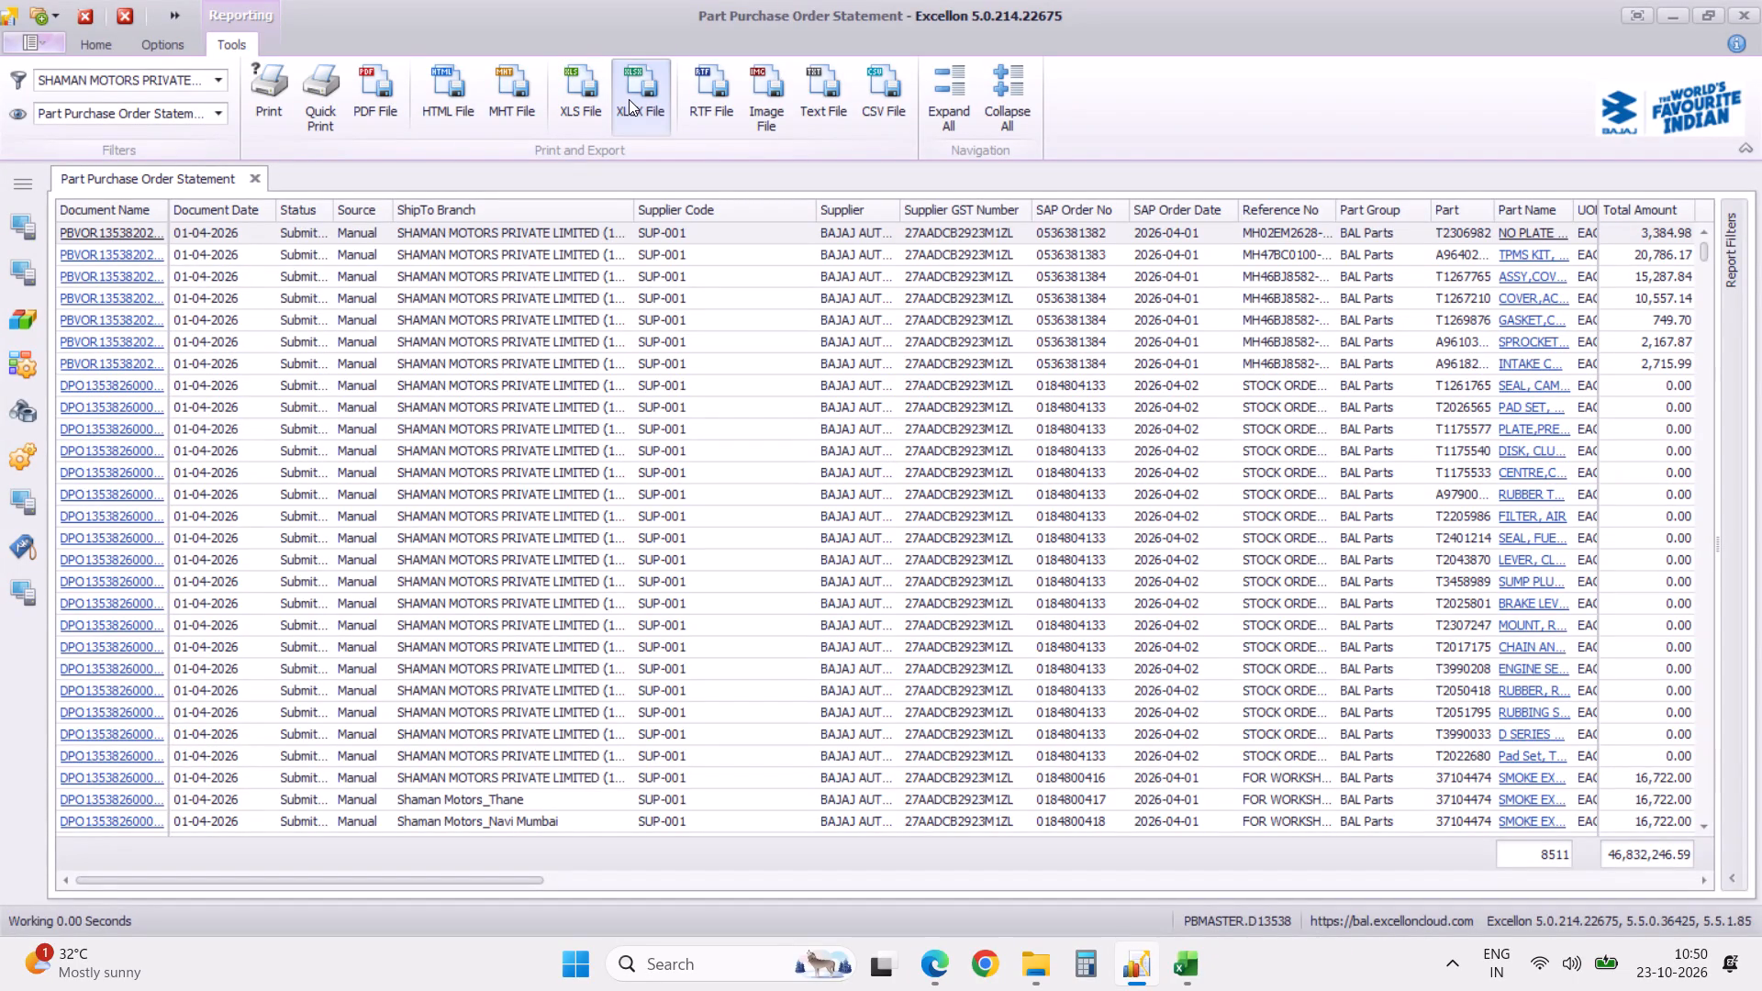
pyautogui.click(629, 99)
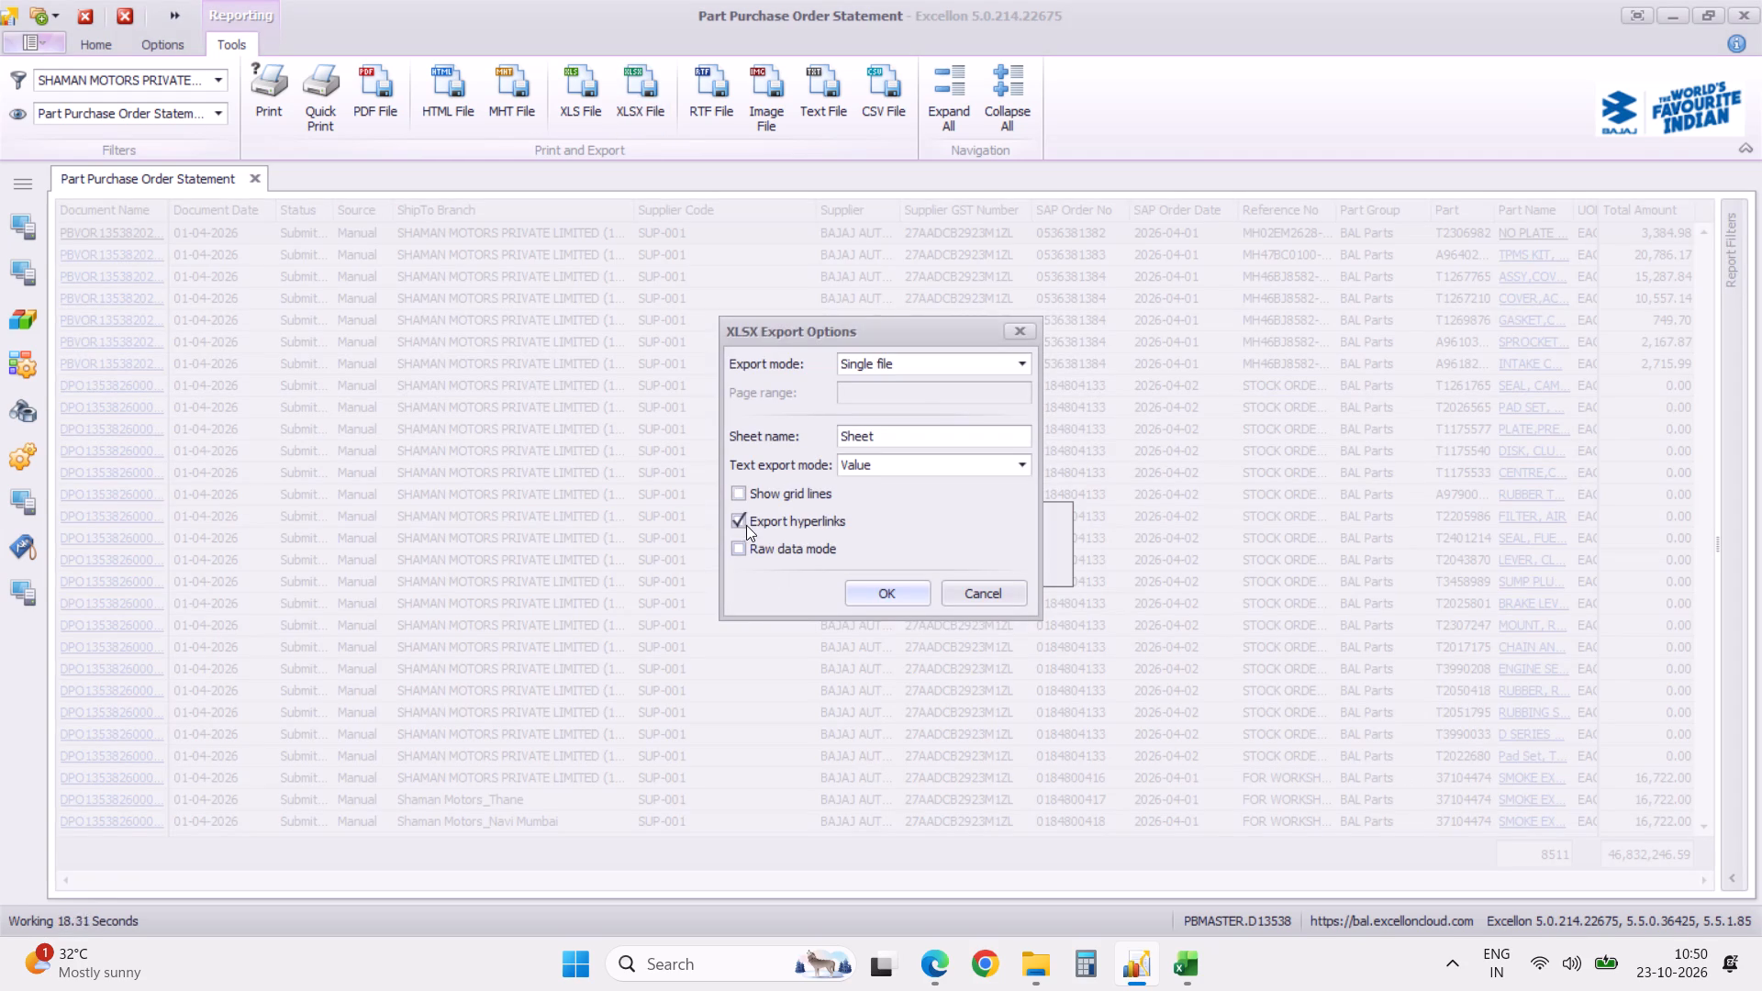
pyautogui.click(743, 521)
pyautogui.click(874, 600)
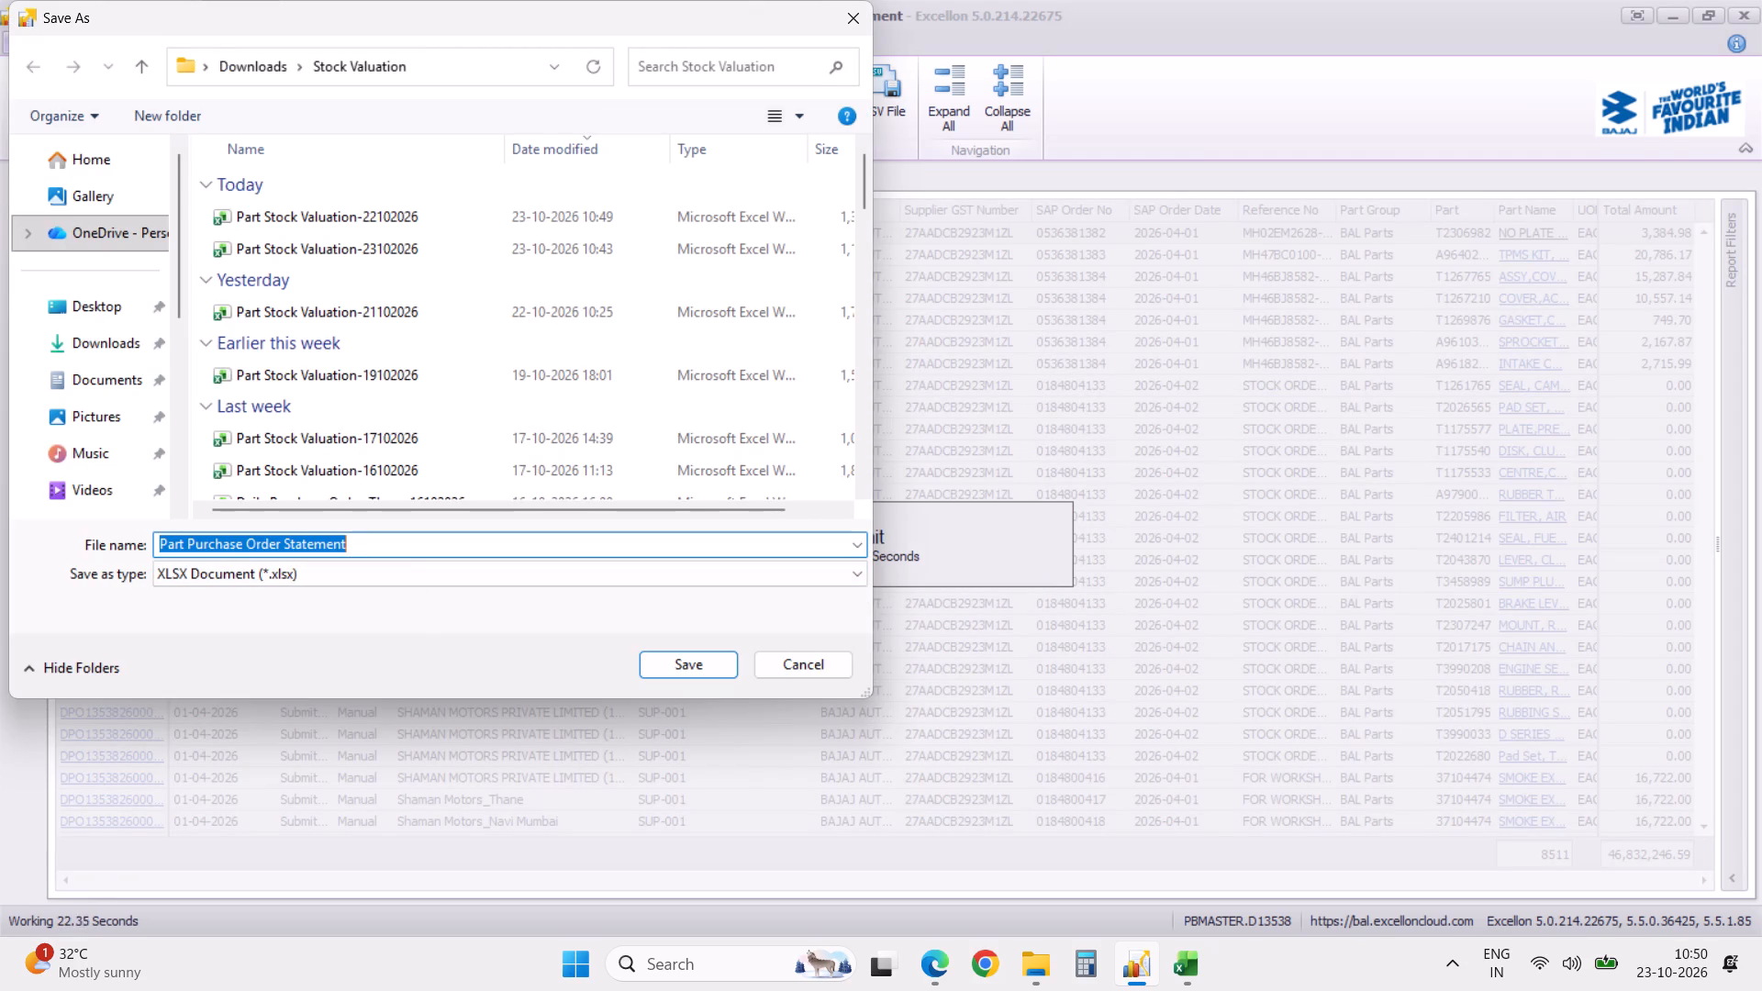
# Save the export in Downloads as Part Purchase Order Statement-Cone Set child parts and open the saved file.
pyautogui.click(422, 543)
pyautogui.press('-')
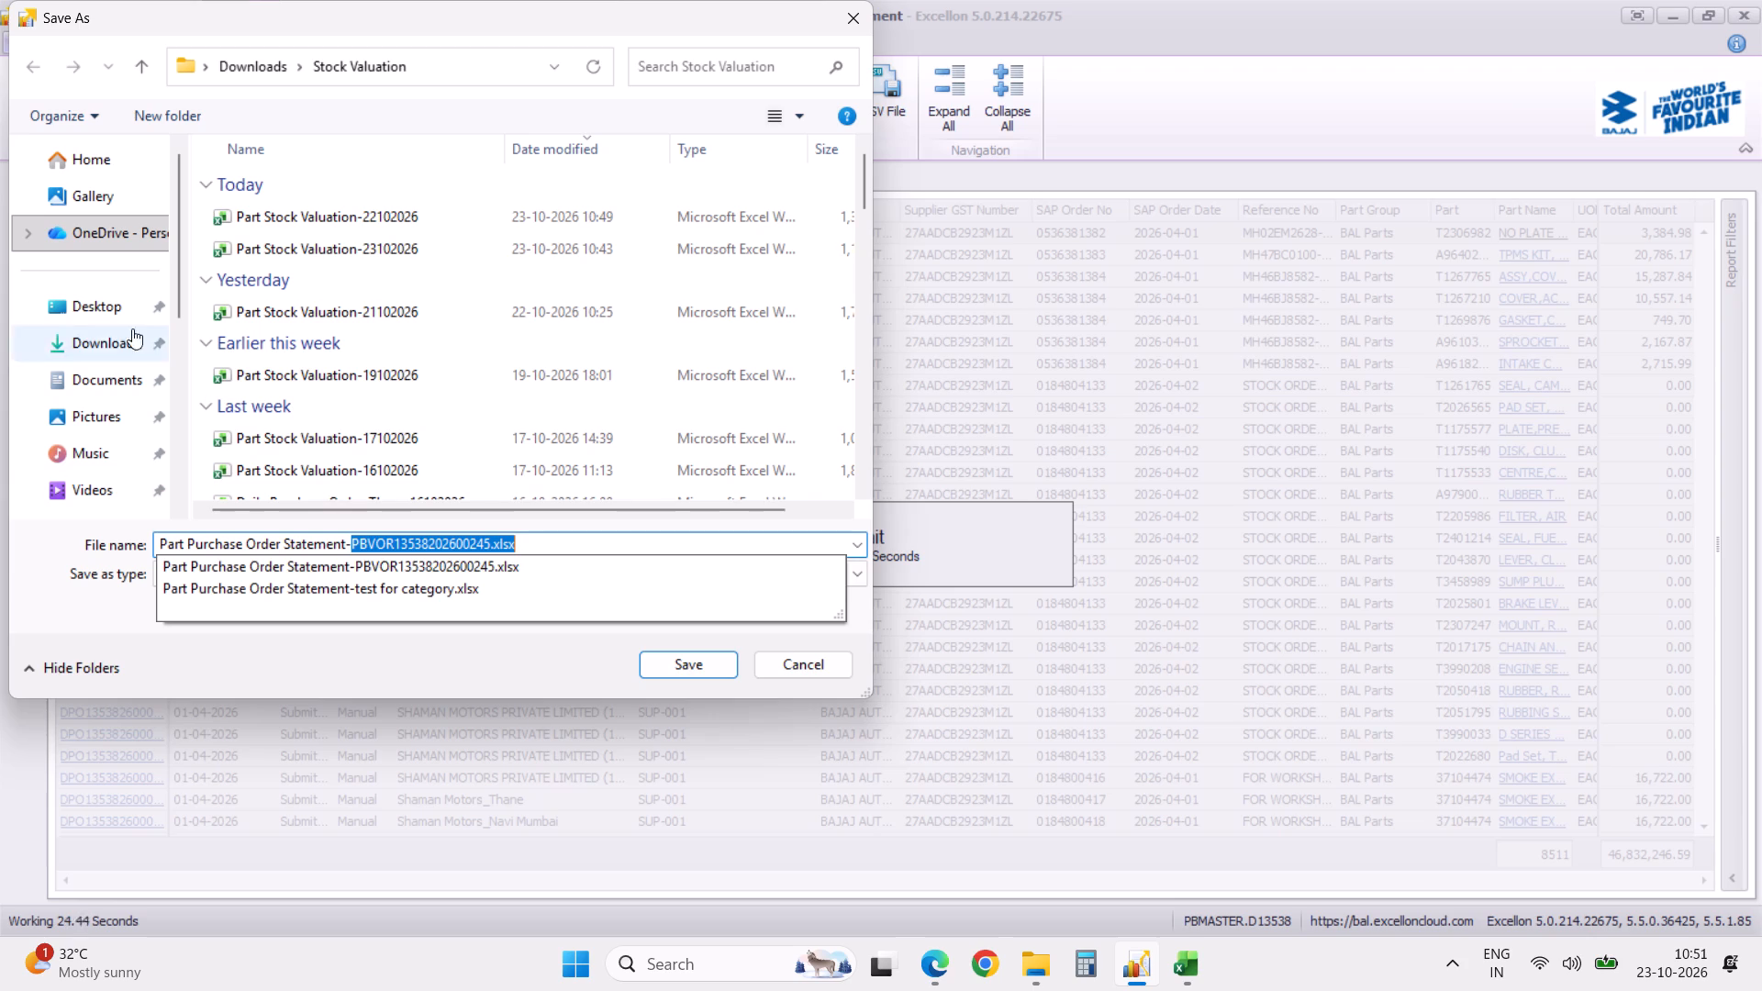
pyautogui.click(106, 339)
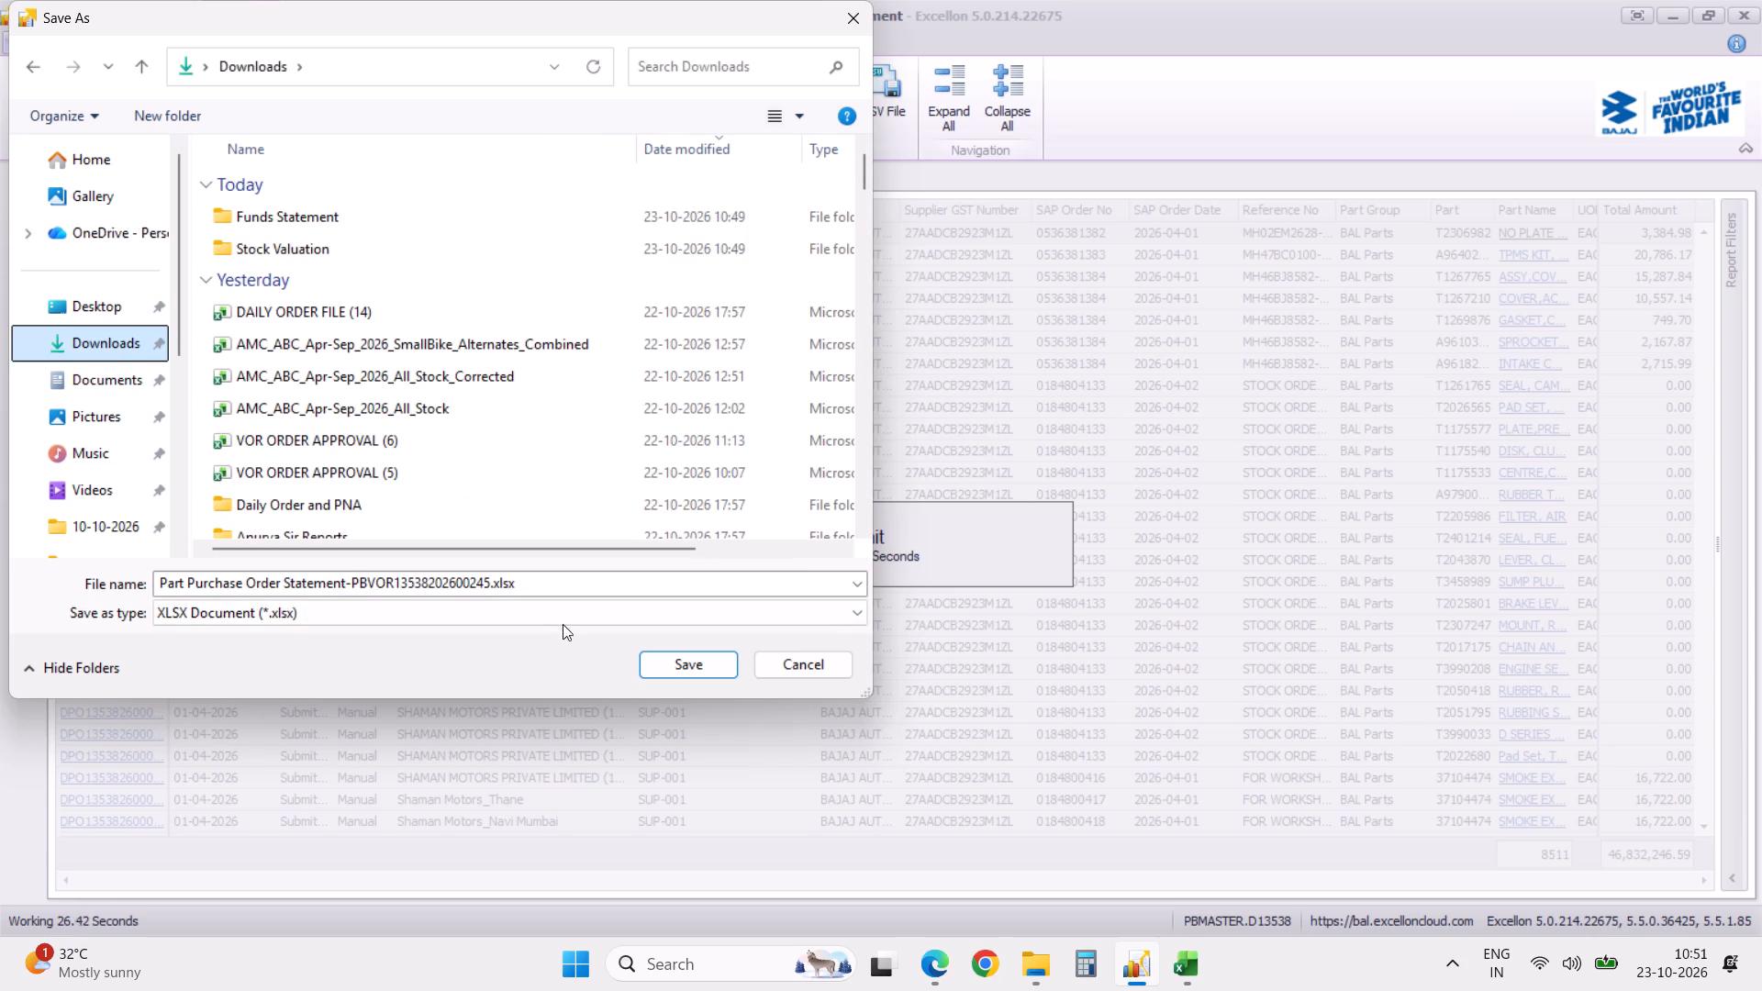
pyautogui.click(535, 581)
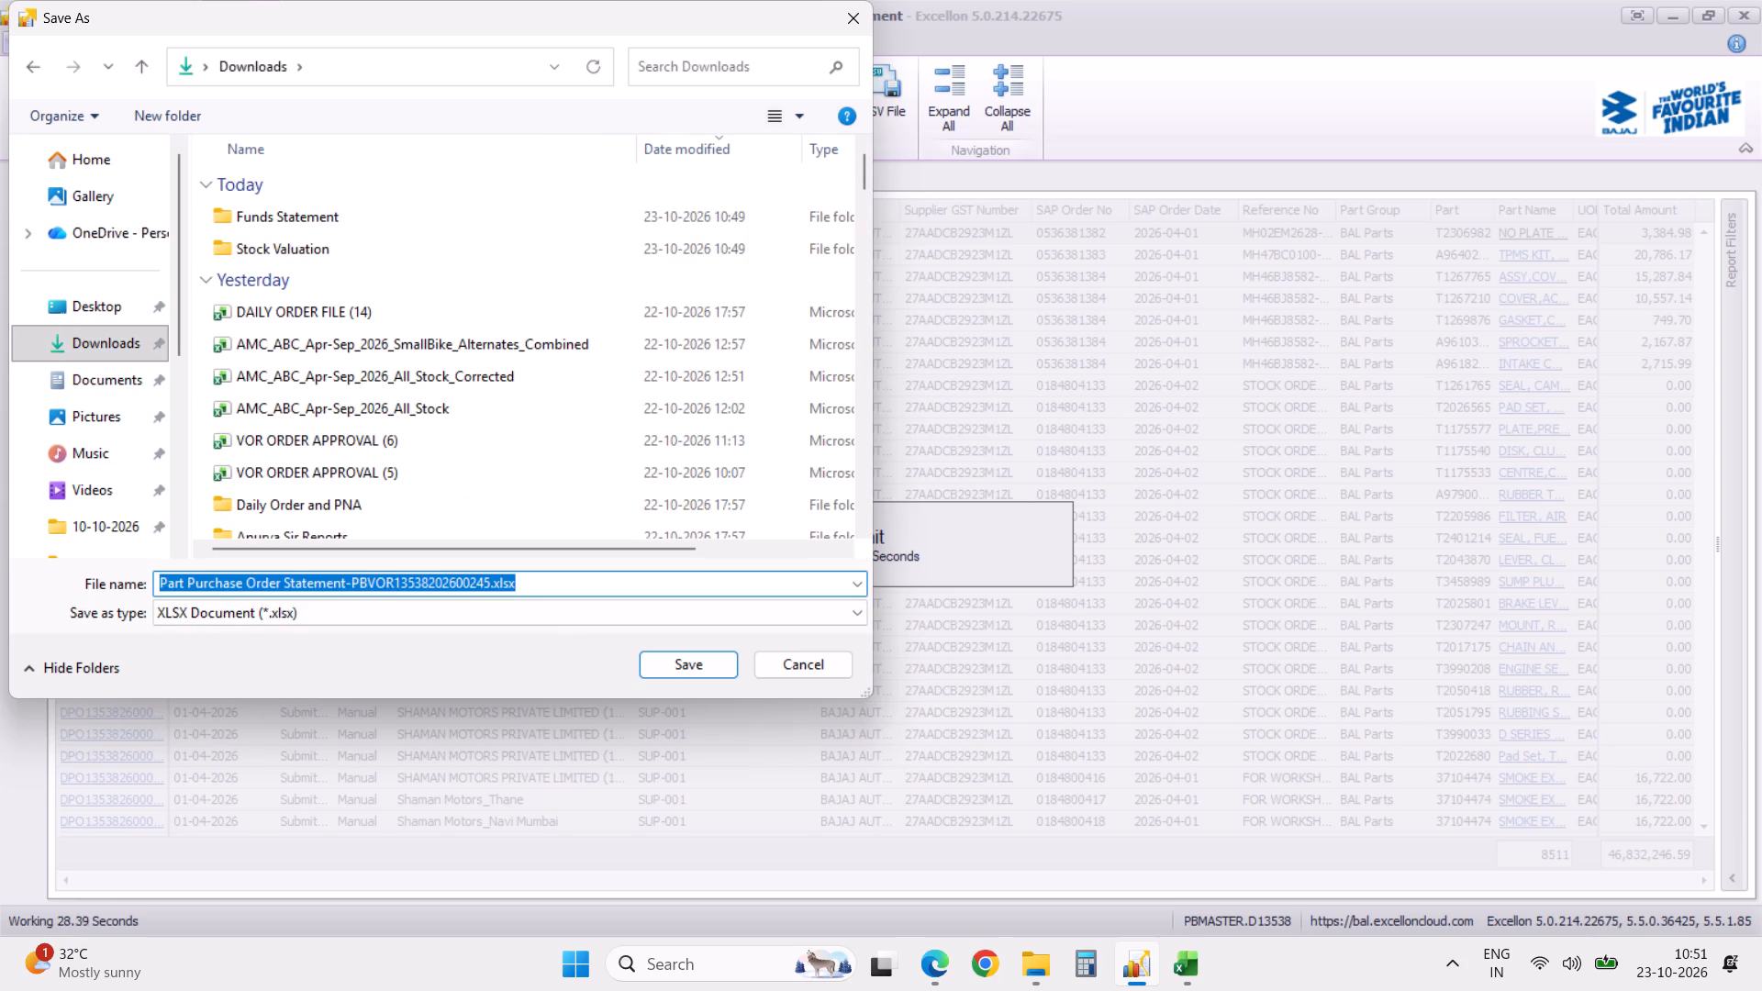
pyautogui.press('Left')
pyautogui.press('Left')
pyautogui.press('Right')
pyautogui.press('Right')
pyautogui.press('Right')
pyautogui.press('Right')
pyautogui.press('Right')
pyautogui.press('Right')
pyautogui.press('Right')
pyautogui.press('Right')
pyautogui.press('Right')
pyautogui.press('Right')
pyautogui.press('Right')
pyautogui.press('Right')
pyautogui.press('Right')
pyautogui.press('Right')
pyautogui.press('Right')
pyautogui.press('Right')
pyautogui.press('Right')
pyautogui.press('Right')
pyautogui.press('Right')
pyautogui.press('Right')
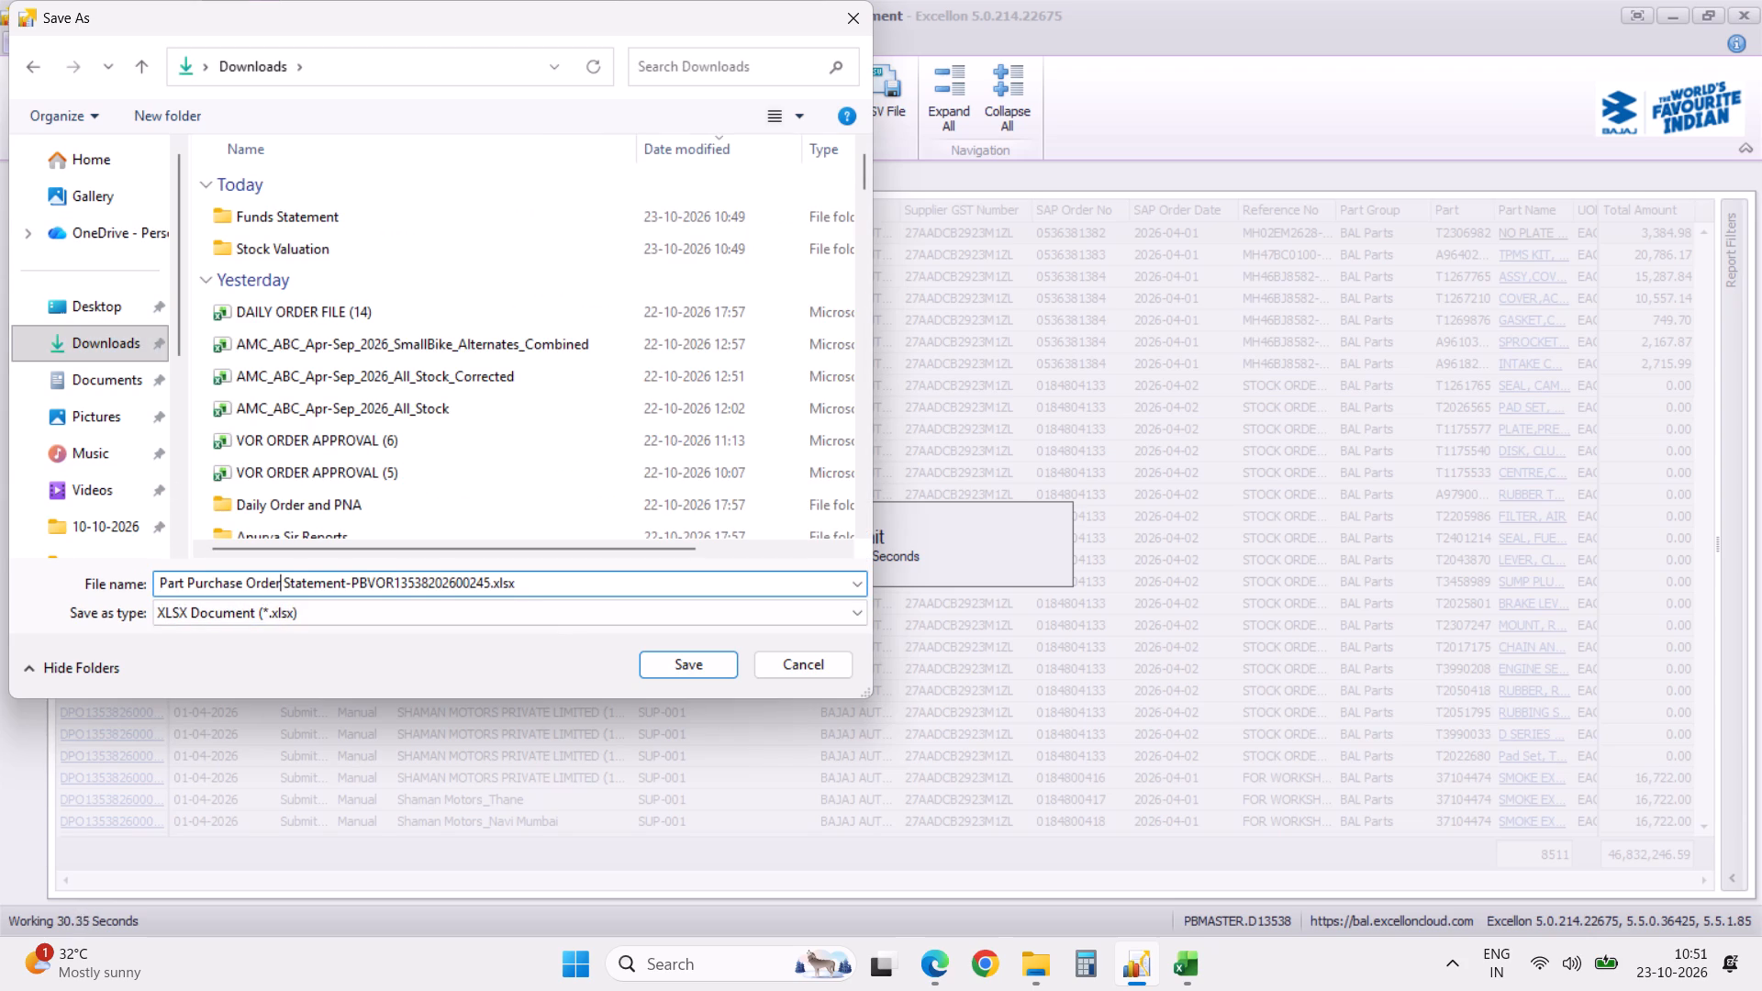
pyautogui.press('Right')
pyautogui.press('Right')
pyautogui.hotkey('shift', 'Right')
pyautogui.hotkey('shift', 'Right')
pyautogui.hotkey('shift', 'Right')
pyautogui.hotkey('shift', 'Right')
pyautogui.hotkey('shift', 'Right')
pyautogui.hotkey('shift', 'Right')
pyautogui.hotkey('shift', 'Right')
pyautogui.hotkey('shift', 'Right')
pyautogui.hotkey('shift', 'Right')
pyautogui.hotkey('shift', 'Right')
pyautogui.hotkey('shift', 'Right')
pyautogui.hotkey('shift', 'Right')
pyautogui.hotkey('shift', 'Right')
pyautogui.hotkey('shift', 'Right')
pyautogui.hotkey('shift', 'Right')
pyautogui.hotkey('shift', 'Right')
pyautogui.hotkey('shift', 'Right')
pyautogui.hotkey('shift', 'Right')
pyautogui.hotkey('shift', 'Right')
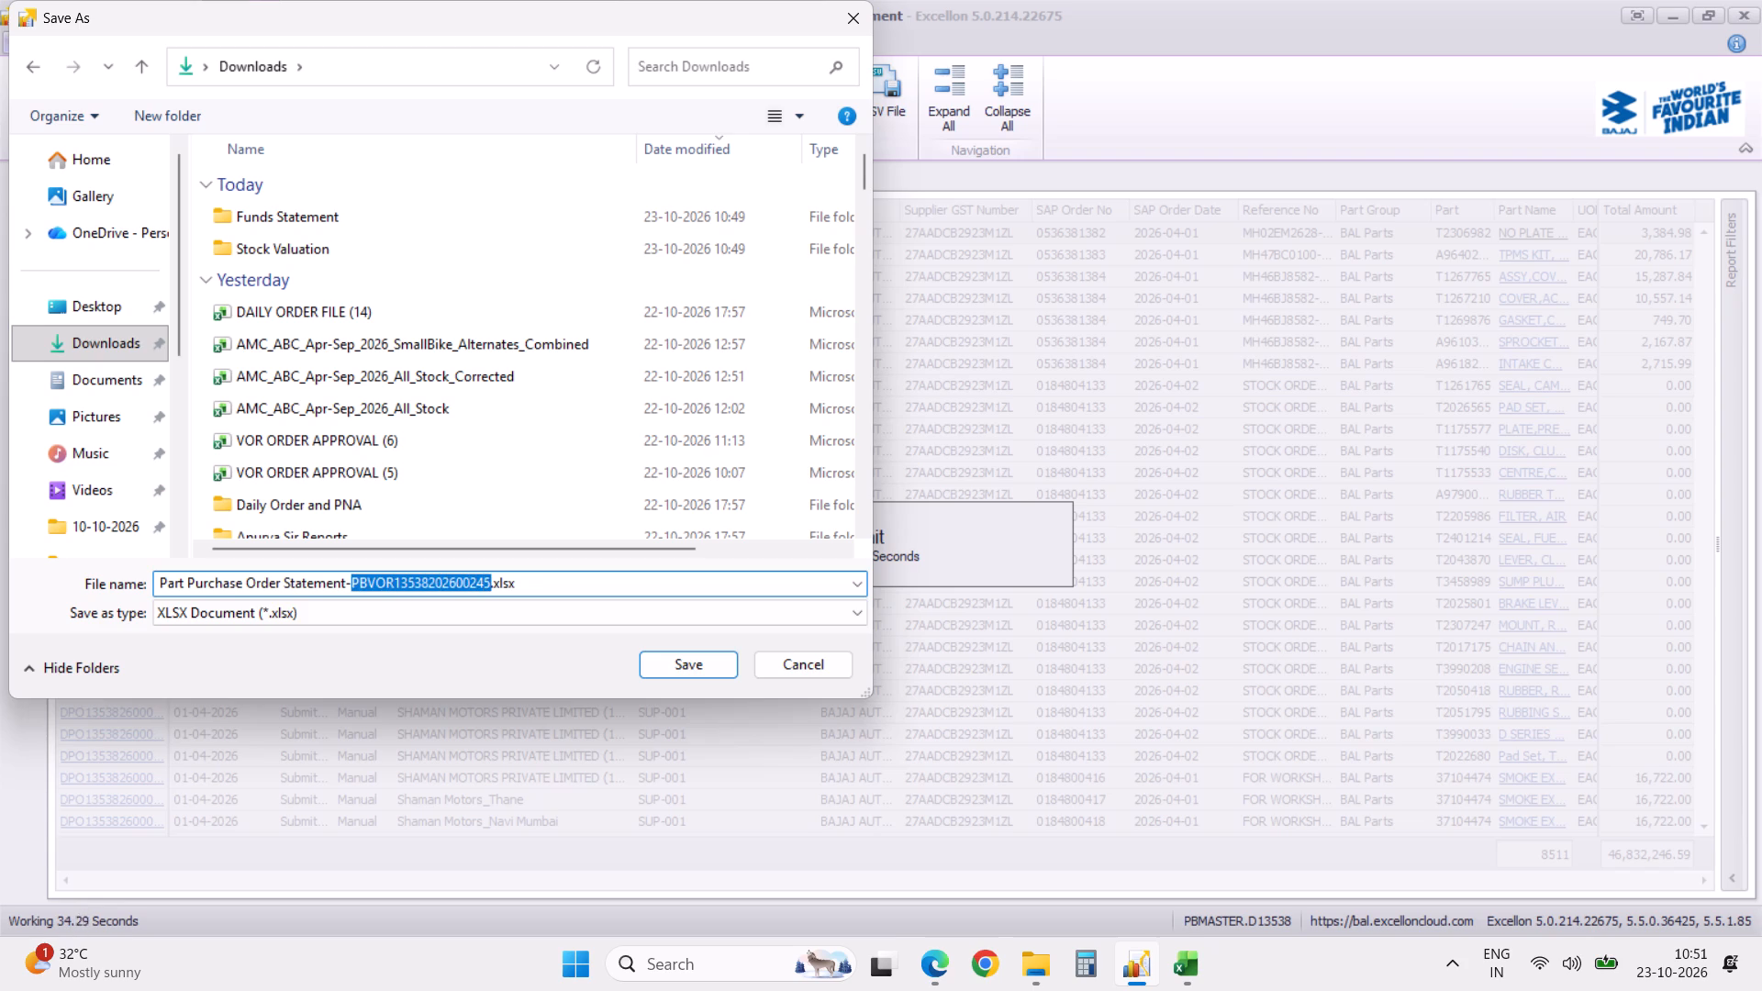
pyautogui.write('Cone Set child parts')
pyautogui.press('Return')
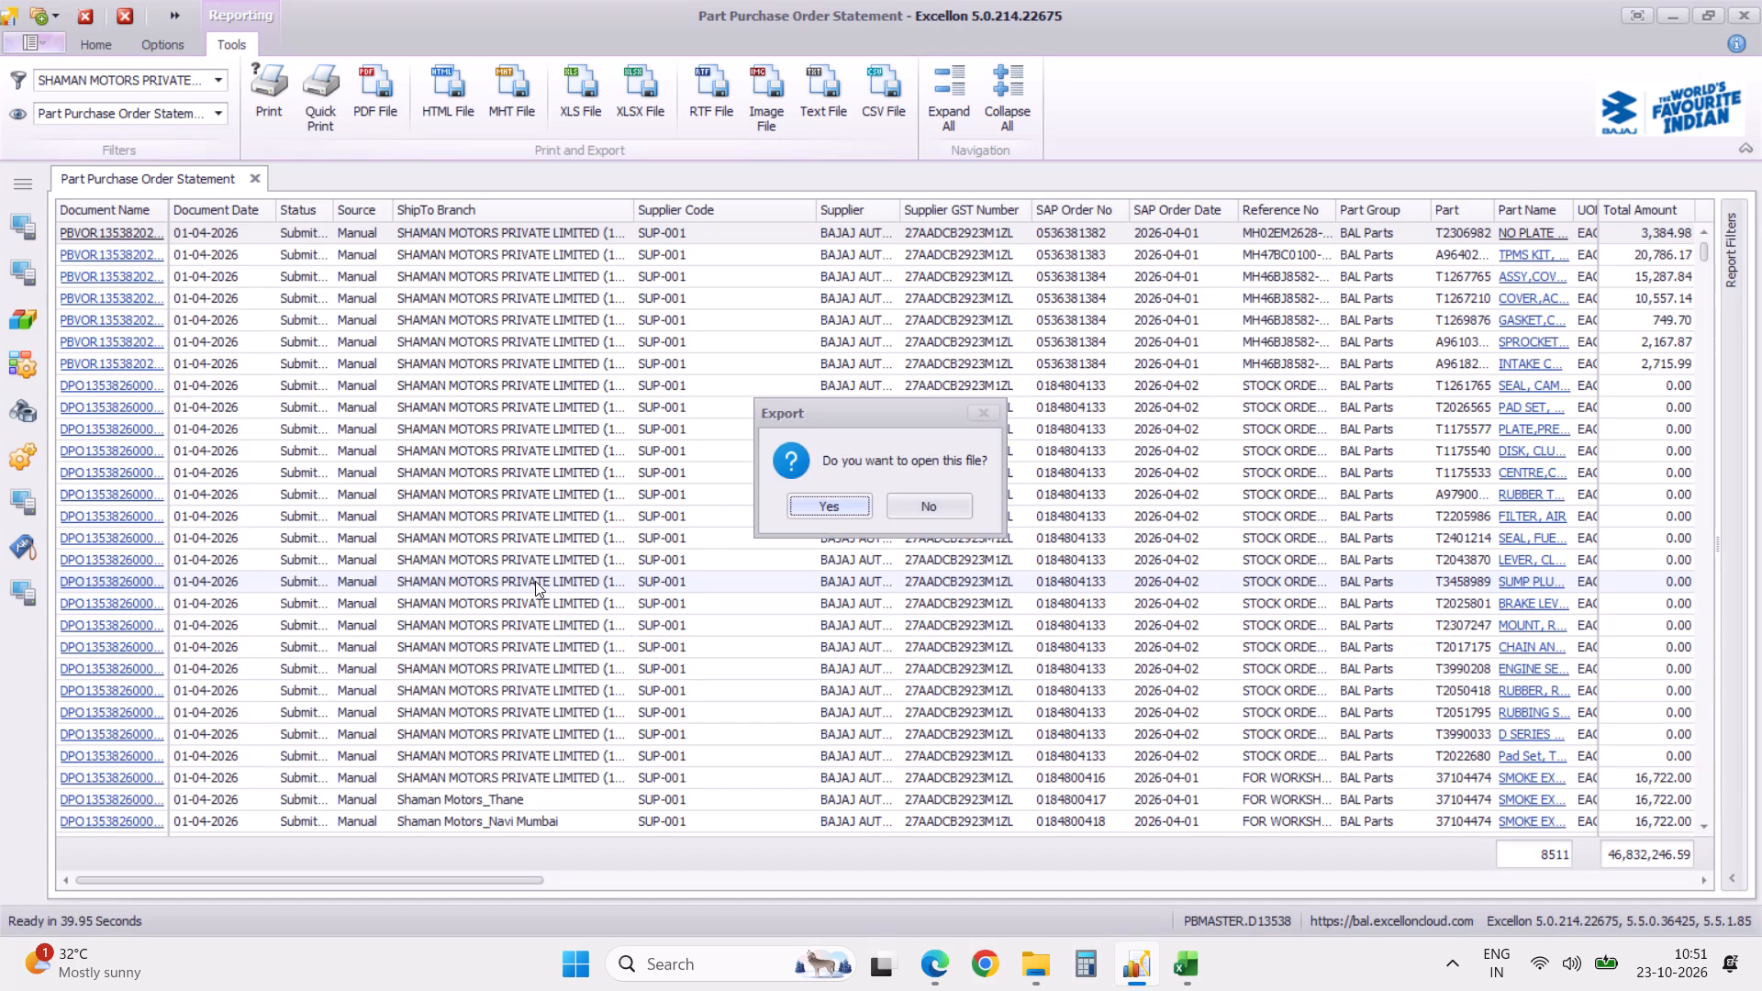
pyautogui.click(820, 506)
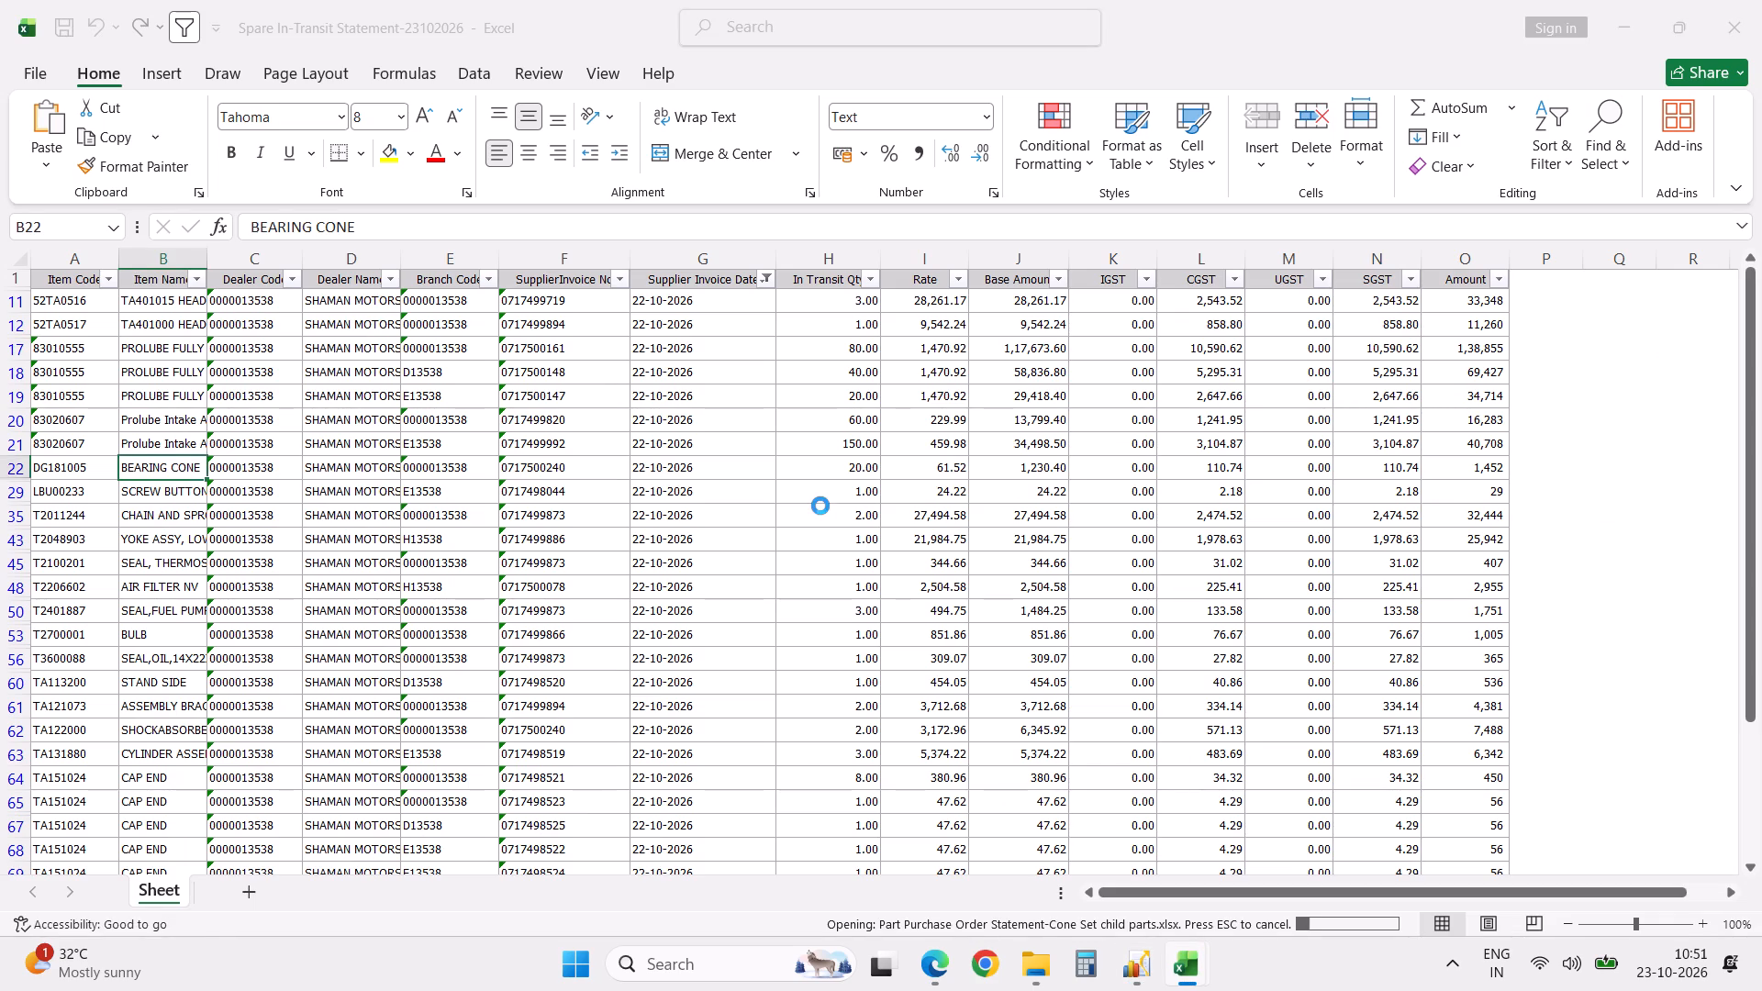
# Delete the totals row directly below the last purchase order record and return to the header row.
pyautogui.hotkey('ctrl', 'Down')
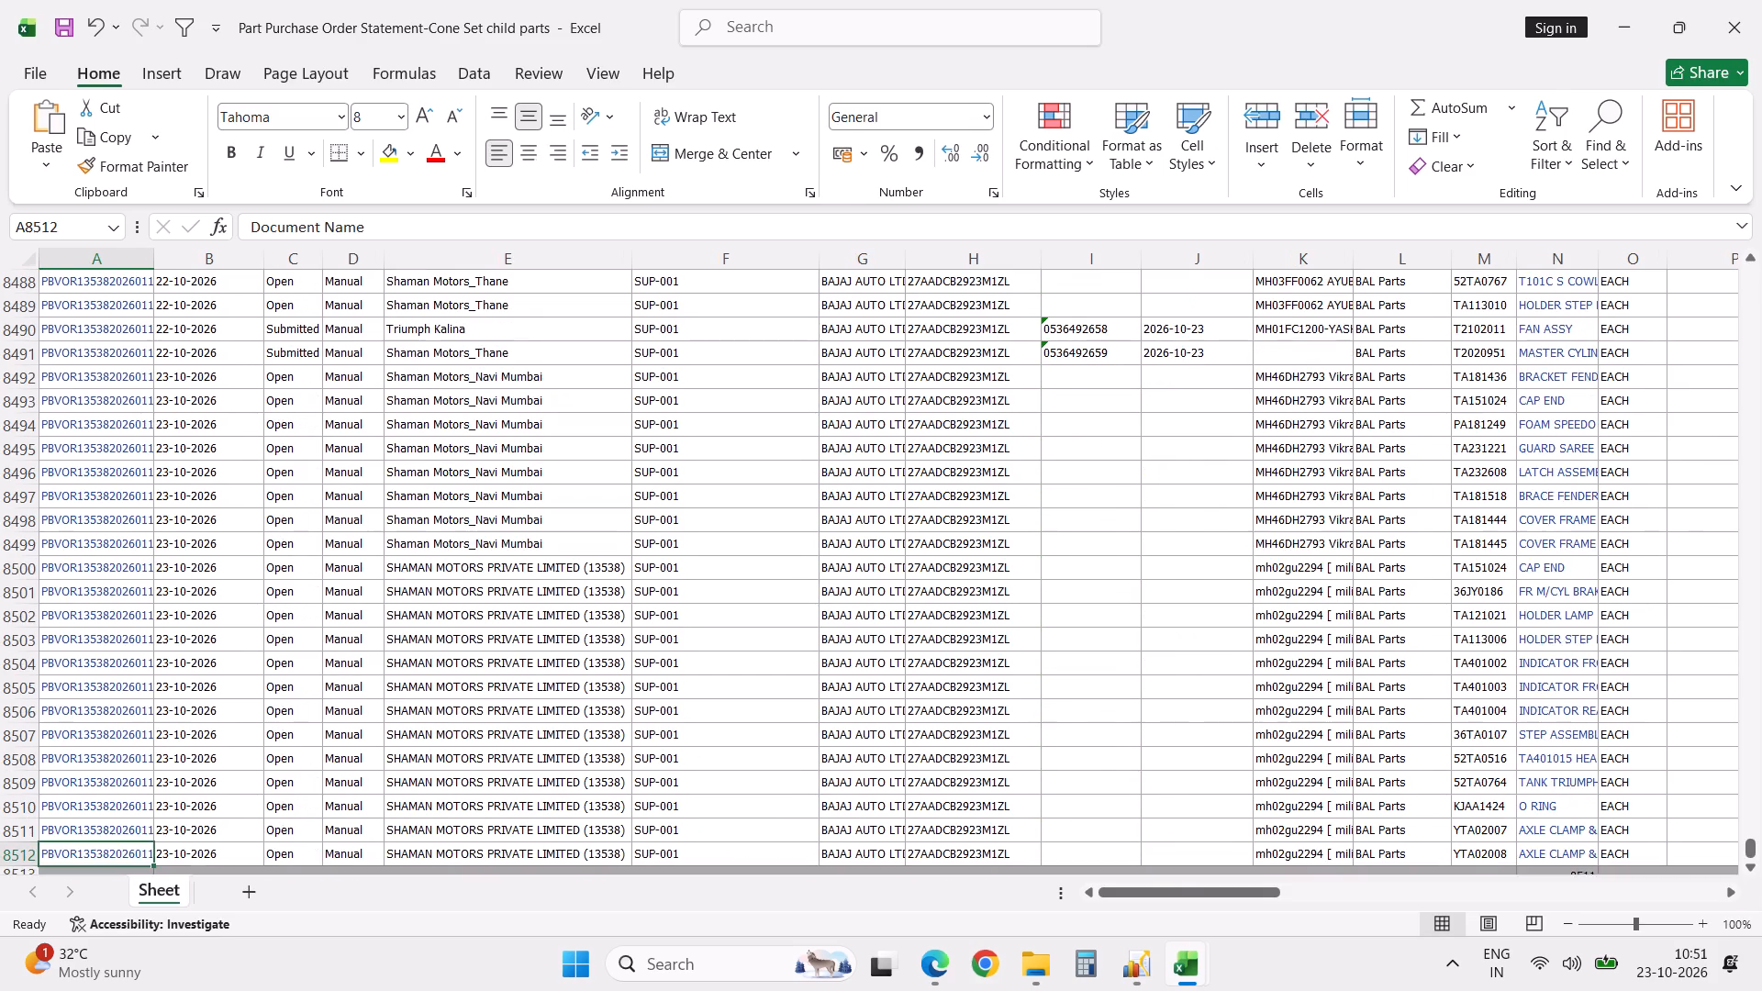
pyautogui.press('Down')
pyautogui.hotkey('shift', 'space')
pyautogui.hotkey('ctrl', '-')
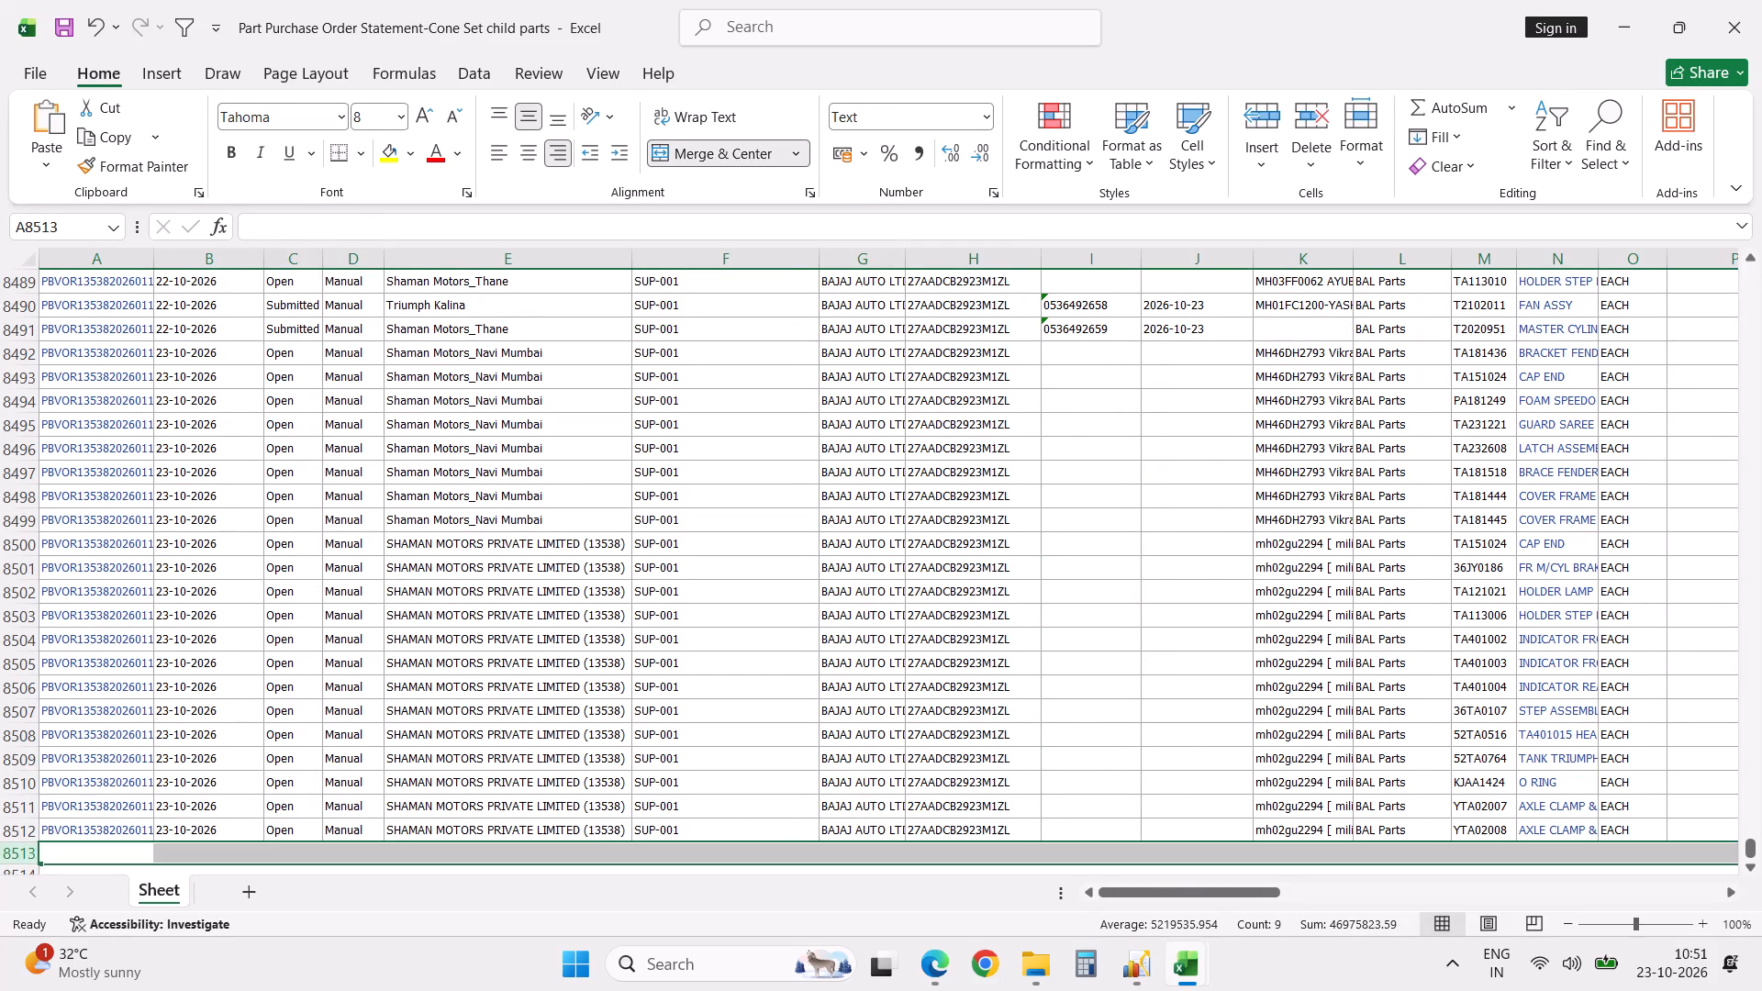
pyautogui.hotkey('ctrl', 'Up')
pyautogui.press('Up')
pyautogui.hotkey('ctrl', 'Up')
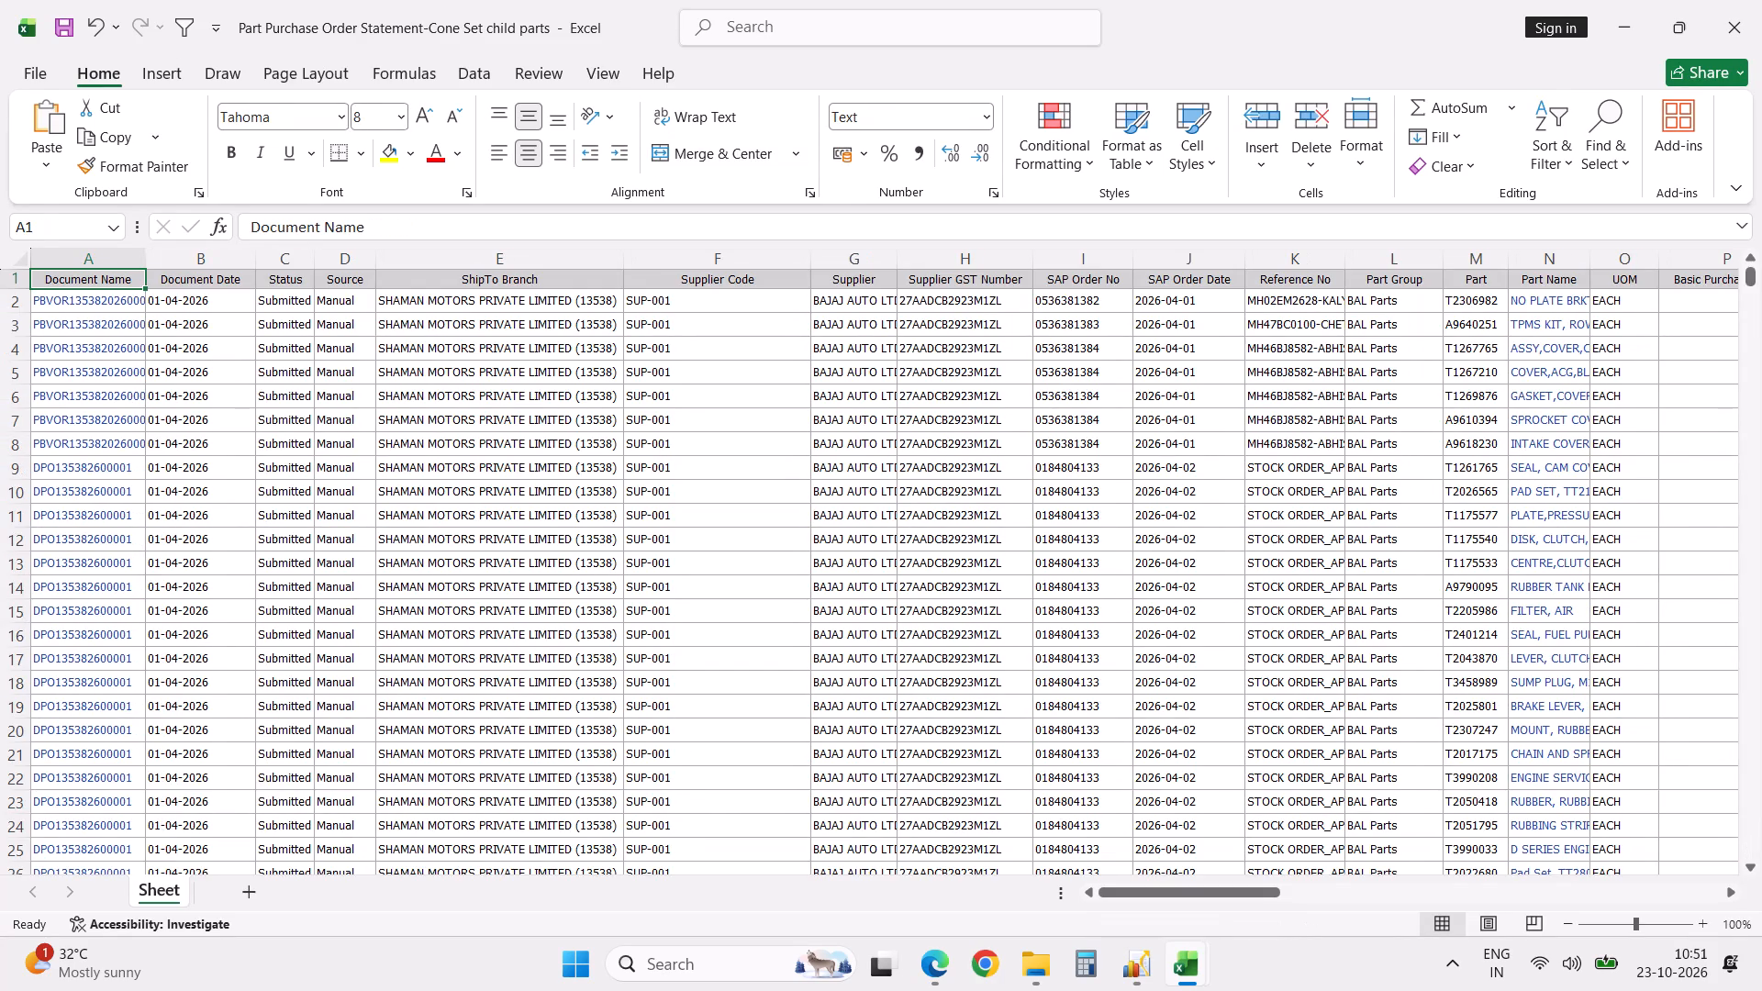
# Search the purchase order sheet for "chill".
pyautogui.hotkey('ctrl', 'f')
pyautogui.write('chill')
pyautogui.press('Return')
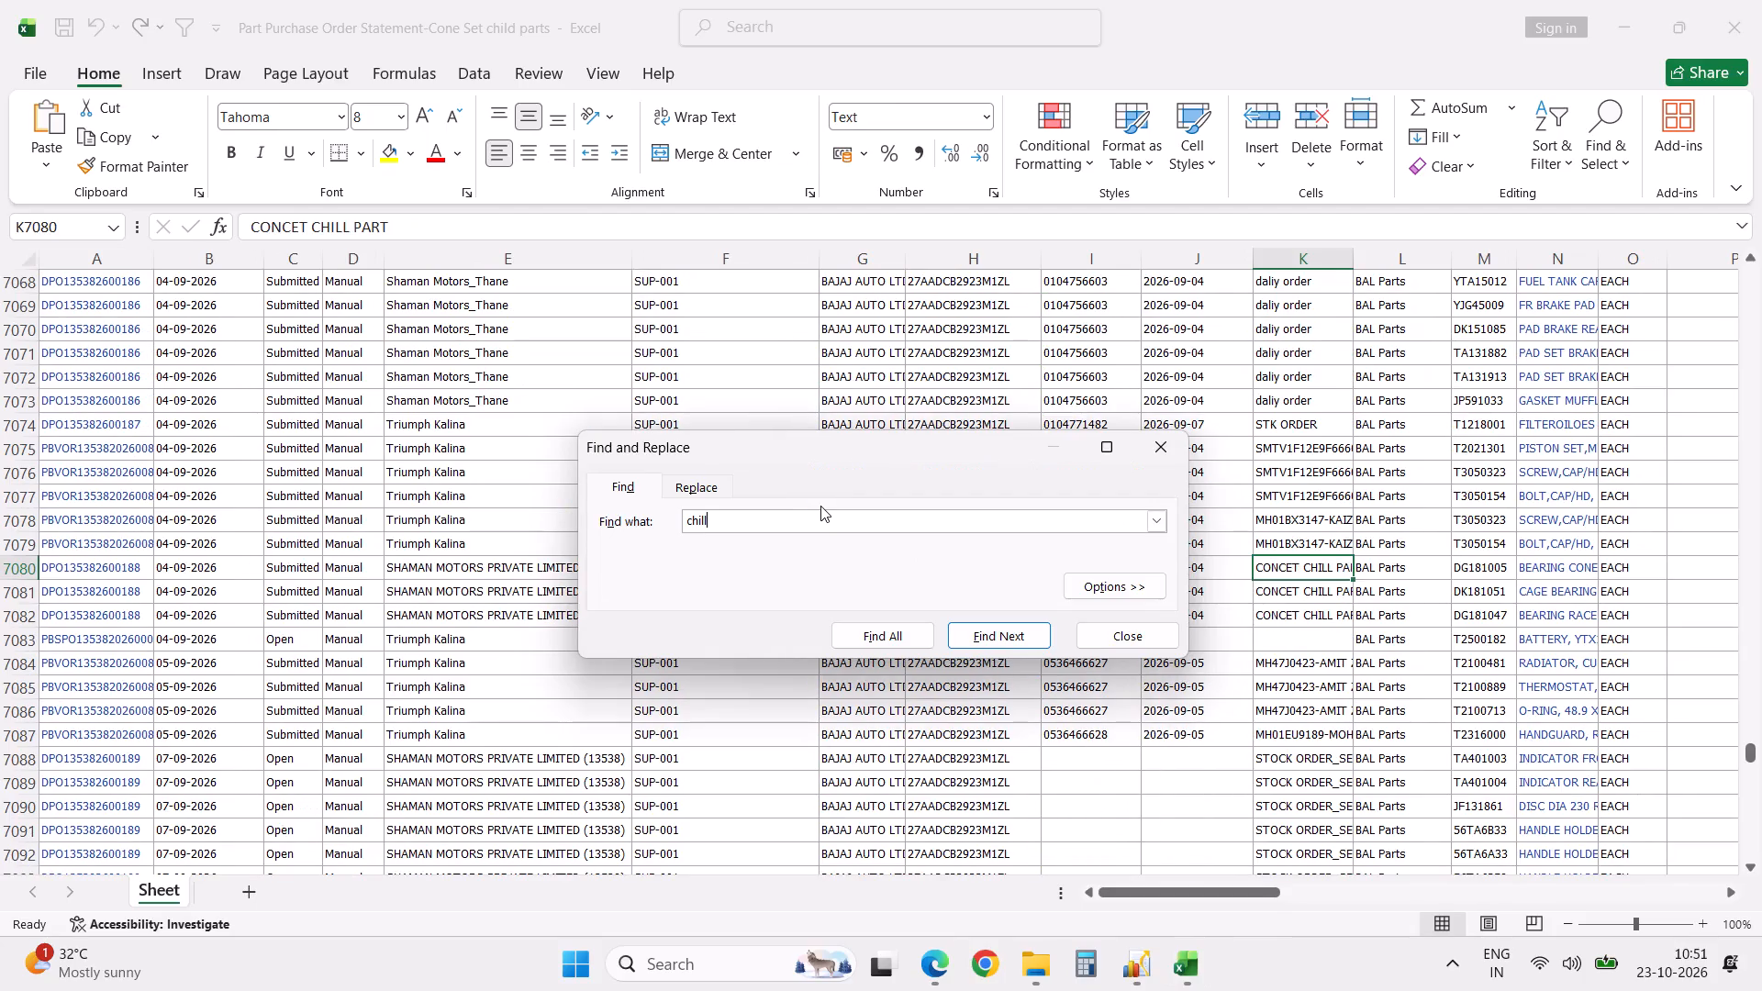
pyautogui.press('Escape')
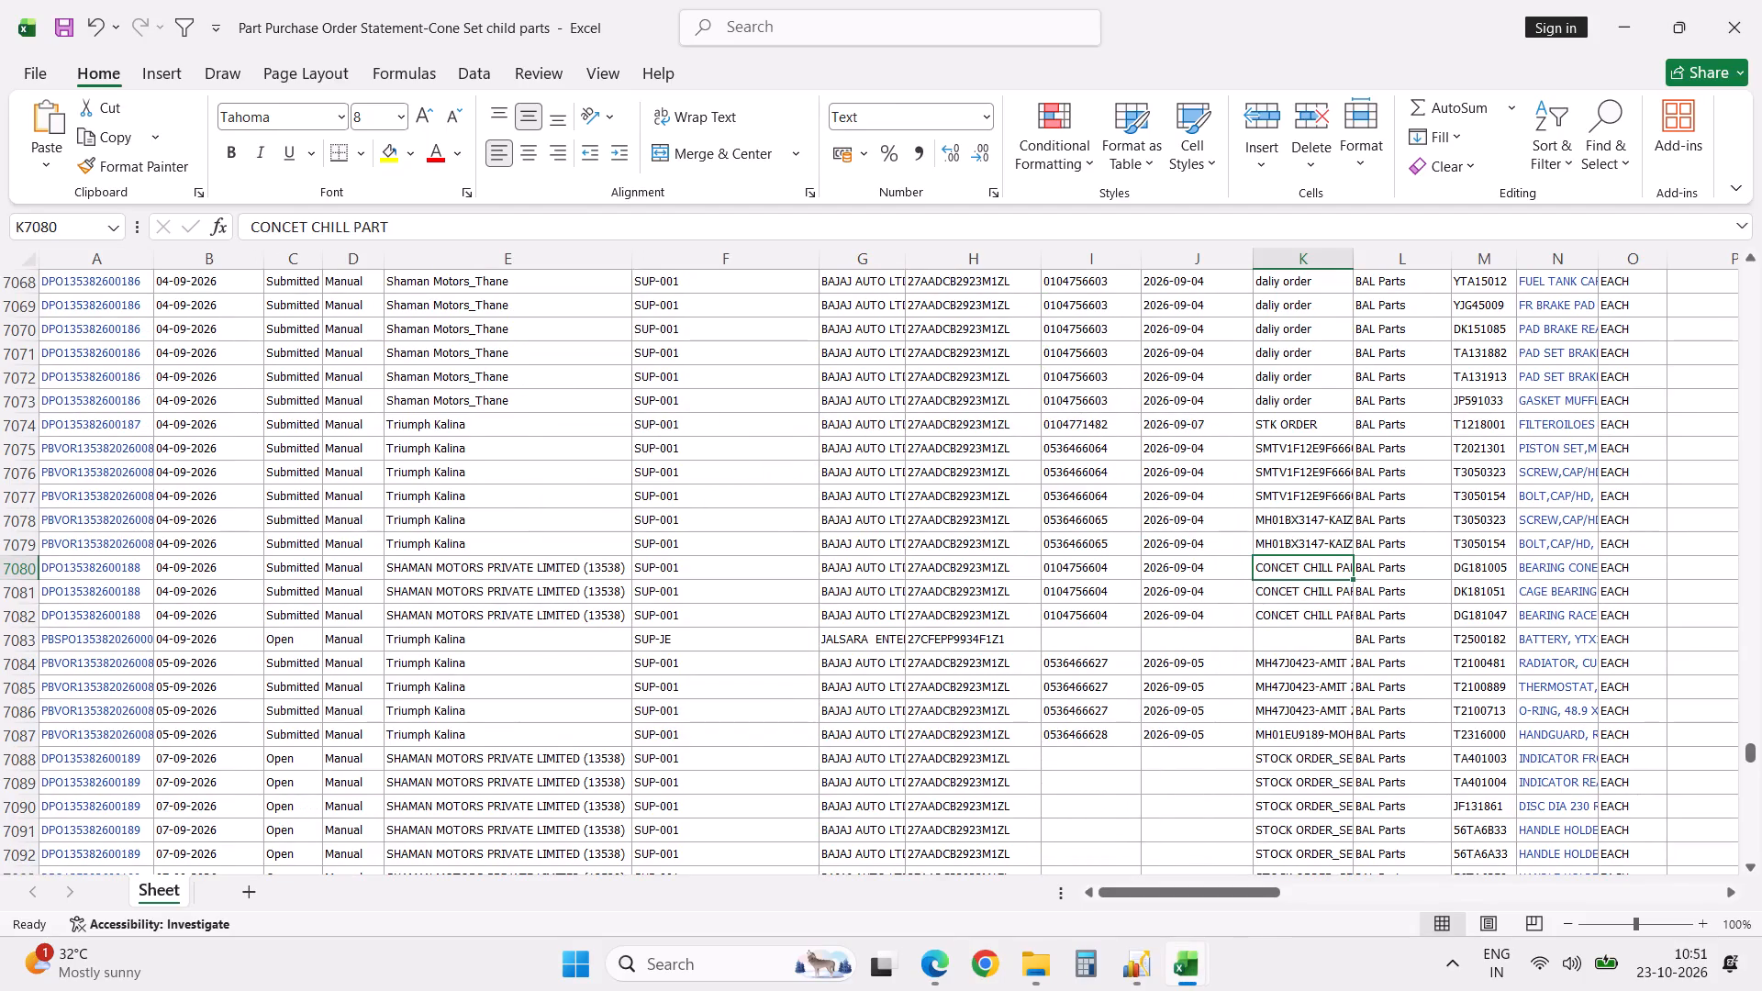
# Add filters to the header row of the purchase order sheet.
pyautogui.press('Left')
pyautogui.press('Left')
pyautogui.press('Left')
pyautogui.hotkey('ctrl', 'Up')
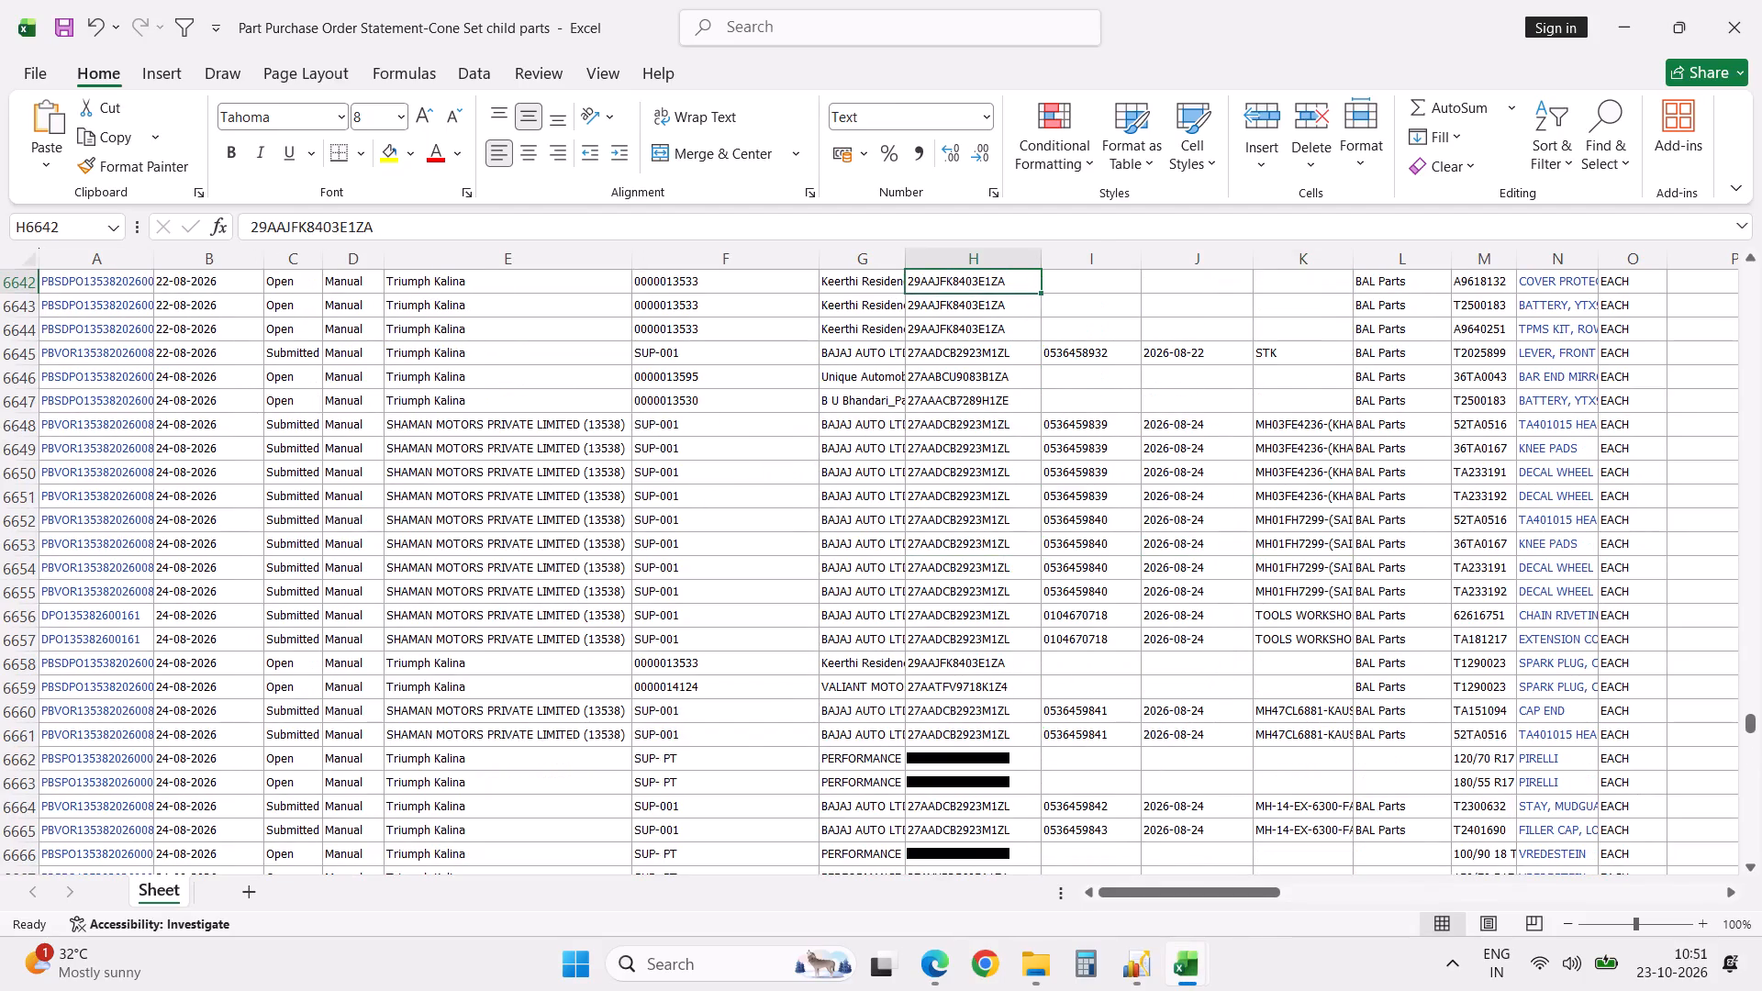
pyautogui.press('Left')
pyautogui.hotkey('ctrl', 'Up')
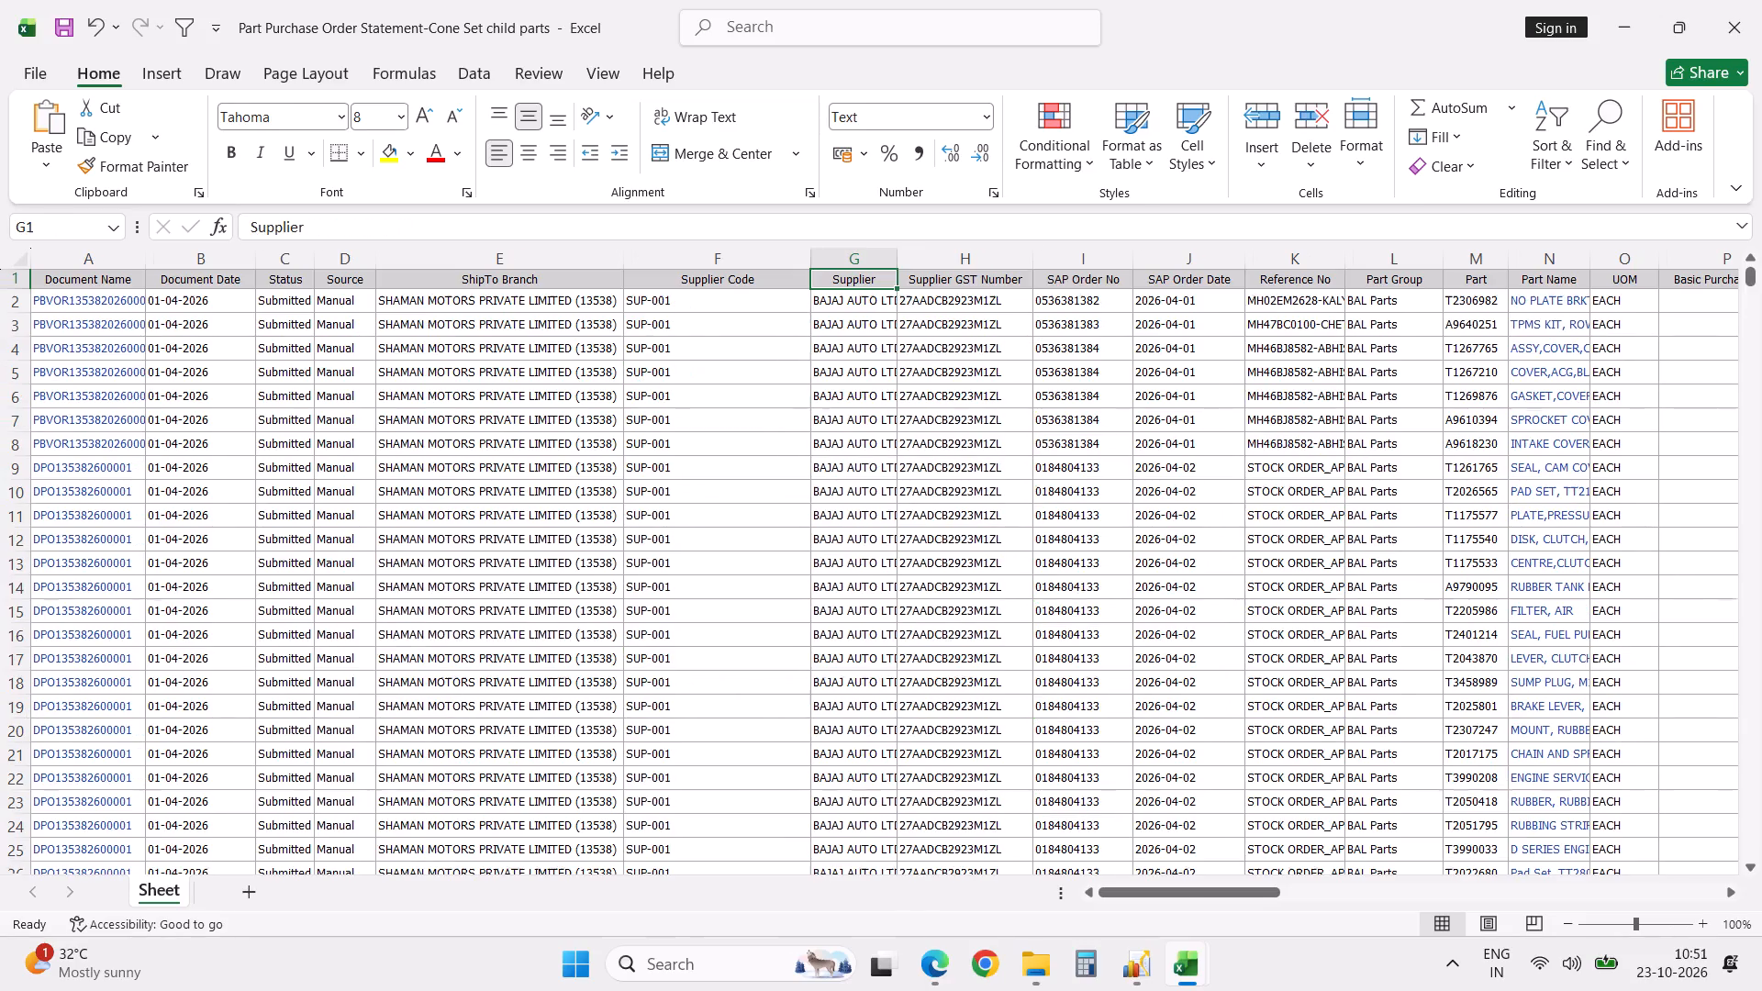
pyautogui.write('dff')
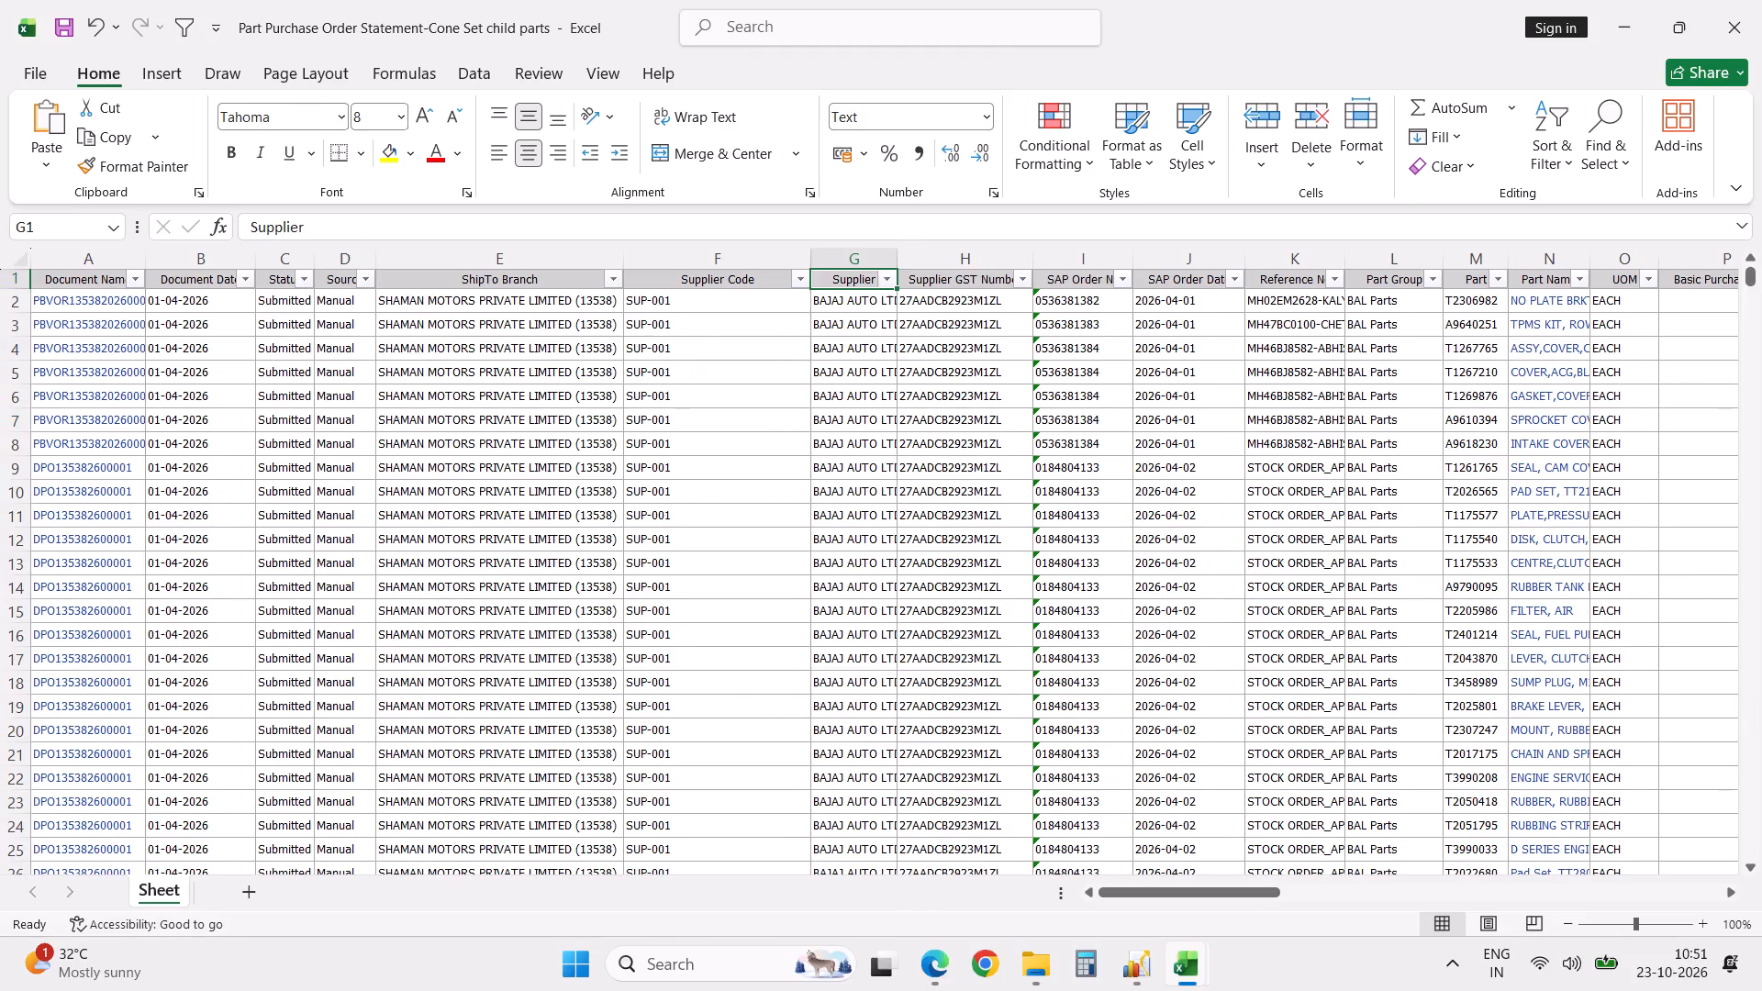
# Filter the Reference No column to entries containing "chill".
pyautogui.click(1334, 284)
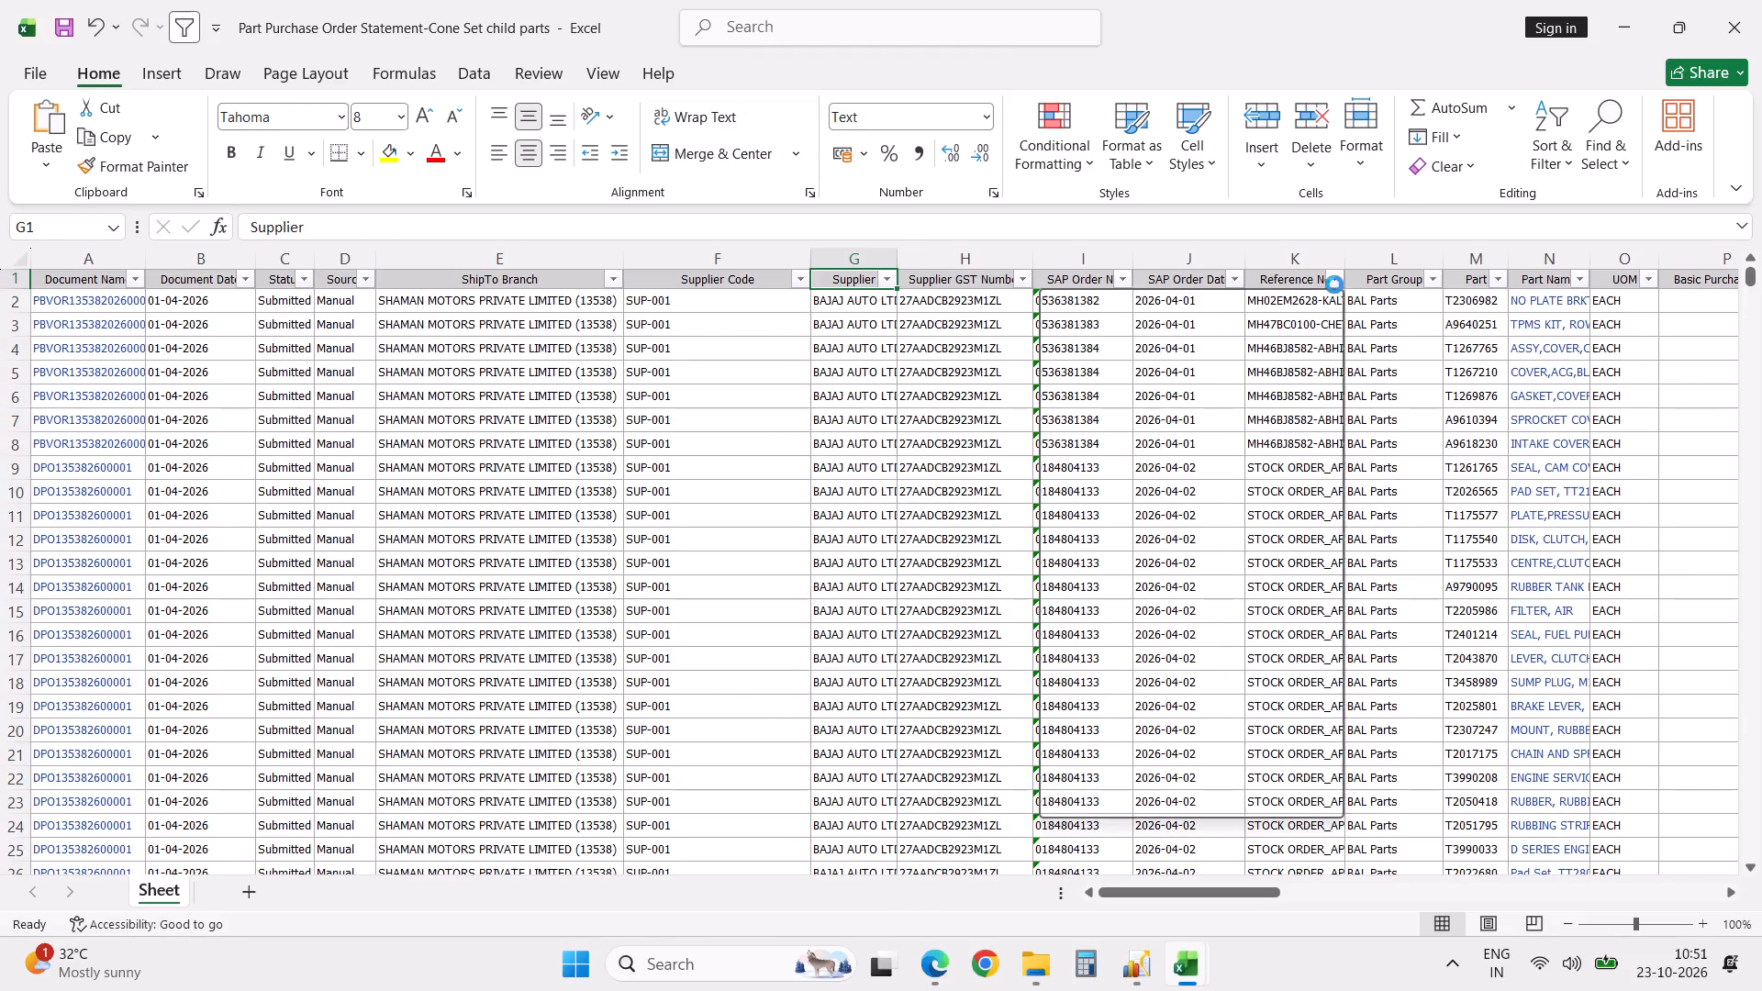
pyautogui.click(1243, 551)
pyautogui.write('chill')
pyautogui.press('Return')
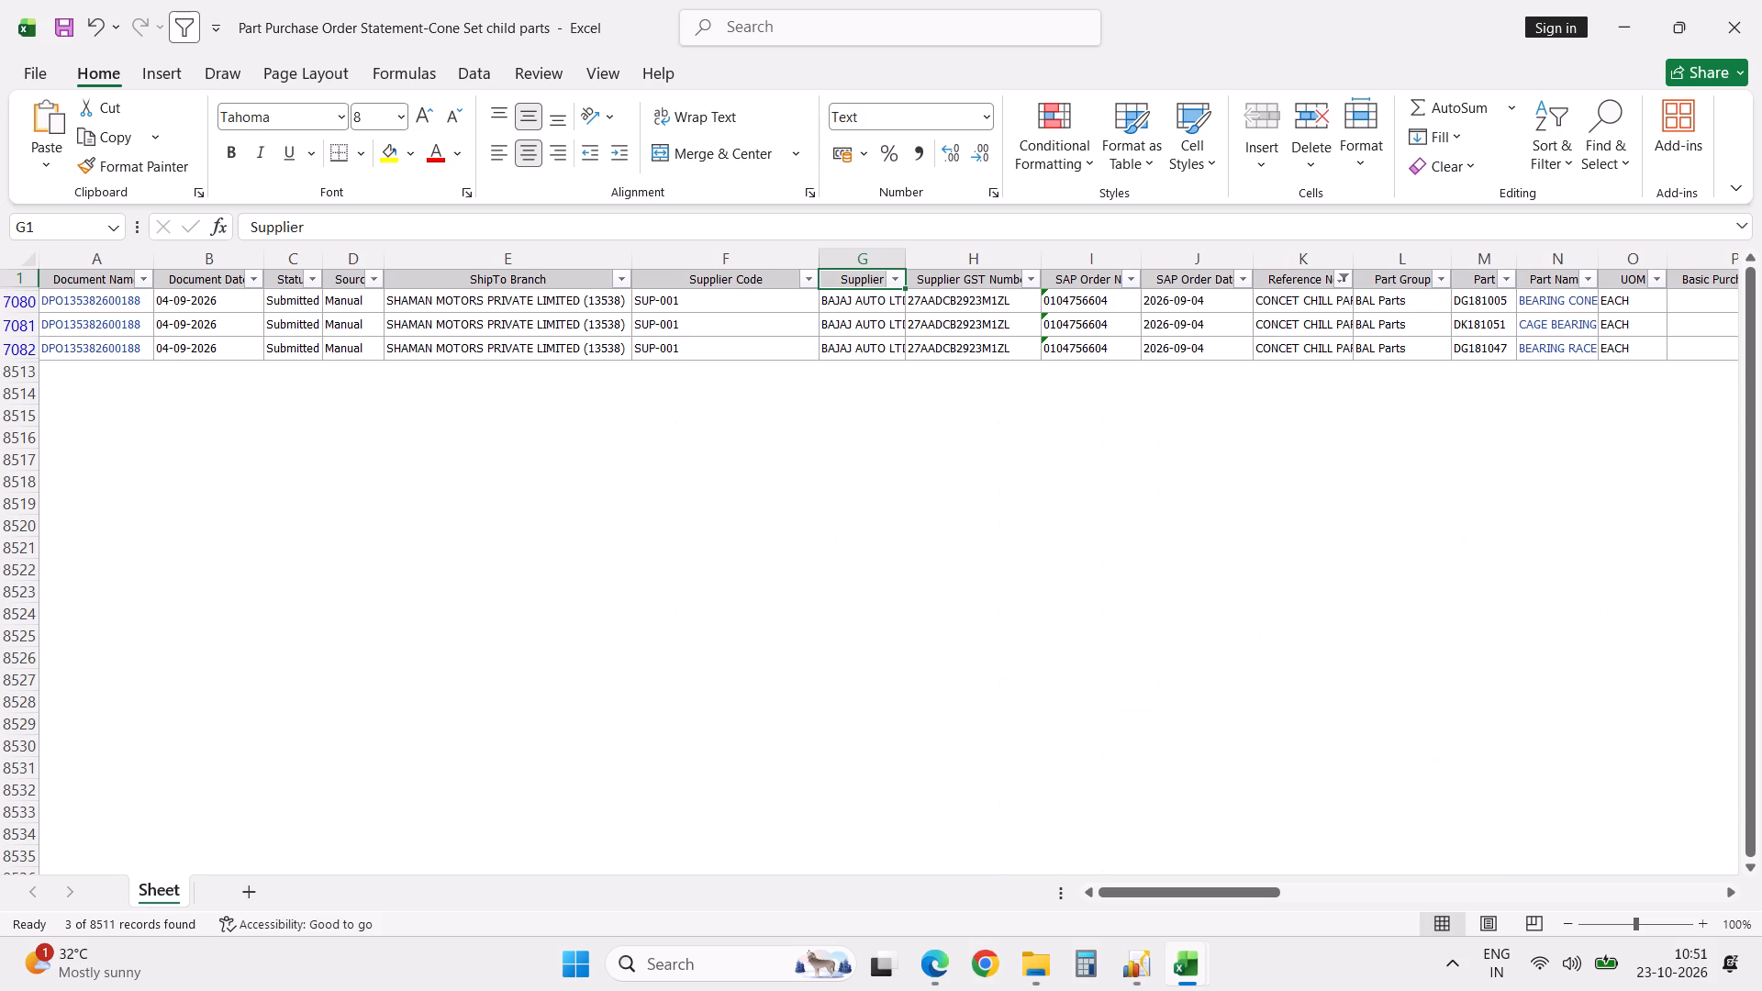
pyautogui.scroll(4, 1243, 551)
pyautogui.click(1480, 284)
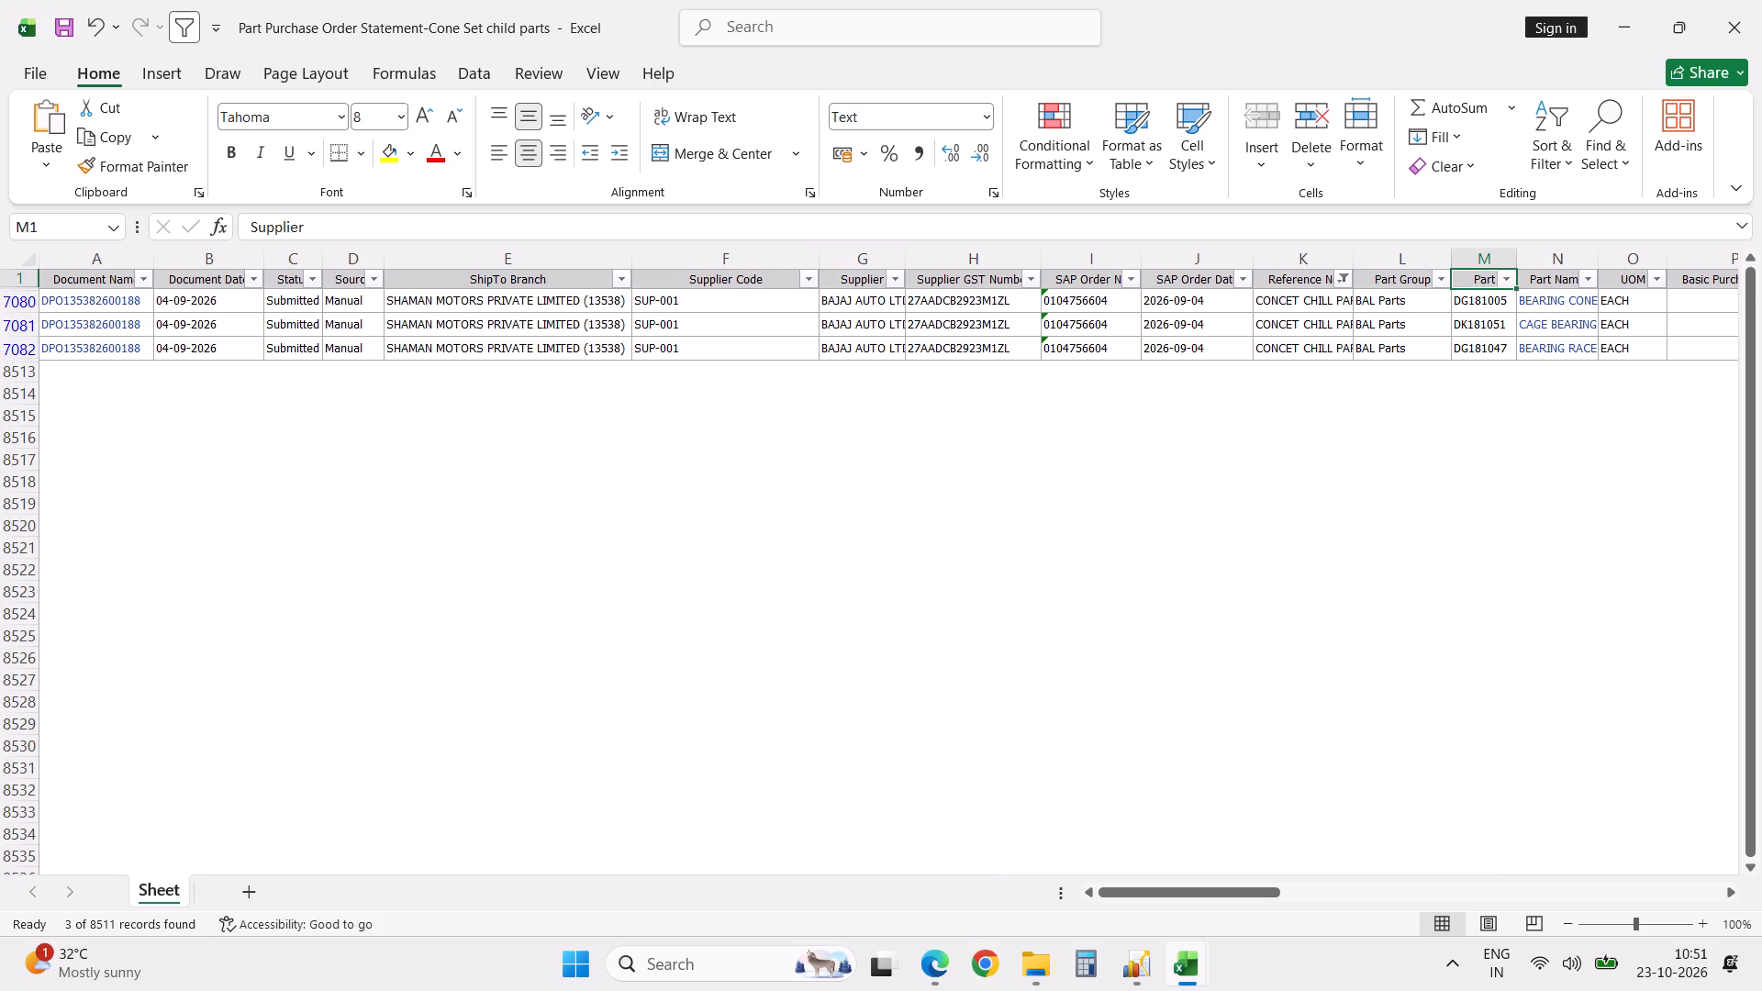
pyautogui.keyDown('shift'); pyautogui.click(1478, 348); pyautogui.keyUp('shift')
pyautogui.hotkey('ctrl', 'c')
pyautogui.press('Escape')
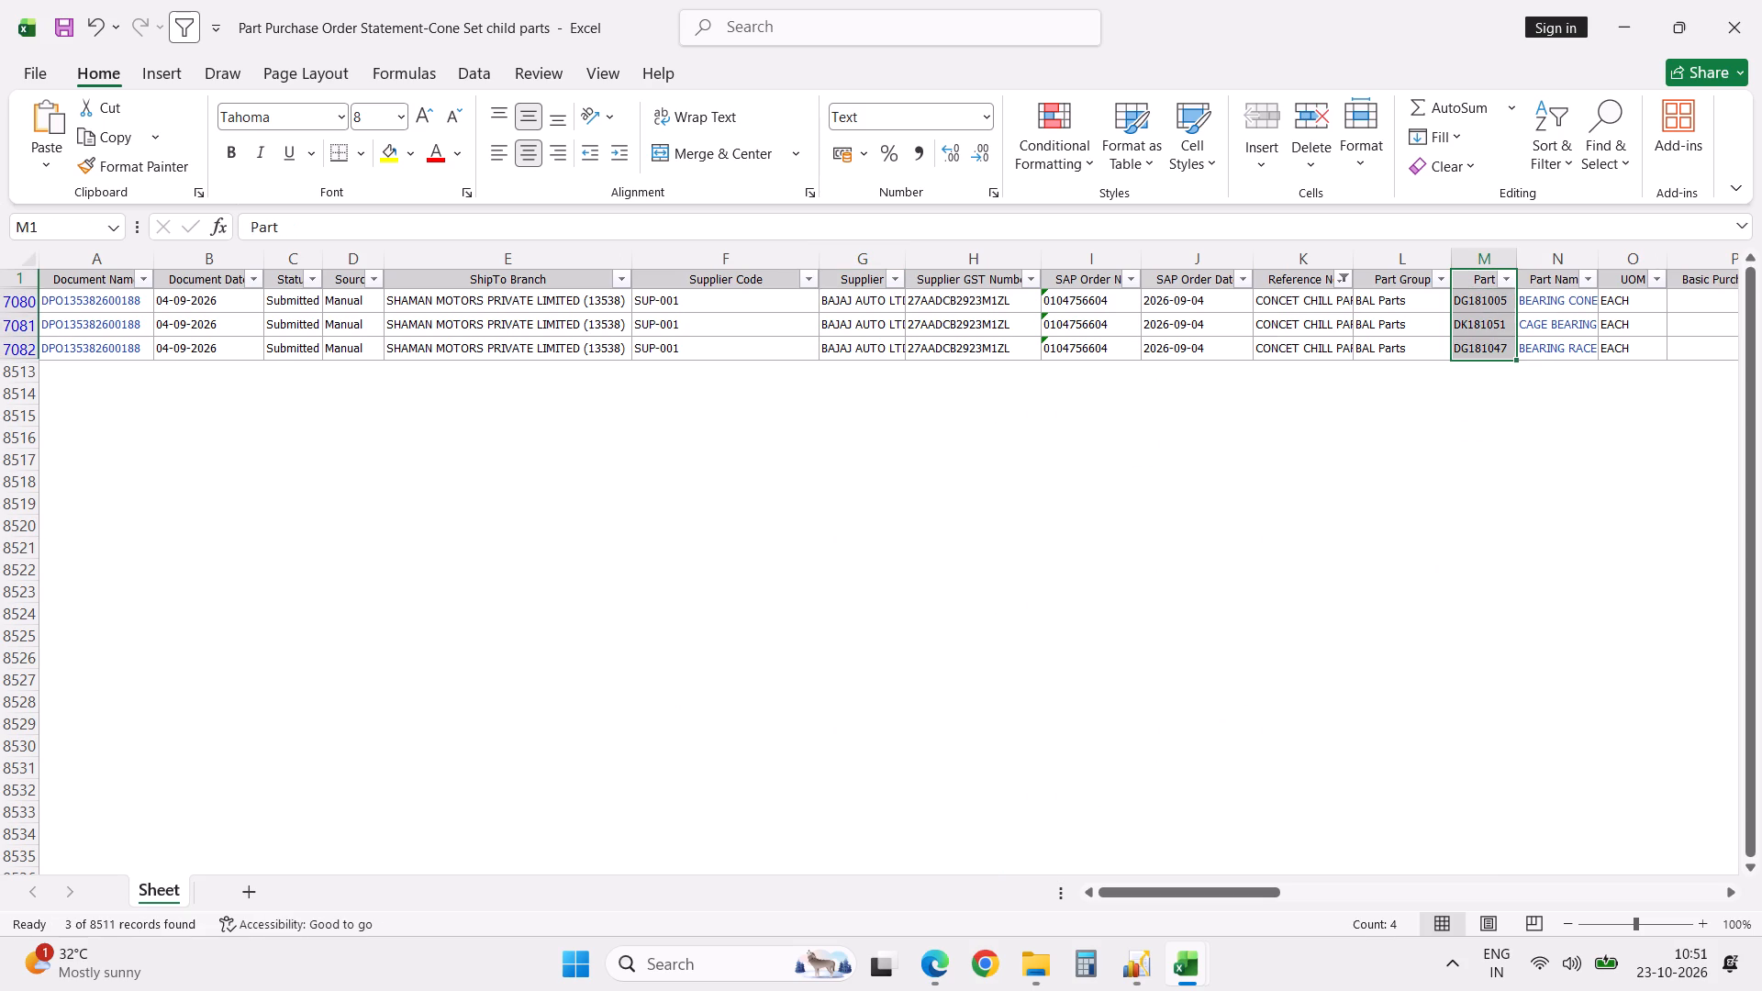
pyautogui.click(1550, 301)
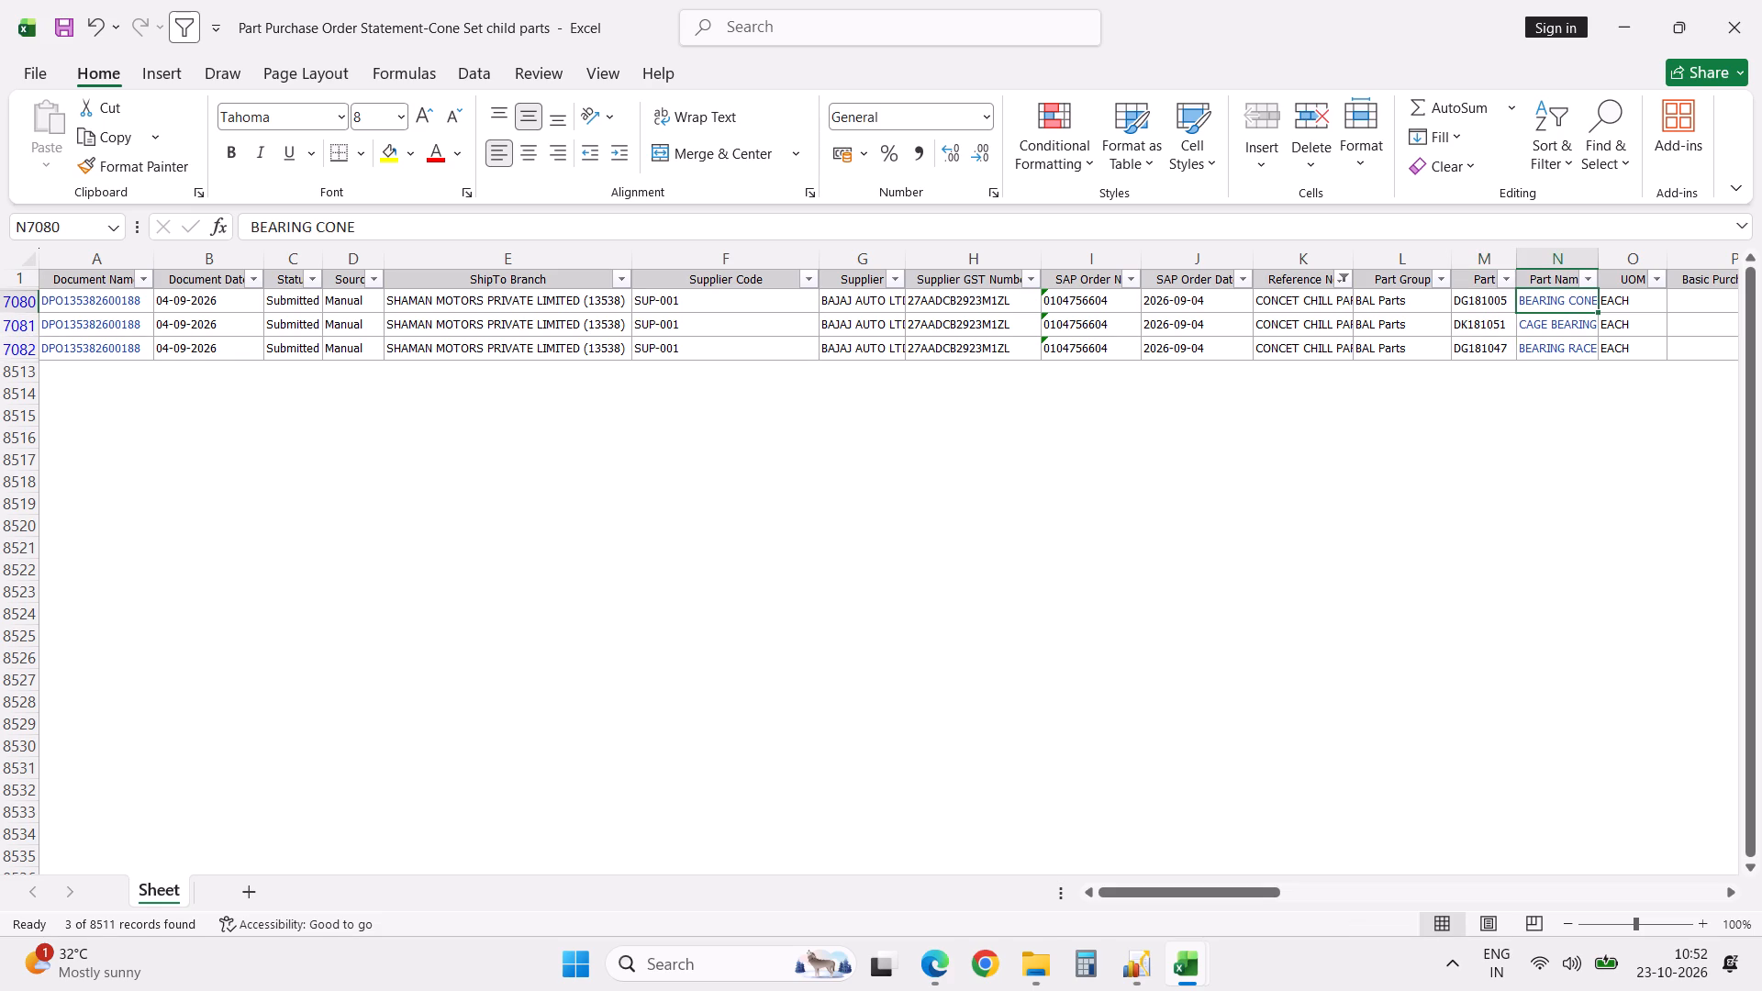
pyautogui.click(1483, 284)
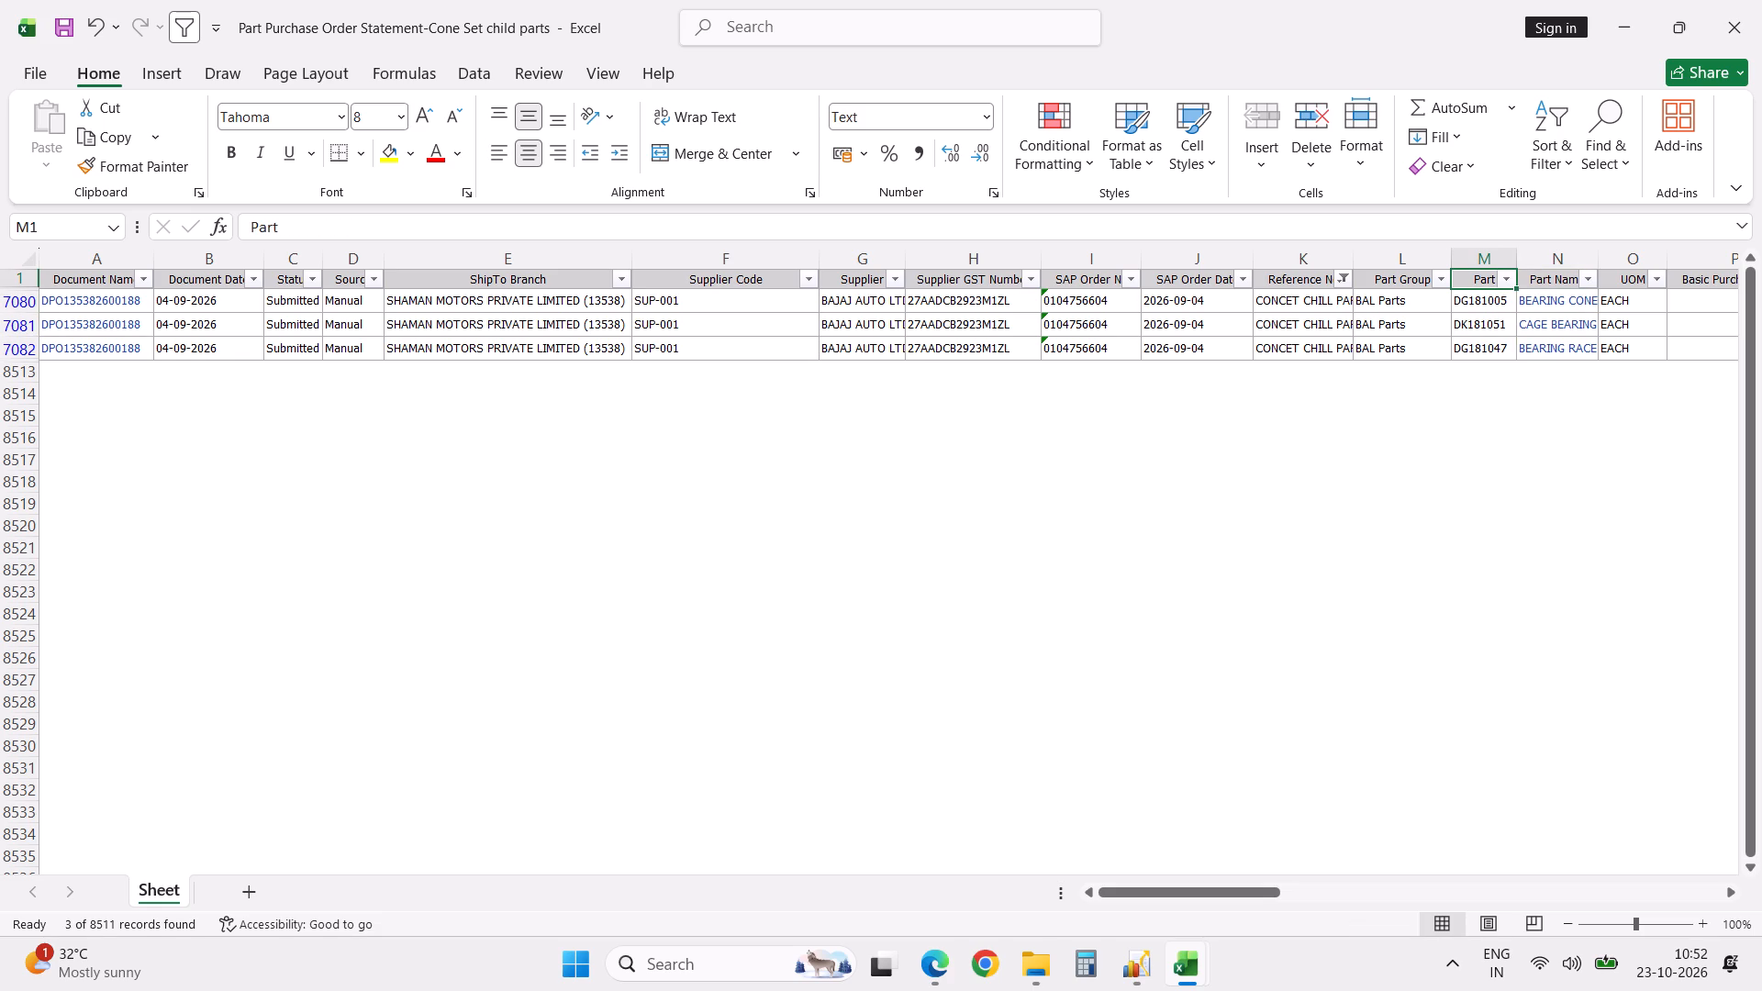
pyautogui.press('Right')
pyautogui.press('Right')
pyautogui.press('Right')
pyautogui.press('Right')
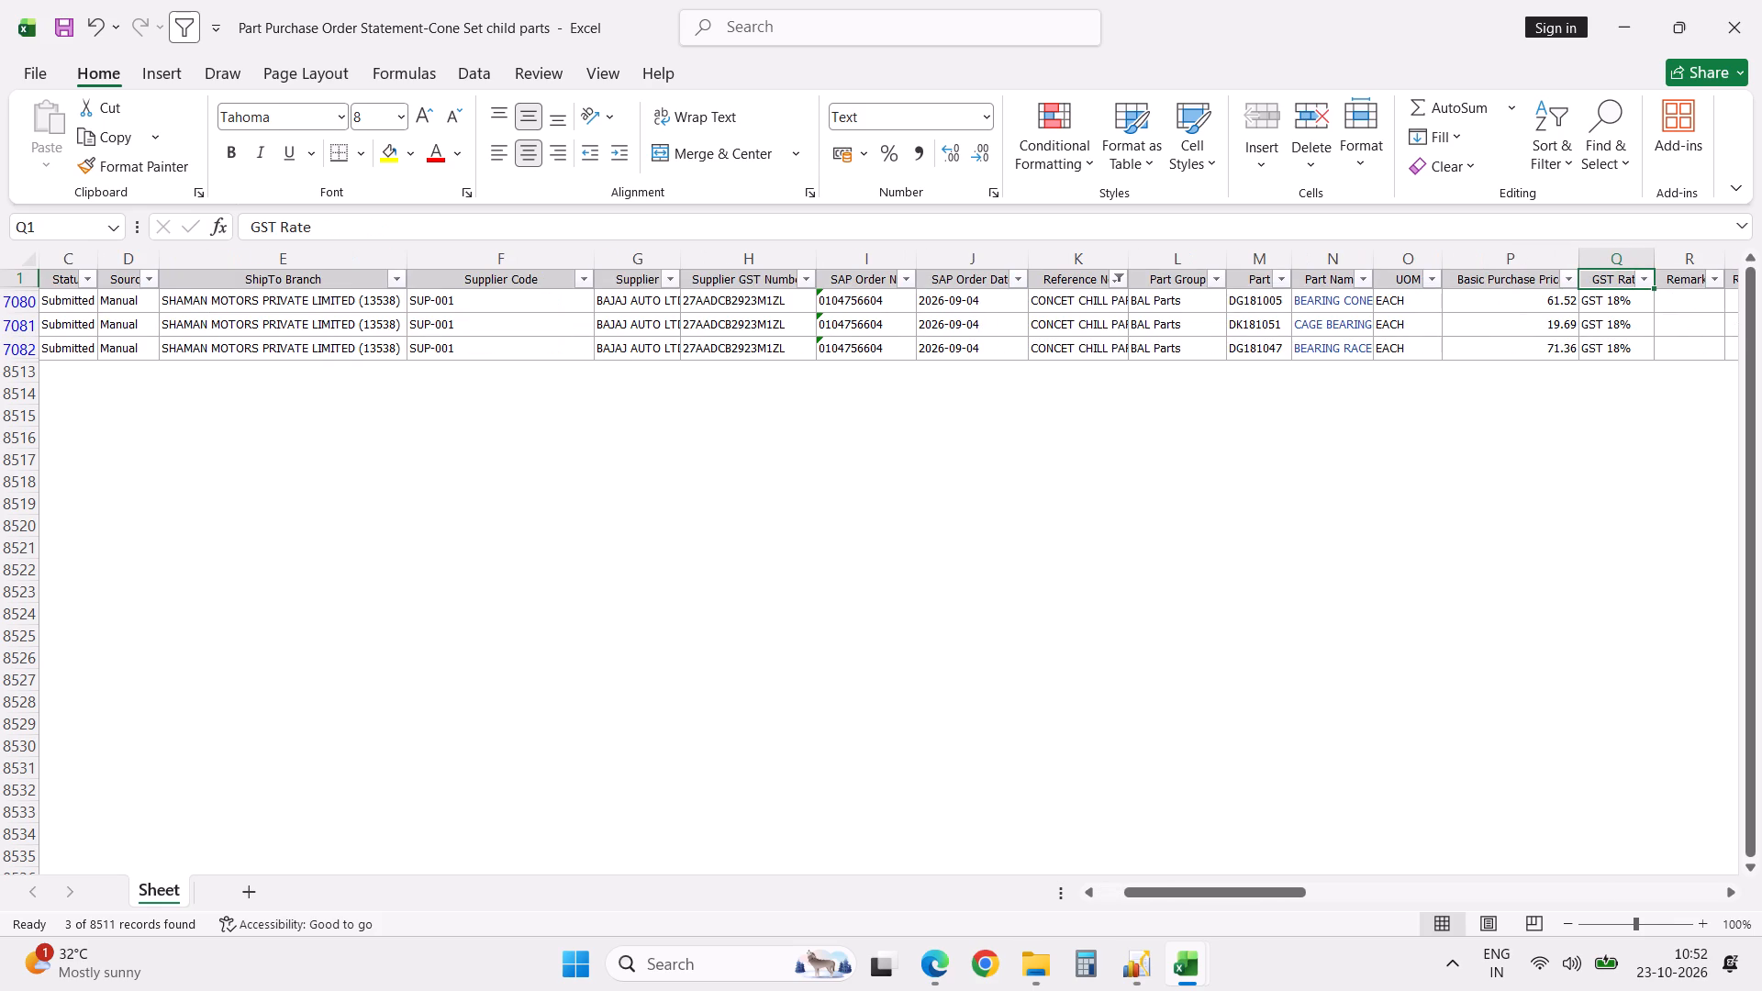
# Open the recent workbook Part Stock Valuation-23102026, enable its content and show its detail sheet named Sheet.
pyautogui.hotkey('alt', 'f')
pyautogui.press('o')
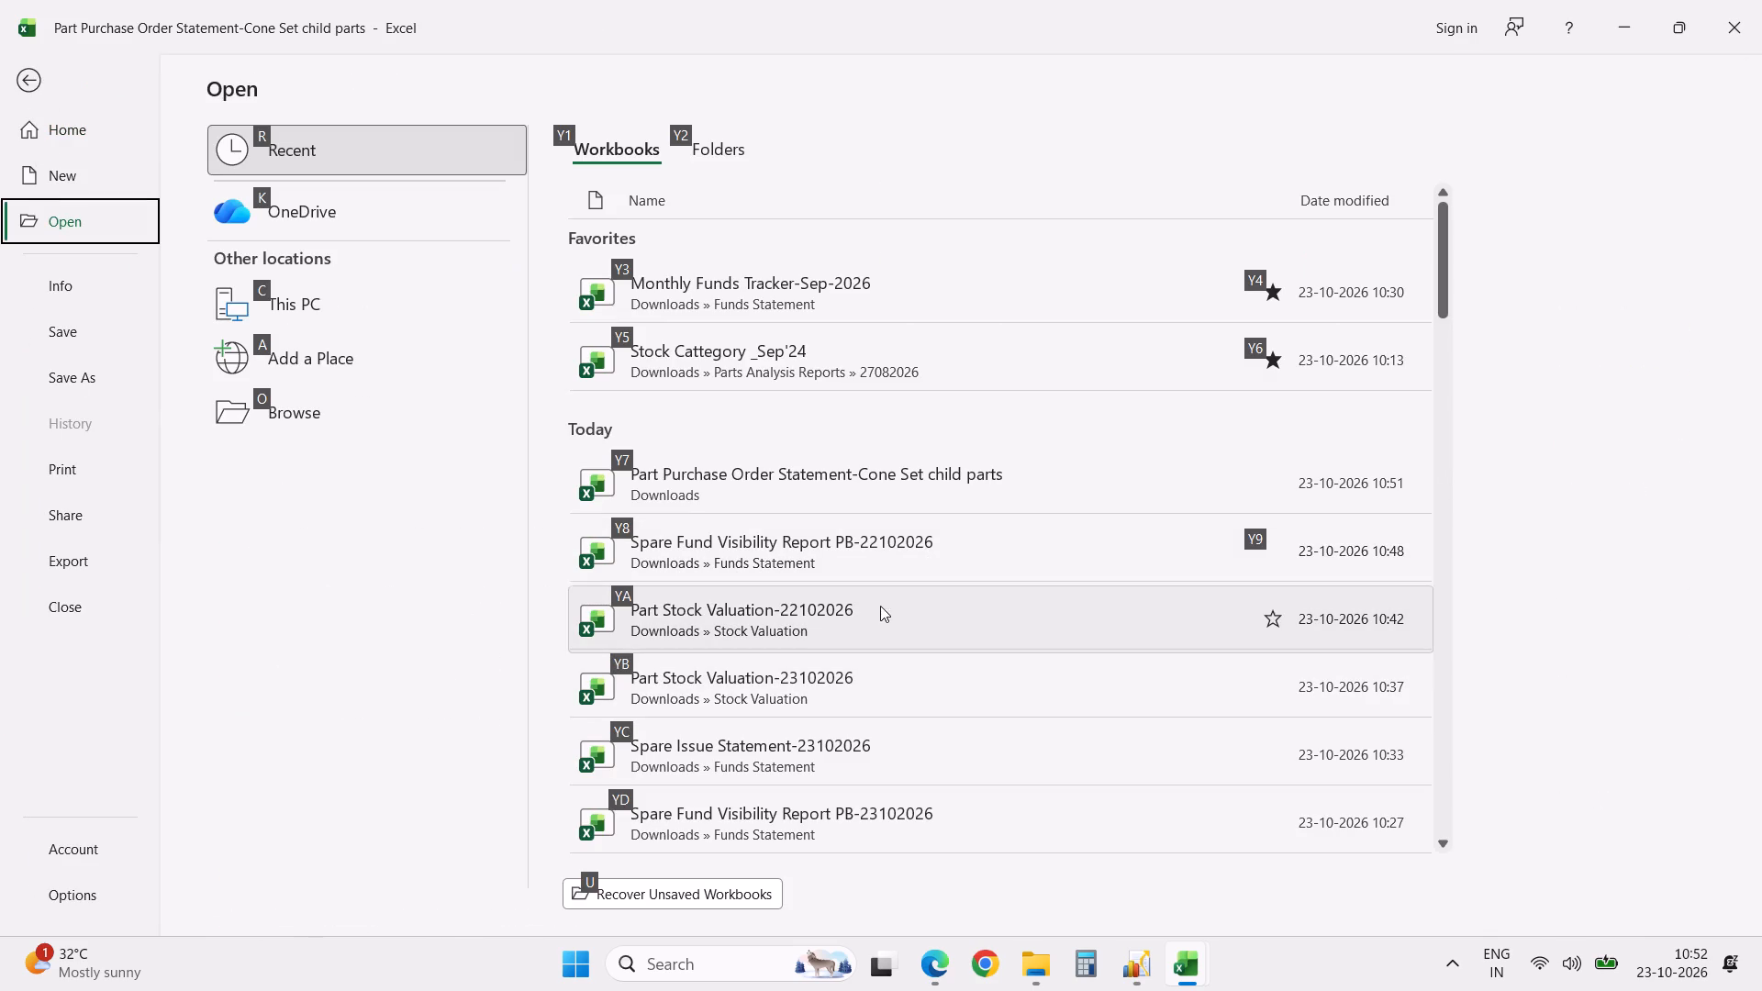
pyautogui.click(874, 718)
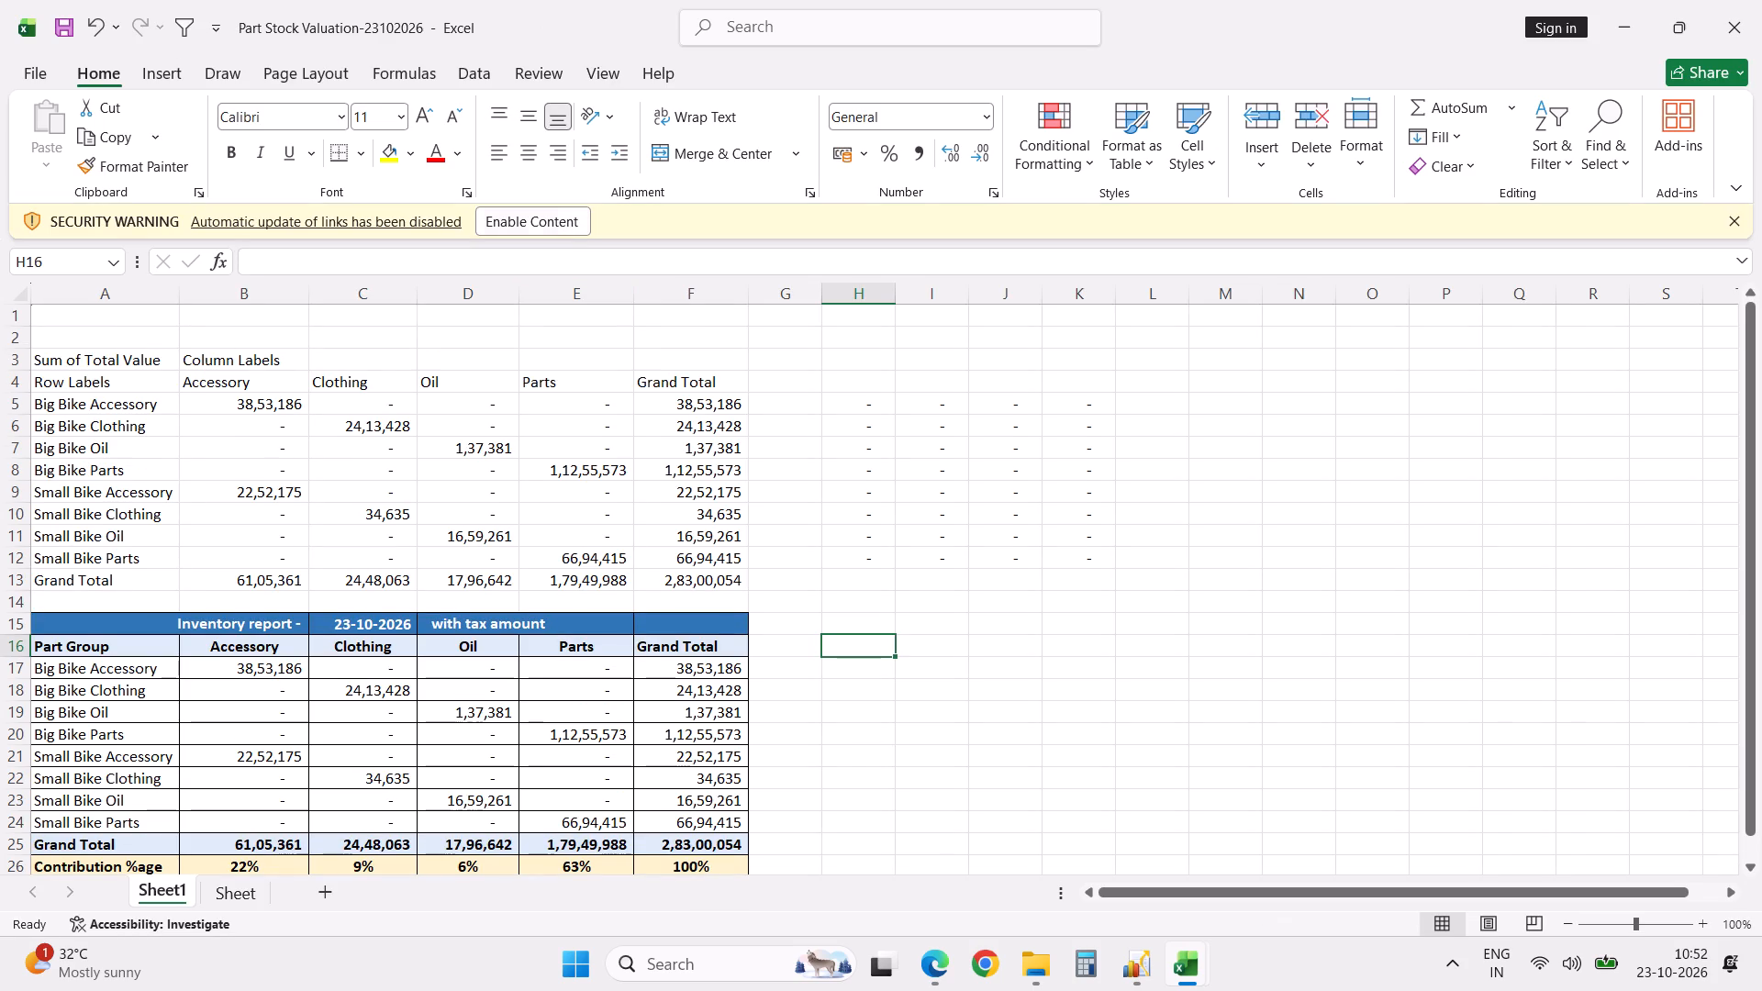
pyautogui.click(532, 226)
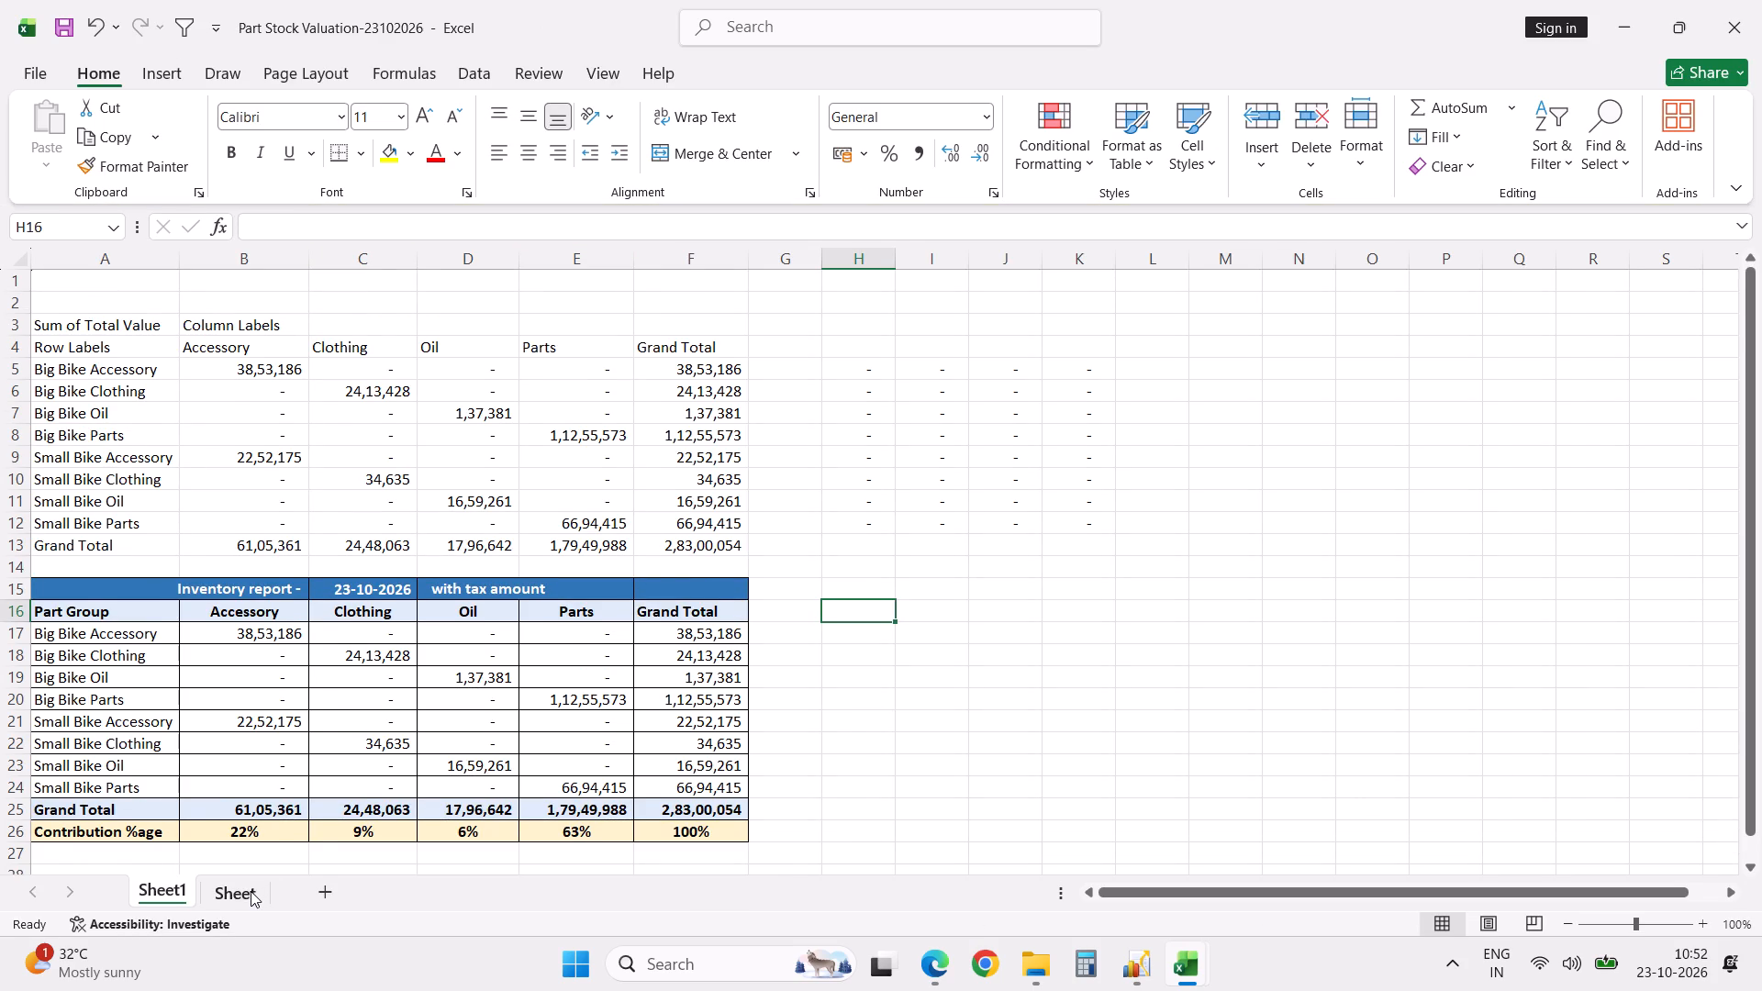
pyautogui.click(251, 891)
# Copy part number DG181005 from the filtered purchase order rows and search for it in the stock valuation sheet.
pyautogui.hotkey('alt', 'Tab')
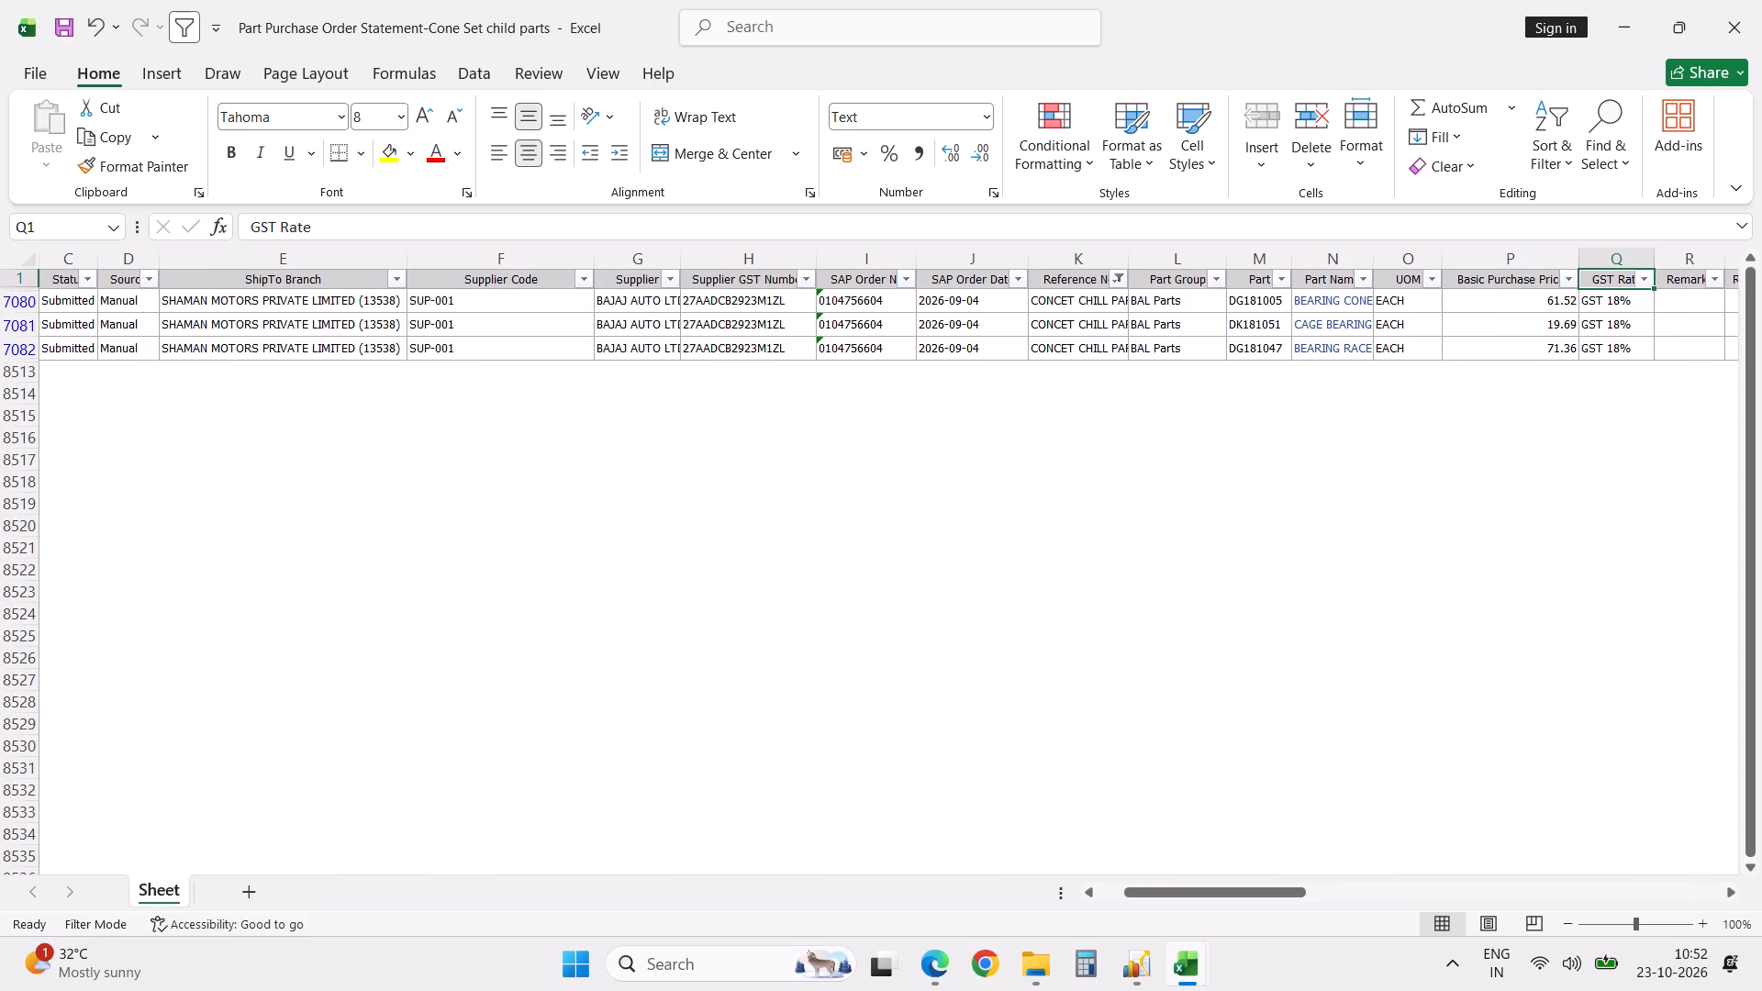
pyautogui.click(1245, 303)
pyautogui.hotkey('ctrl', 'c')
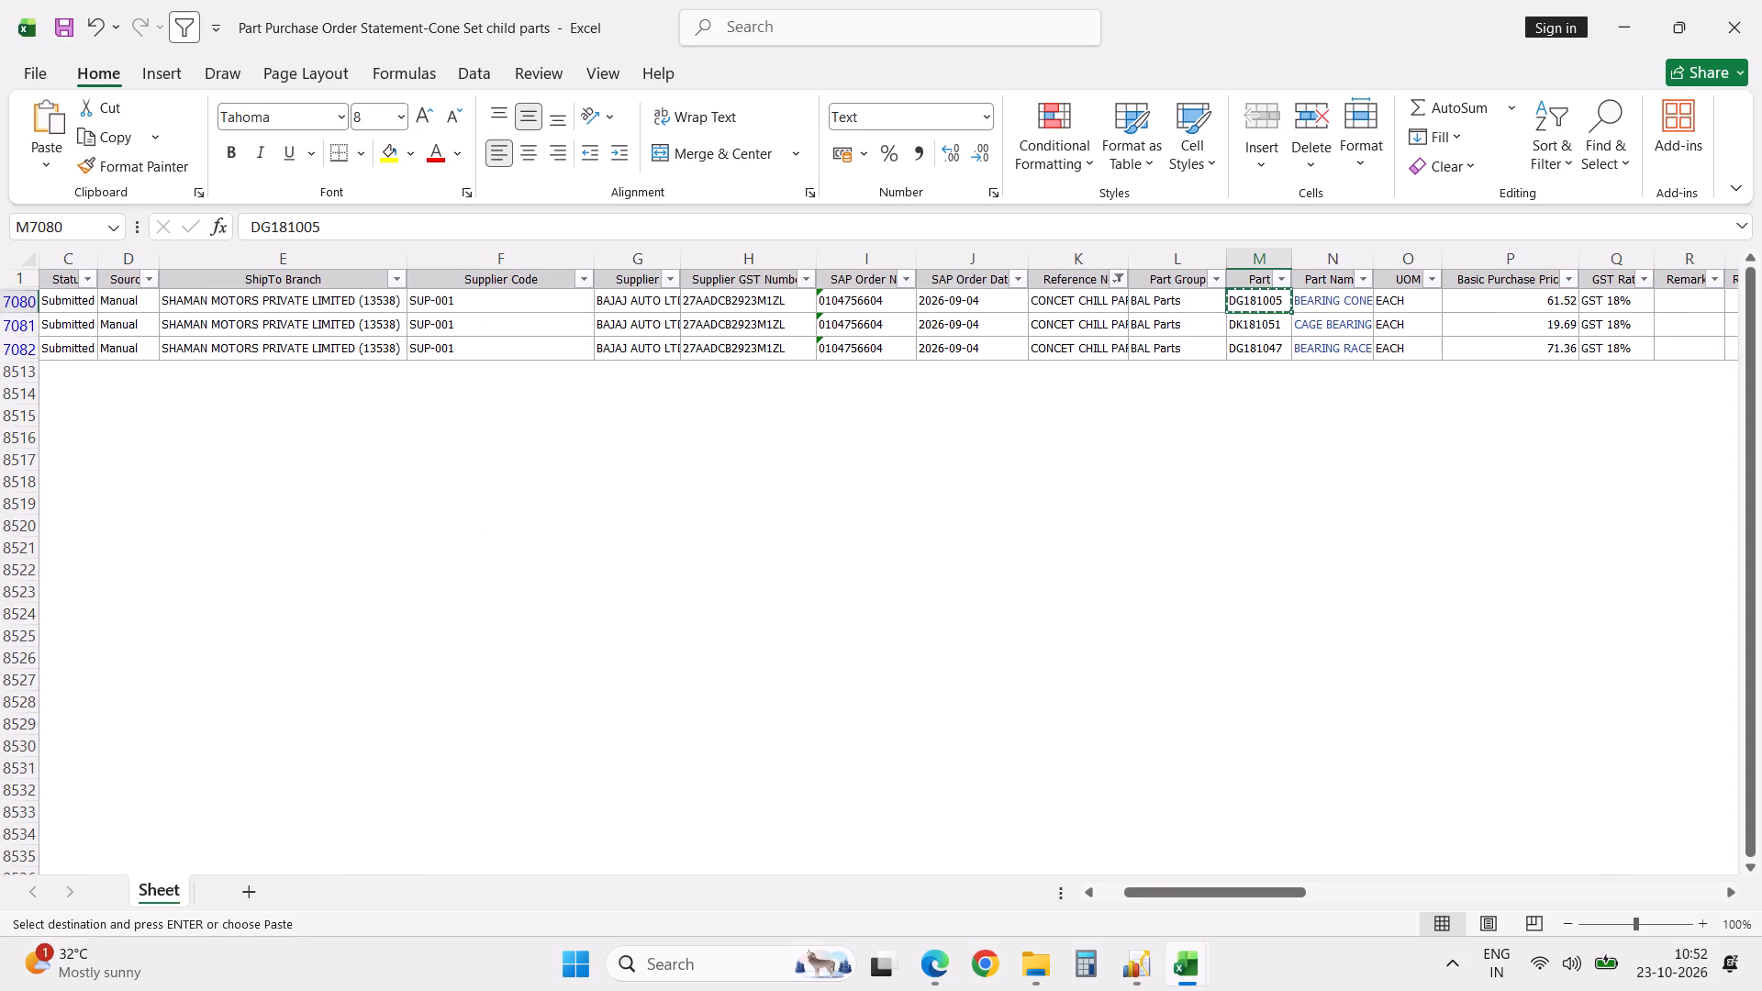
pyautogui.hotkey('alt', 'Tab')
pyautogui.hotkey('ctrl', 'f')
pyautogui.hotkey('ctrl', 'v')
pyautogui.press('Return')
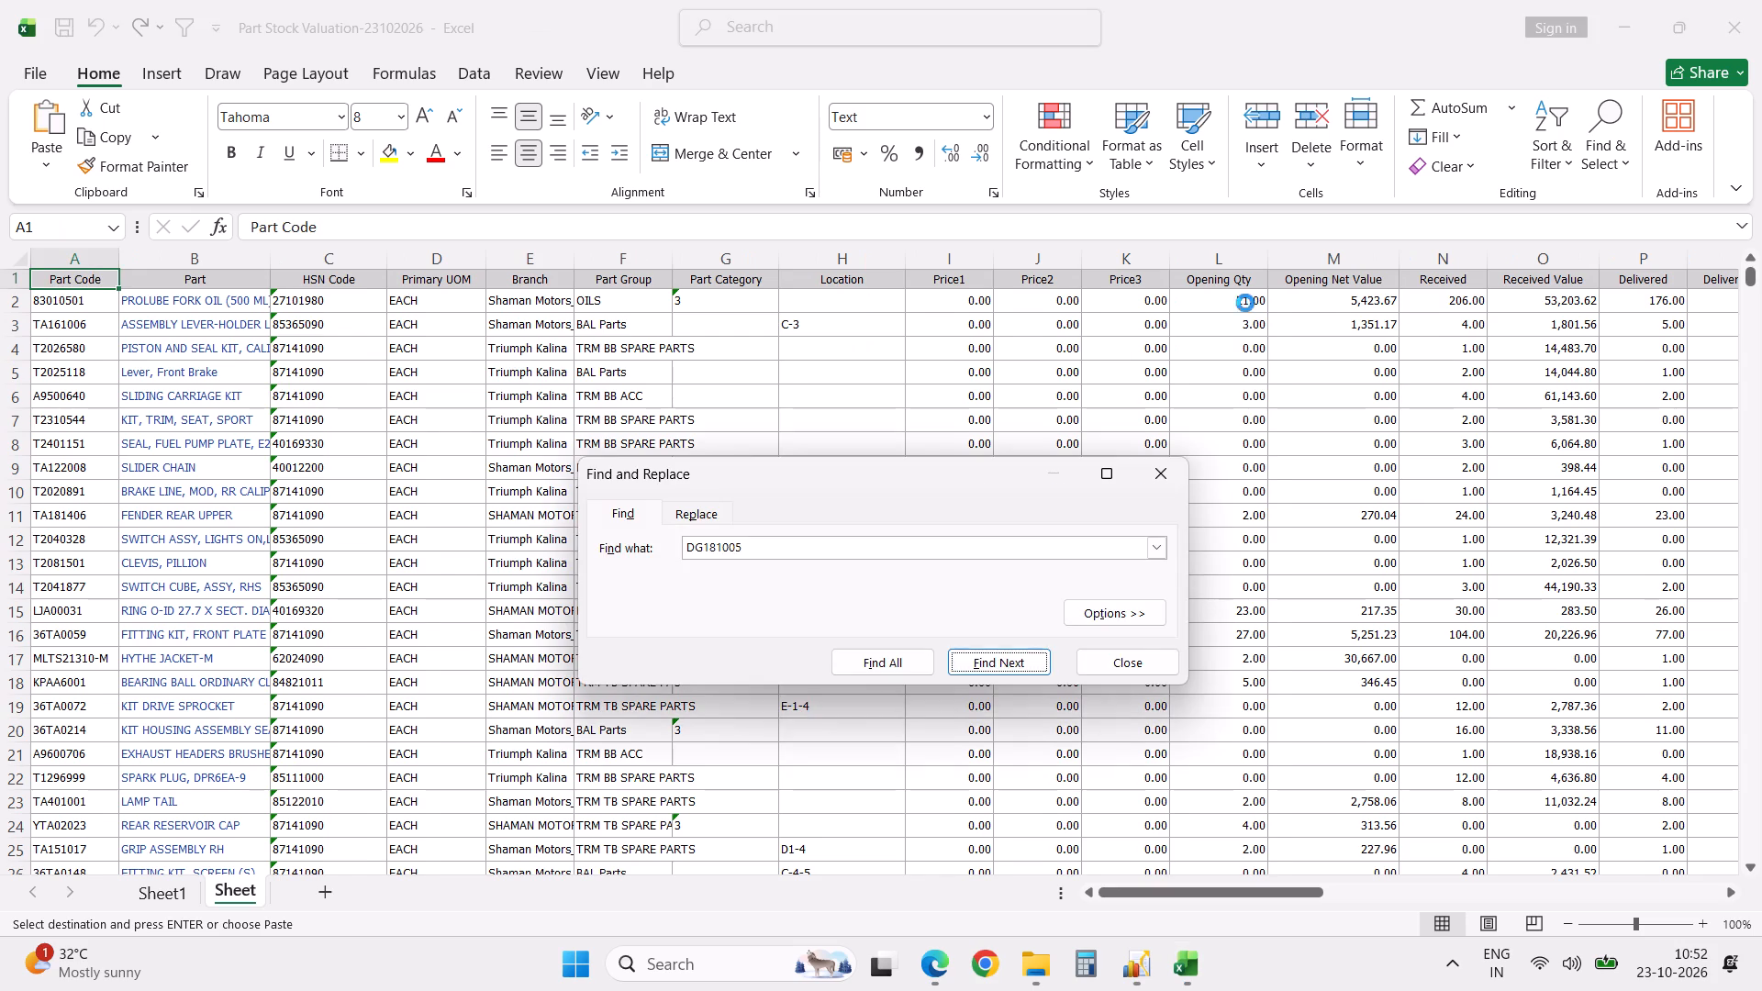
pyautogui.press('Escape')
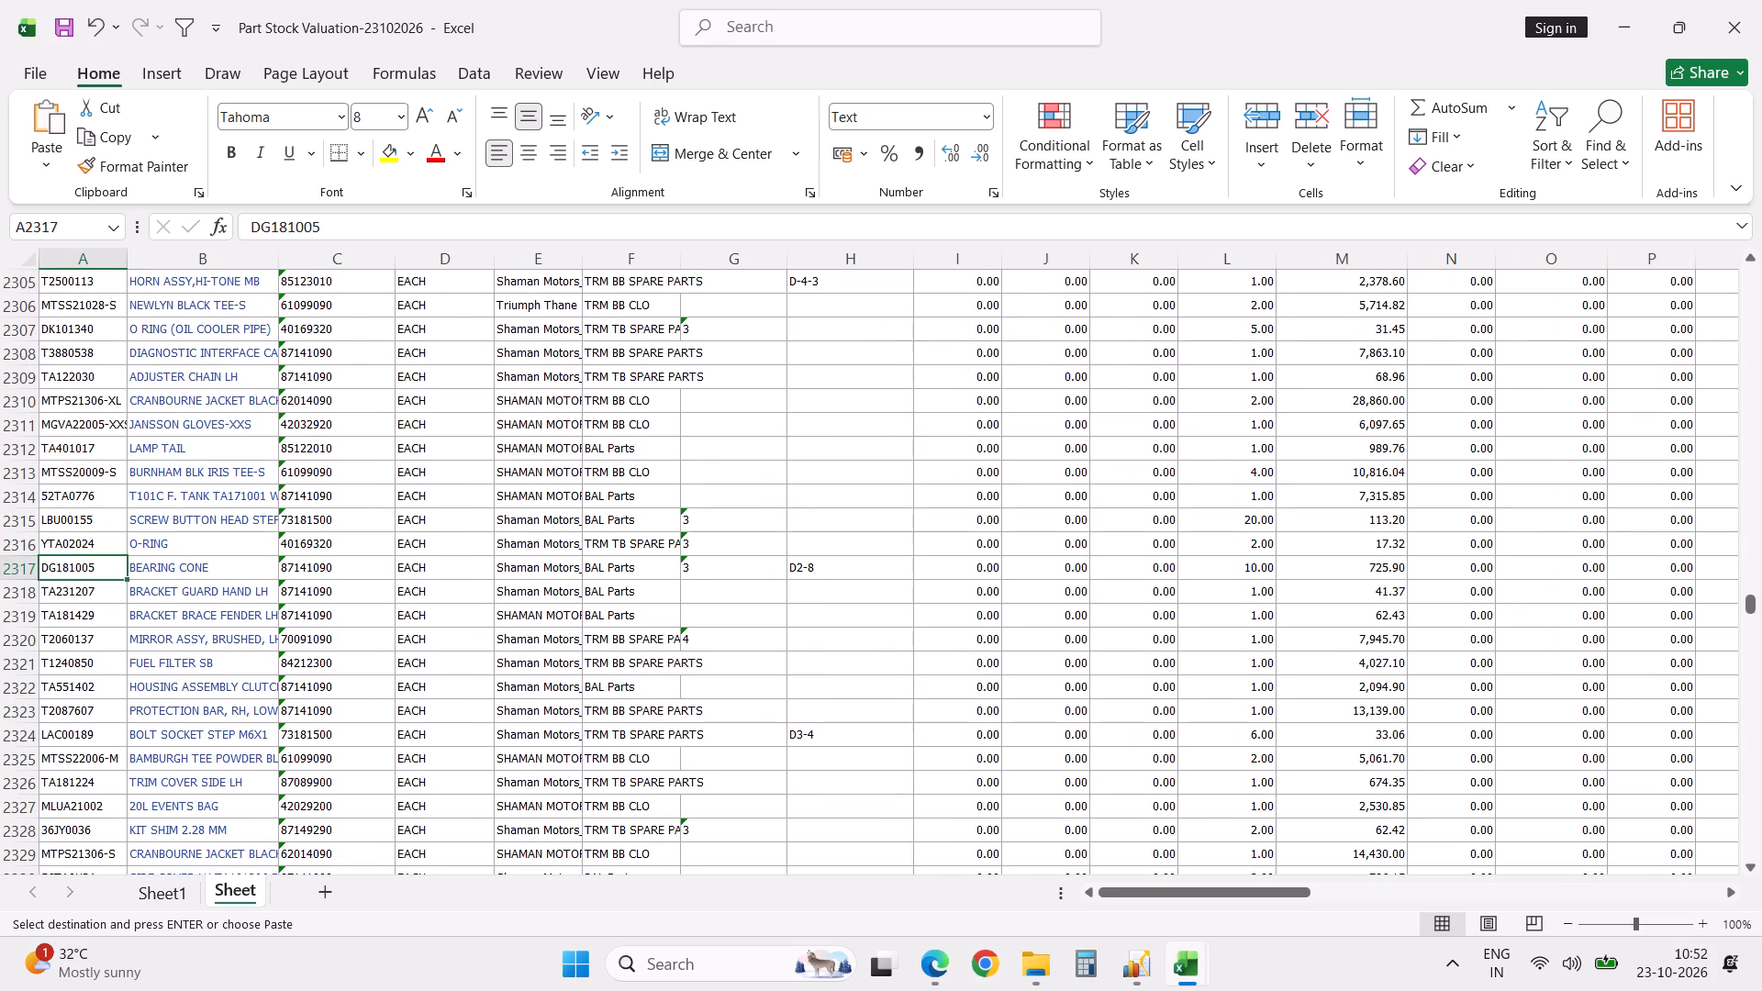
# Add filters to the header row of the stock valuation sheet.
pyautogui.hotkey('ctrl', 'Up')
pyautogui.hotkey('alt', 'd')
pyautogui.write('ff')
# Copy part number DG181005 from the purchase order statement and filter the stock valuation's Part Code column by it.
pyautogui.hotkey('alt', 'Tab')
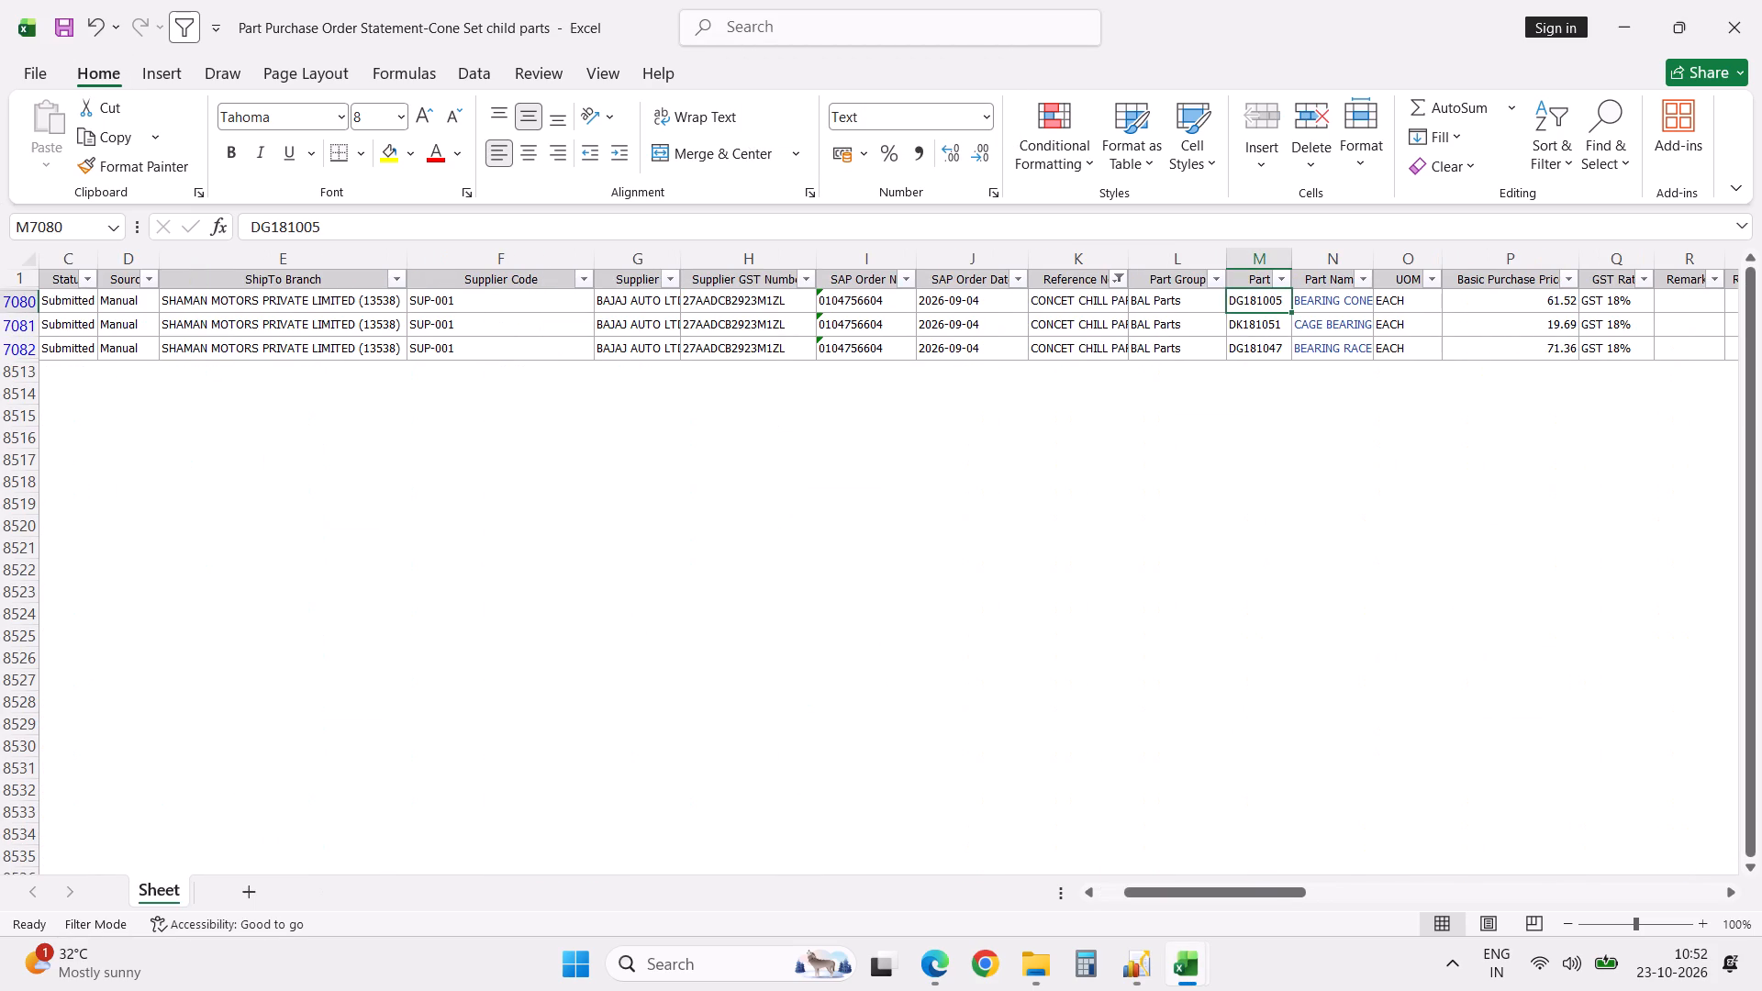
pyautogui.hotkey('ctrl', 'c')
pyautogui.hotkey('alt', 'Tab')
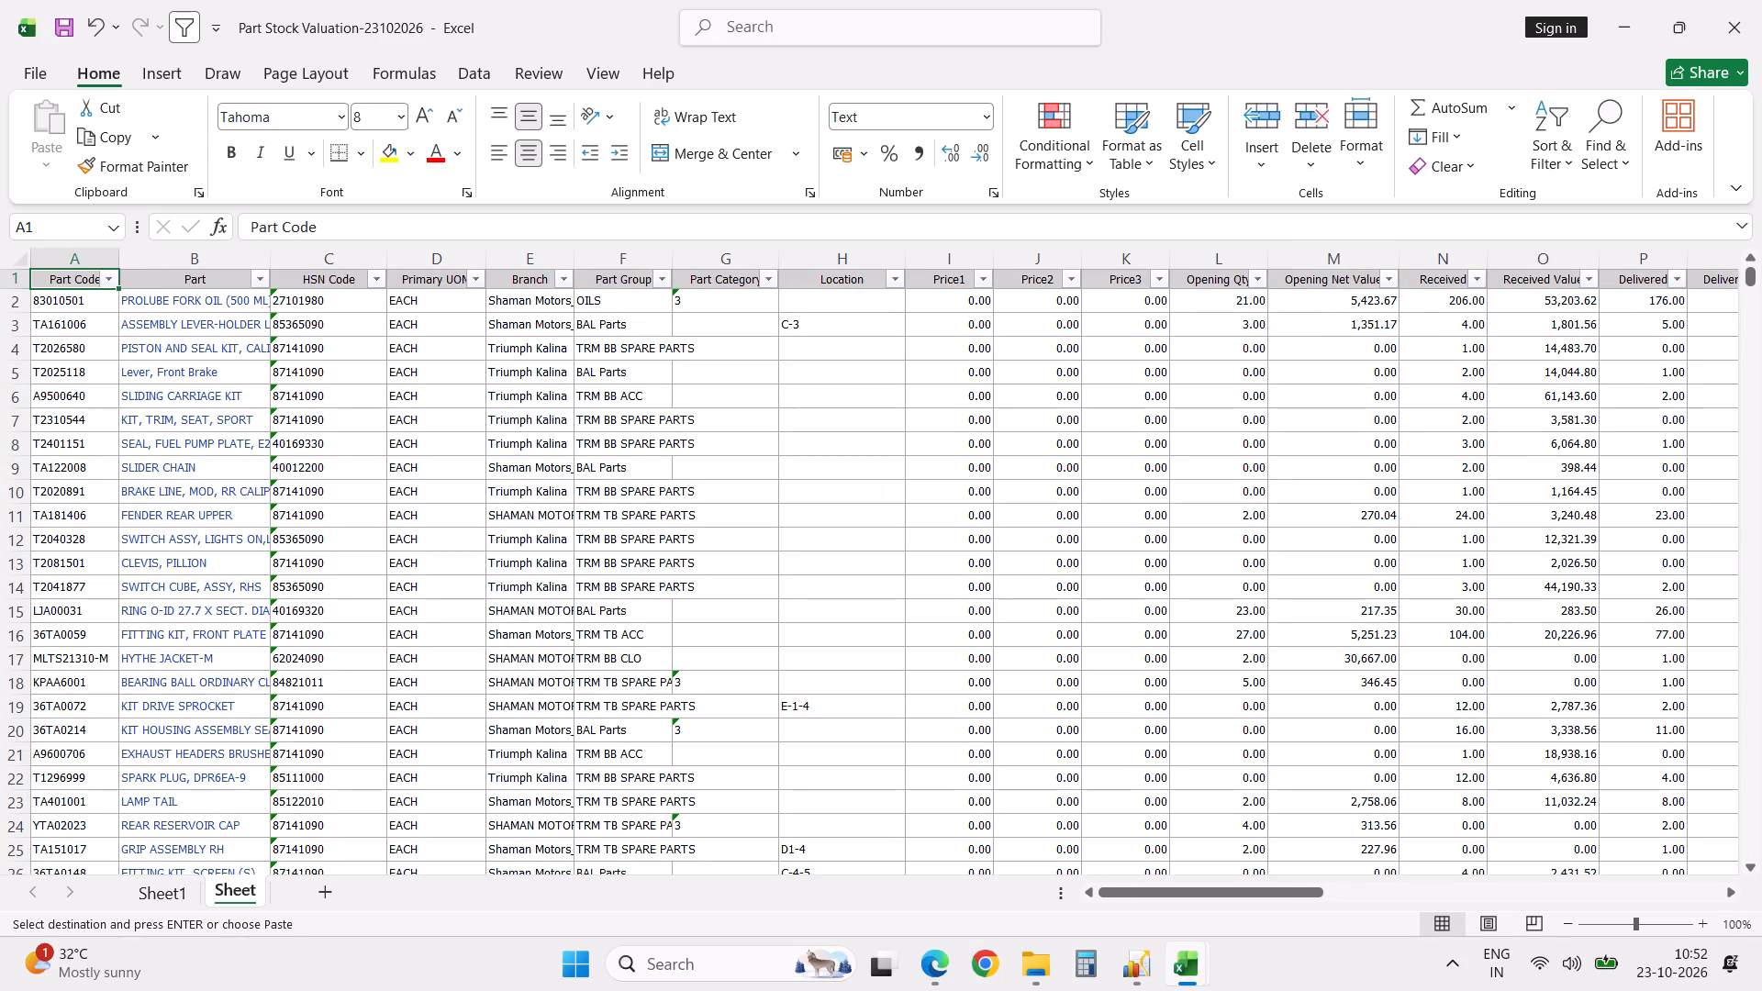
pyautogui.click(107, 281)
pyautogui.click(190, 549)
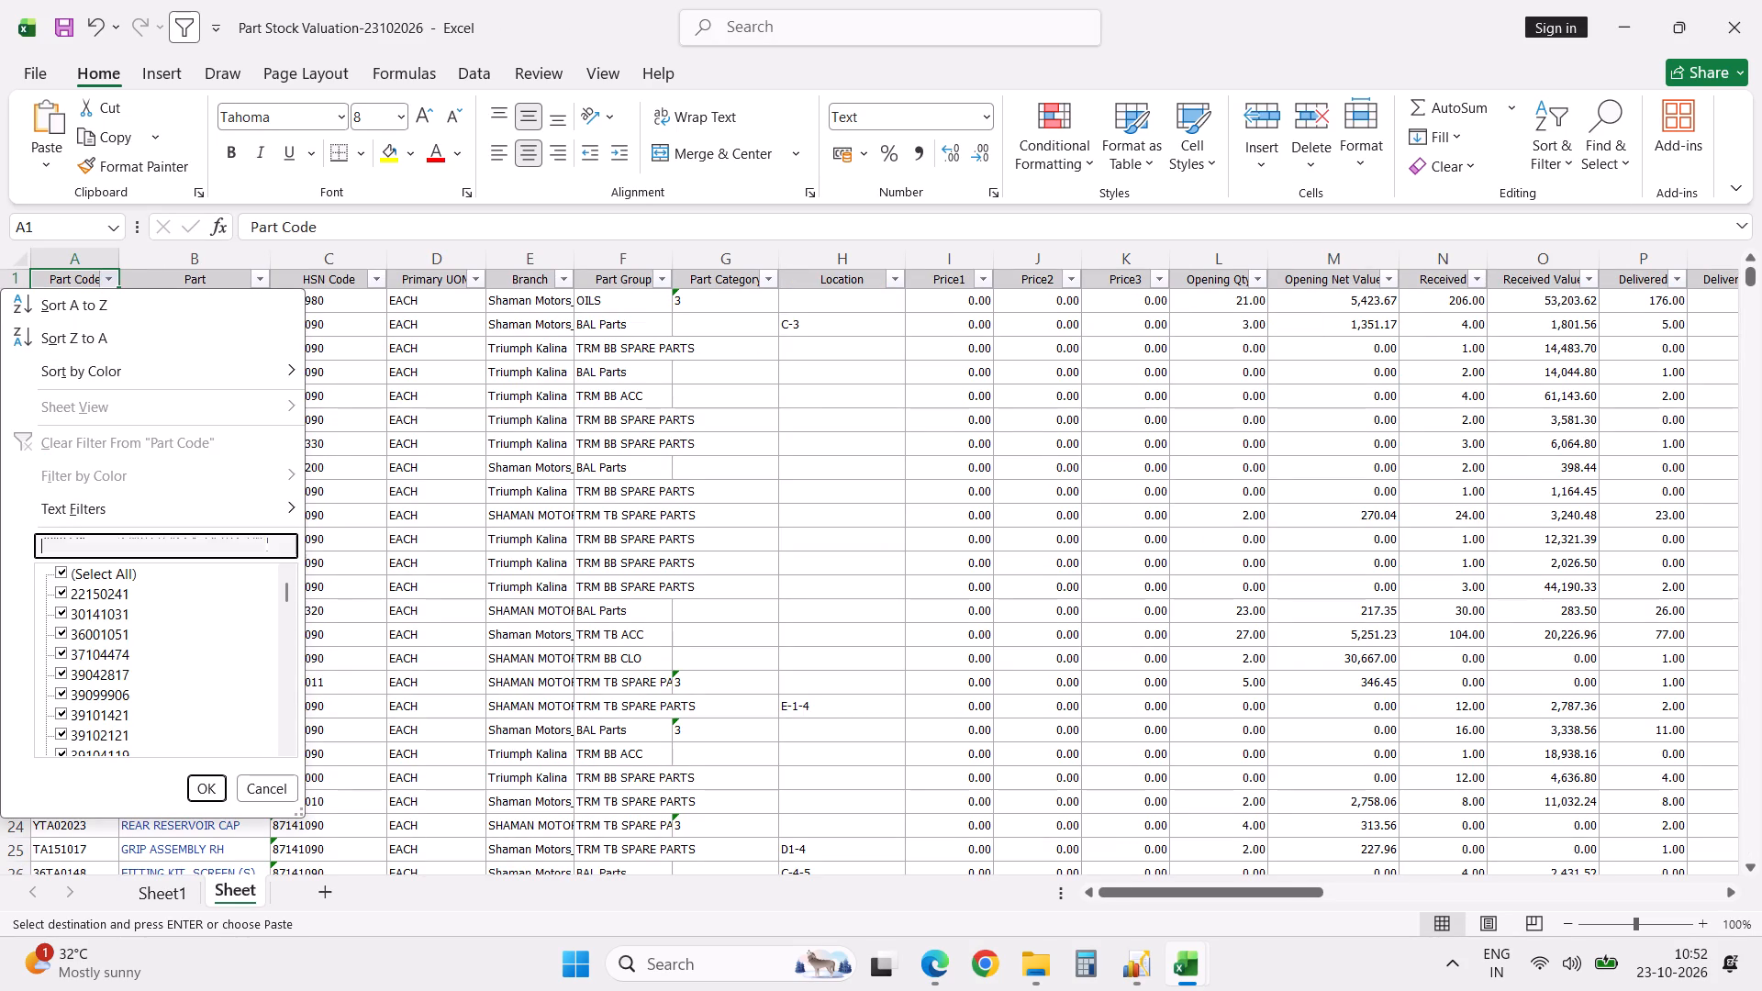
pyautogui.hotkey('ctrl', 'v')
pyautogui.press('Return')
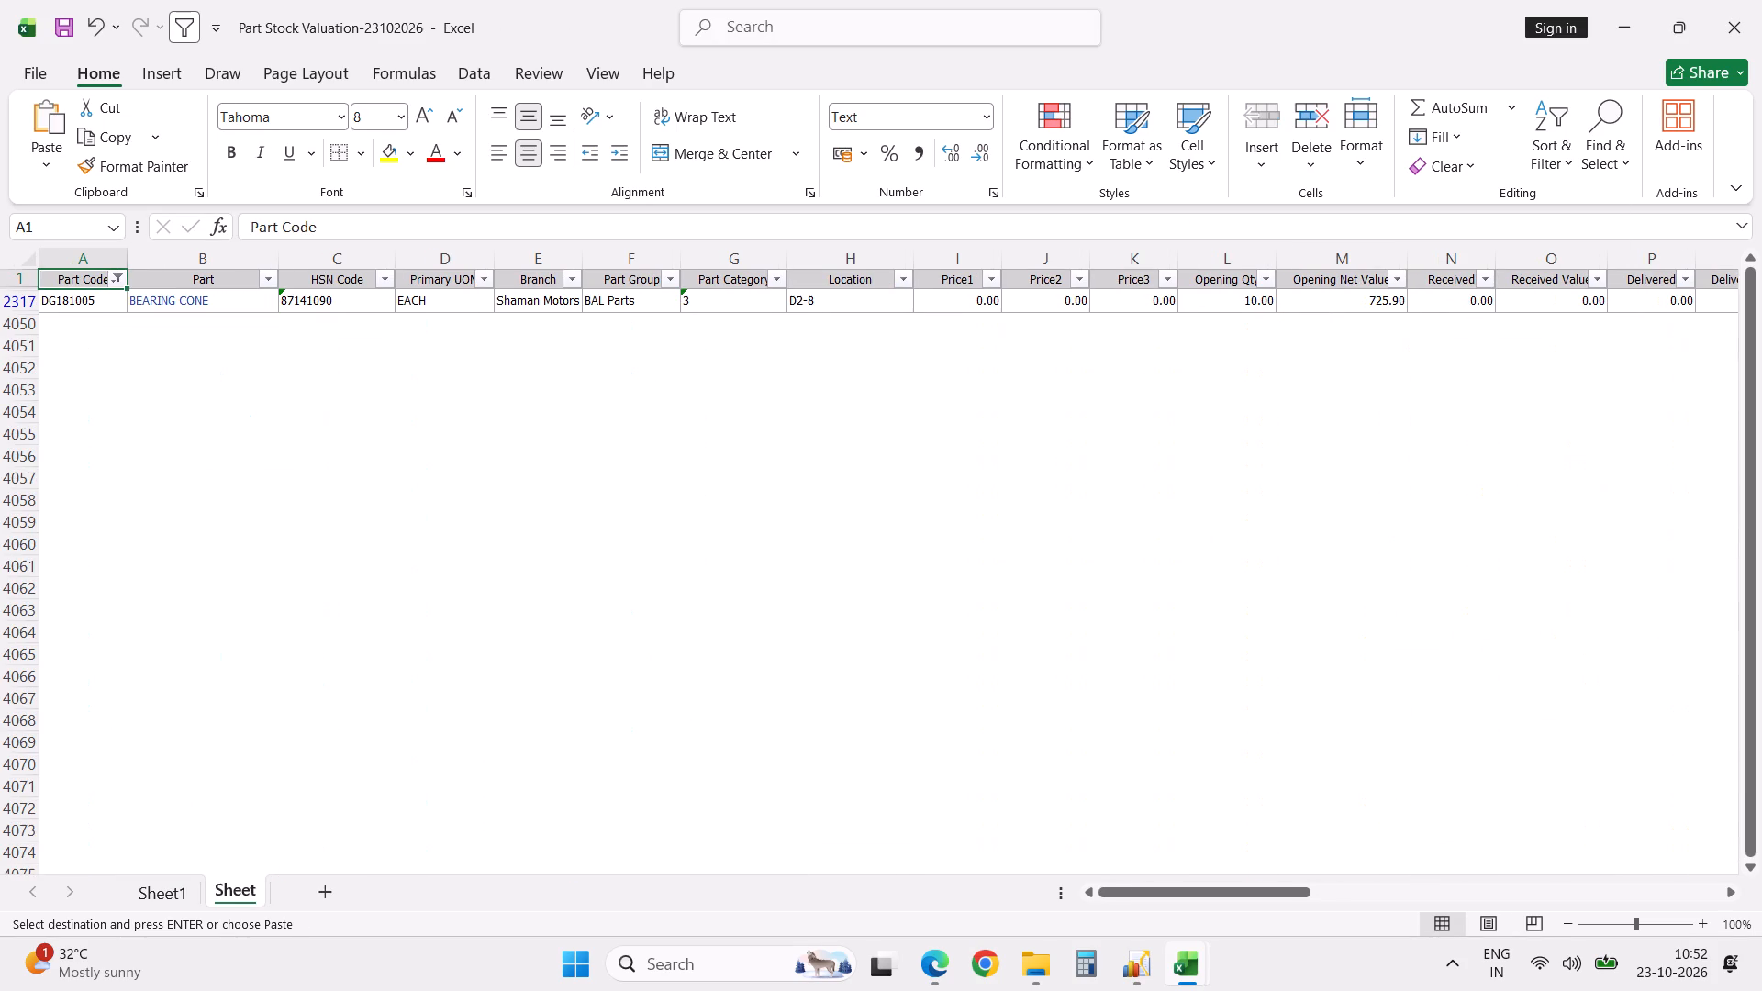
# Examine the stock, rate and availability columns across the filtered DG181005 row.
pyautogui.press('Down')
pyautogui.press('Right')
pyautogui.press('Right')
pyautogui.press('Right')
pyautogui.press('Right')
pyautogui.press('Right')
pyautogui.press('Right')
pyautogui.press('Right')
pyautogui.press('Right')
pyautogui.press('Right')
pyautogui.press('Right')
pyautogui.press('Right')
pyautogui.press('Right')
pyautogui.press('Right')
pyautogui.press('Right')
pyautogui.press('Right')
pyautogui.press('Right')
pyautogui.press('Right')
pyautogui.press('Right')
pyautogui.press('Right')
pyautogui.press('Right')
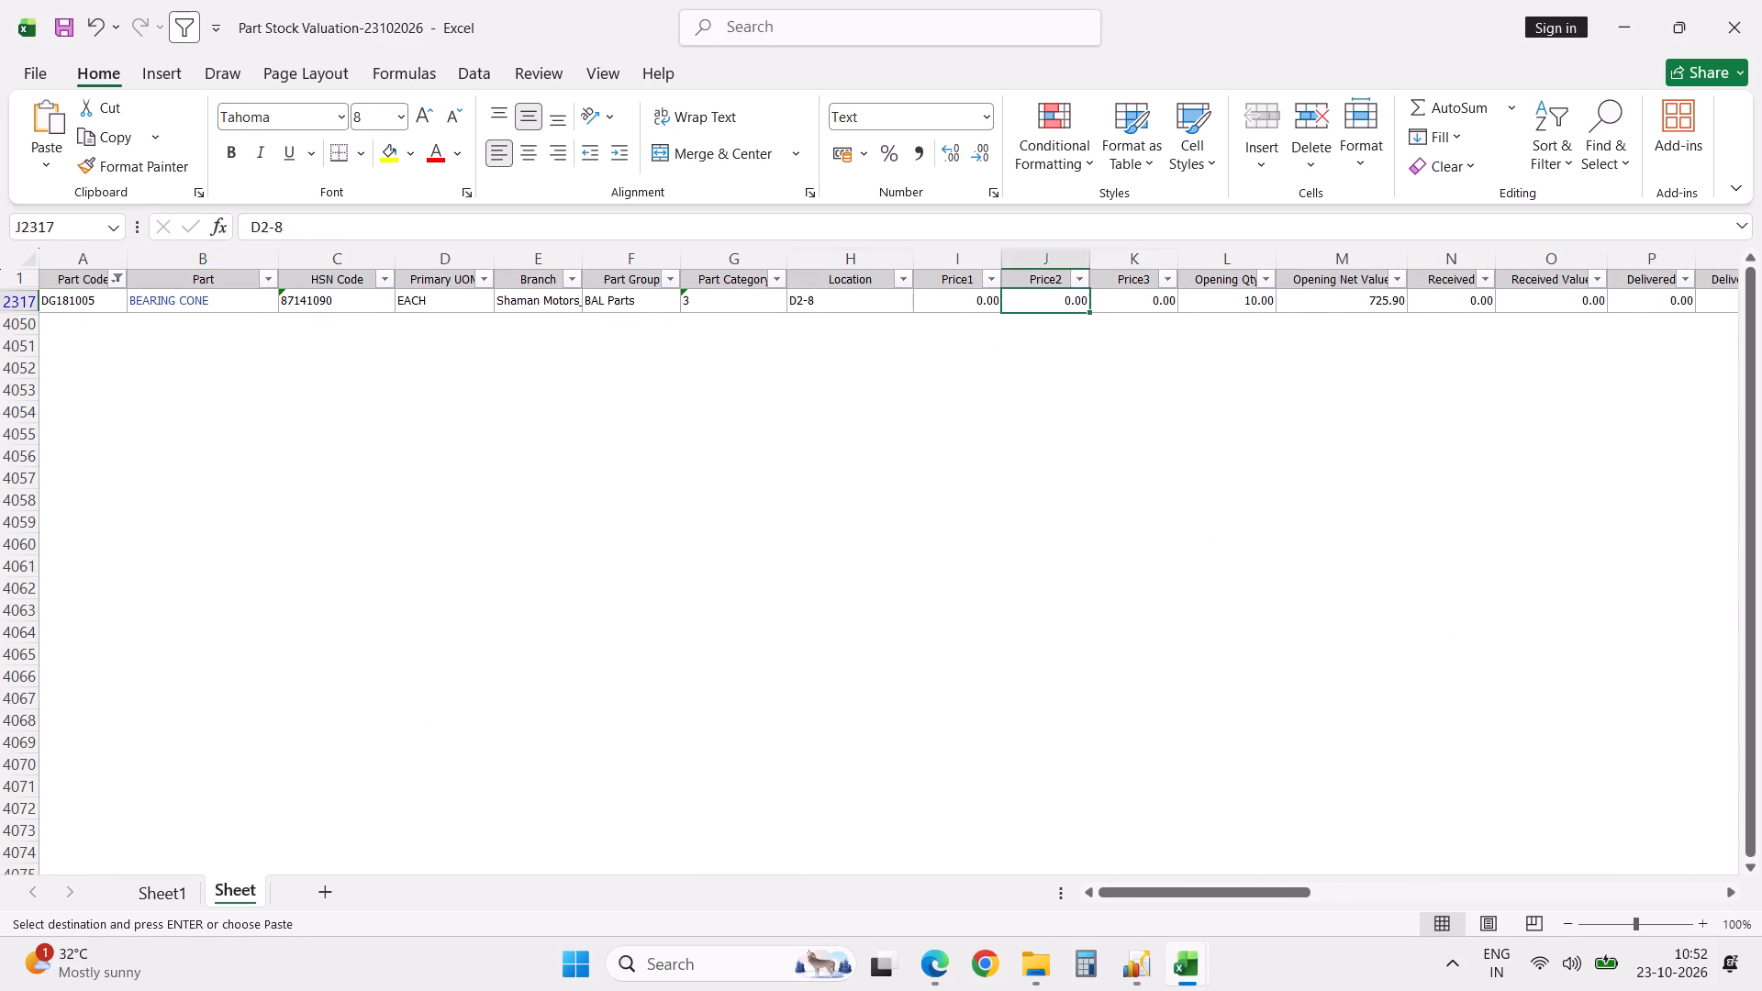
pyautogui.press('Up')
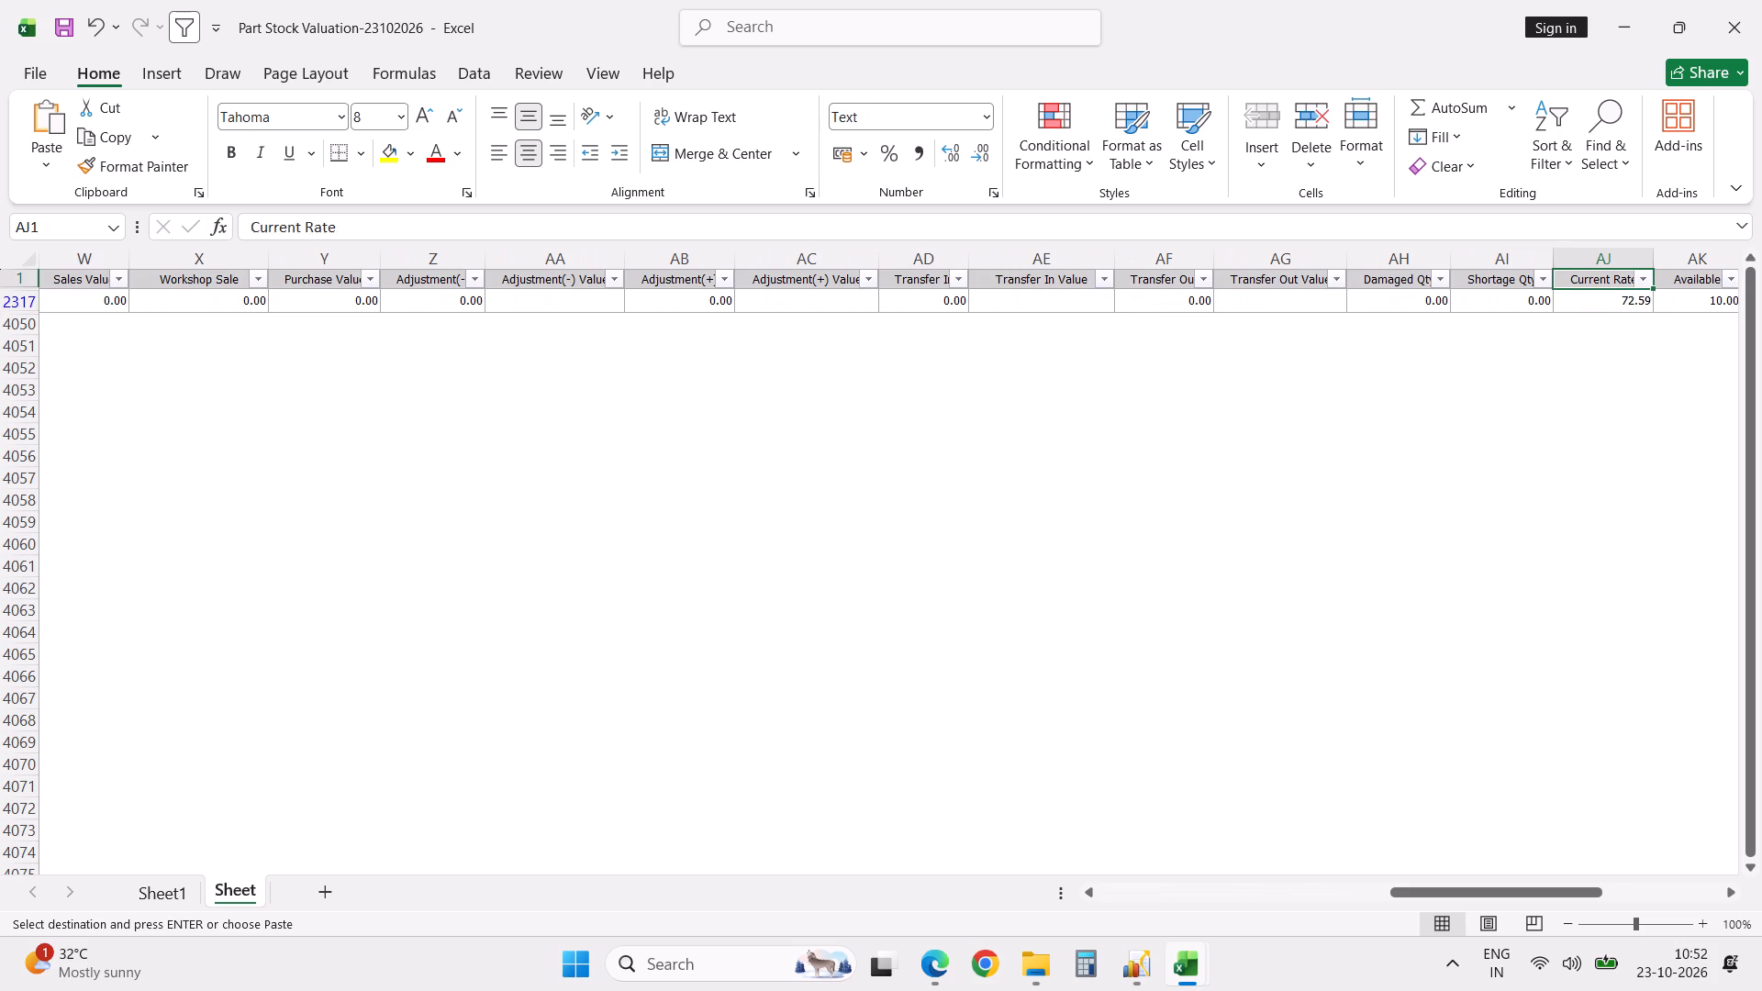
pyautogui.press('Right')
pyautogui.hotkey('ctrl', 'Left')
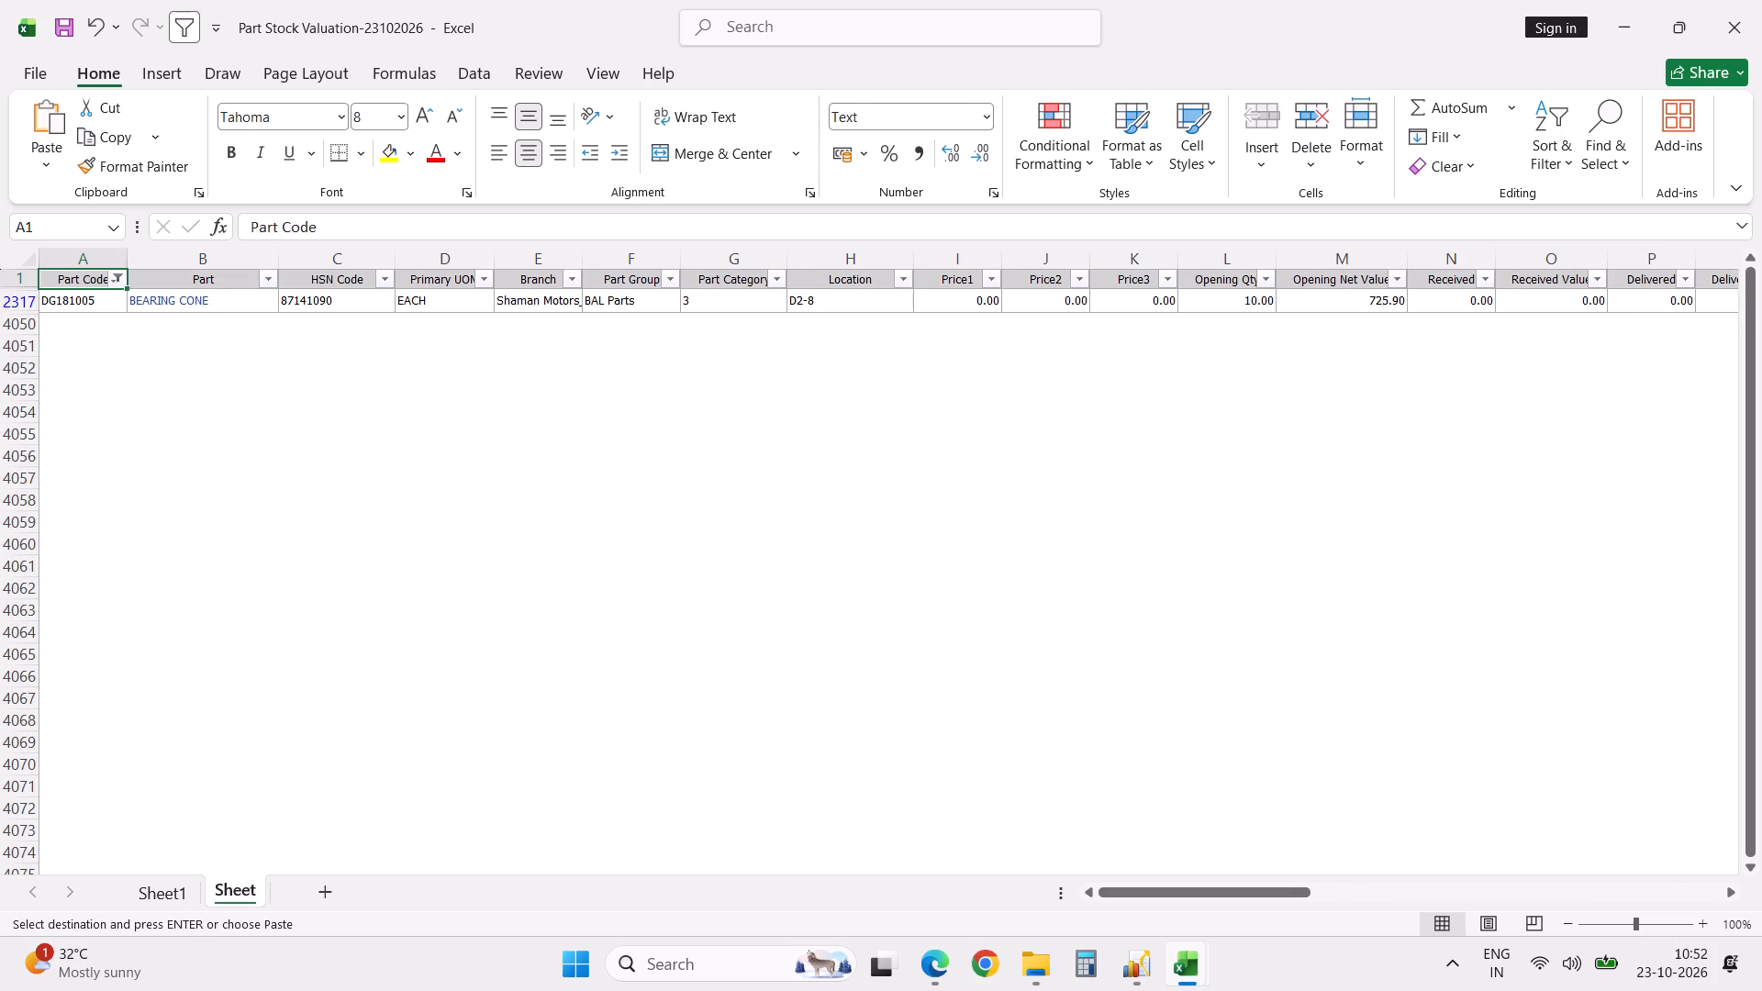
# Copy part number DK181051 from the purchase order statement and search for it in the stock valuation's Part Code filter.
pyautogui.hotkey('alt', 'Tab')
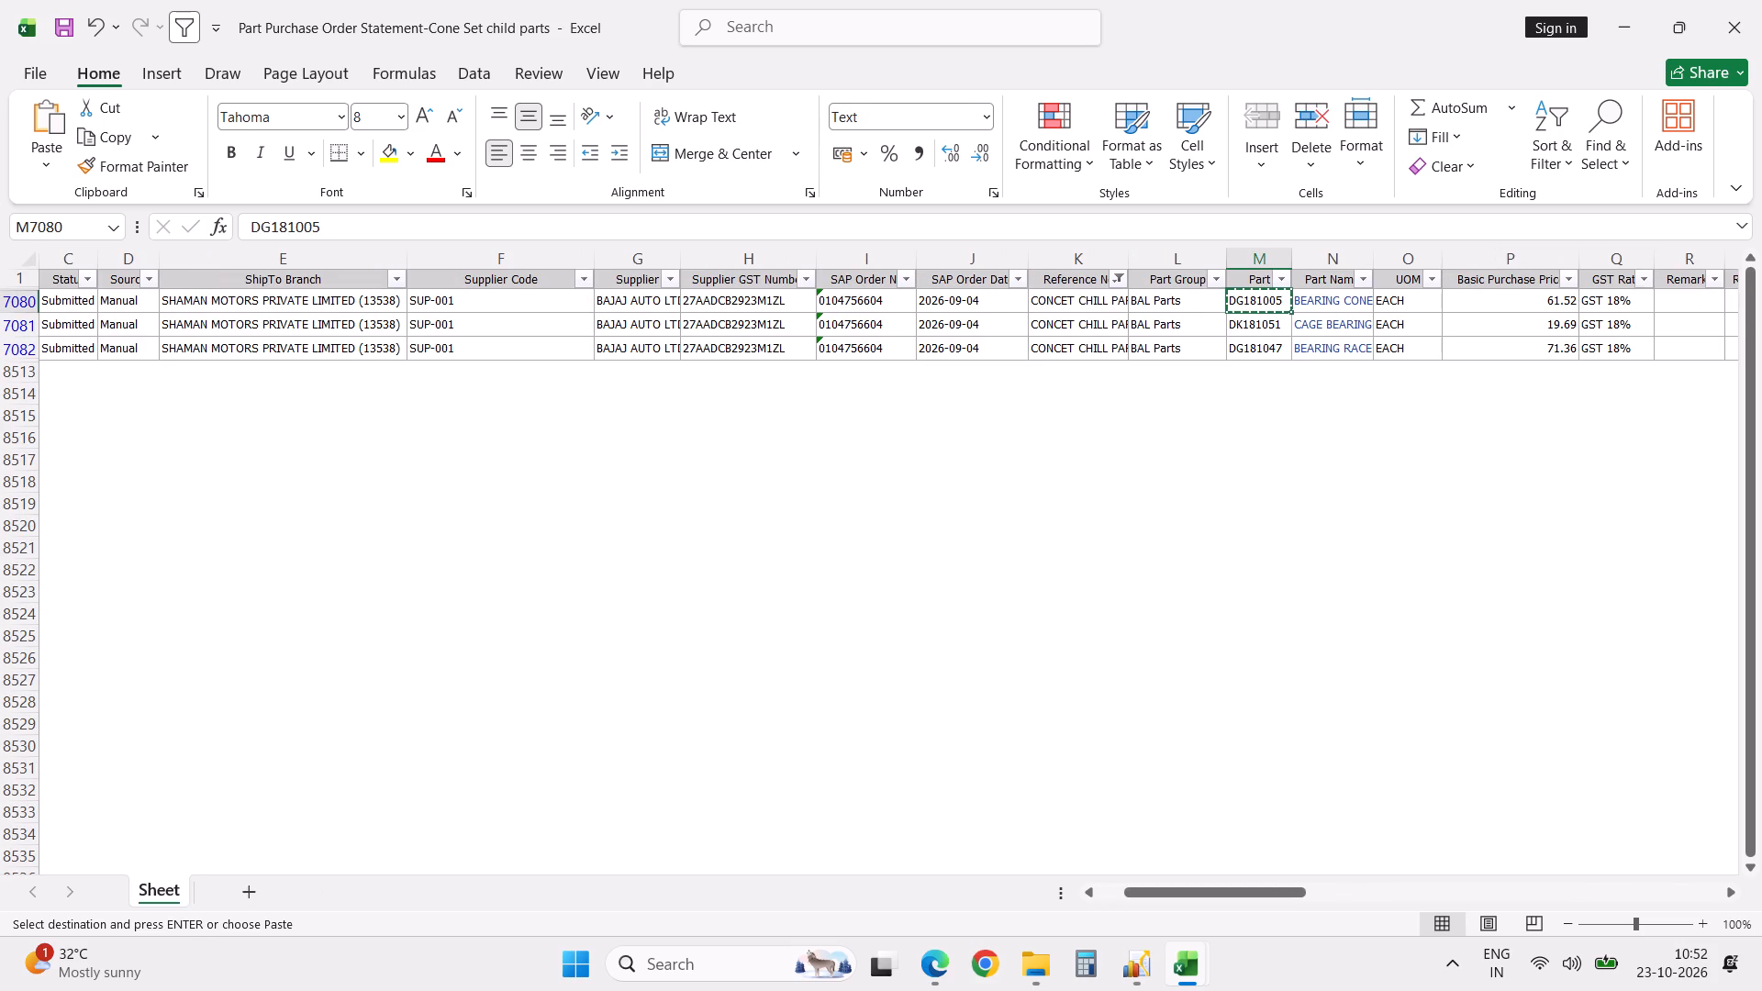
pyautogui.click(1256, 326)
pyautogui.hotkey('ctrl', 'c')
pyautogui.hotkey('alt', 'Tab')
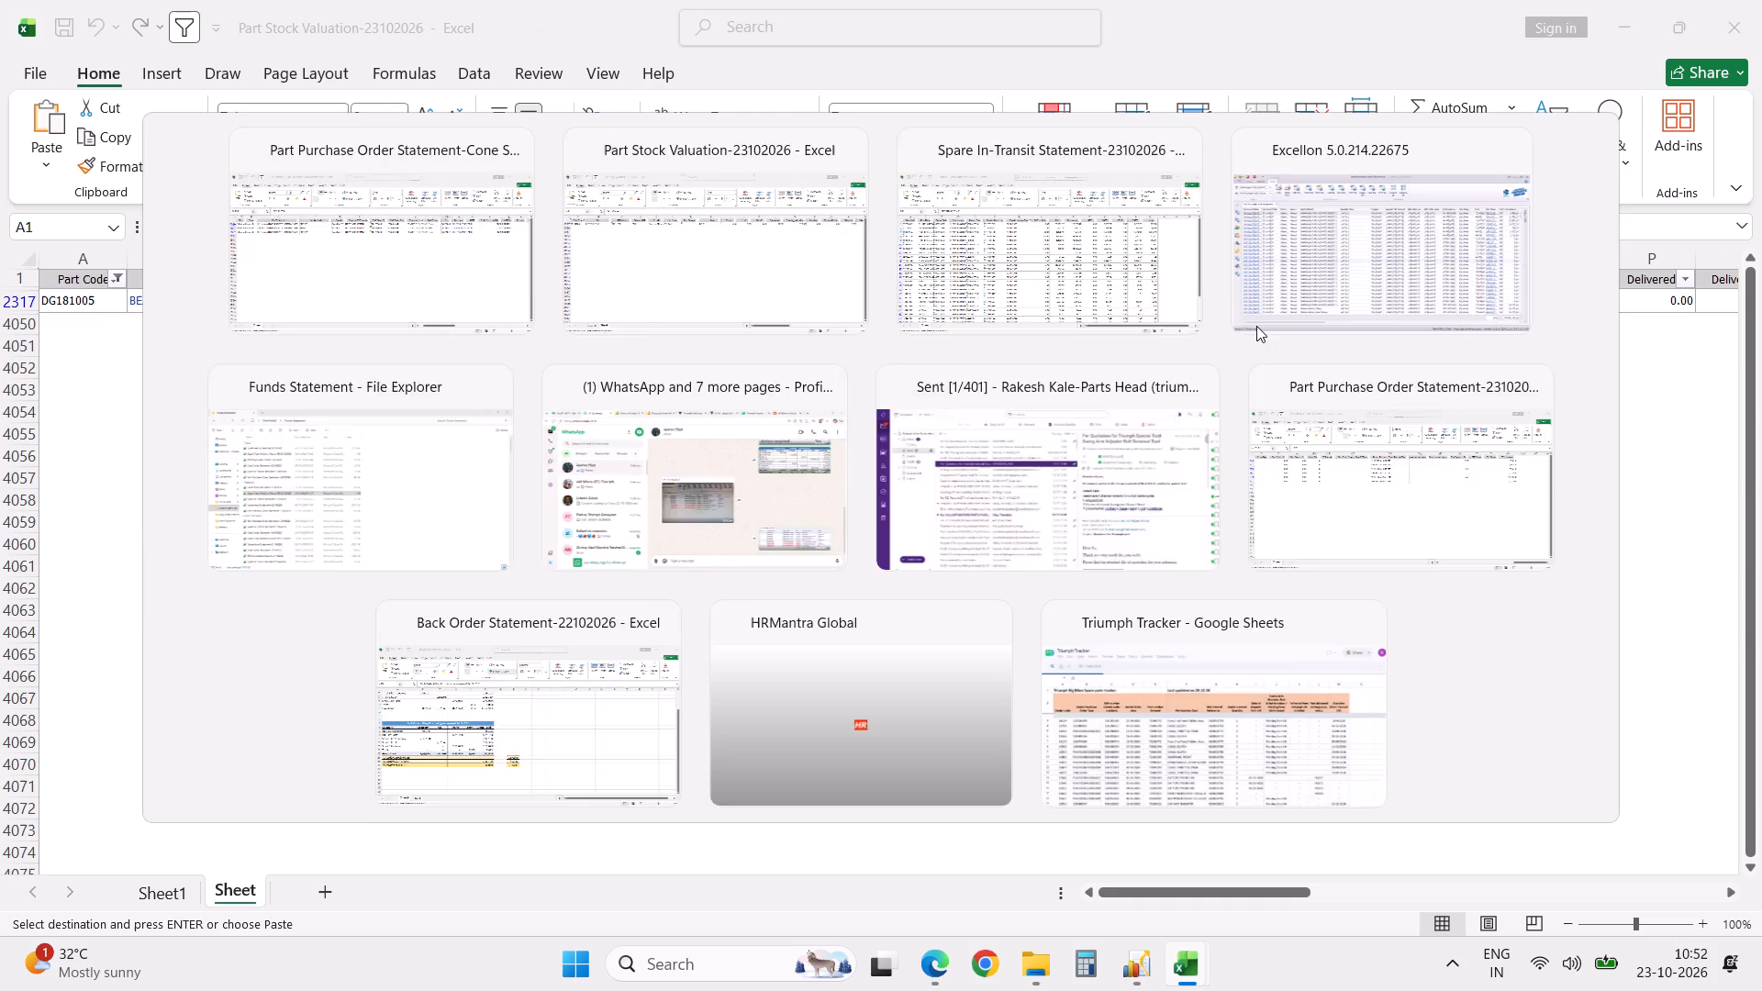
pyautogui.click(117, 280)
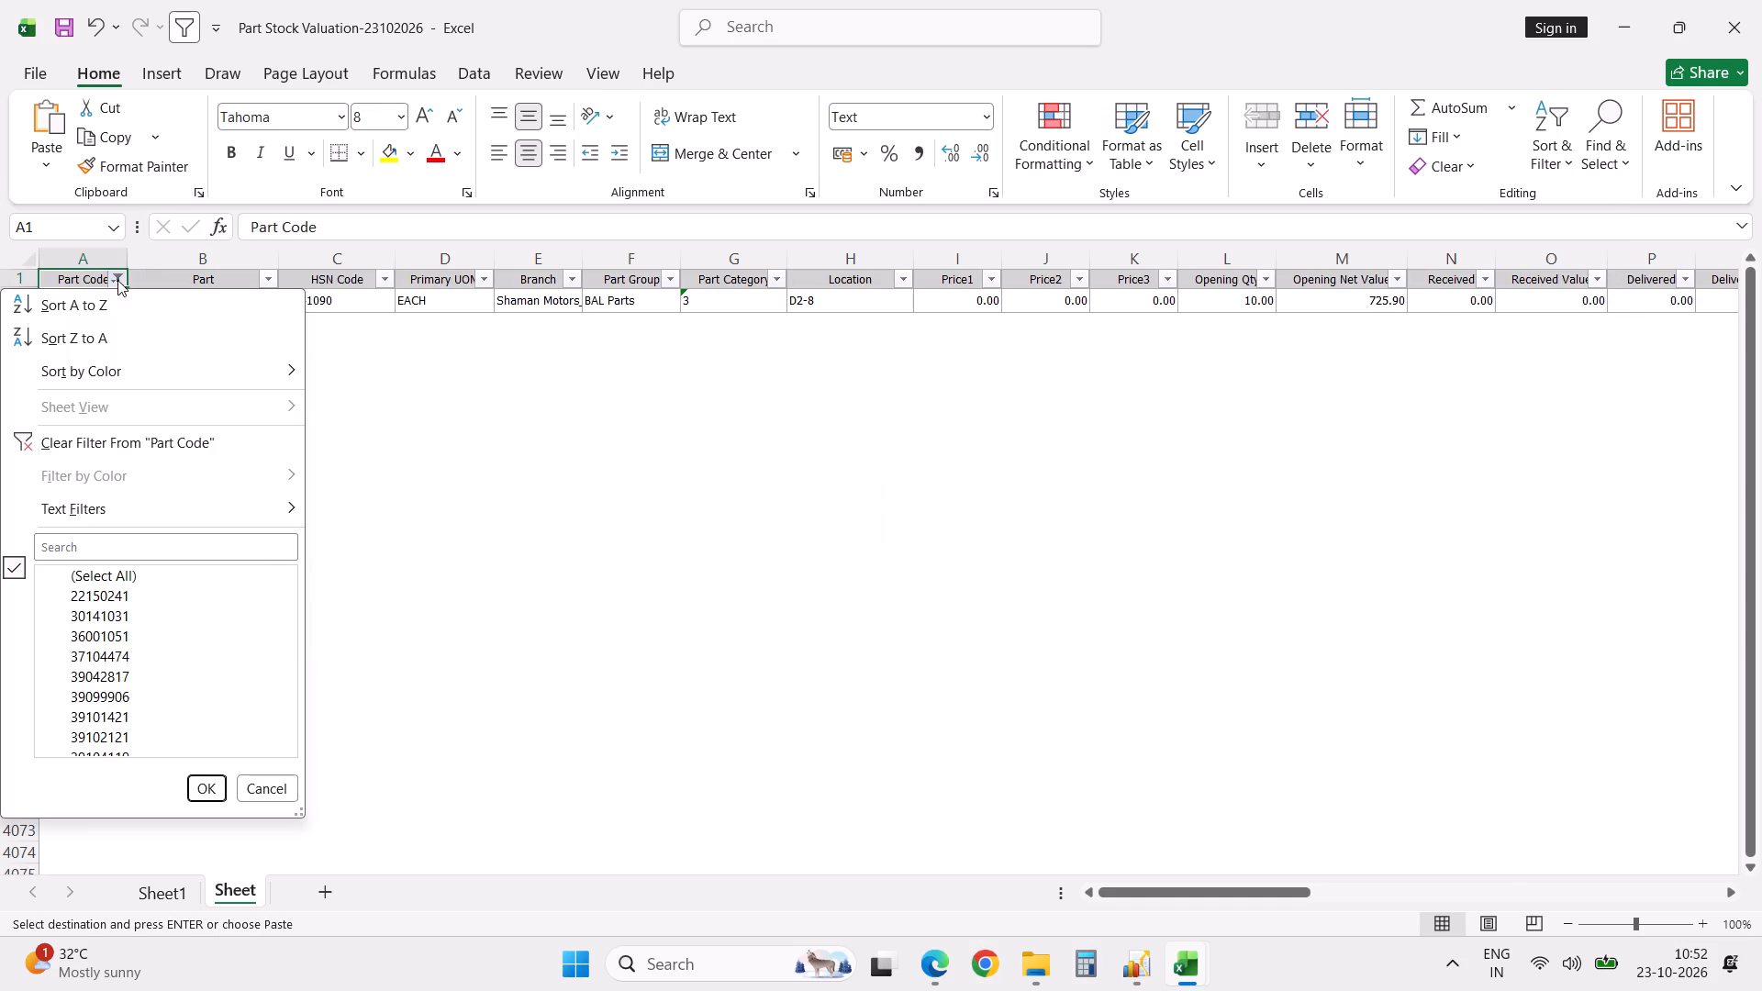
pyautogui.click(137, 548)
pyautogui.hotkey('ctrl', 'v')
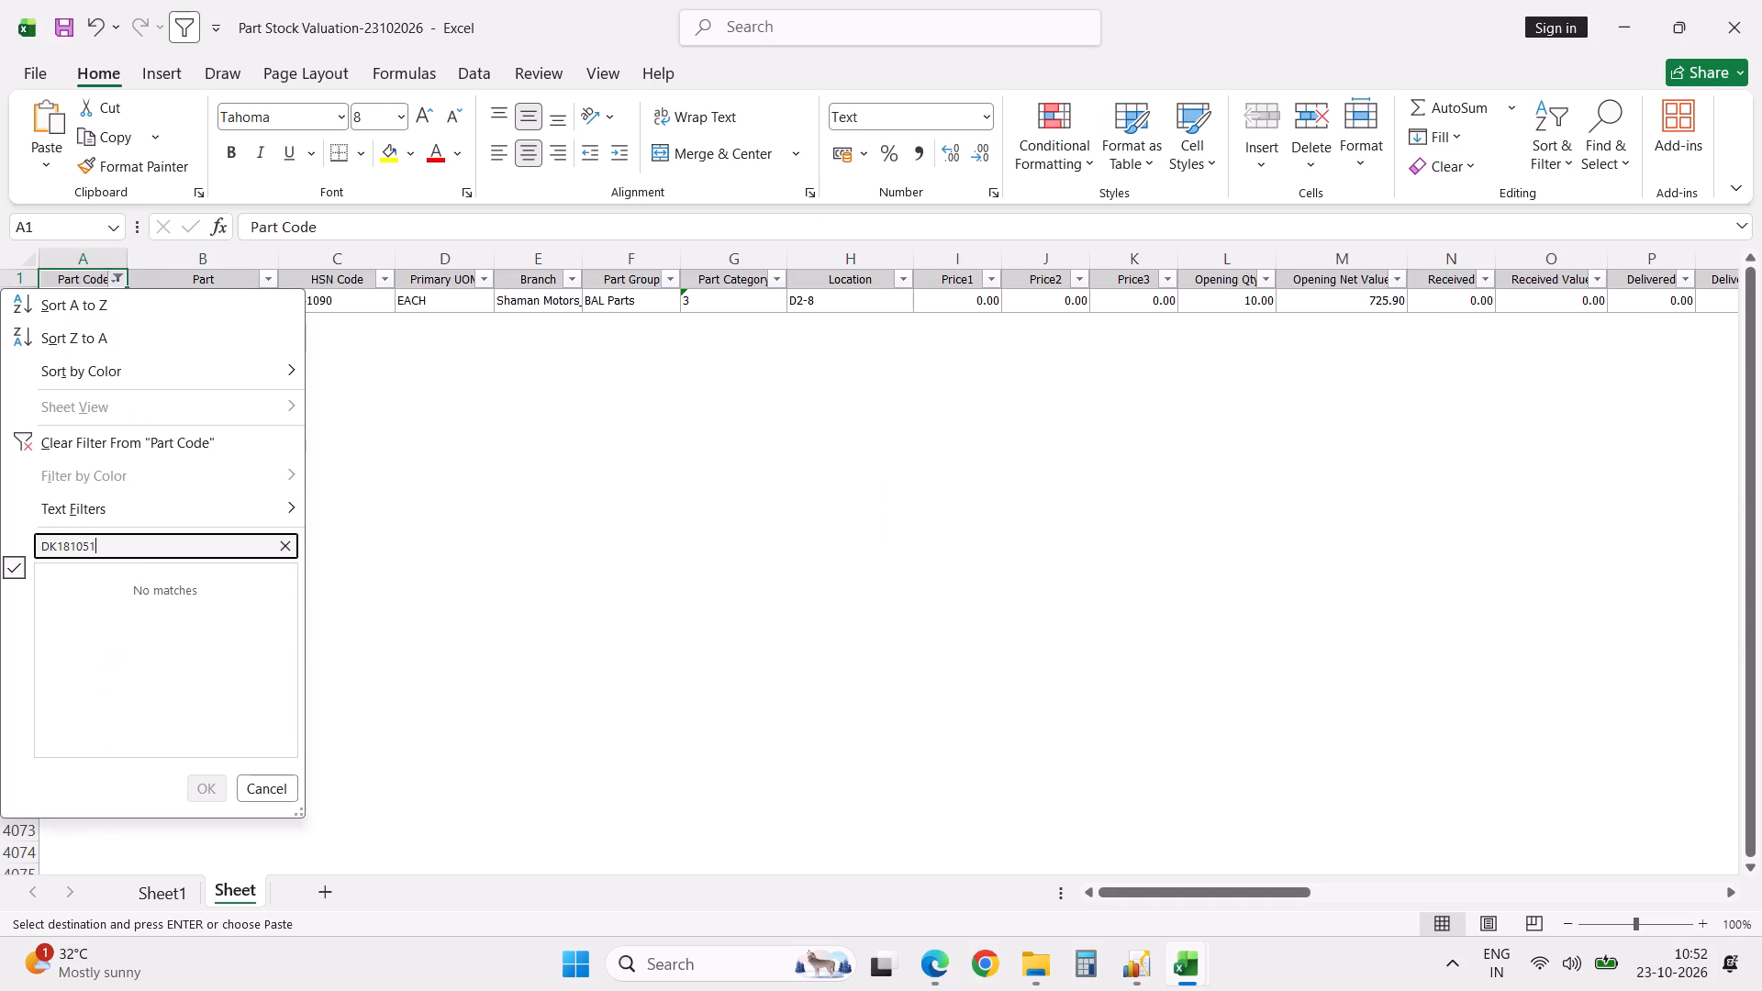
pyautogui.press('Escape')
pyautogui.press('Escape')
# Copy part number DG181047 from the purchase order statement and filter the stock valuation's Part Code column by it.
pyautogui.hotkey('alt', 'Tab')
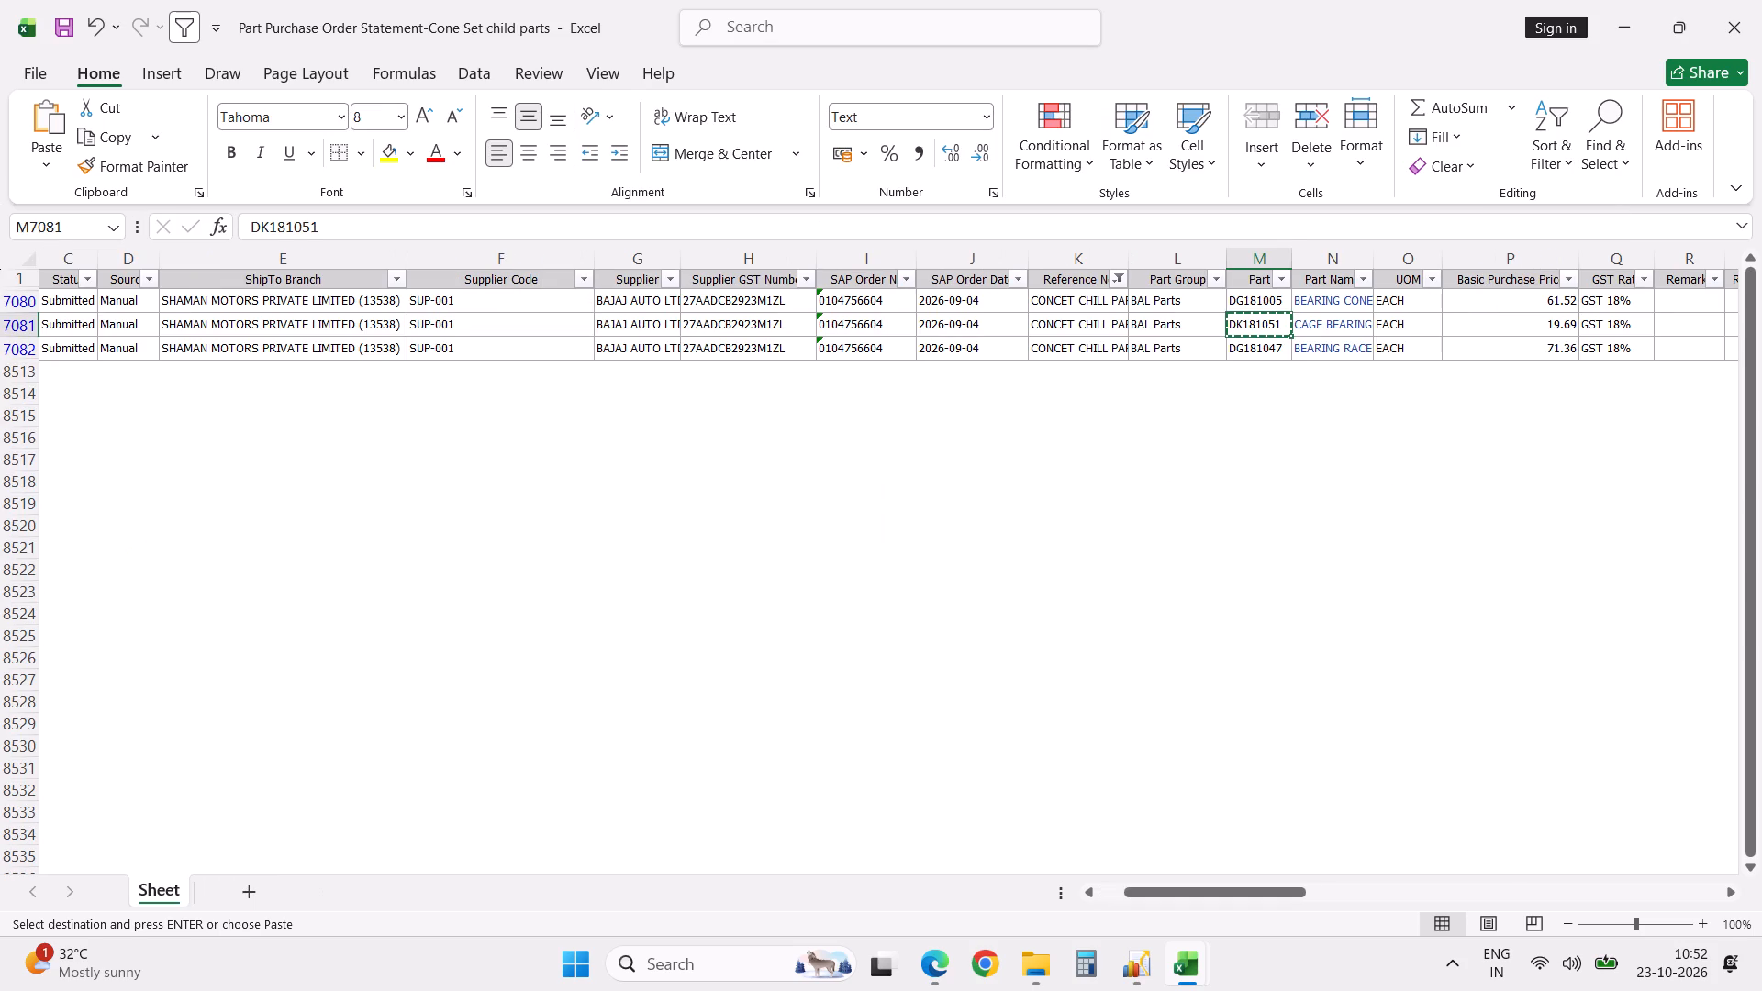
pyautogui.click(1268, 351)
pyautogui.hotkey('ctrl', 'c')
pyautogui.hotkey('alt', 'Tab')
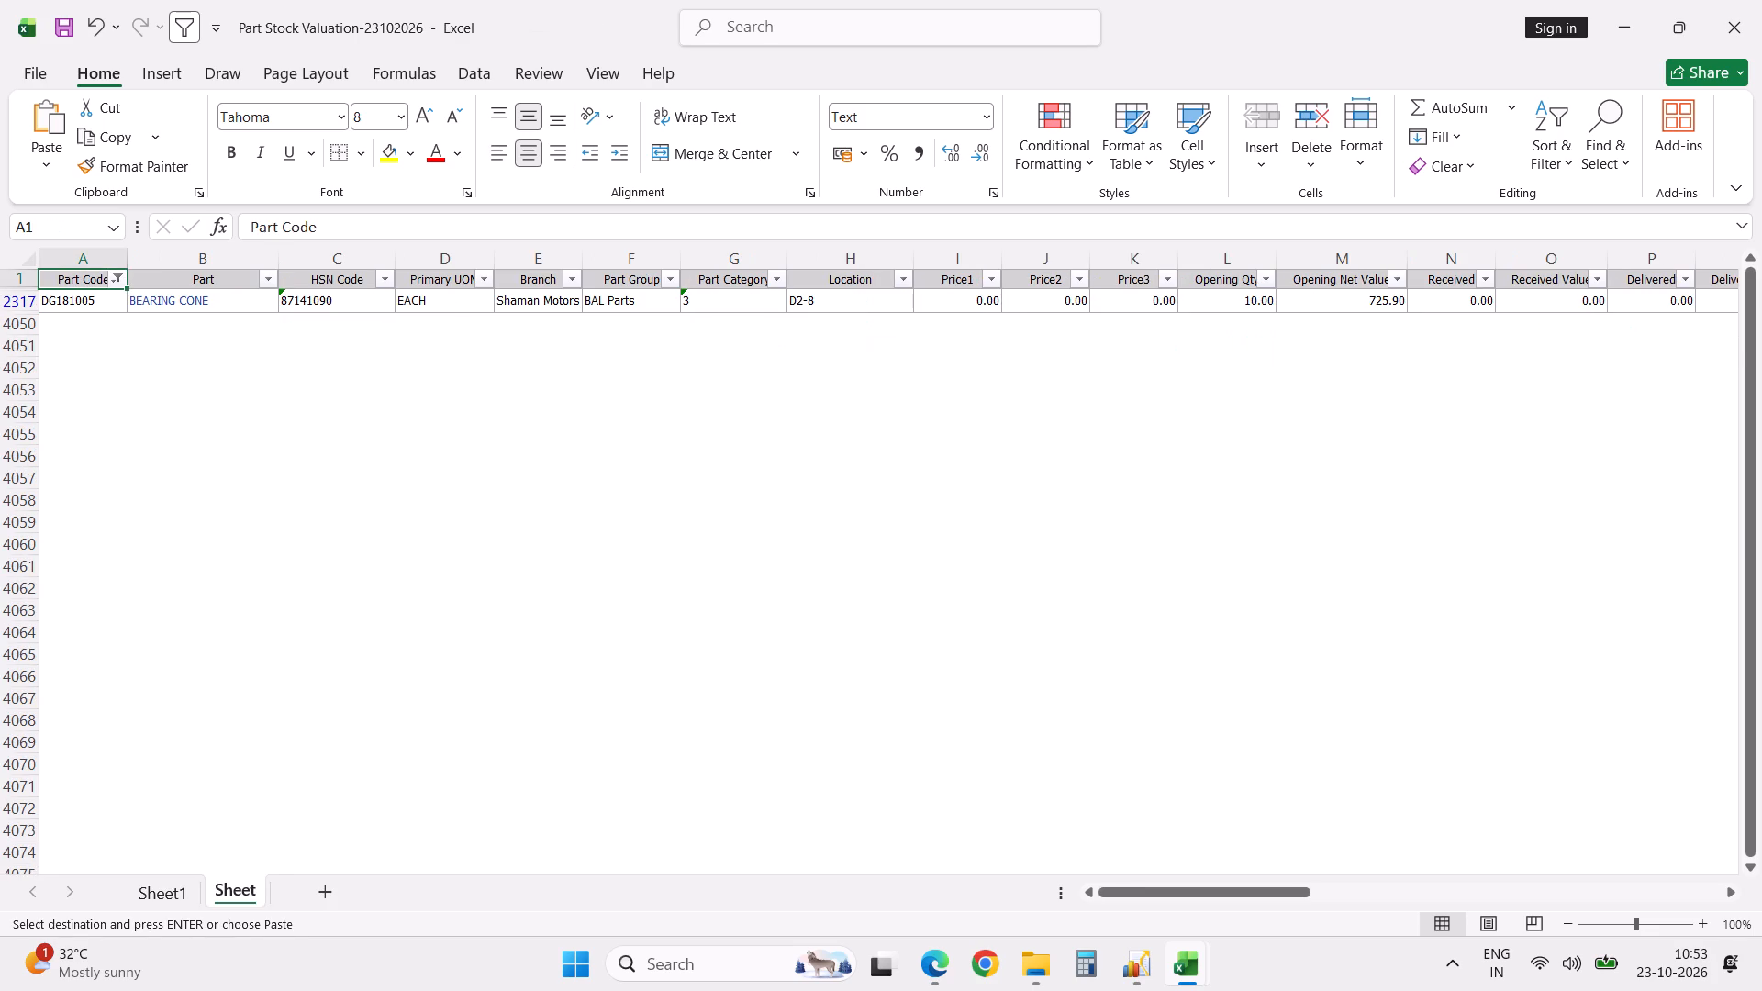
pyautogui.click(119, 282)
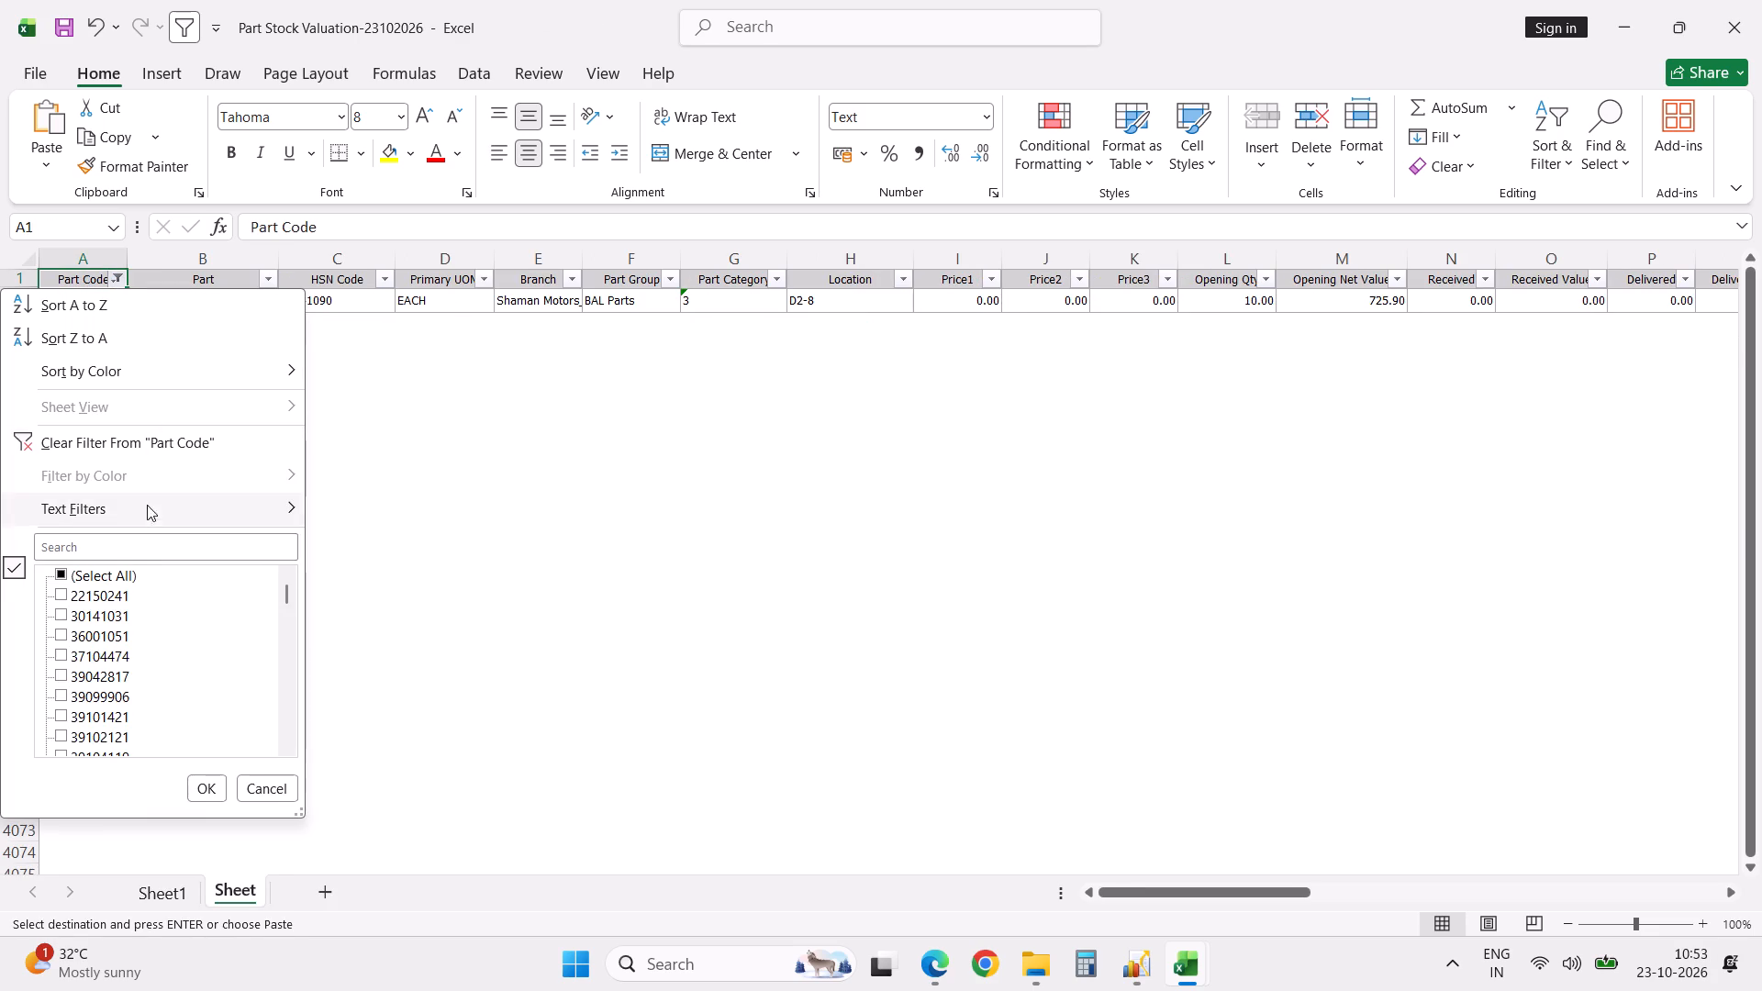
pyautogui.click(147, 550)
pyautogui.hotkey('ctrl', 'v')
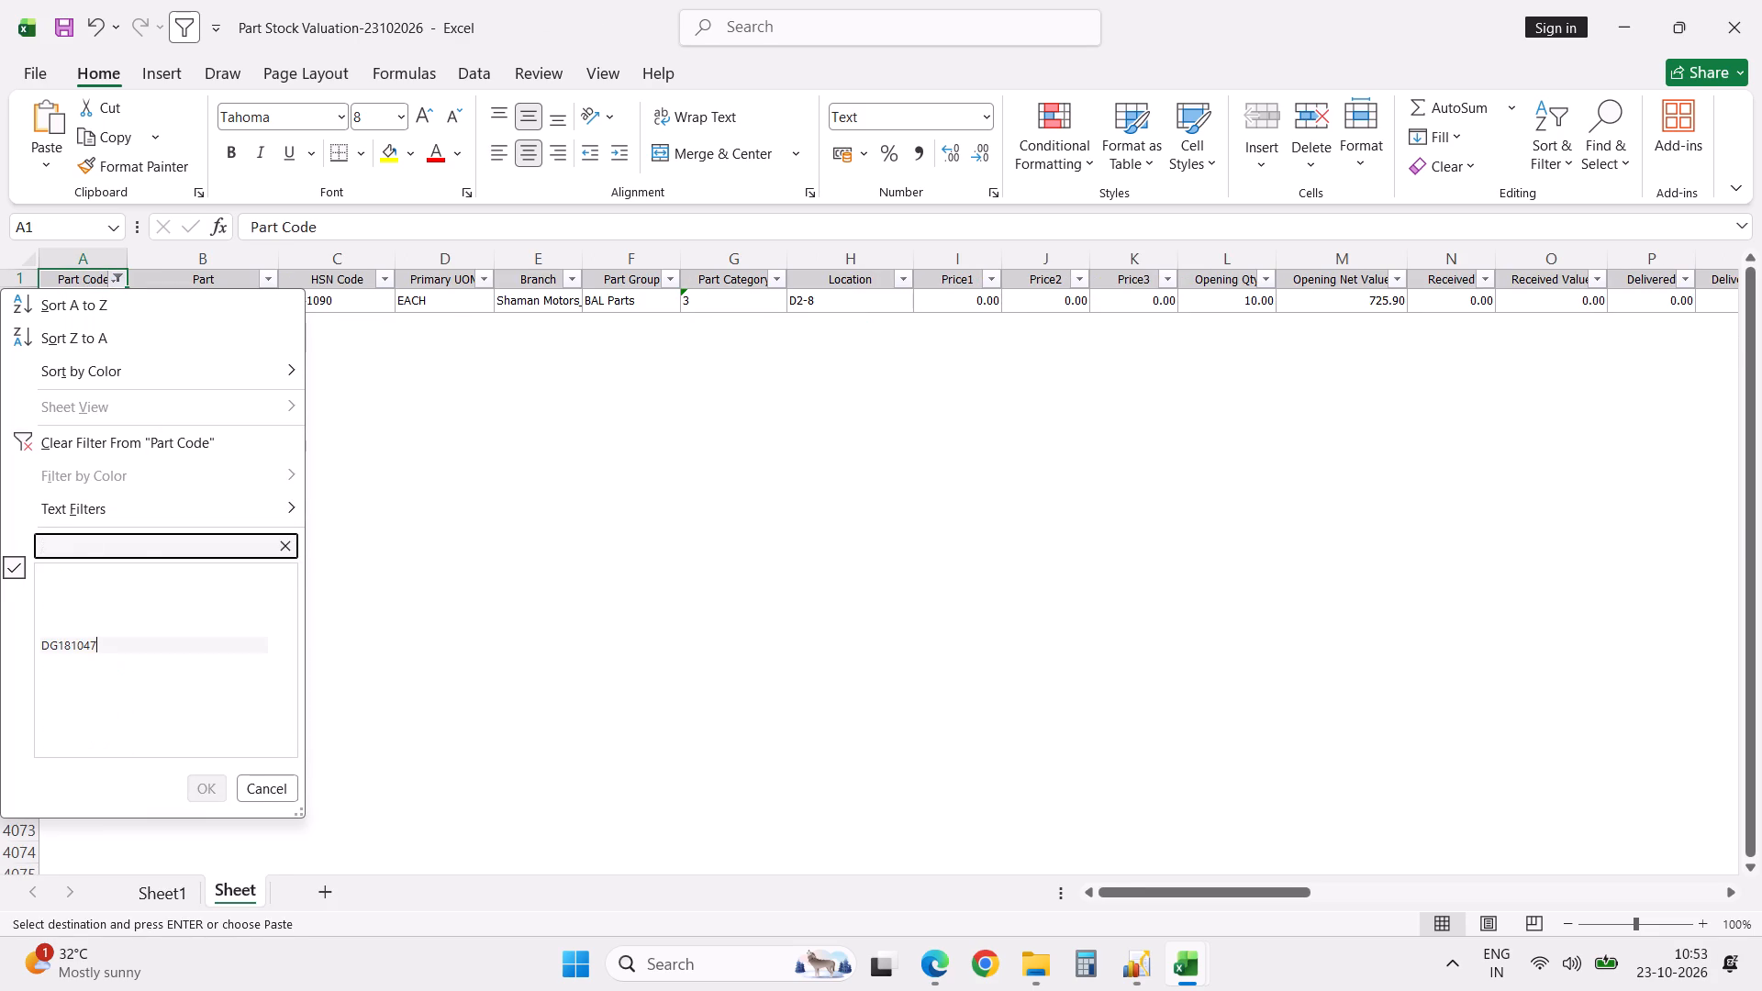
pyautogui.press('Return')
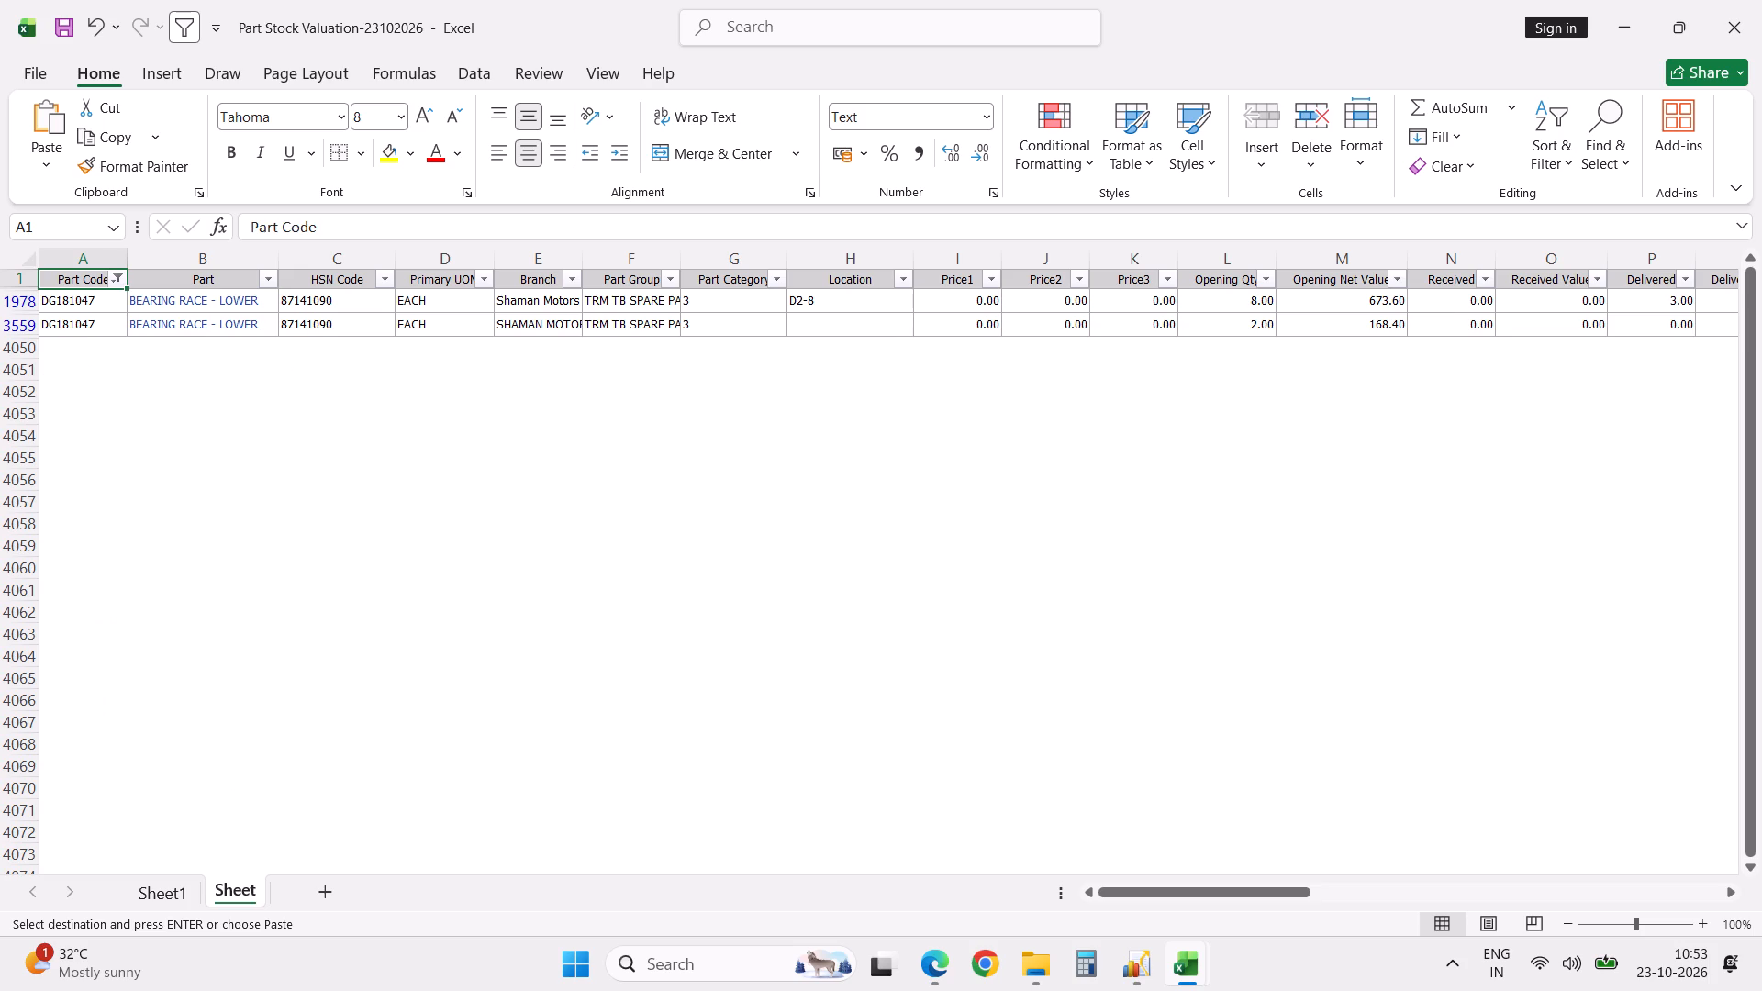
# Check the branch names and the available and net stock columns for the filtered DG181047 rows.
pyautogui.click(543, 306)
pyautogui.click(541, 328)
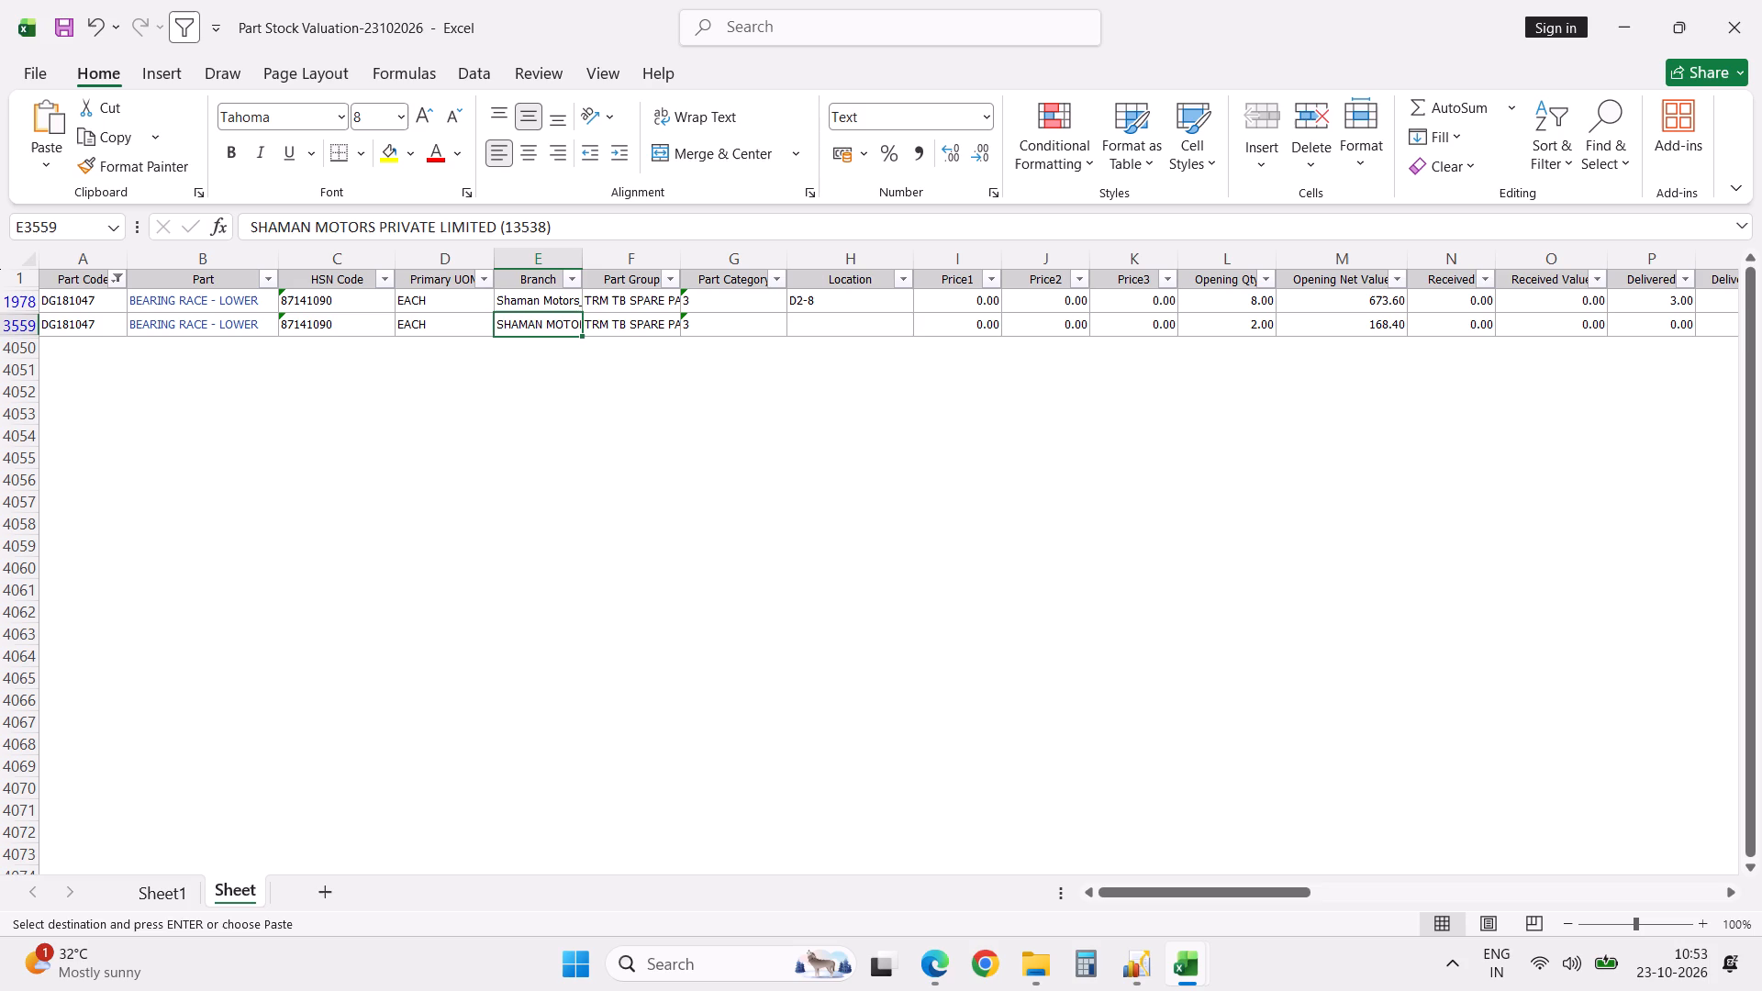
pyautogui.click(551, 305)
pyautogui.click(543, 277)
pyautogui.hotkey('ctrl', 'Right')
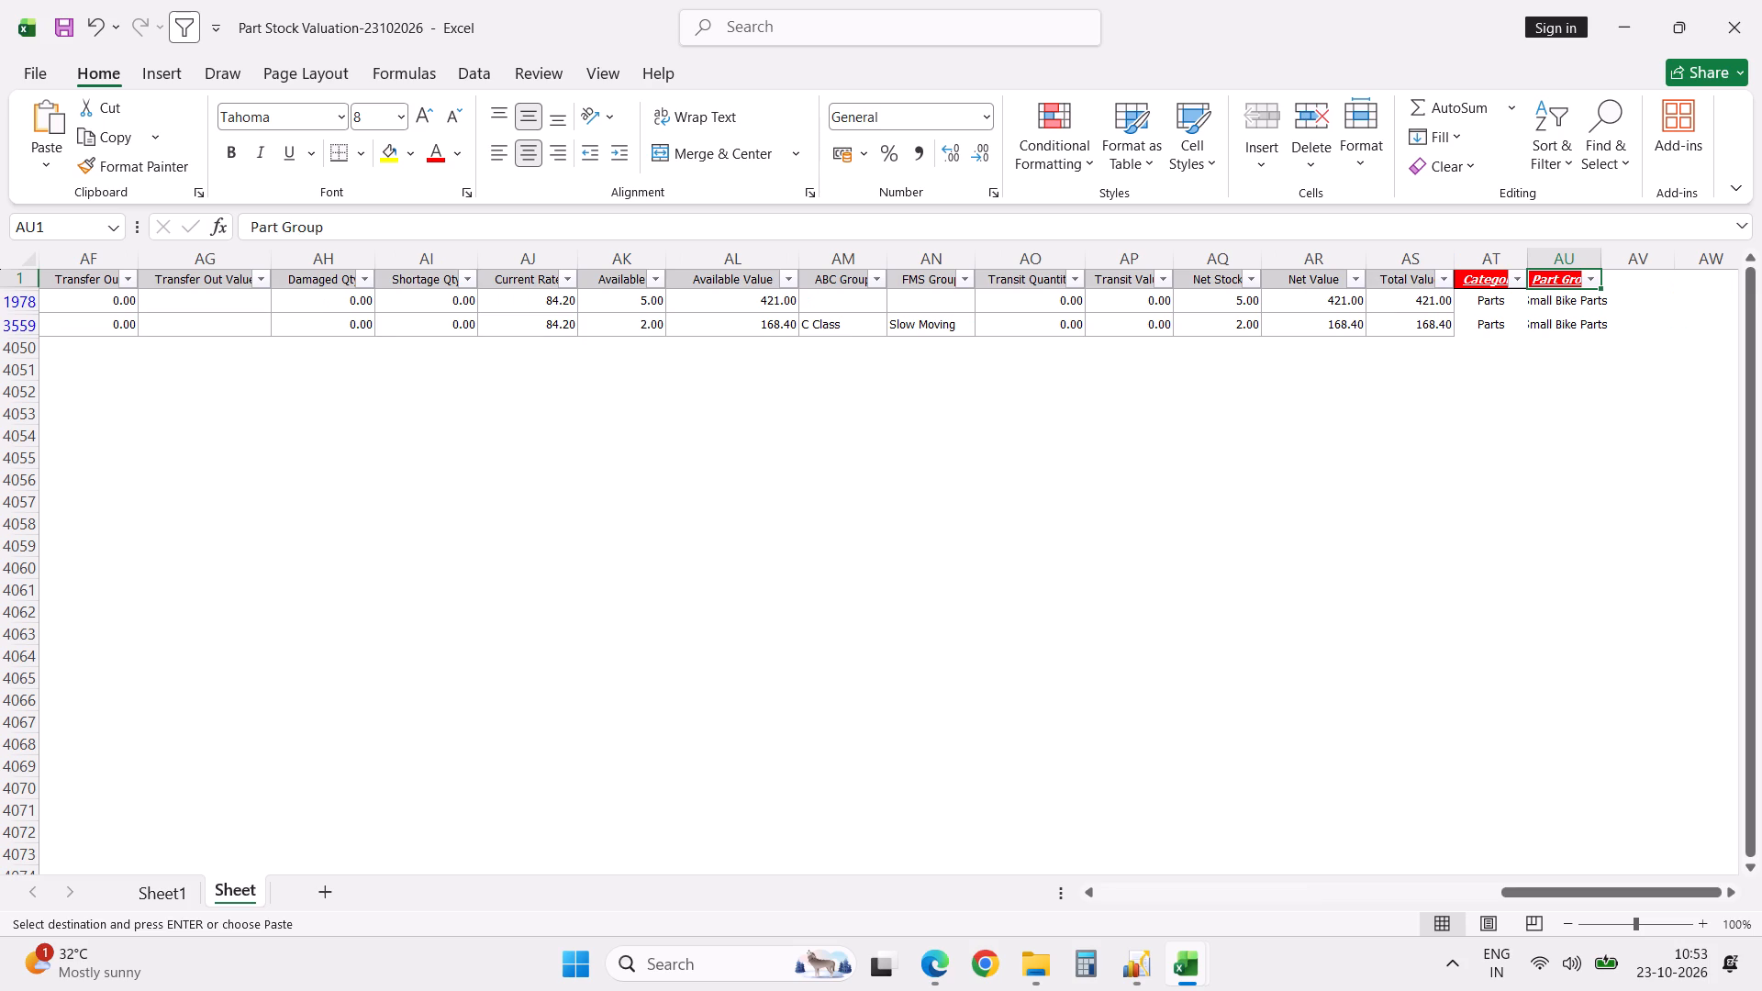
# Switch back to the purchase order statement and widen the Part Name column until the full part names fit.
pyautogui.hotkey('alt', 'Tab')
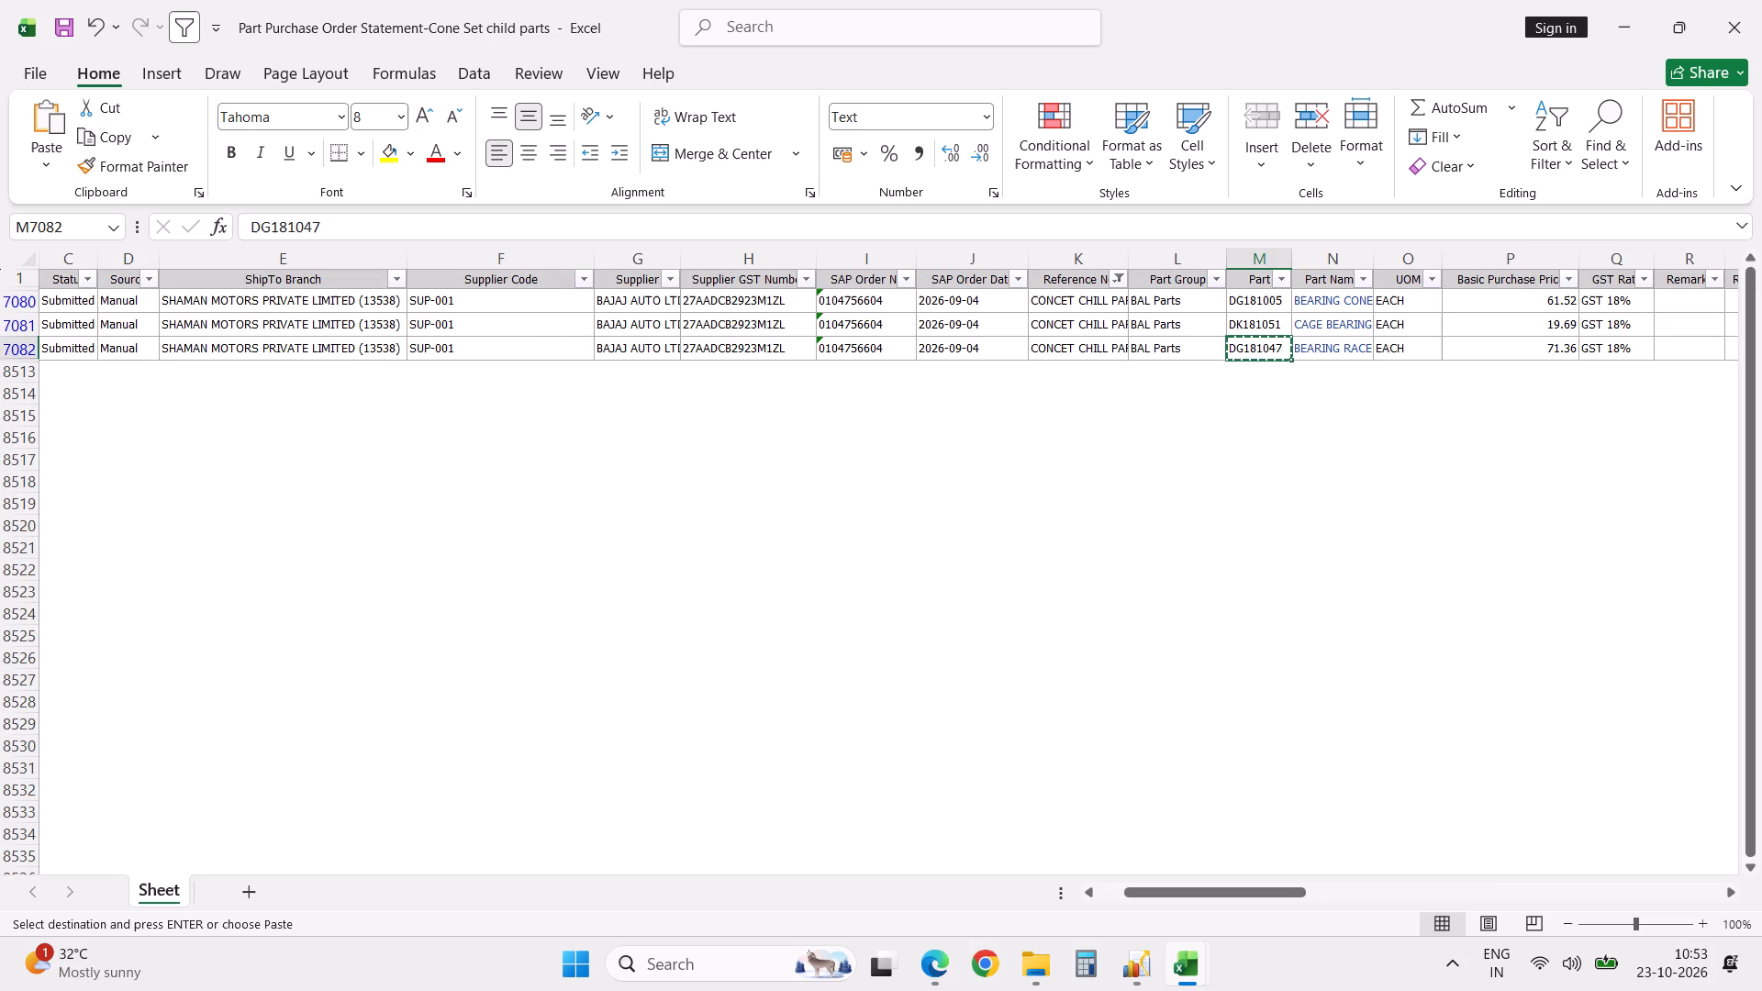
pyautogui.press('Escape')
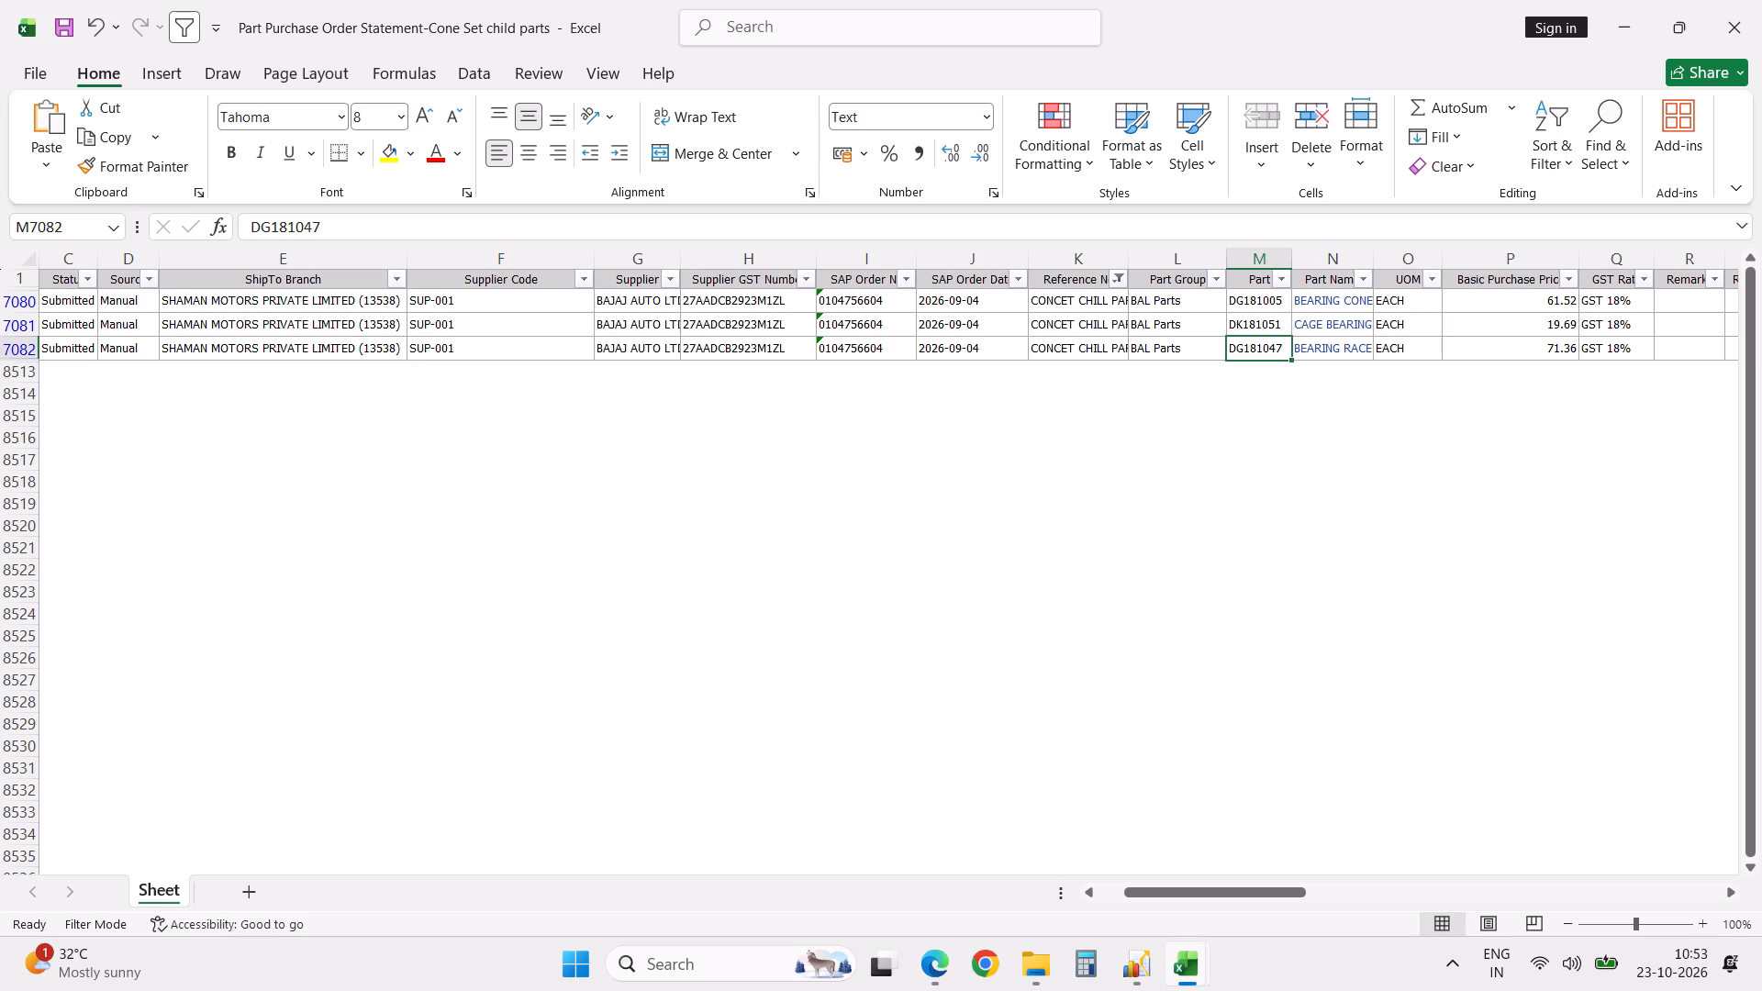
pyautogui.moveTo(1376, 258); pyautogui.dragTo(1411, 250)
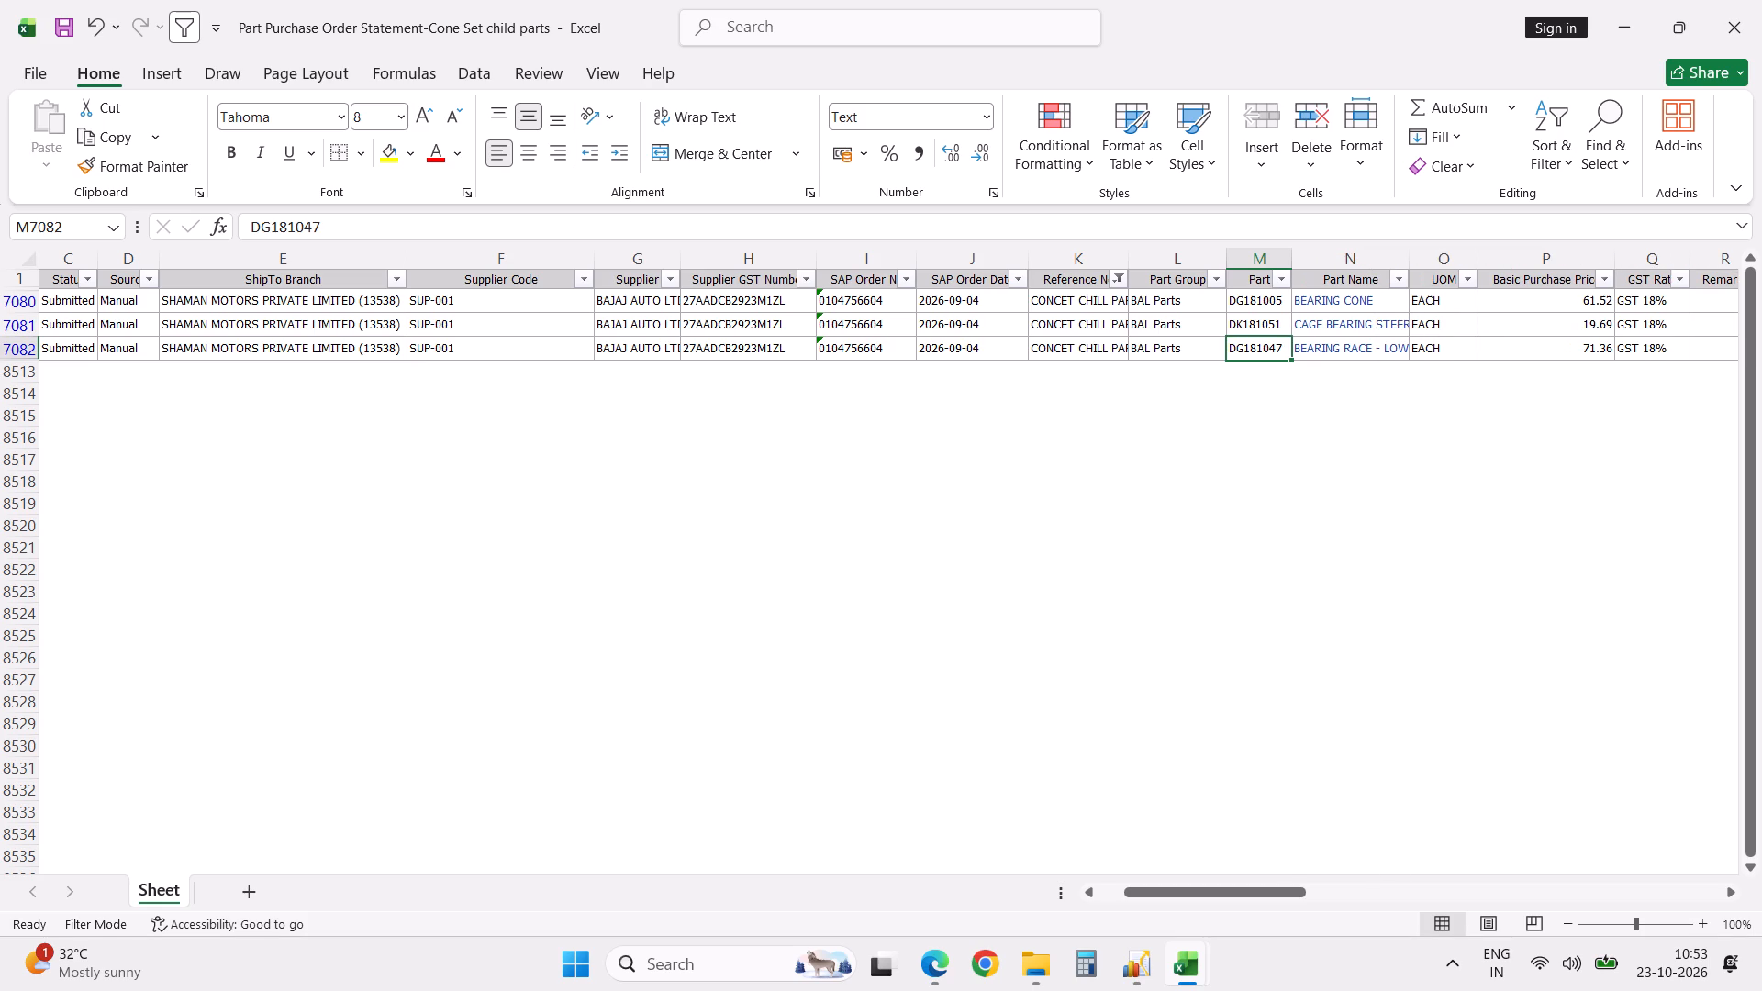
pyautogui.moveTo(1411, 250); pyautogui.dragTo(1438, 250)
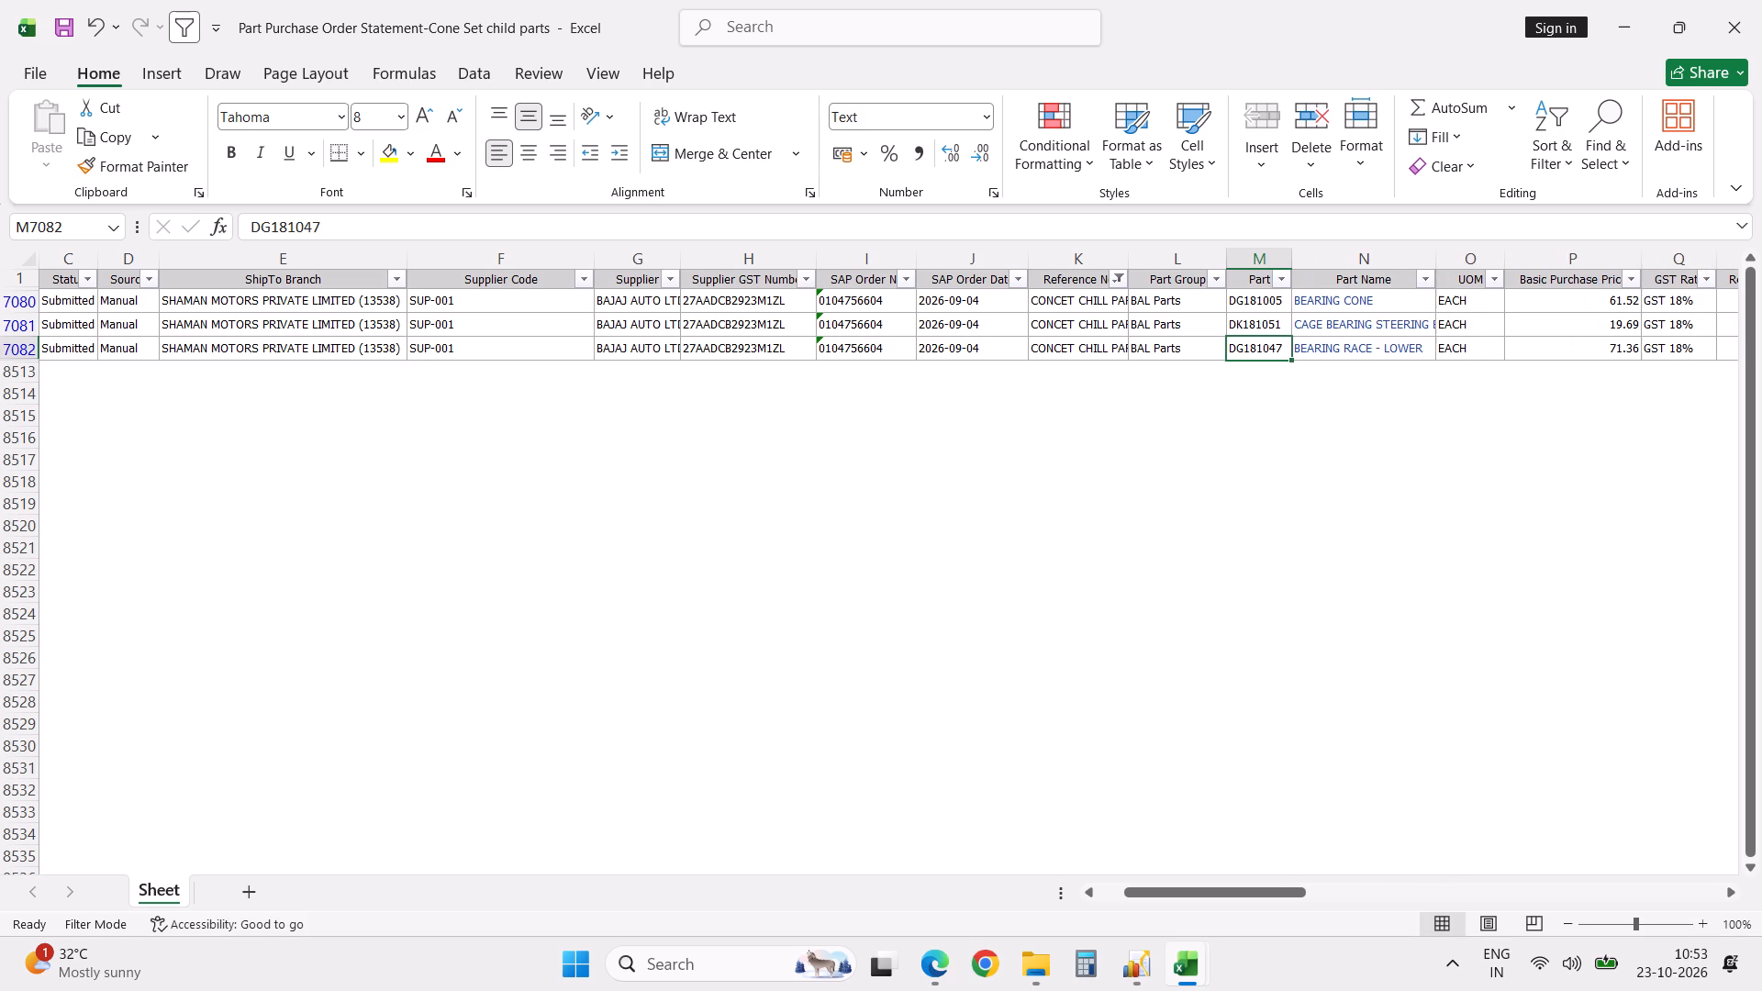
pyautogui.moveTo(1438, 250); pyautogui.dragTo(1545, 272)
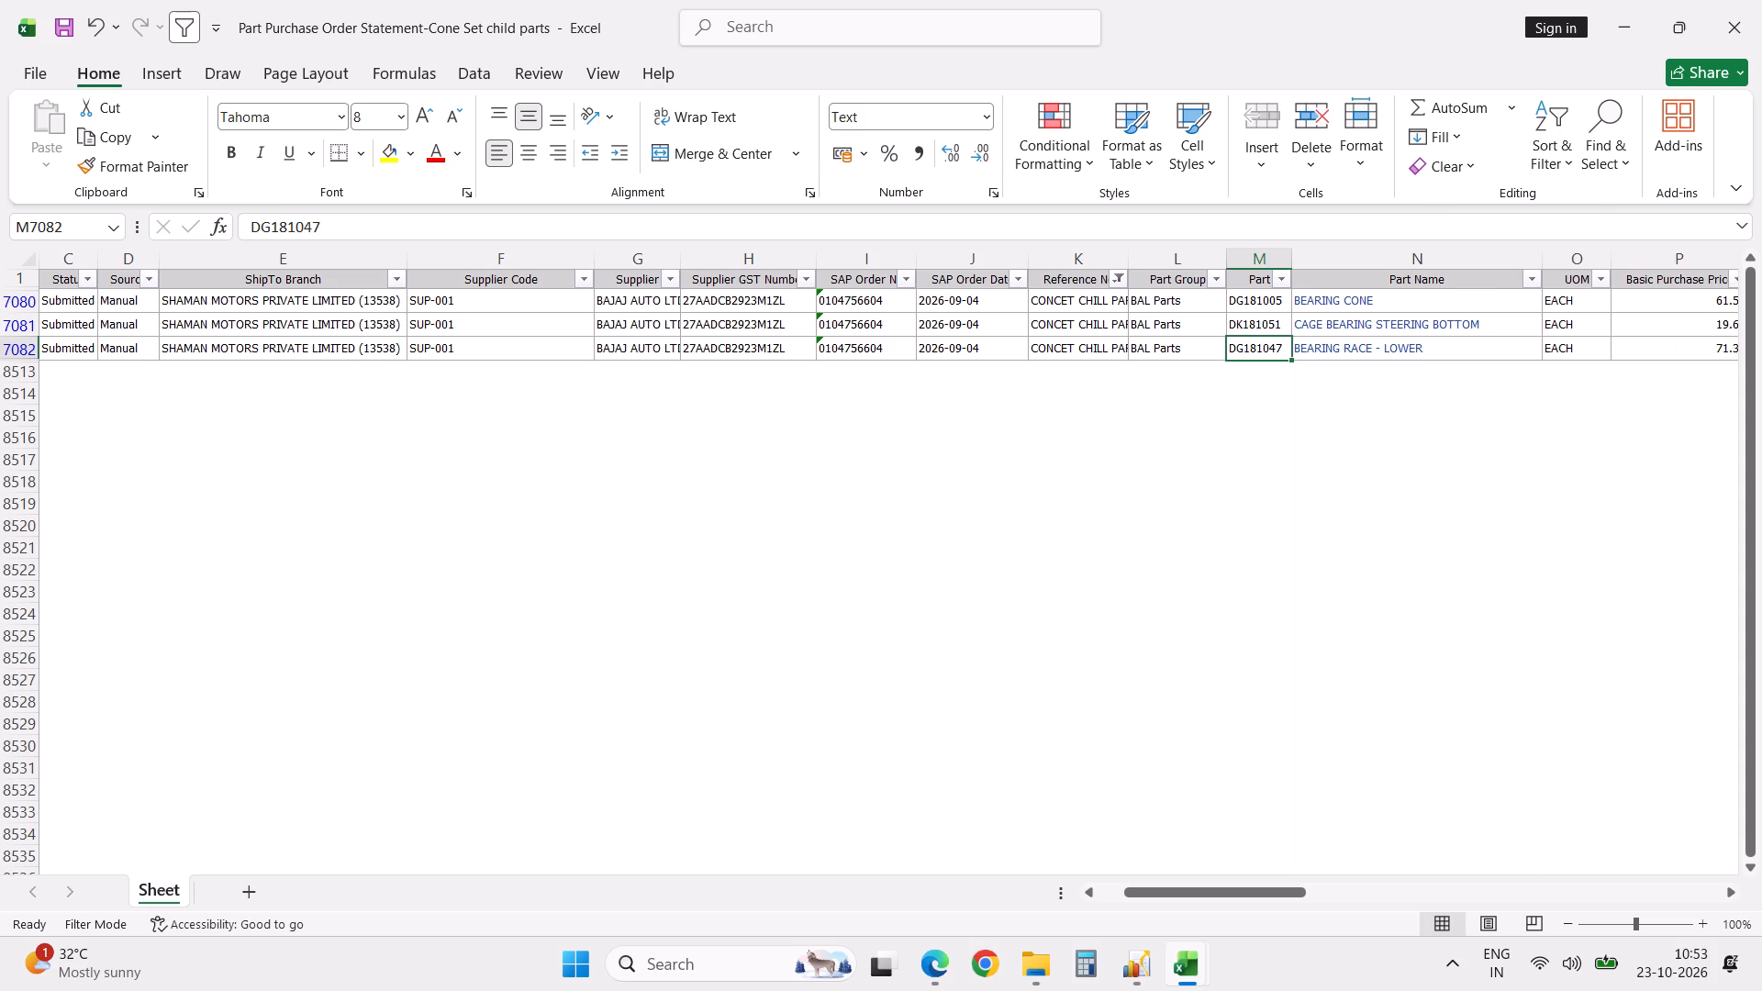
pyautogui.click(1255, 280)
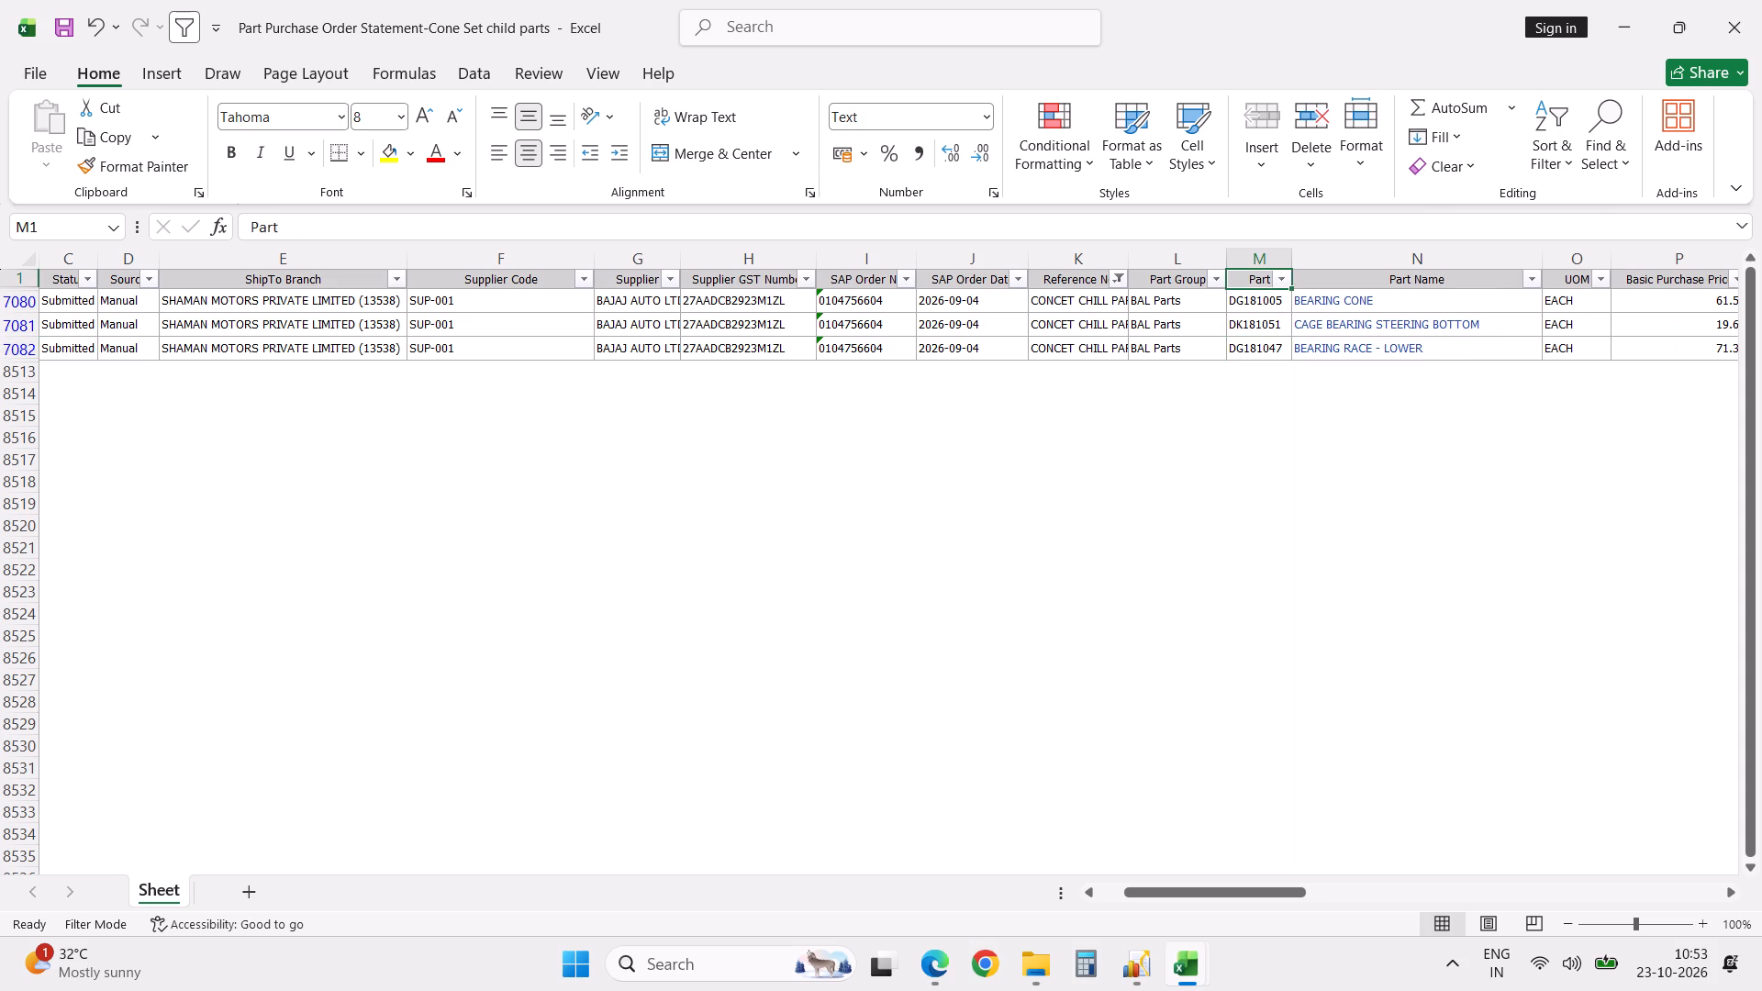
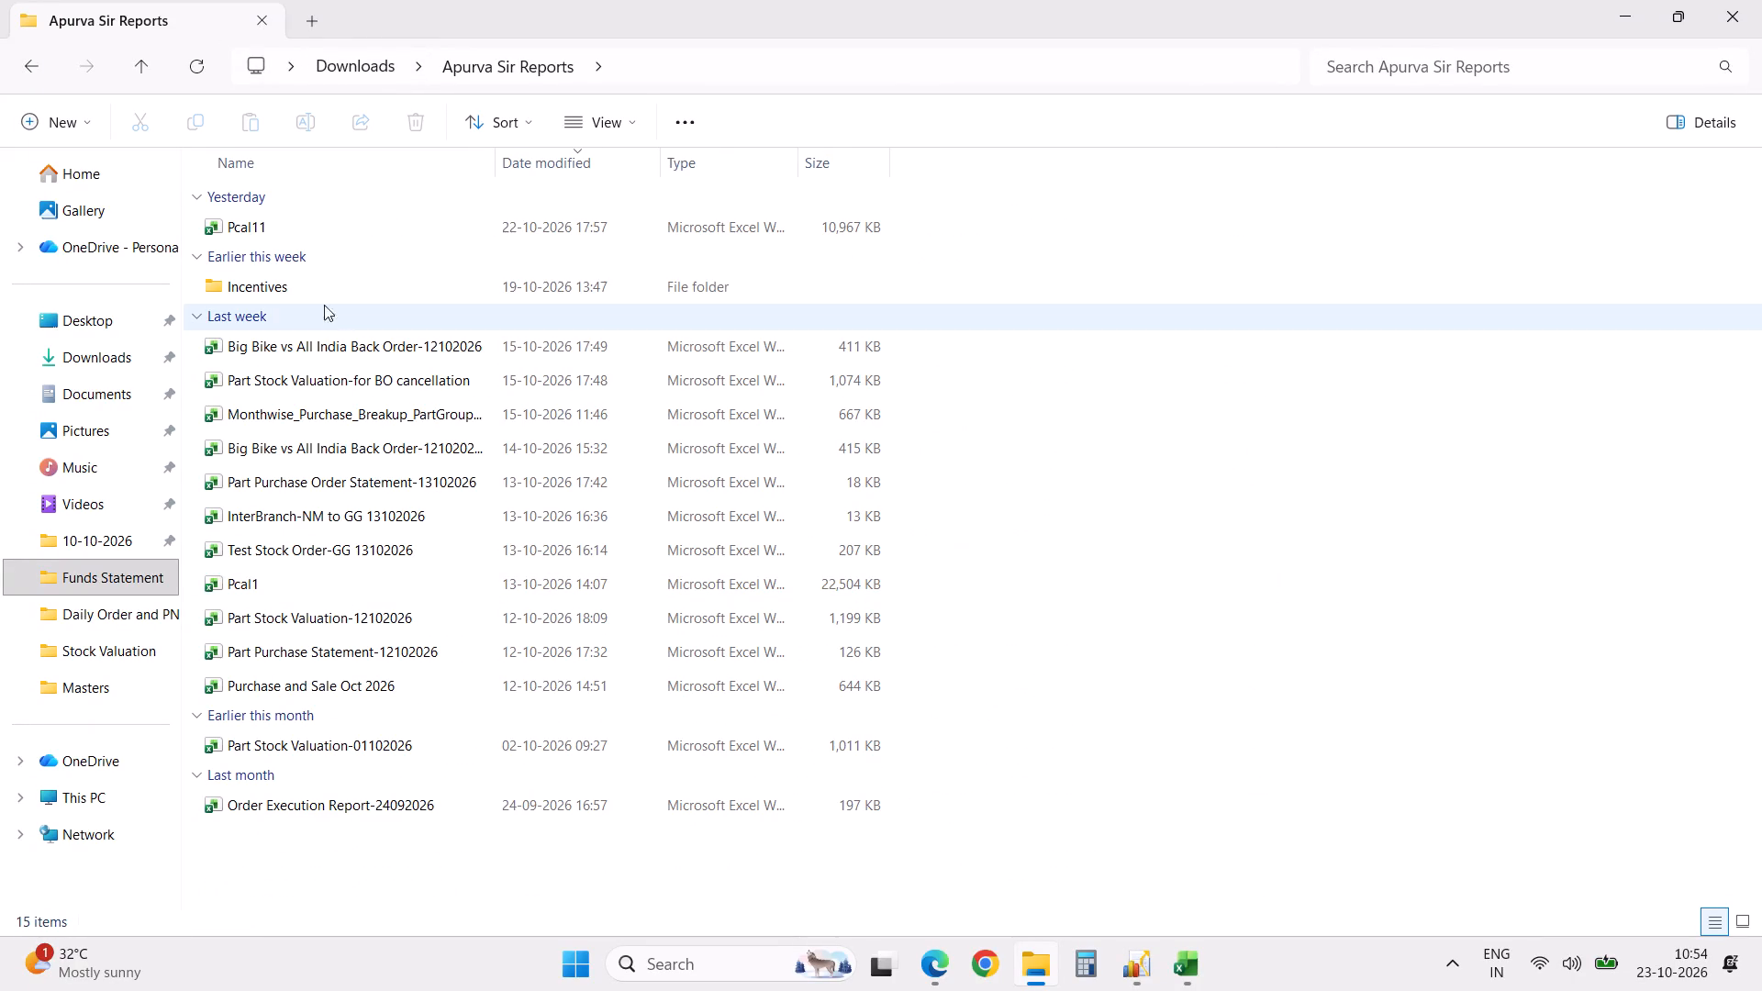
# Open the Spare Issue Statement-Sep 2025 to Aug 2026 workbook from the Incentives folder and search it for 181005.
pyautogui.doubleClick(322, 287)
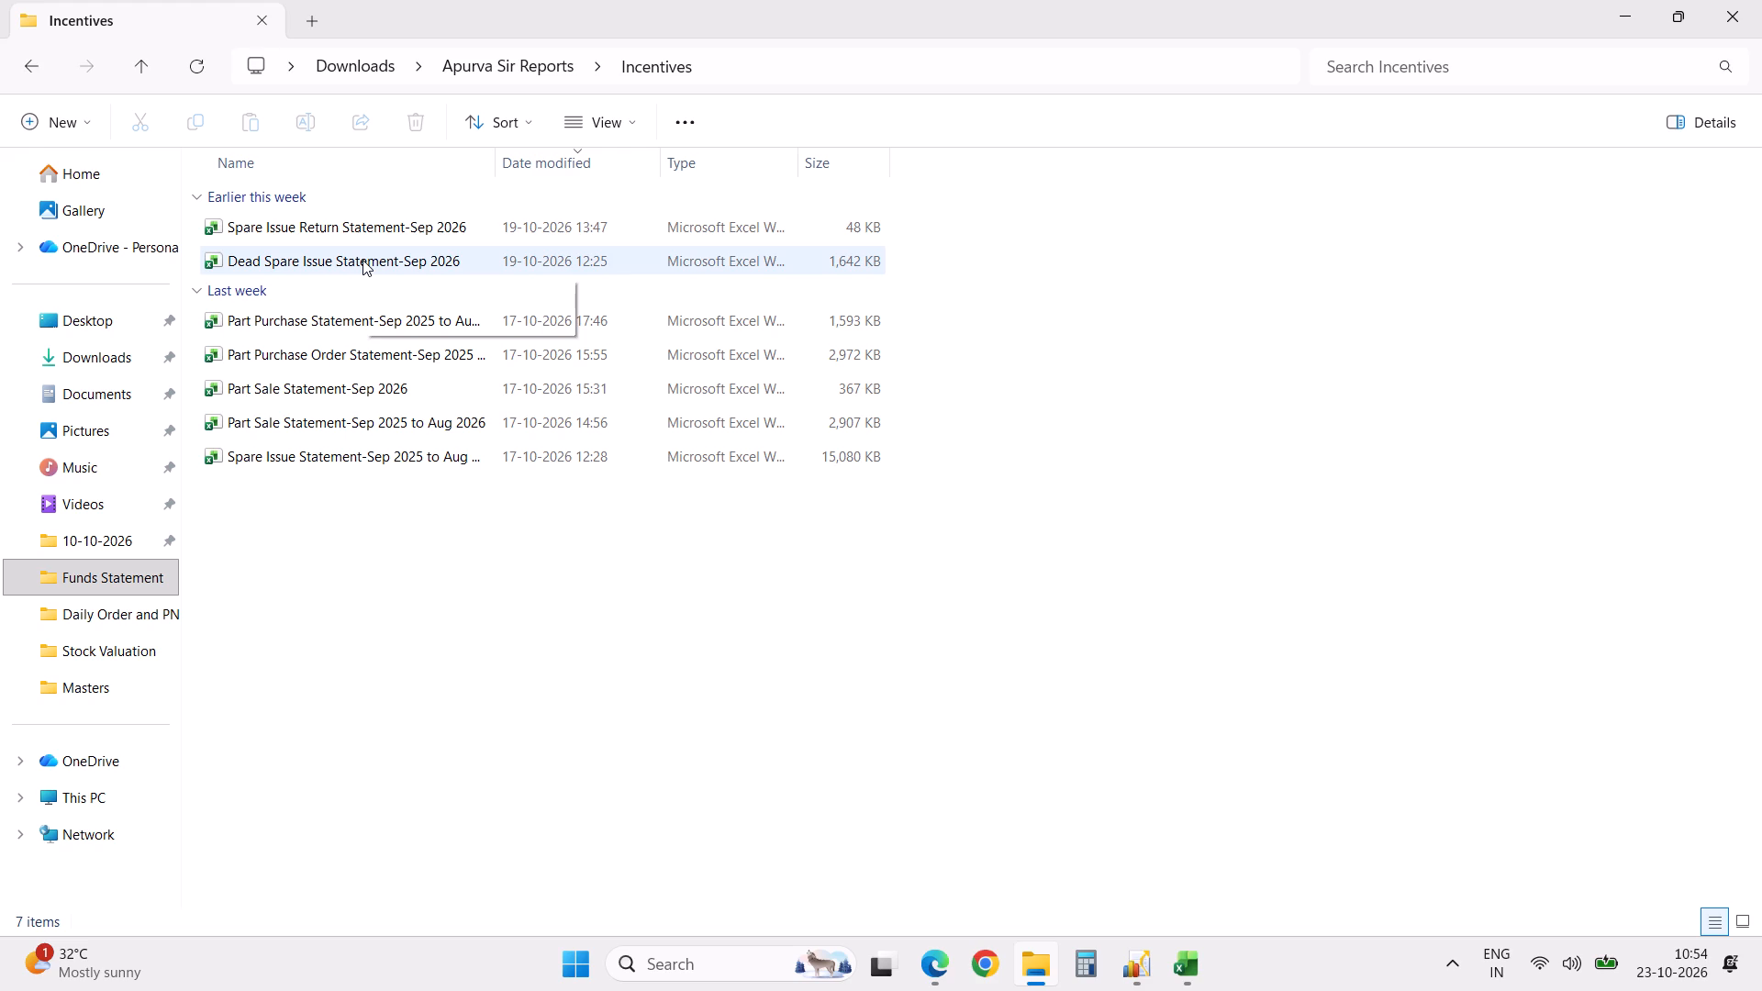
pyautogui.doubleClick(353, 462)
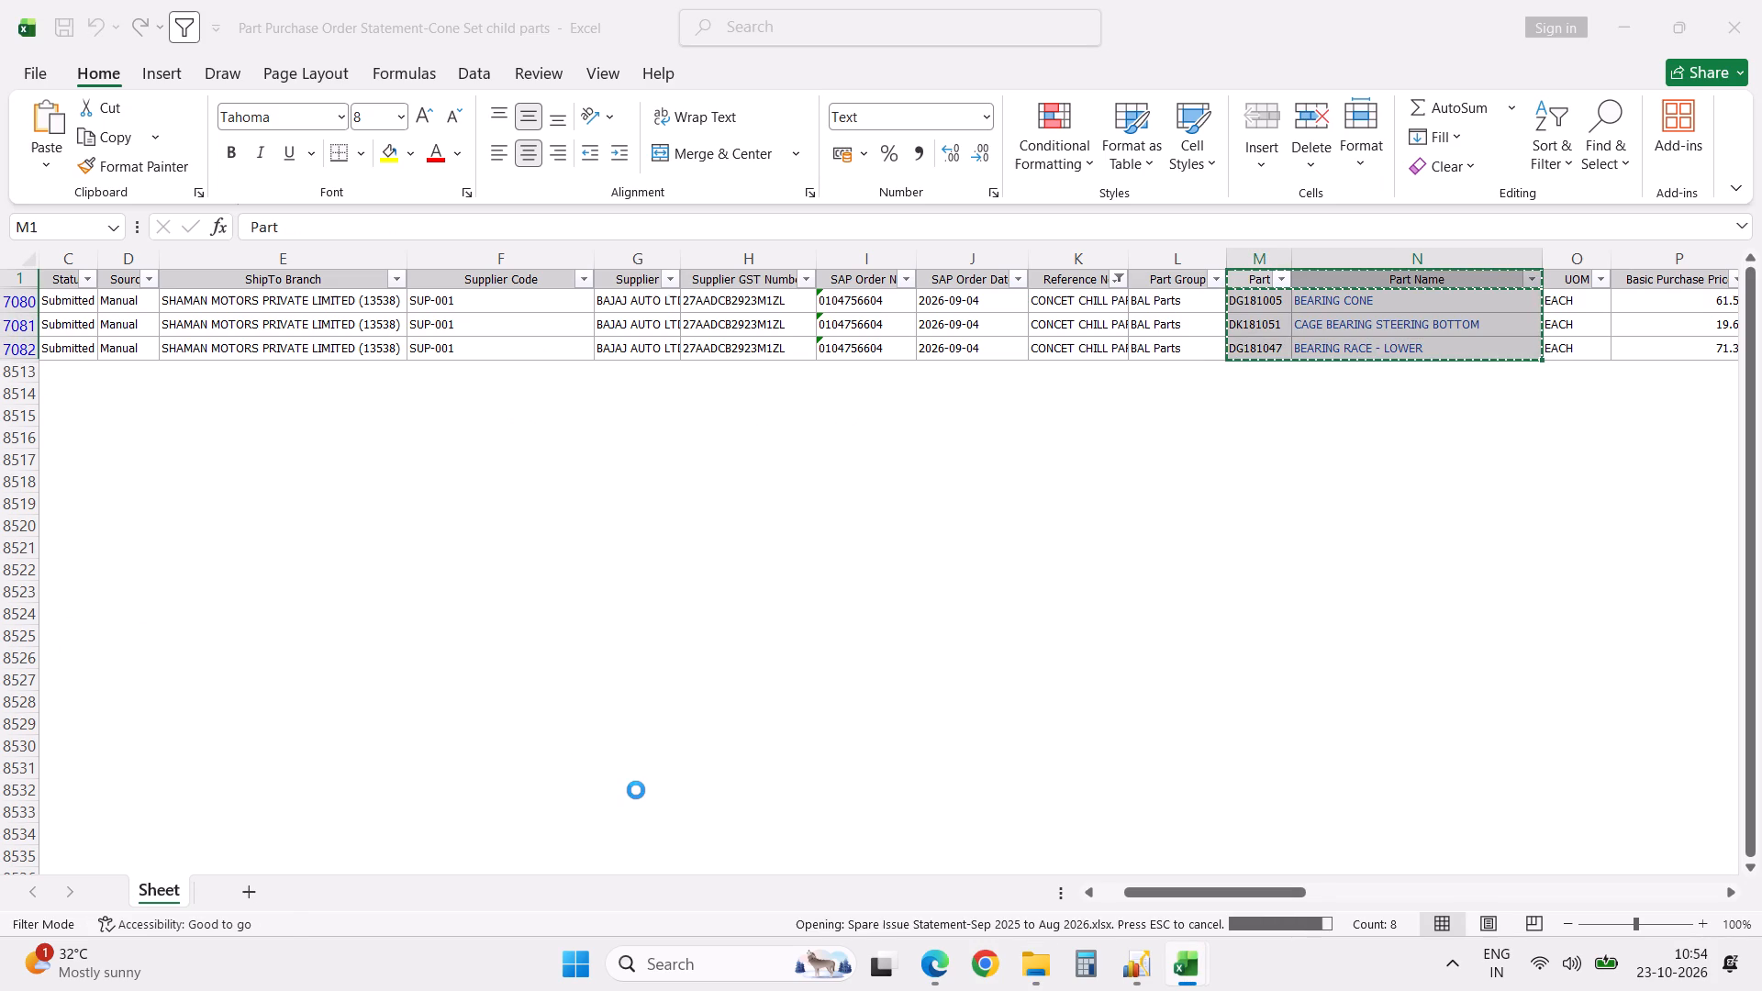
pyautogui.hotkey('ctrl', 'f')
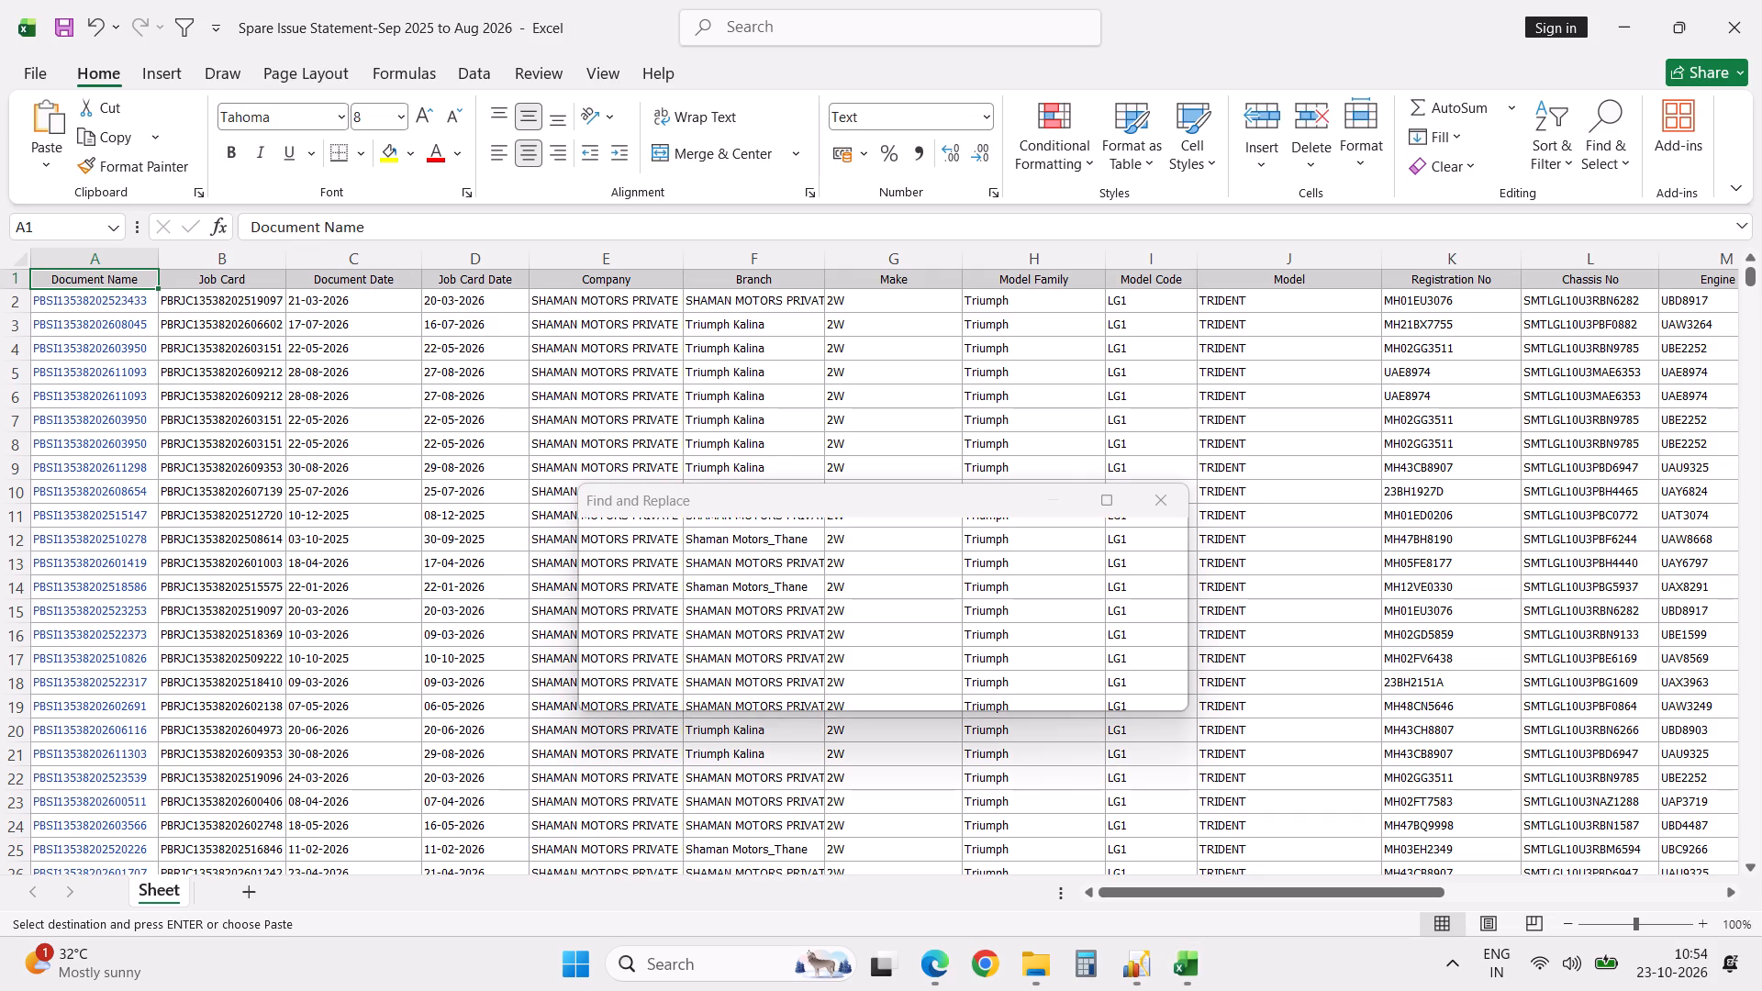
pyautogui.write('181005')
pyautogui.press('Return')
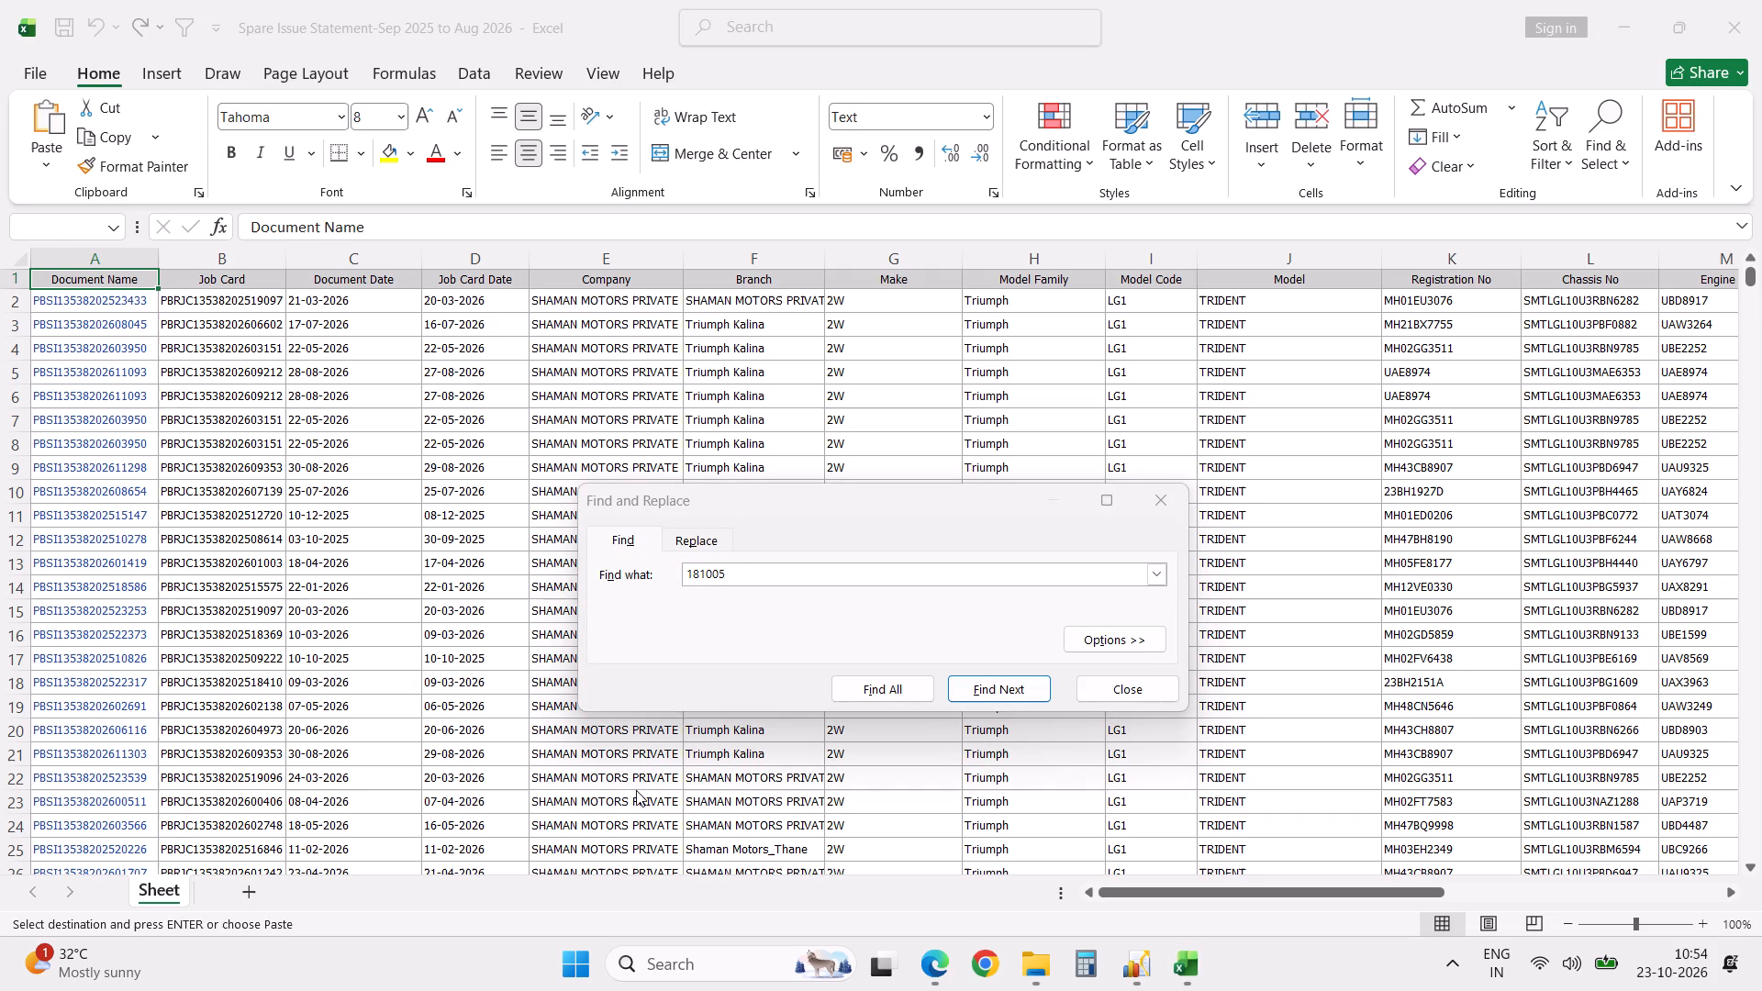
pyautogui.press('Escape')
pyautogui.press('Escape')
# Search the spare issue statement for the second ordered part, 181051, and step through its matching rows.
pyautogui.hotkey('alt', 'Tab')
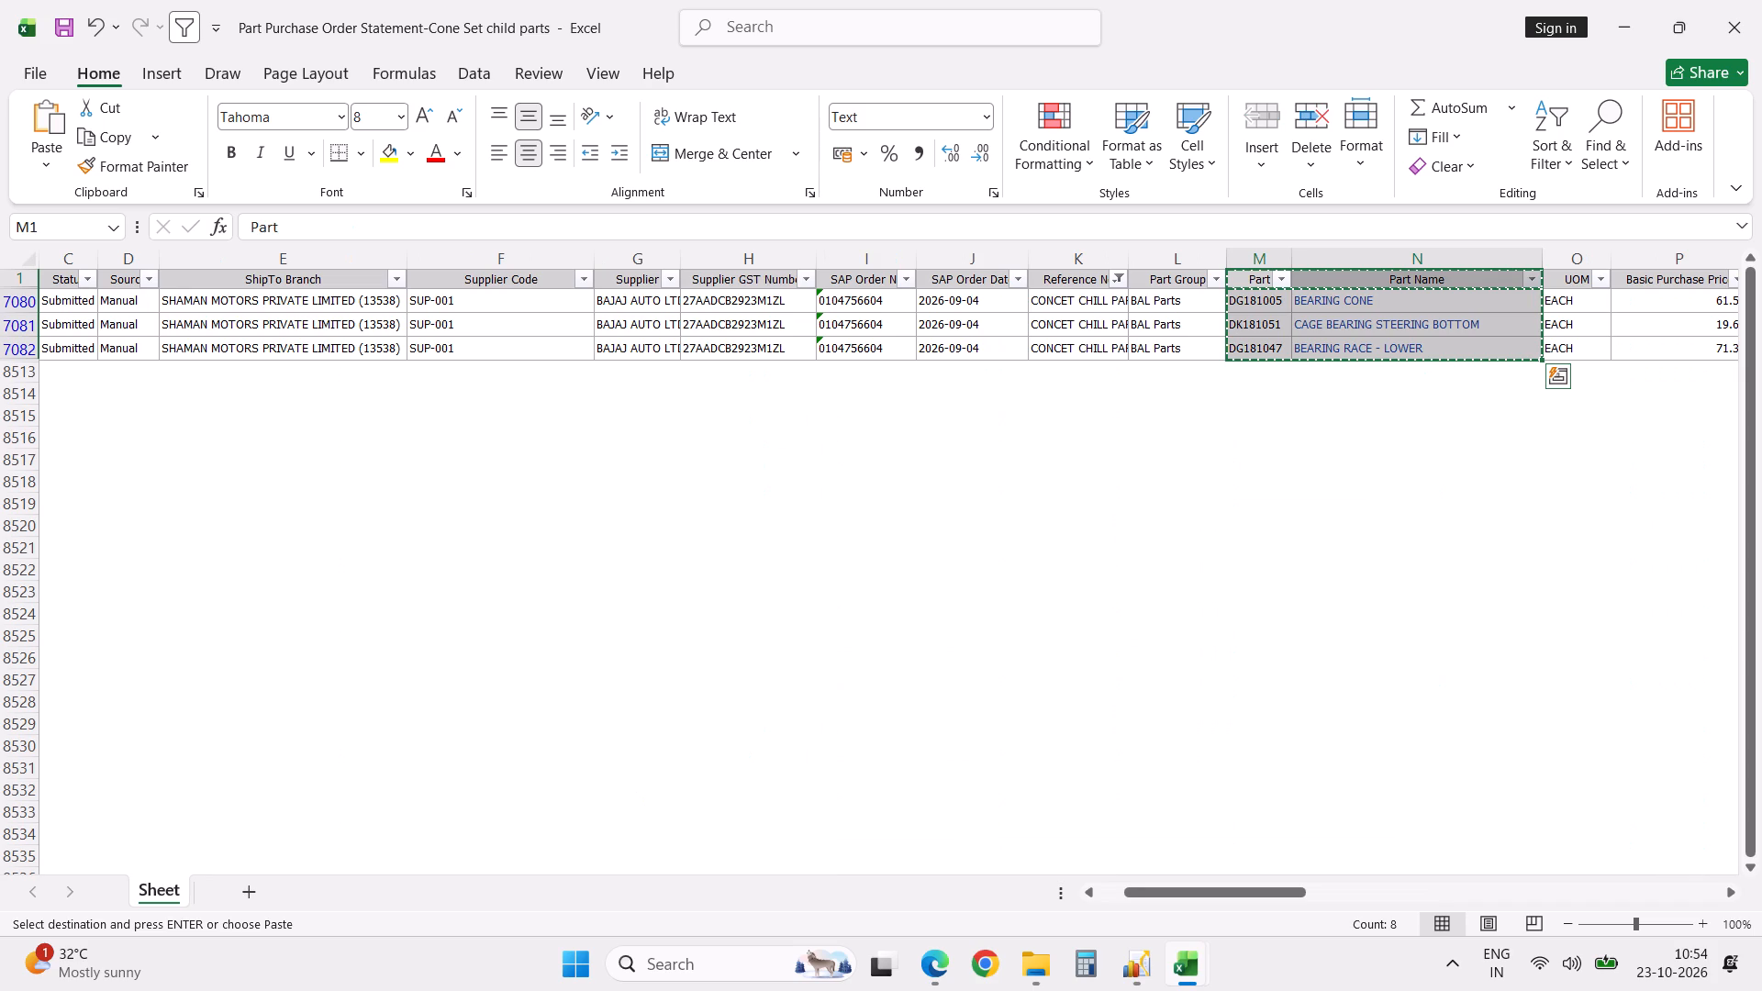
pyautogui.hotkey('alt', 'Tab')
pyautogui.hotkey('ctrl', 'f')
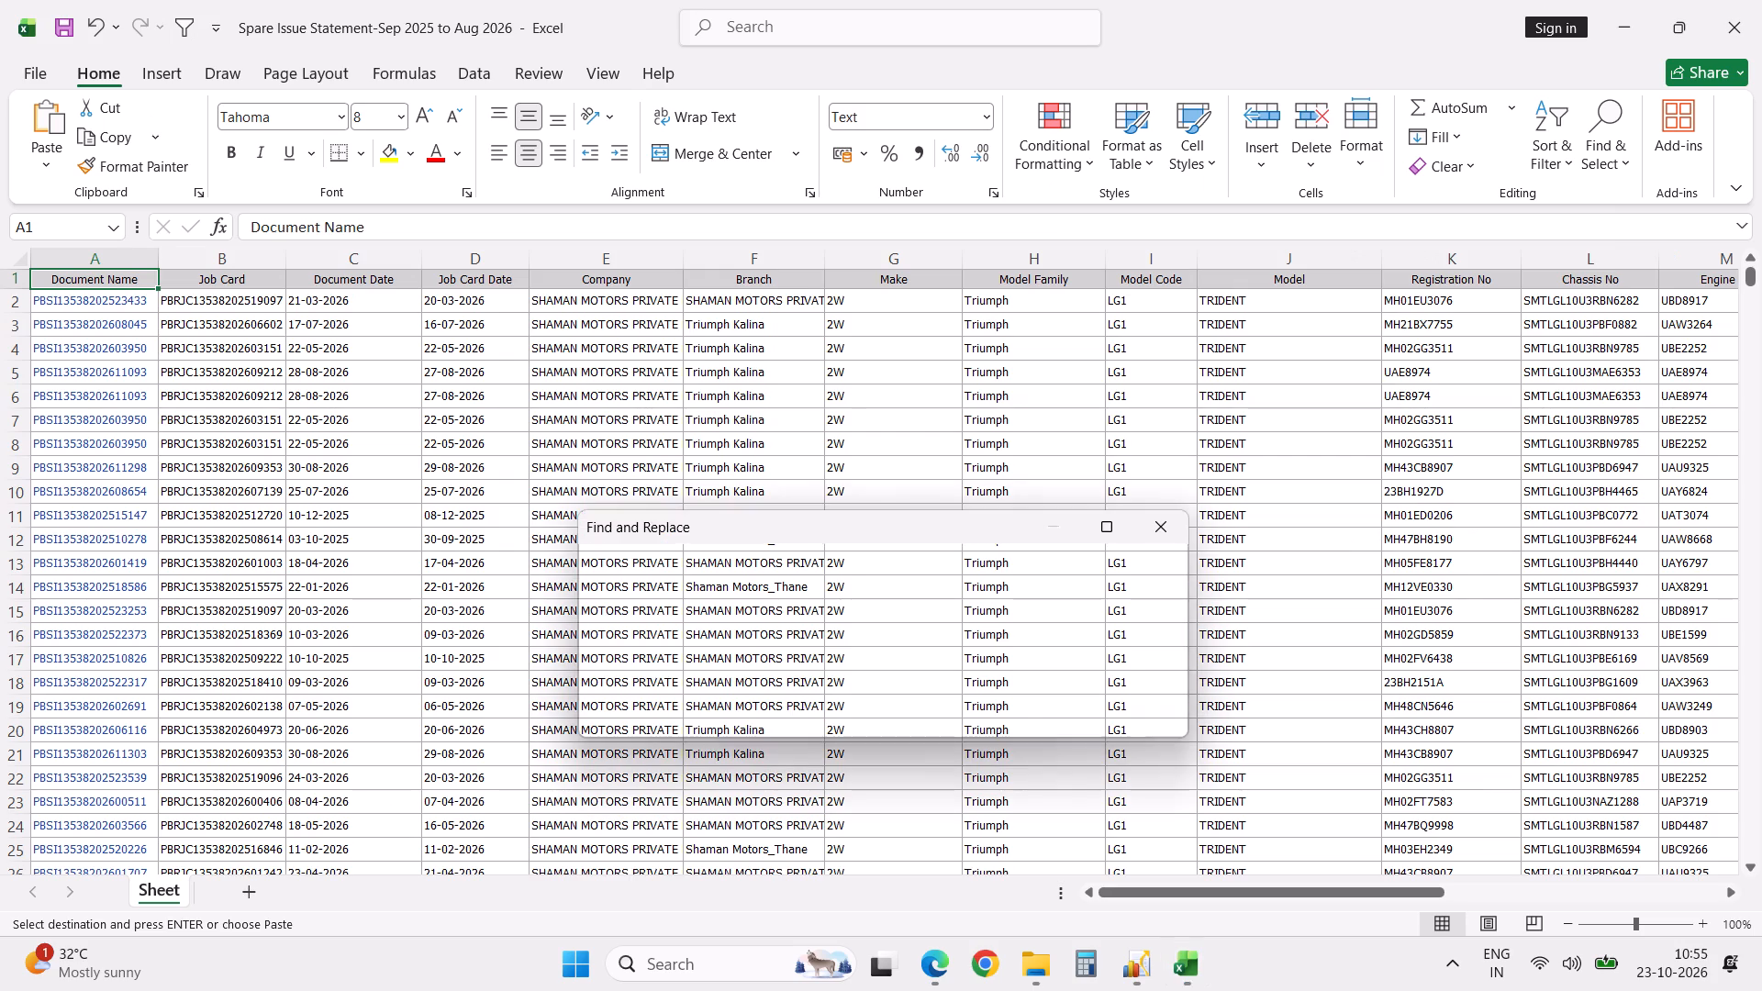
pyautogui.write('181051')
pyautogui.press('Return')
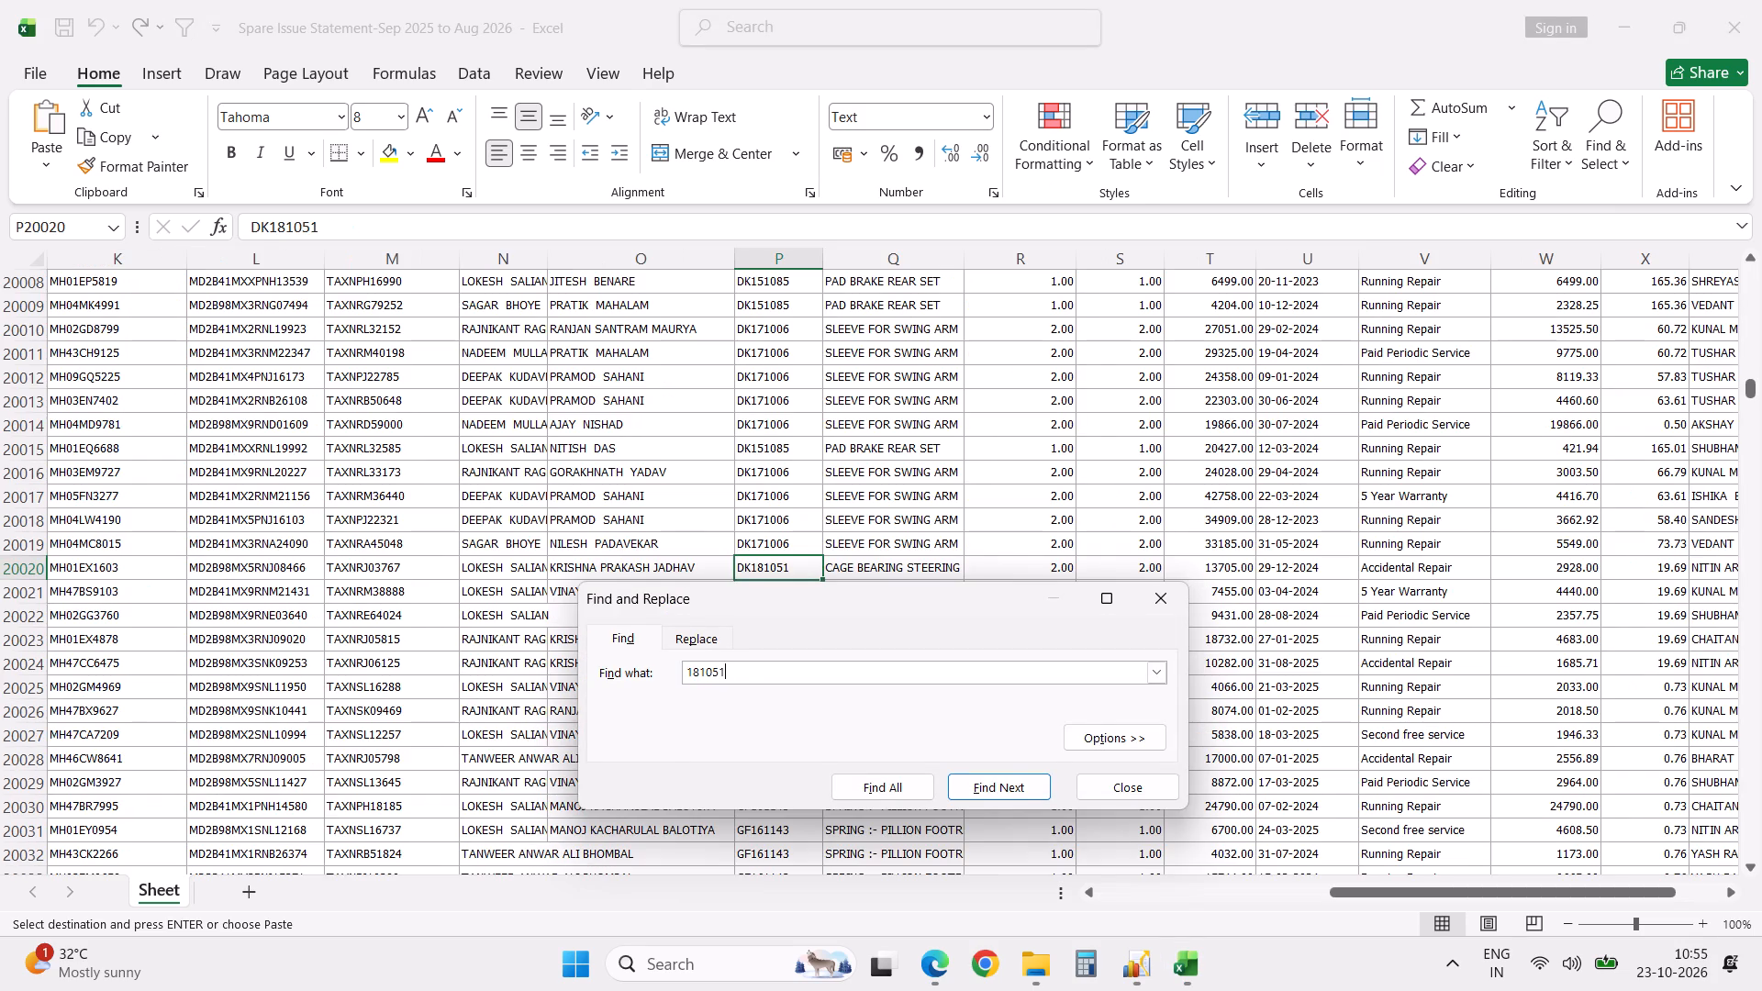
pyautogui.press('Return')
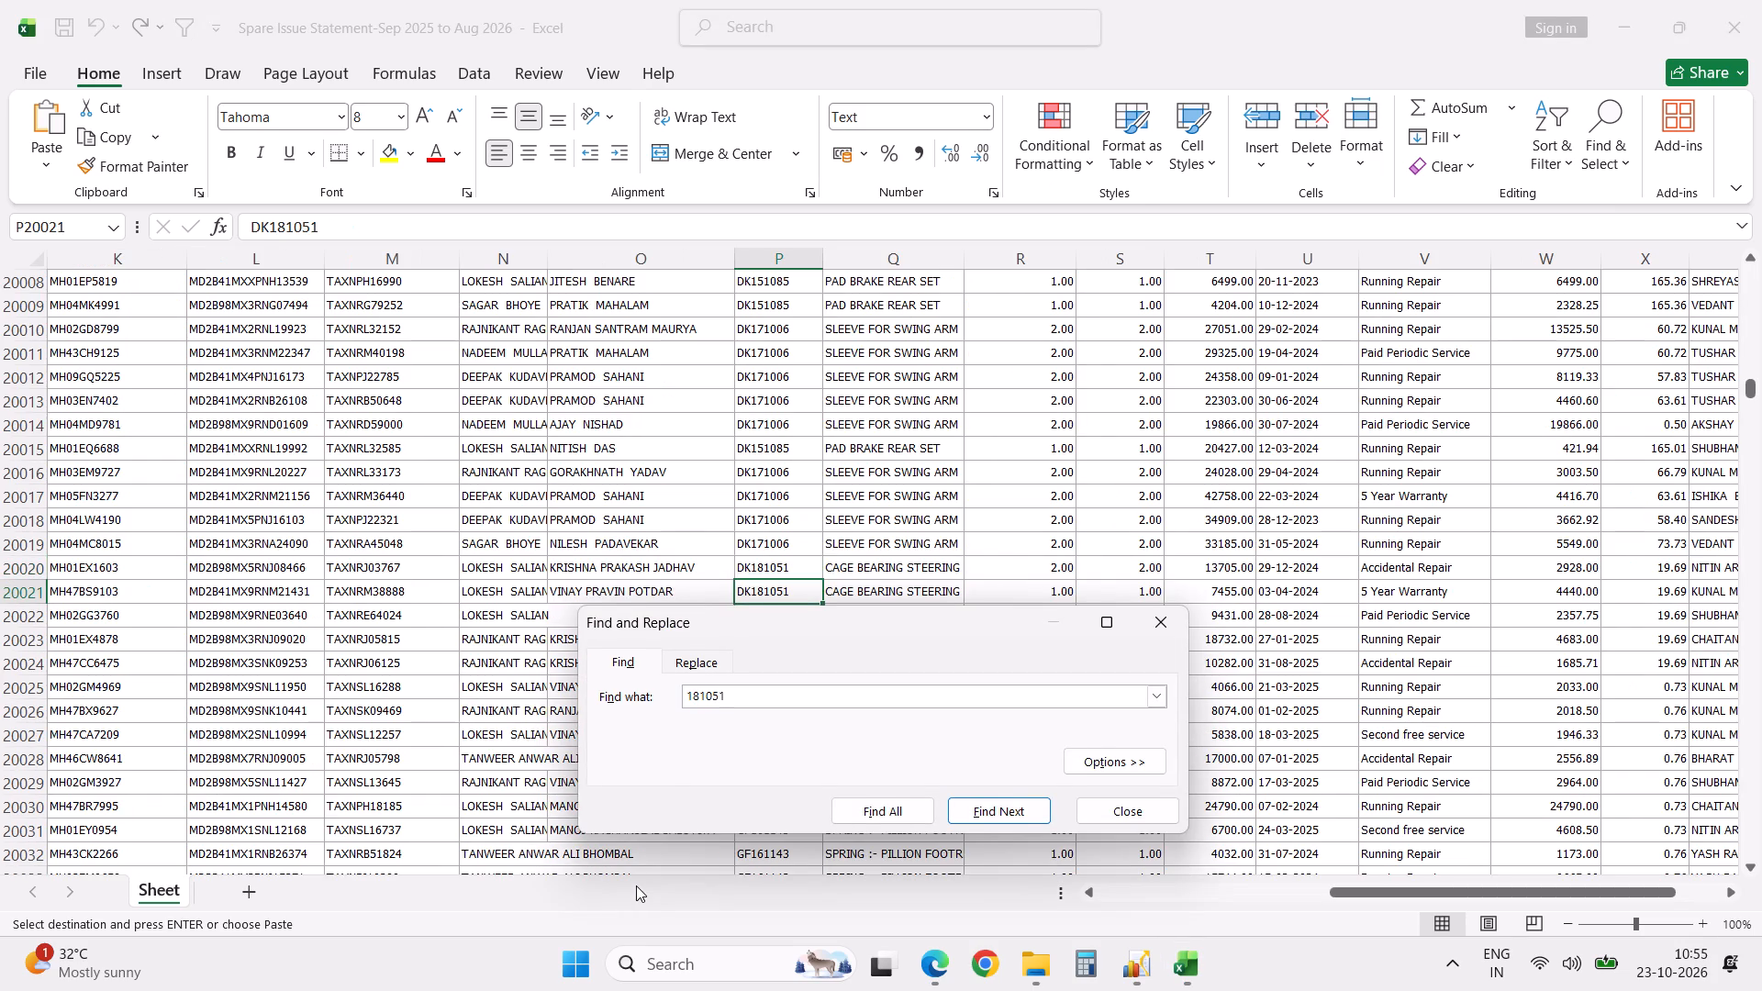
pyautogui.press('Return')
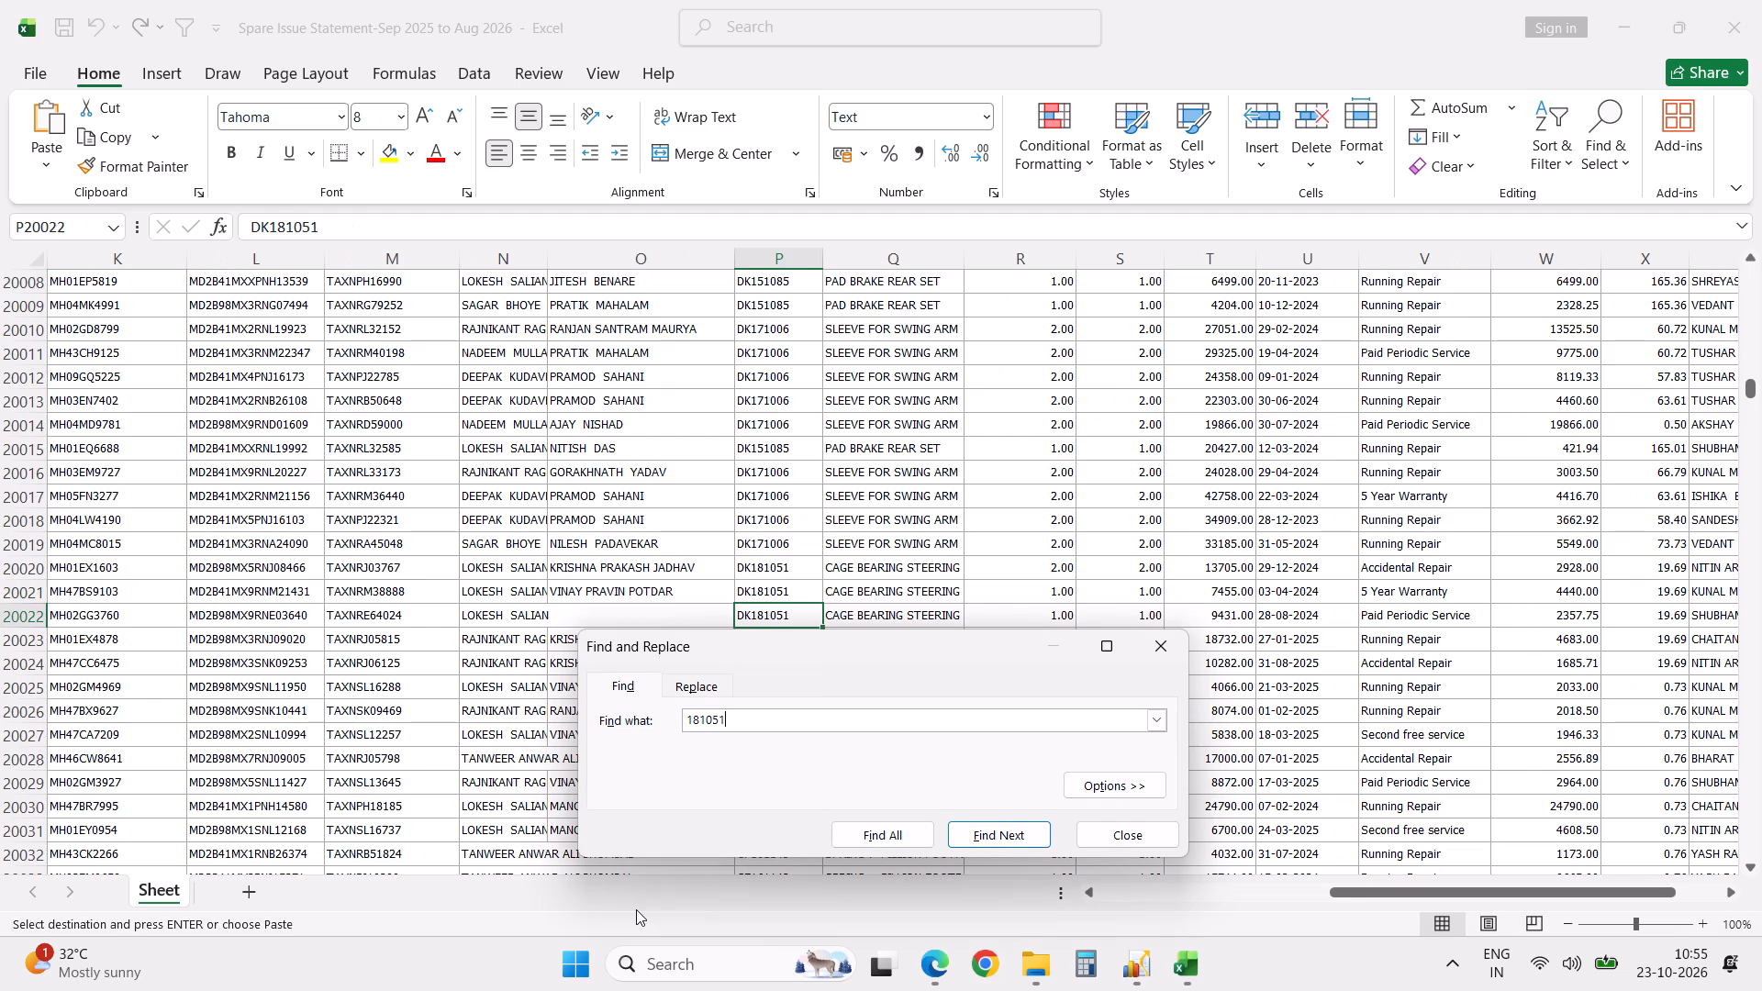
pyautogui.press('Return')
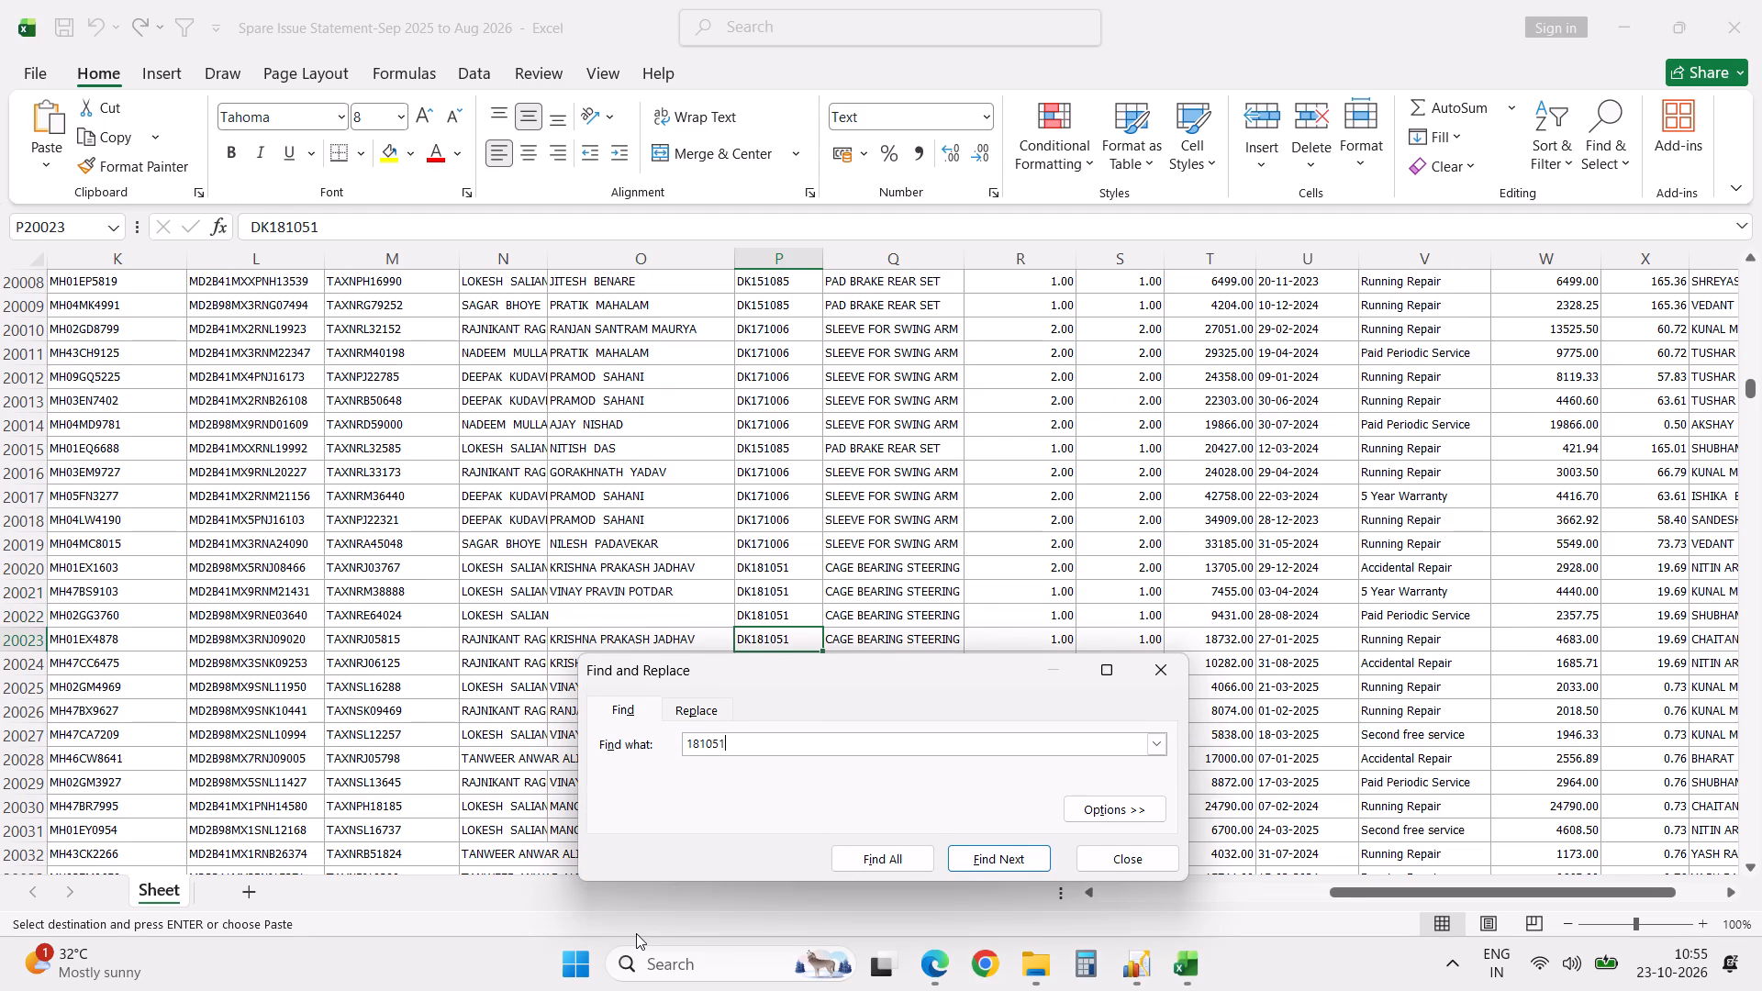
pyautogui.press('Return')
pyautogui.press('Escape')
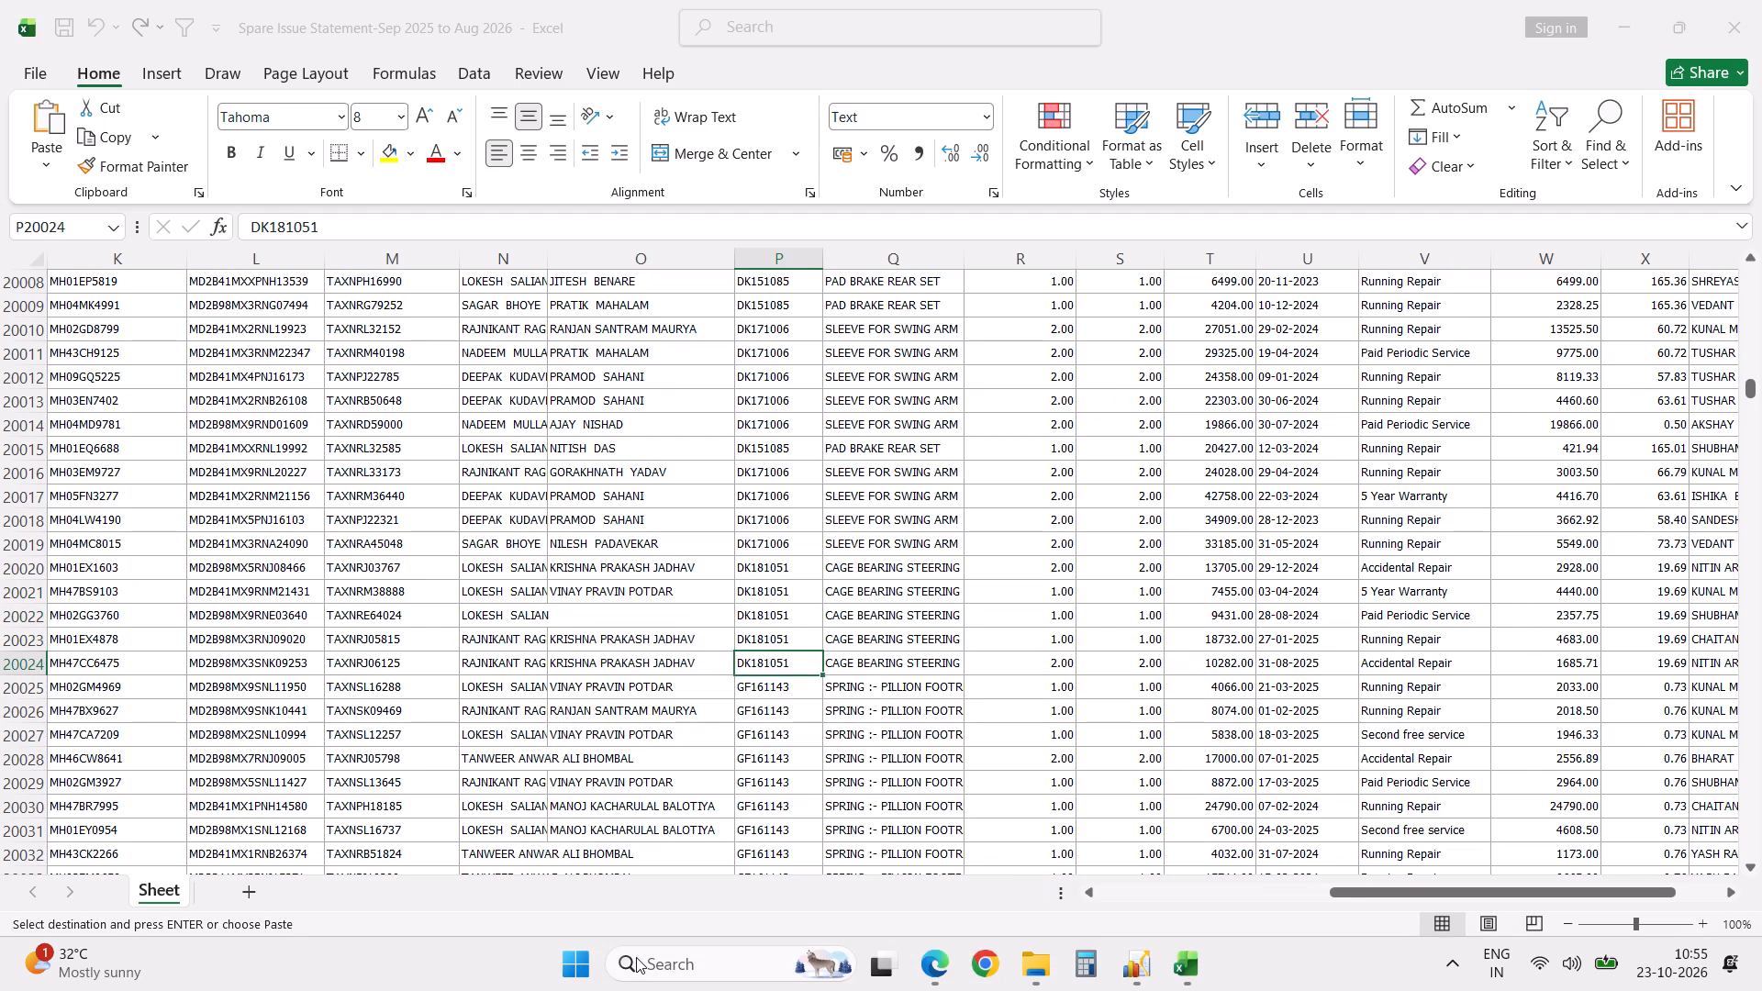
# Search the spare issue statement for the third ordered part, 181047.
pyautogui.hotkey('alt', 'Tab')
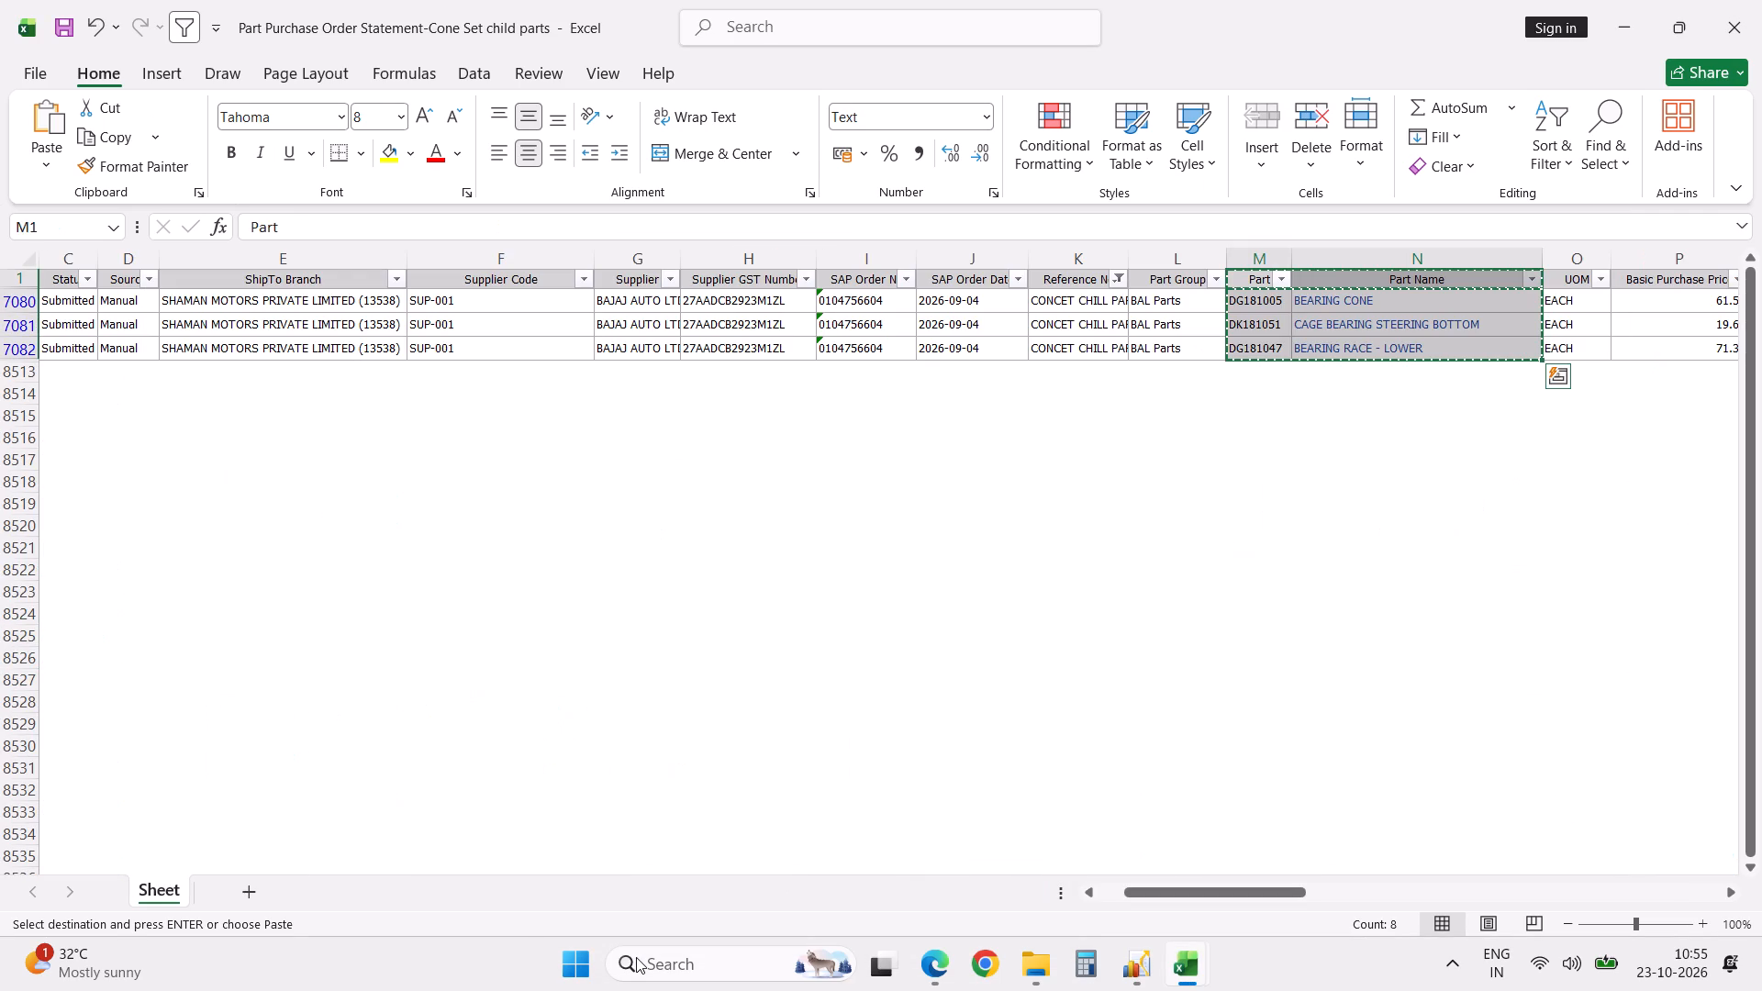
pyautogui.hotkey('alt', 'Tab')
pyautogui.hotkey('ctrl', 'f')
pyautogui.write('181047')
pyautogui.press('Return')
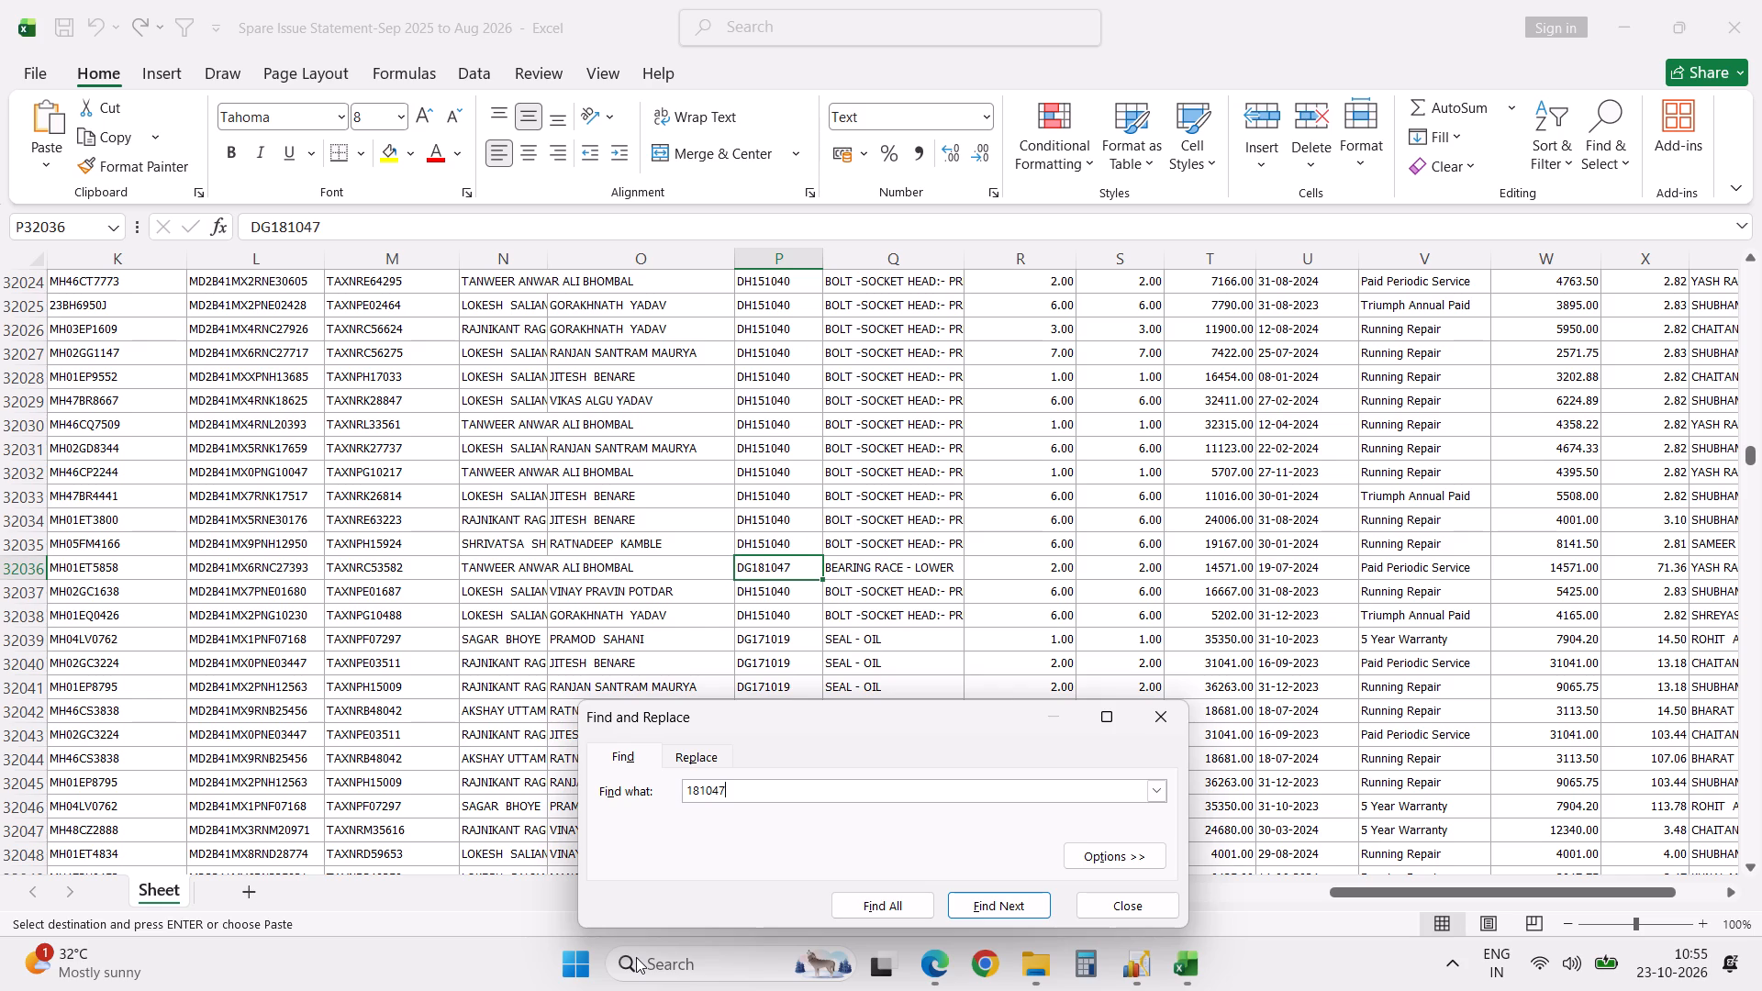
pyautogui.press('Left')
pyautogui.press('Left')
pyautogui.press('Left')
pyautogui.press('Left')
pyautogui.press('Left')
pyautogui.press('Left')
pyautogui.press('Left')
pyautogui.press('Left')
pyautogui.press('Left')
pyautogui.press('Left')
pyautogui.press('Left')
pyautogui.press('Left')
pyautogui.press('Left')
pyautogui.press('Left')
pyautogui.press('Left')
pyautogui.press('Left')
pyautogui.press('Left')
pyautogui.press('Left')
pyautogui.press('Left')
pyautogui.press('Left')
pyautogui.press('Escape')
# Copy the document name from the DG181047 row and search the spare issue statement for other rows with it.
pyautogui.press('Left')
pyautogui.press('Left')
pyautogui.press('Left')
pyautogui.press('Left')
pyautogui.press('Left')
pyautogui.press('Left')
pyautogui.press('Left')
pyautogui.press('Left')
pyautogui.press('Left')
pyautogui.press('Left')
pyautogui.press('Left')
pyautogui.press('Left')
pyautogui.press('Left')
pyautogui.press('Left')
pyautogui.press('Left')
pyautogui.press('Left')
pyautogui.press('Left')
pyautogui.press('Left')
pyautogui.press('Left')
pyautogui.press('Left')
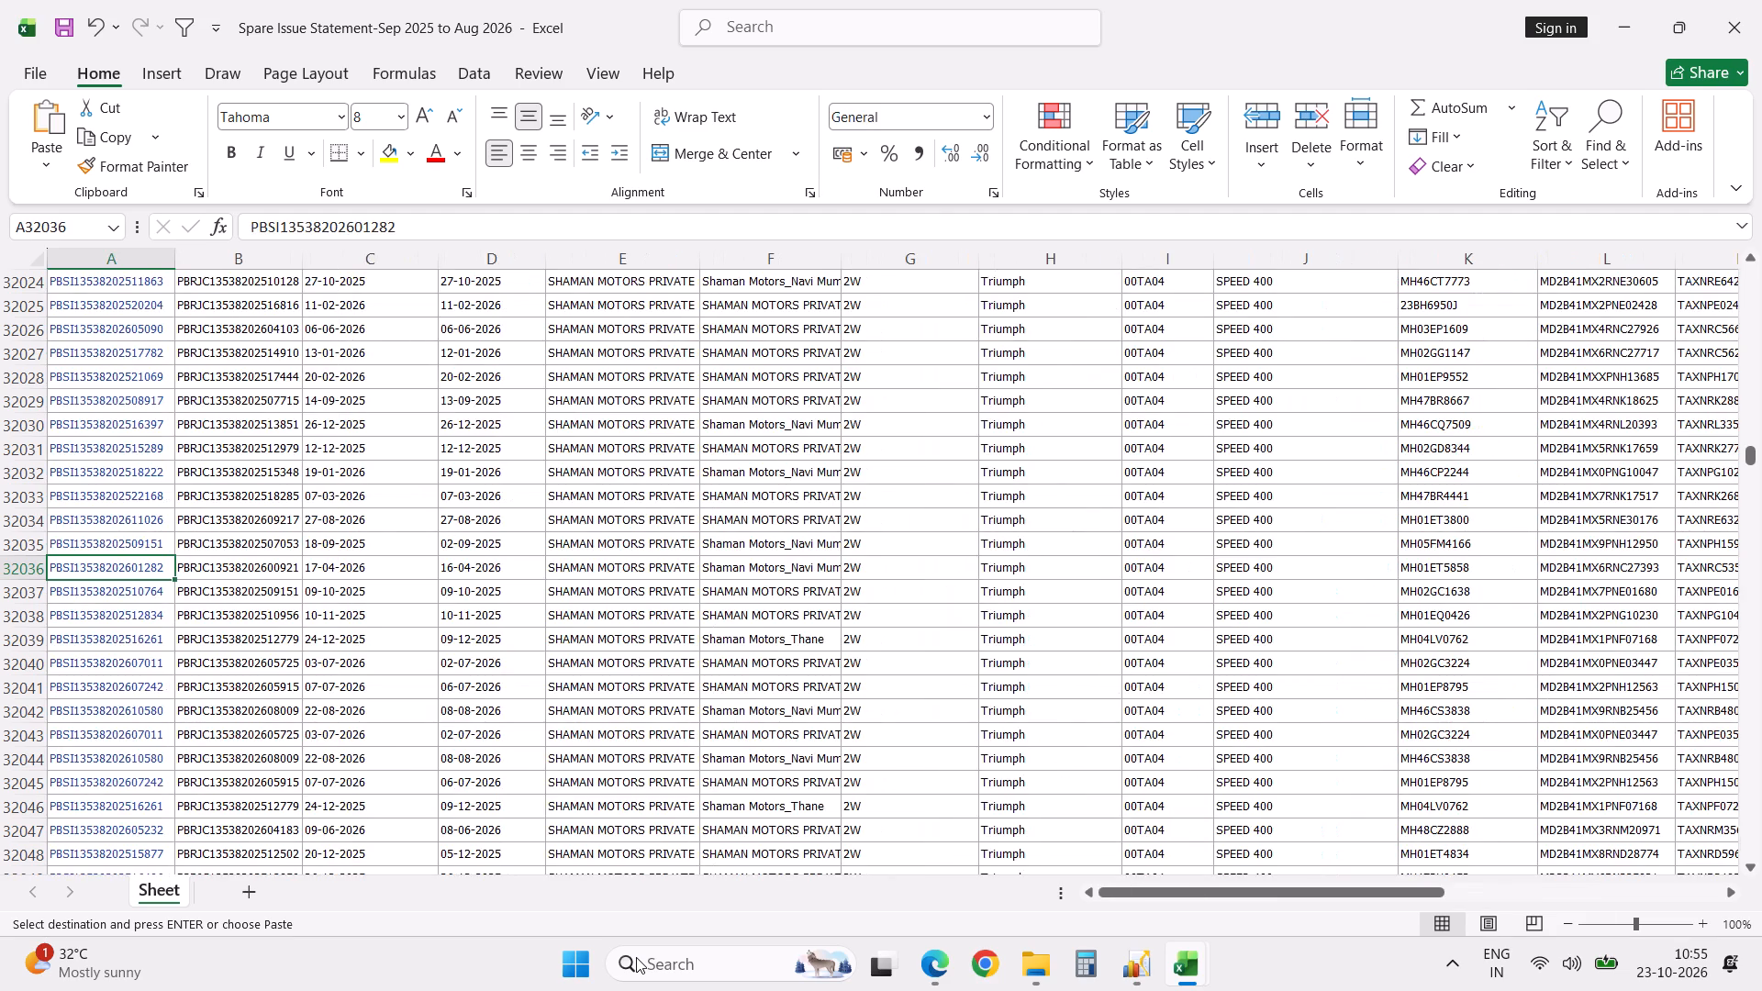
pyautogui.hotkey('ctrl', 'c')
pyautogui.hotkey('ctrl', 'f')
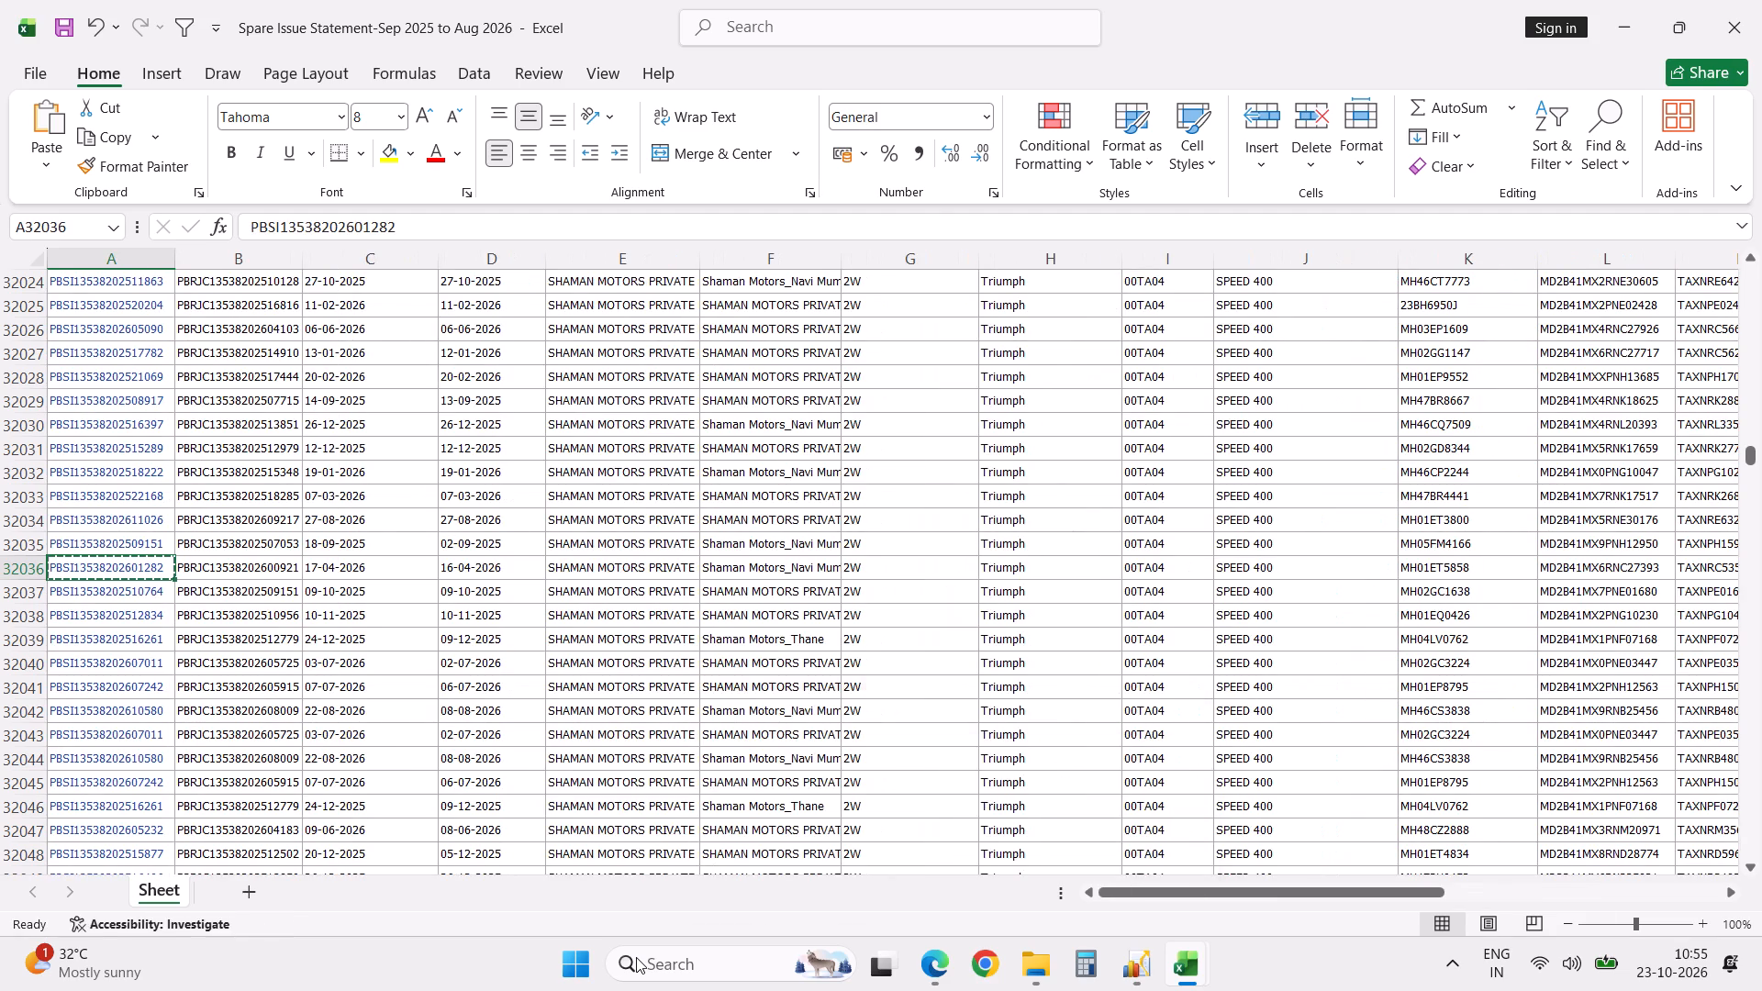
pyautogui.hotkey('ctrl', 'v')
pyautogui.press('Return')
pyautogui.press('Return')
pyautogui.press('Return')
pyautogui.press('Return')
pyautogui.press('Return')
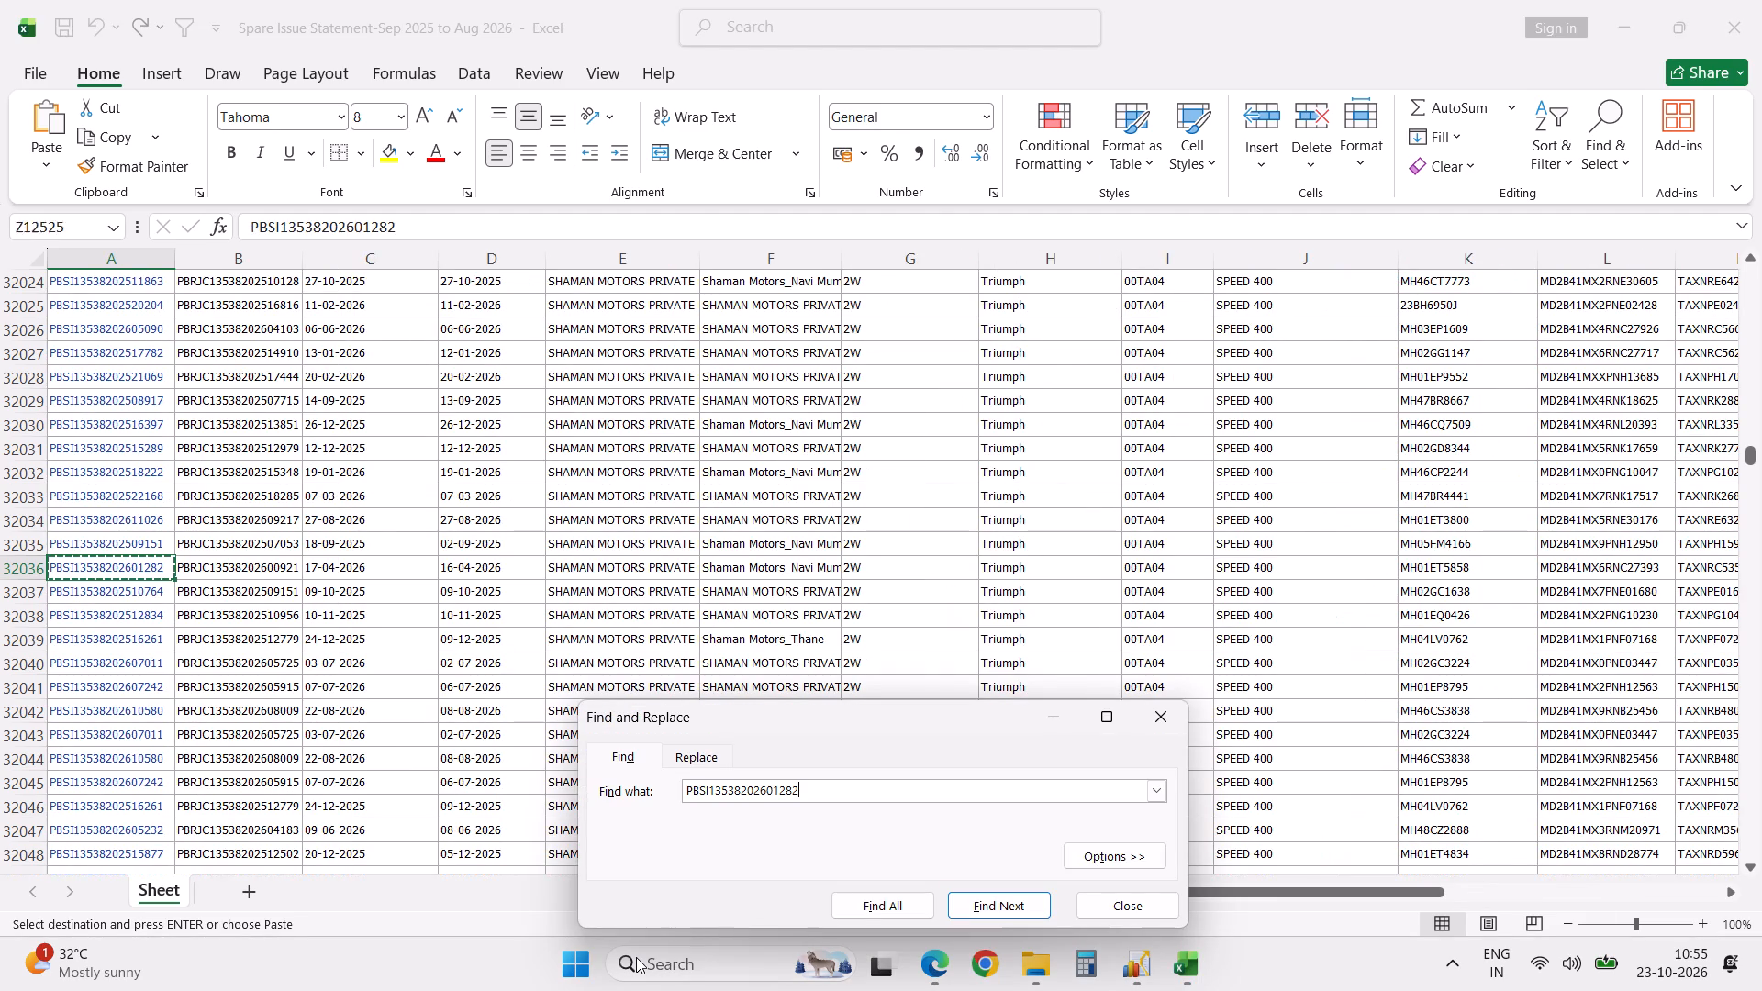
pyautogui.press('Return')
pyautogui.press('Escape')
pyautogui.press('Escape')
# Check the vehicle, part, quantity and date columns of the DG181047 issue row, and look back at the purchase order statement.
pyautogui.press('Right')
pyautogui.press('Right')
pyautogui.press('Right')
pyautogui.press('Right')
pyautogui.press('Right')
pyautogui.press('Right')
pyautogui.press('Right')
pyautogui.press('Right')
pyautogui.press('Right')
pyautogui.press('Right')
pyautogui.press('Right')
pyautogui.press('Right')
pyautogui.press('Right')
pyautogui.press('Right')
pyautogui.press('Right')
pyautogui.press('Right')
pyautogui.press('Right')
pyautogui.press('Right')
pyautogui.press('Right')
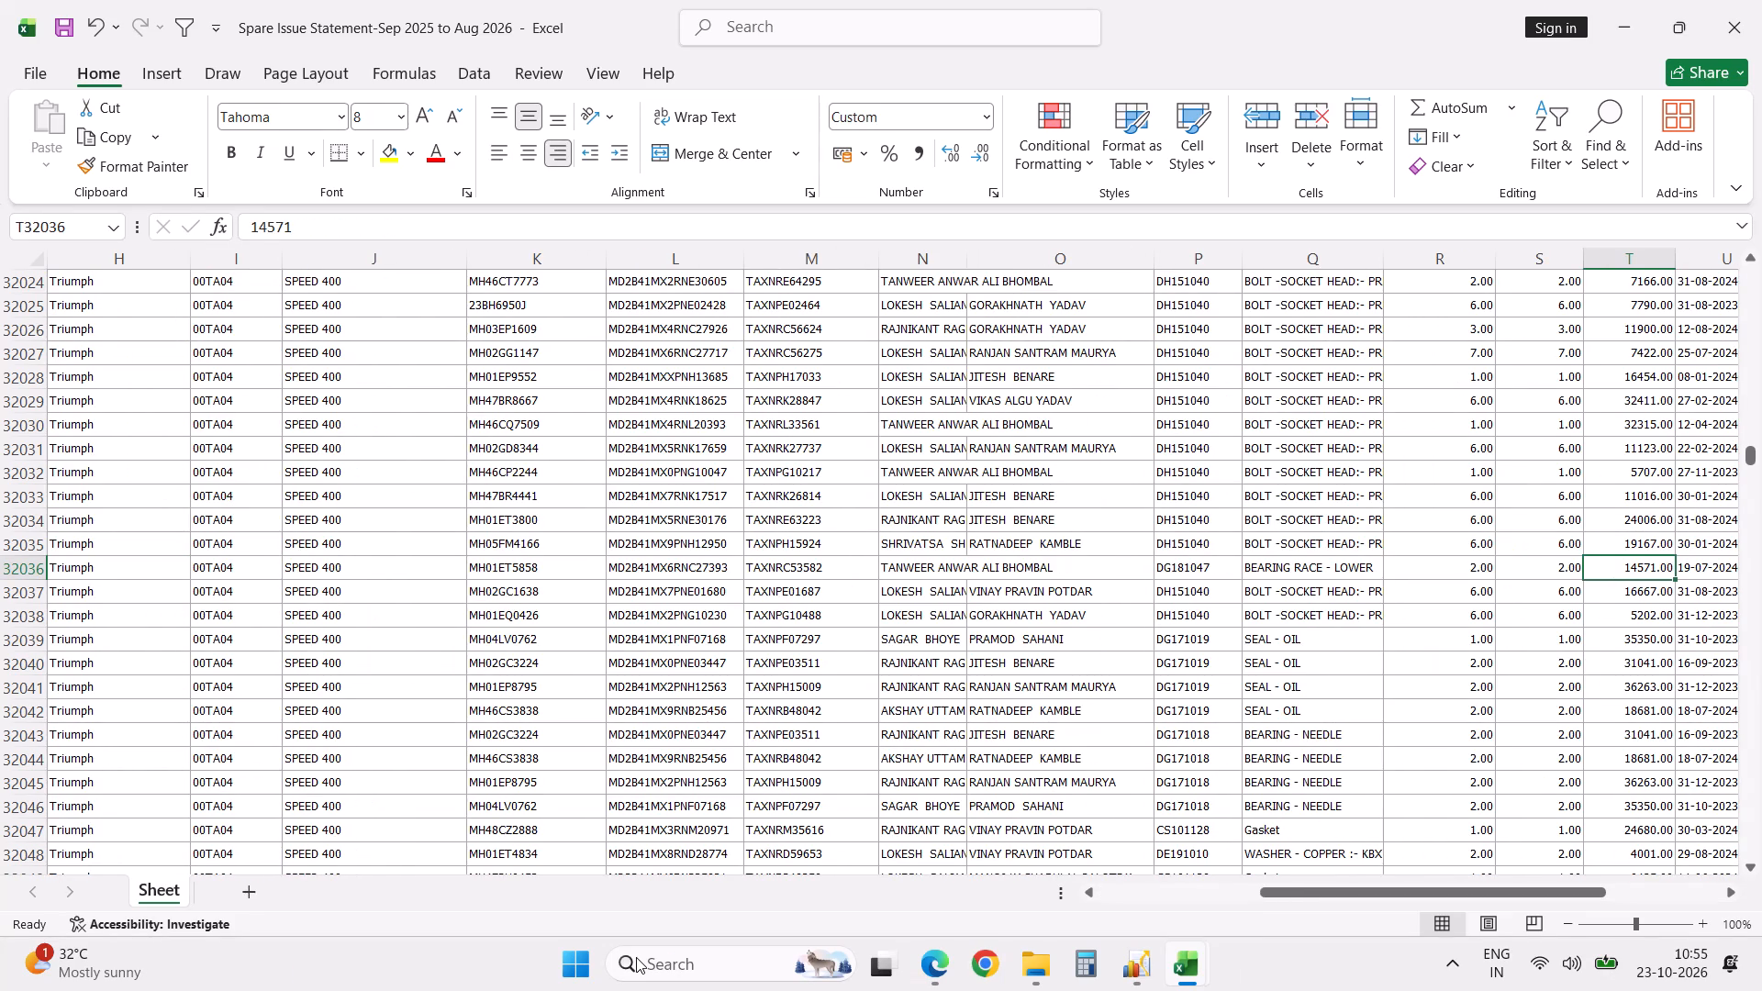
pyautogui.press('Right')
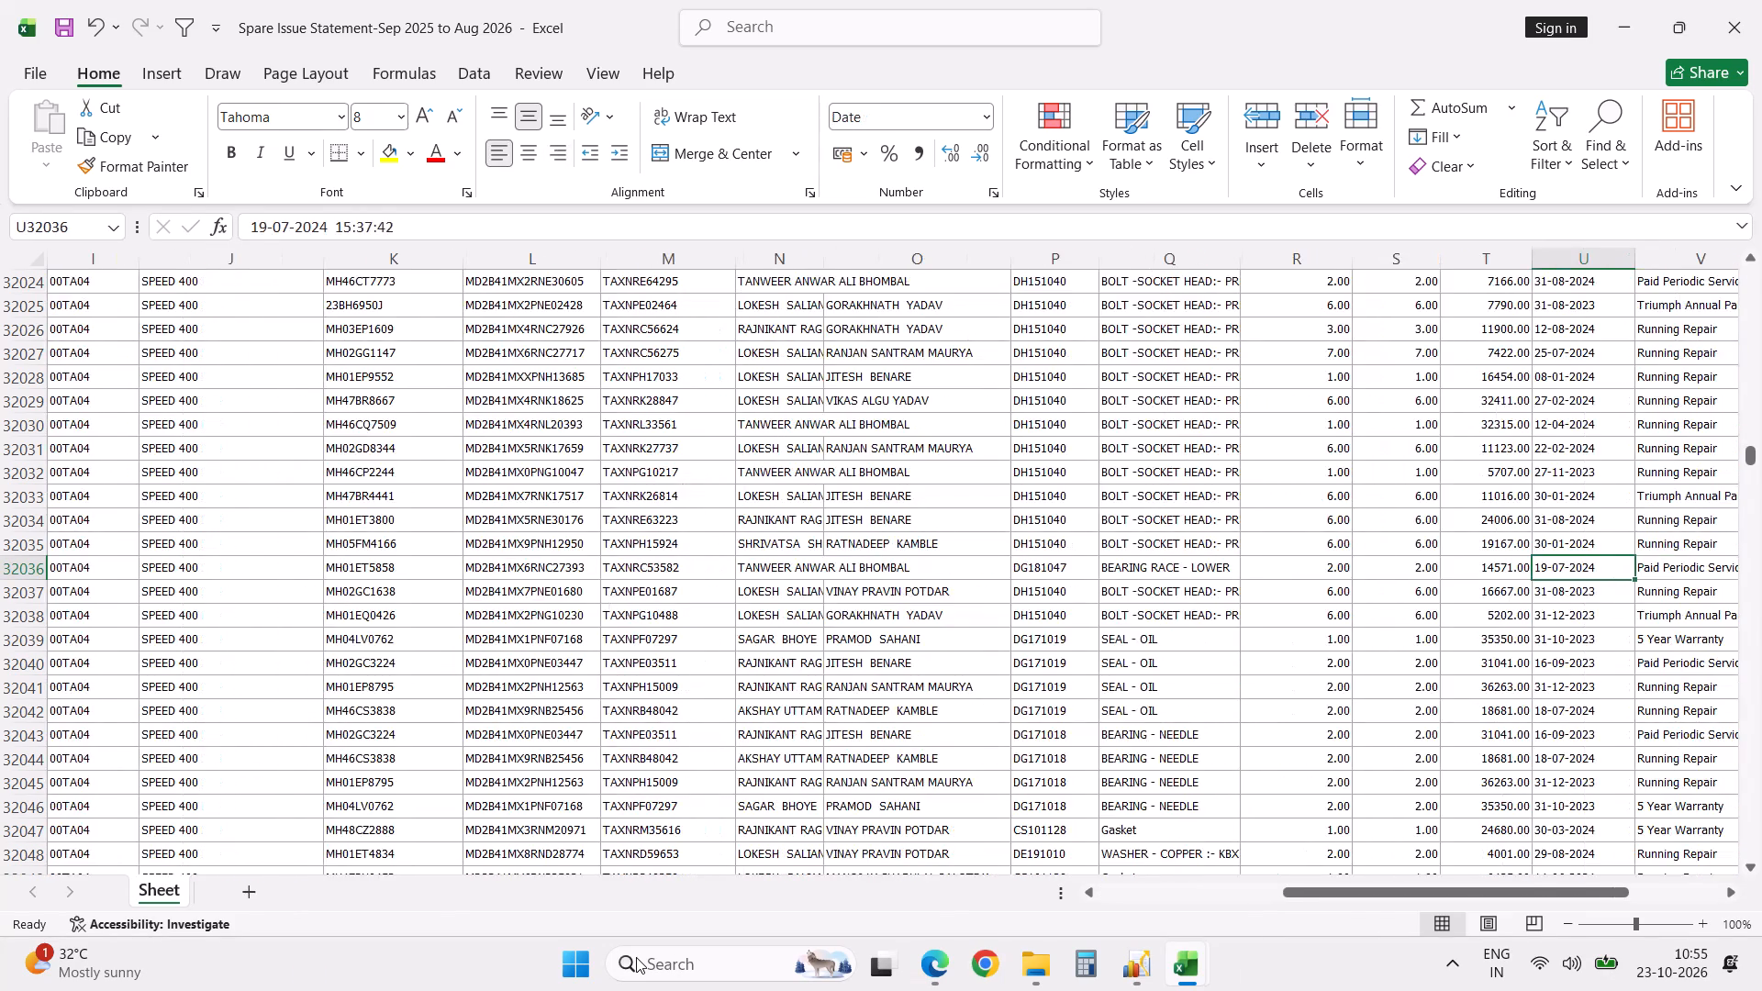
pyautogui.hotkey('alt', 'Tab')
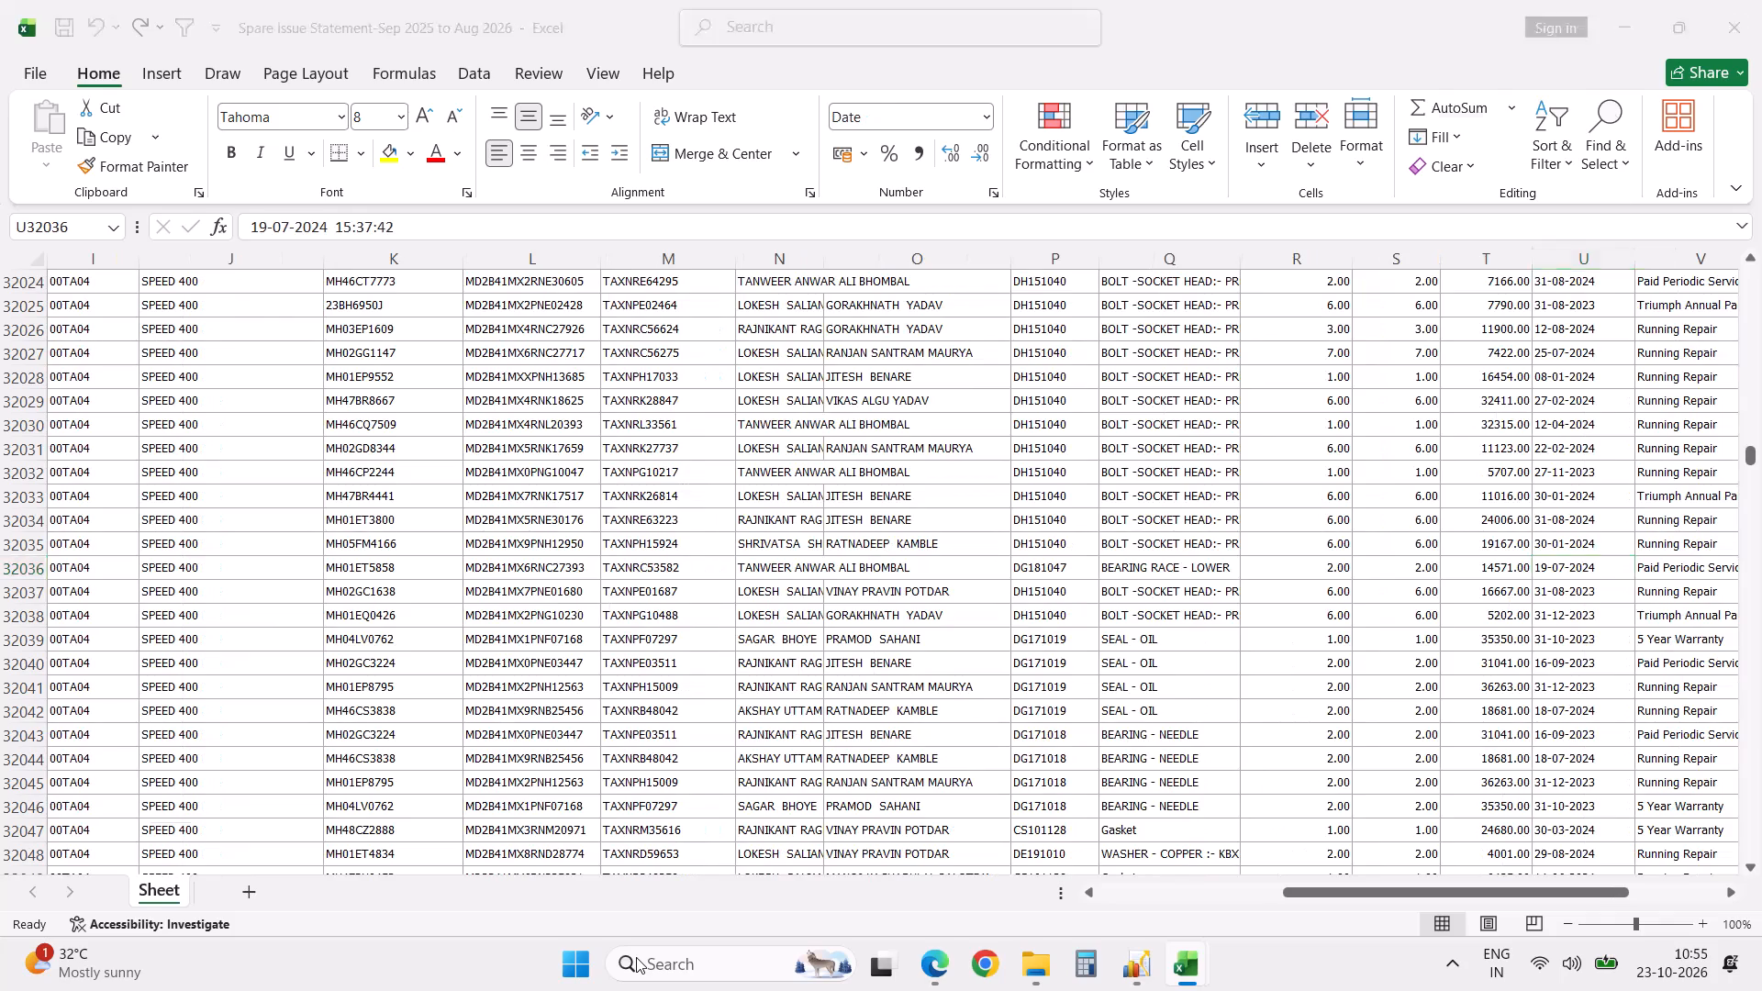
pyautogui.press('Right')
pyautogui.press('Right')
pyautogui.press('Right')
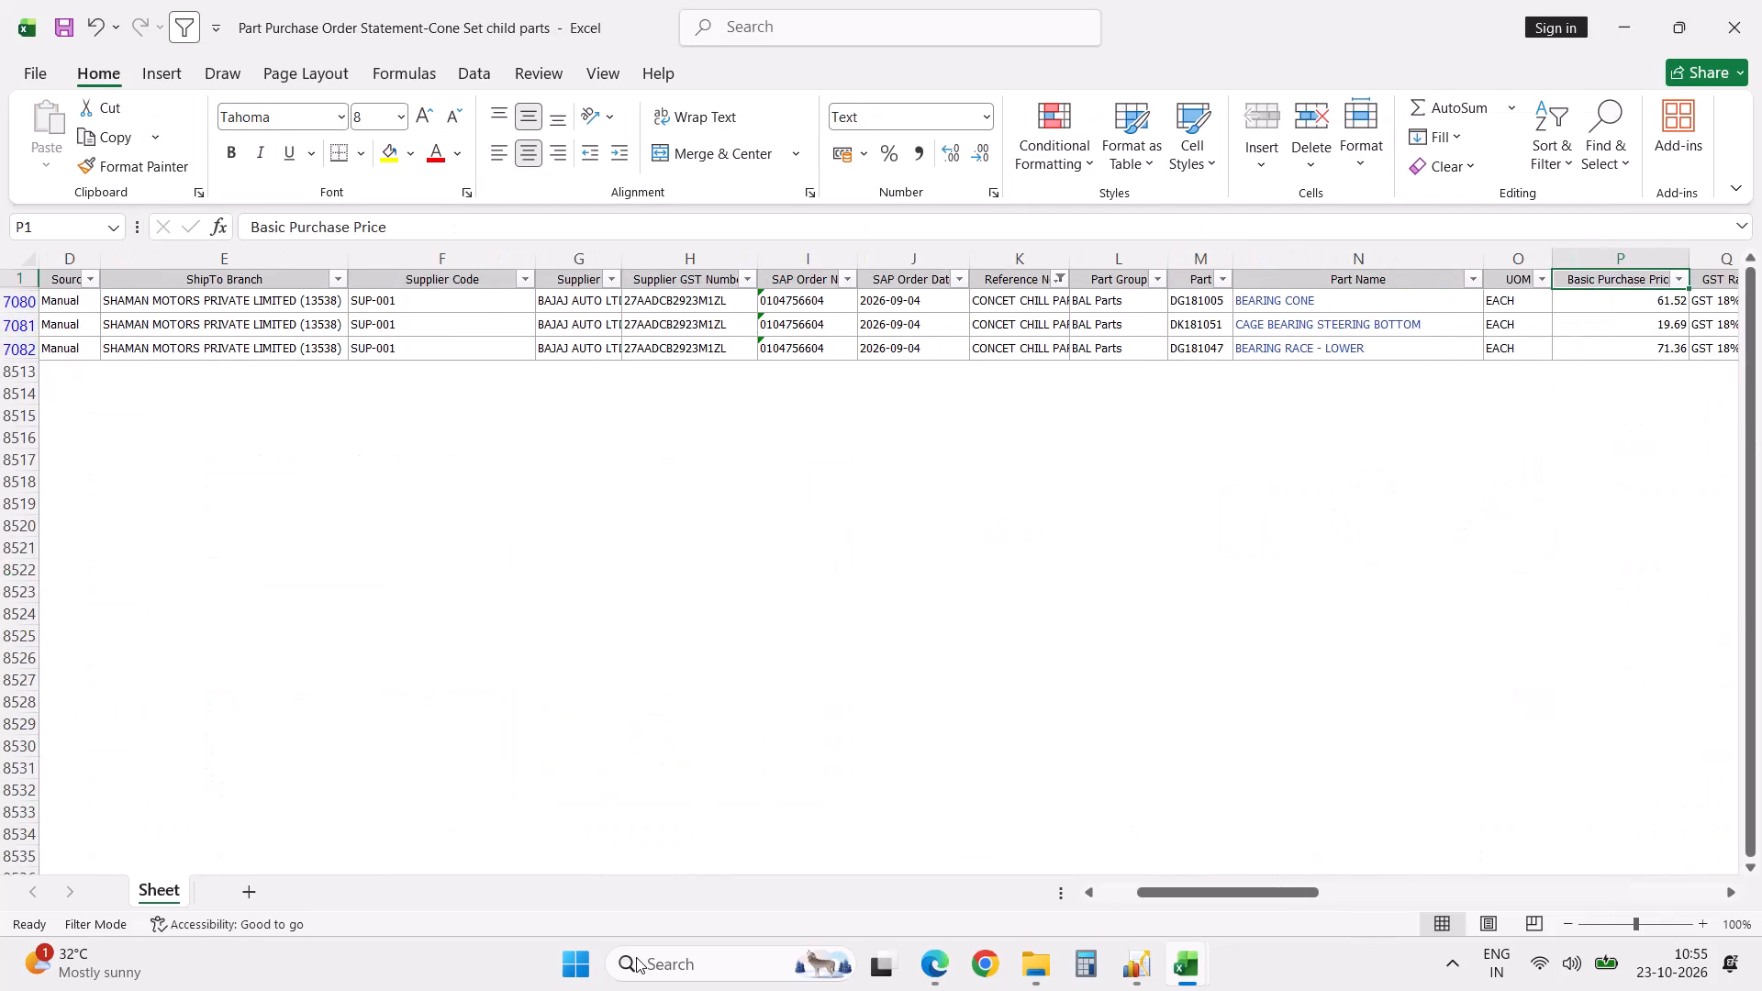
pyautogui.hotkey('alt', 'Tab')
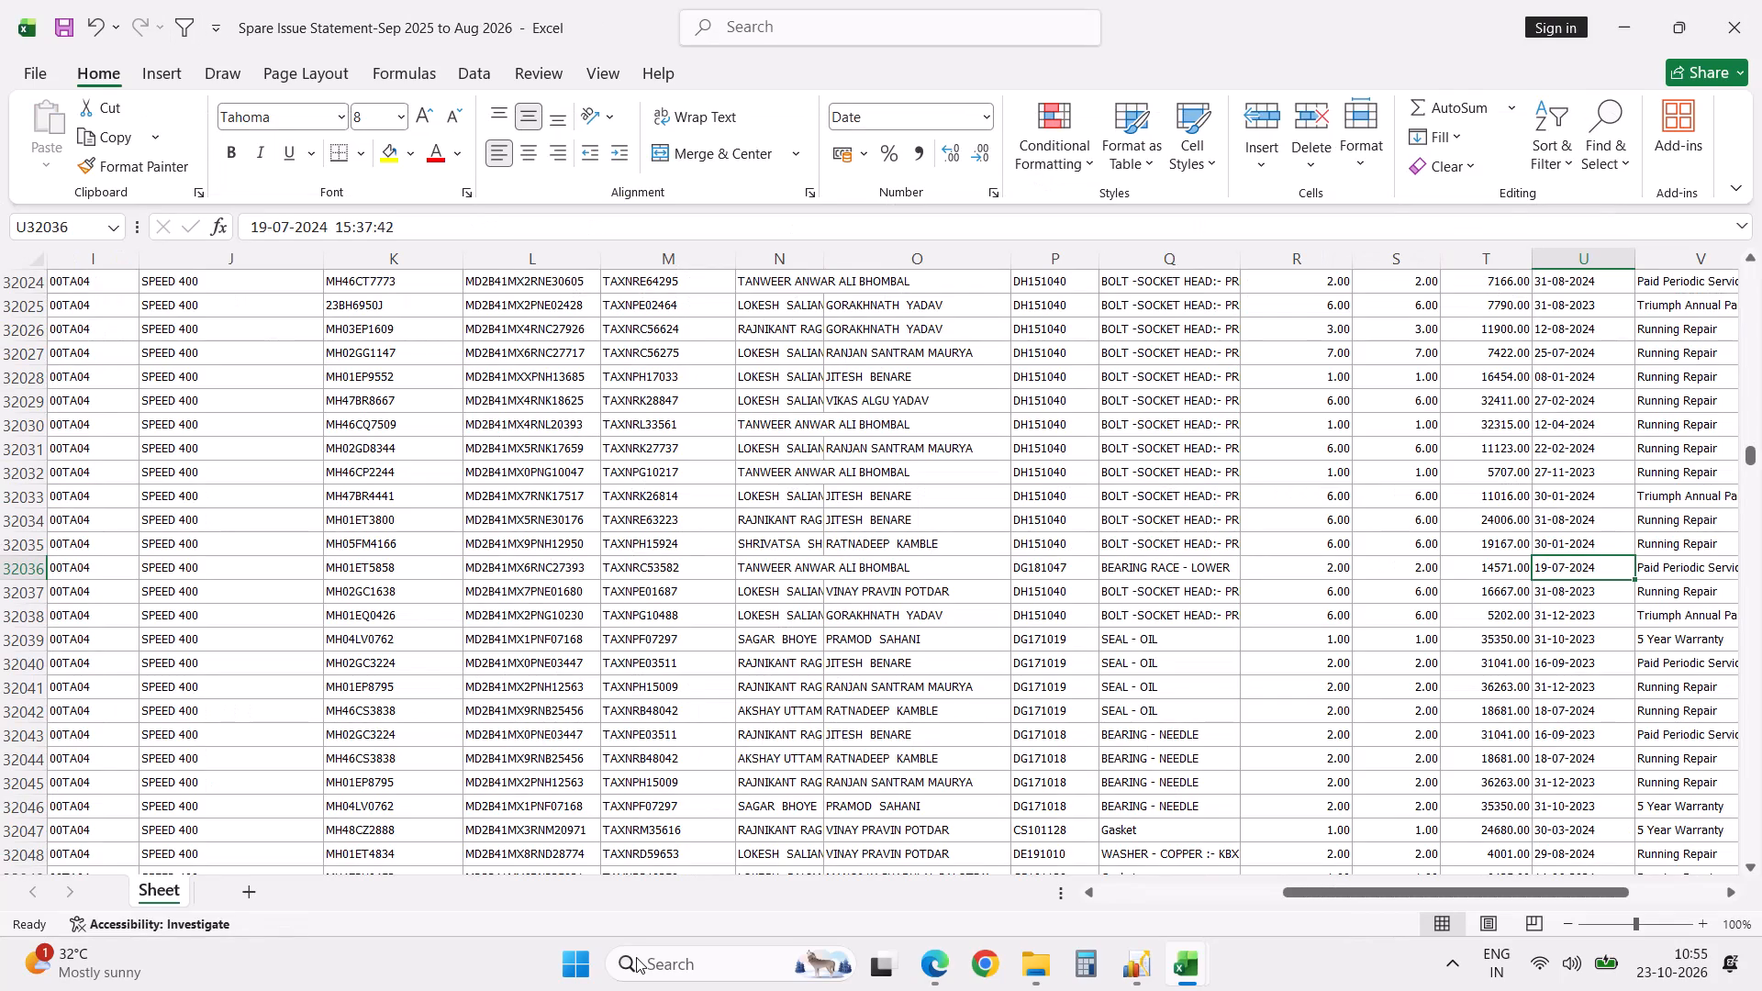
# Close the spare issue statement workbook, and close the Part Purchase Order Statement report in Excellon.
pyautogui.click(1750, 38)
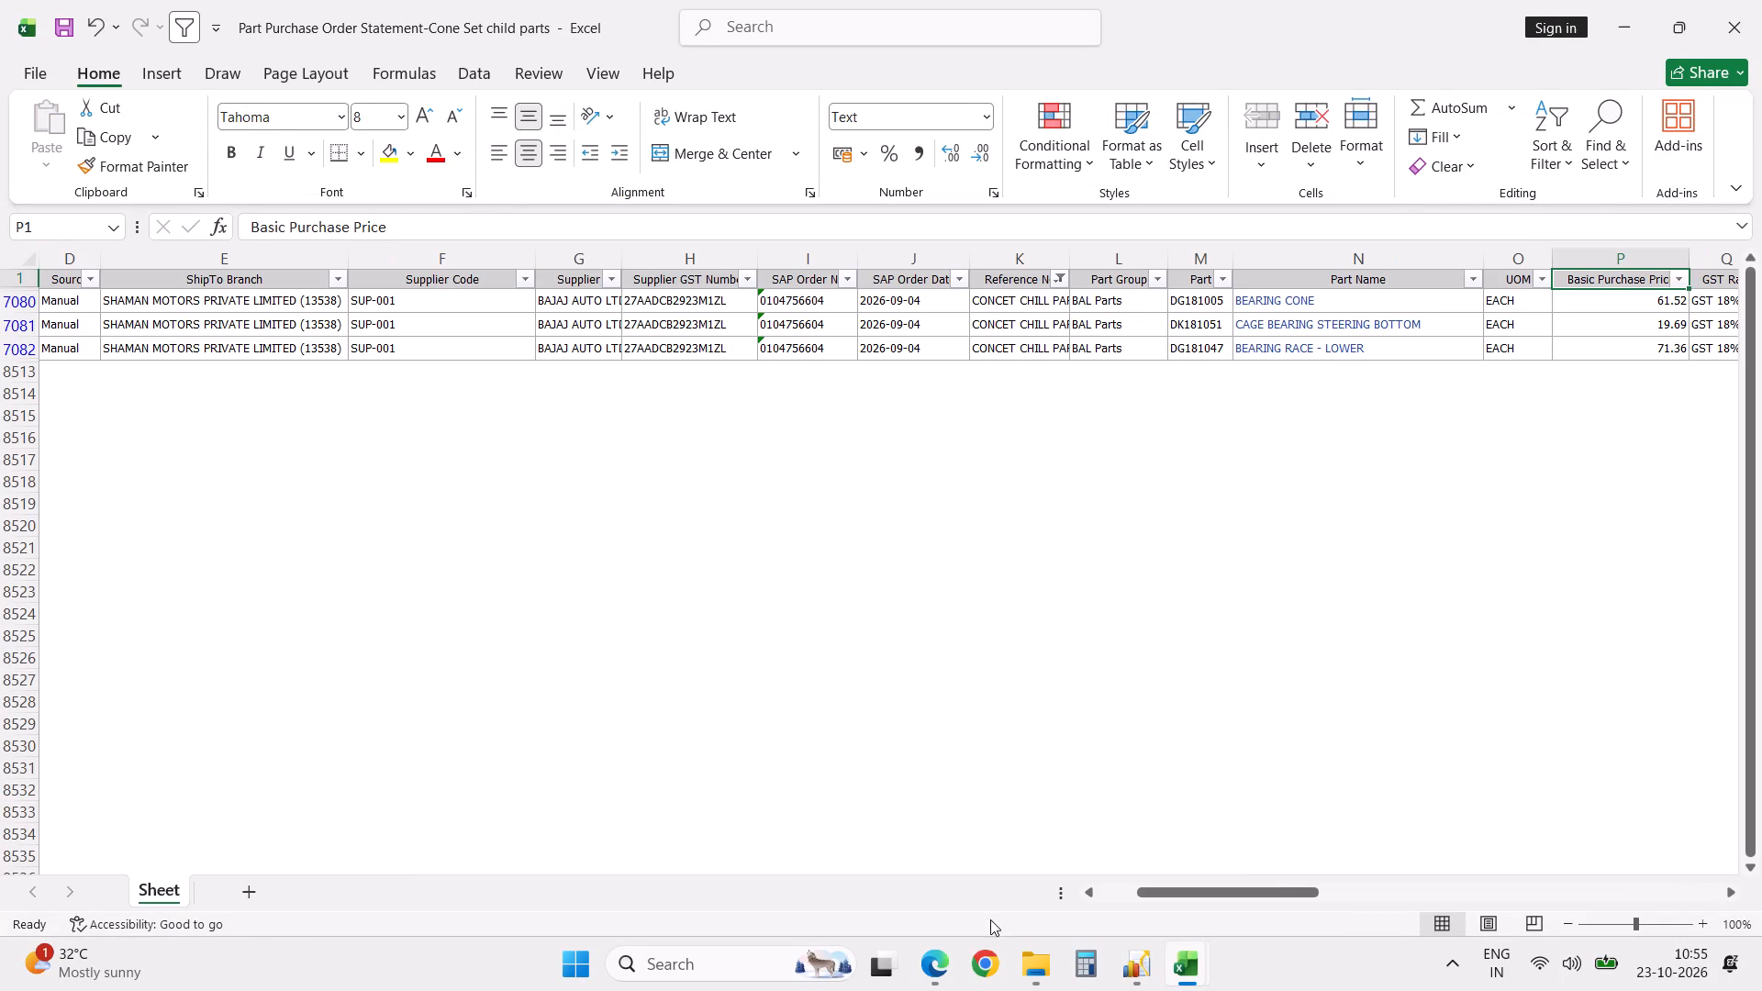
pyautogui.click(1140, 968)
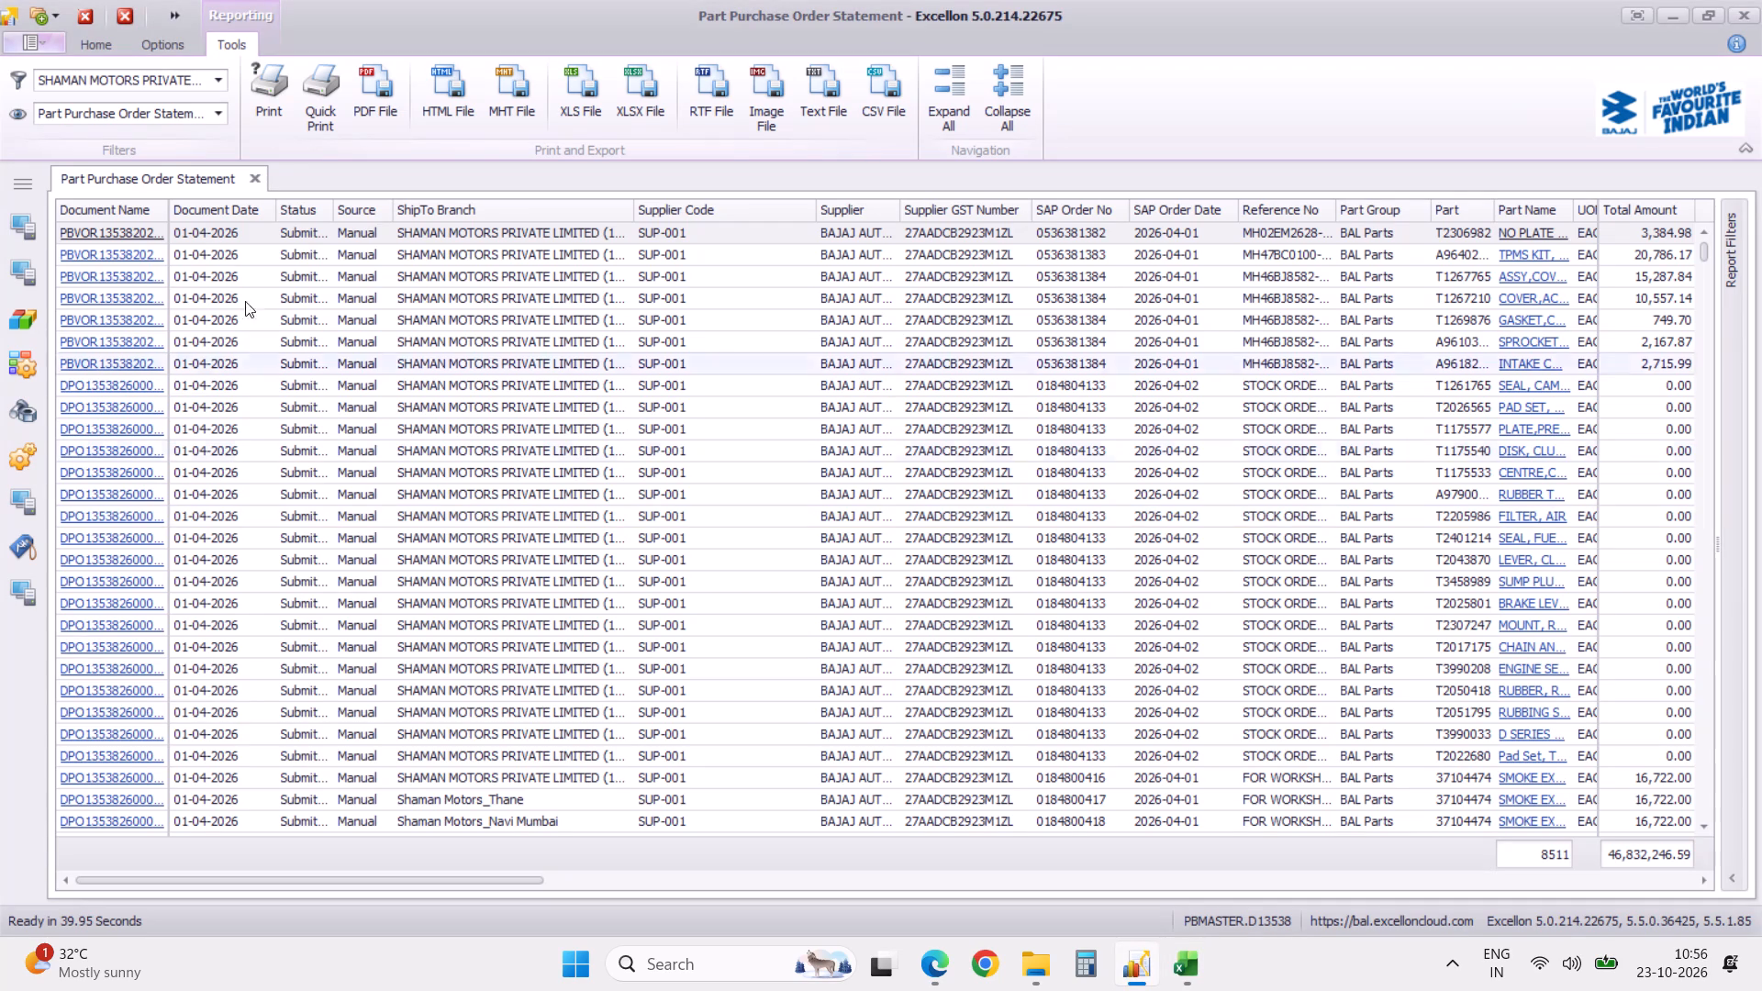
pyautogui.click(253, 178)
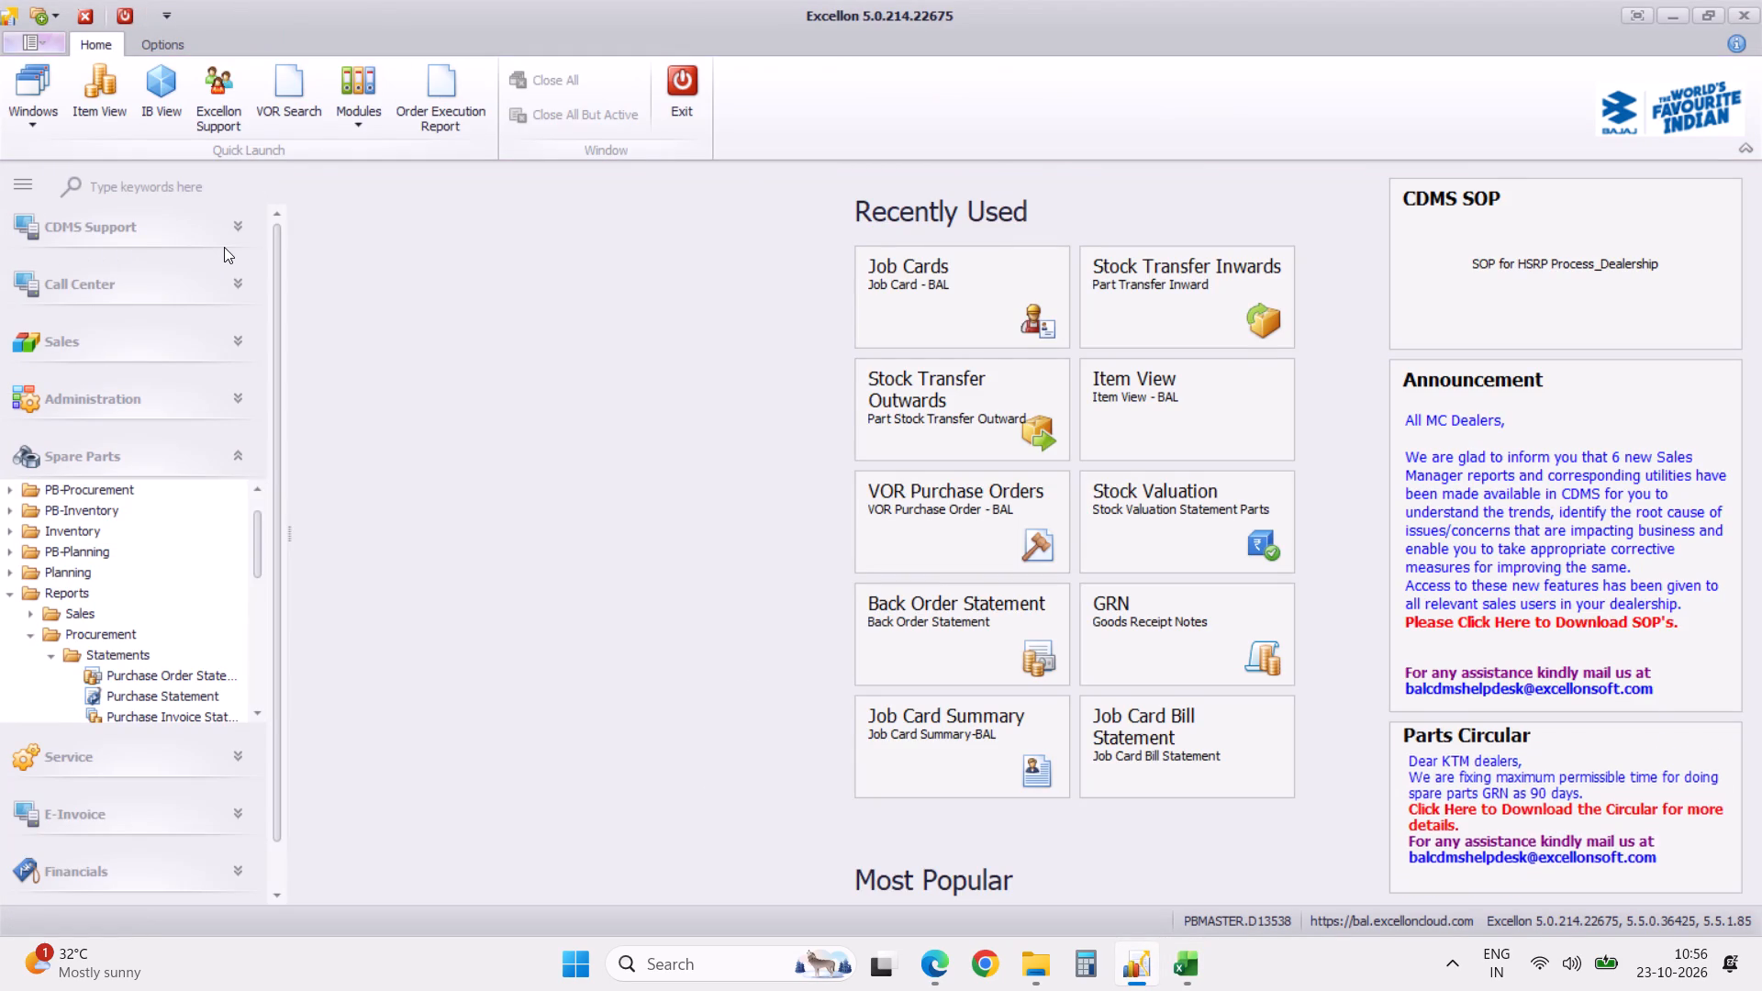
# Find VOR Purchase Orders by searching for VOR and load the week-to-date list of open orders.
pyautogui.click(157, 189)
pyautogui.write('VOR')
pyautogui.click(160, 293)
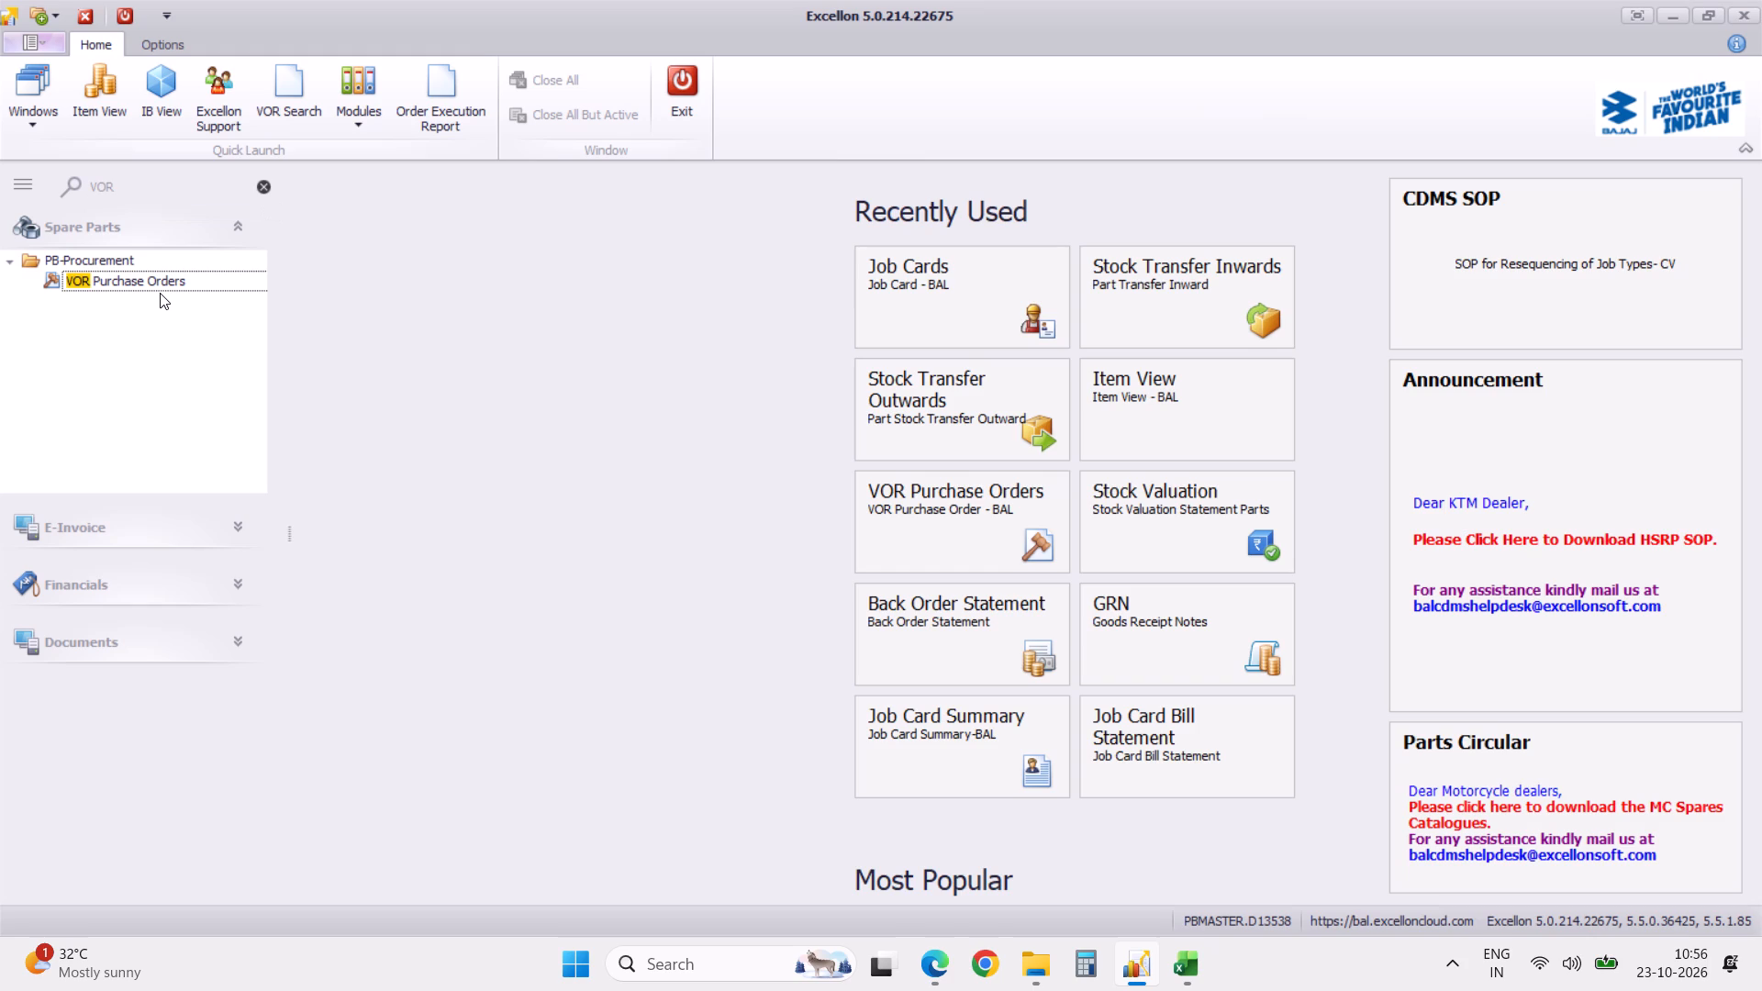
pyautogui.click(161, 286)
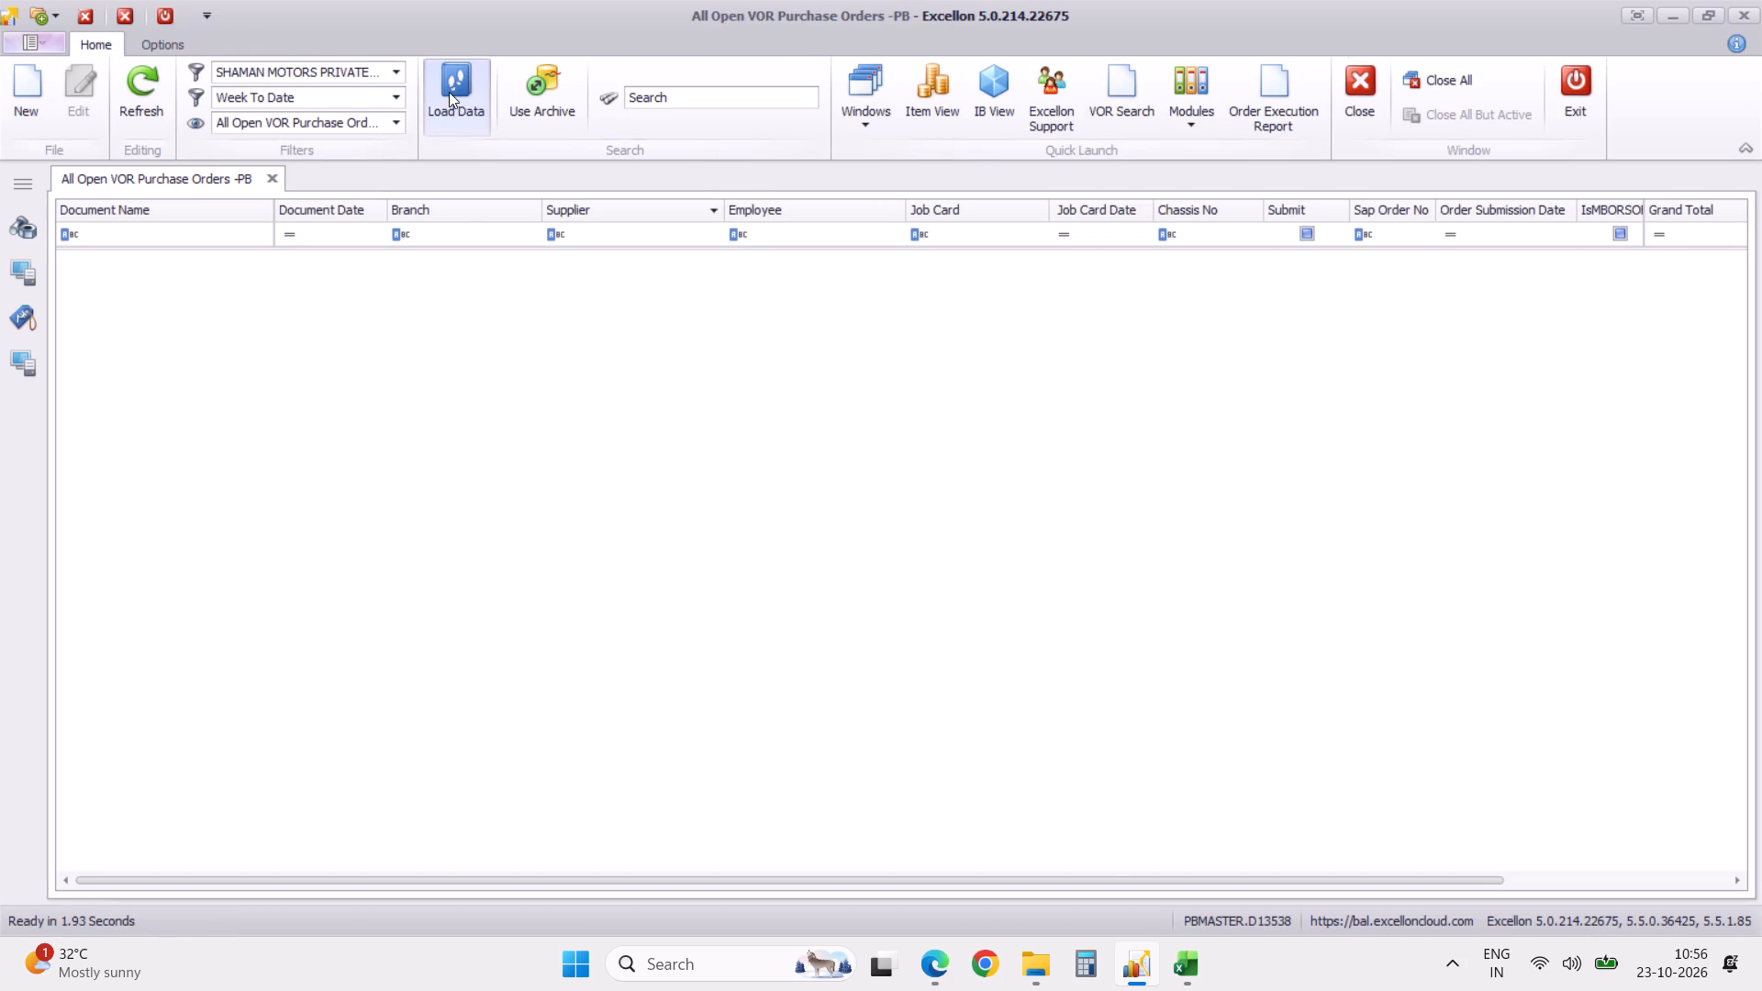
pyautogui.click(449, 92)
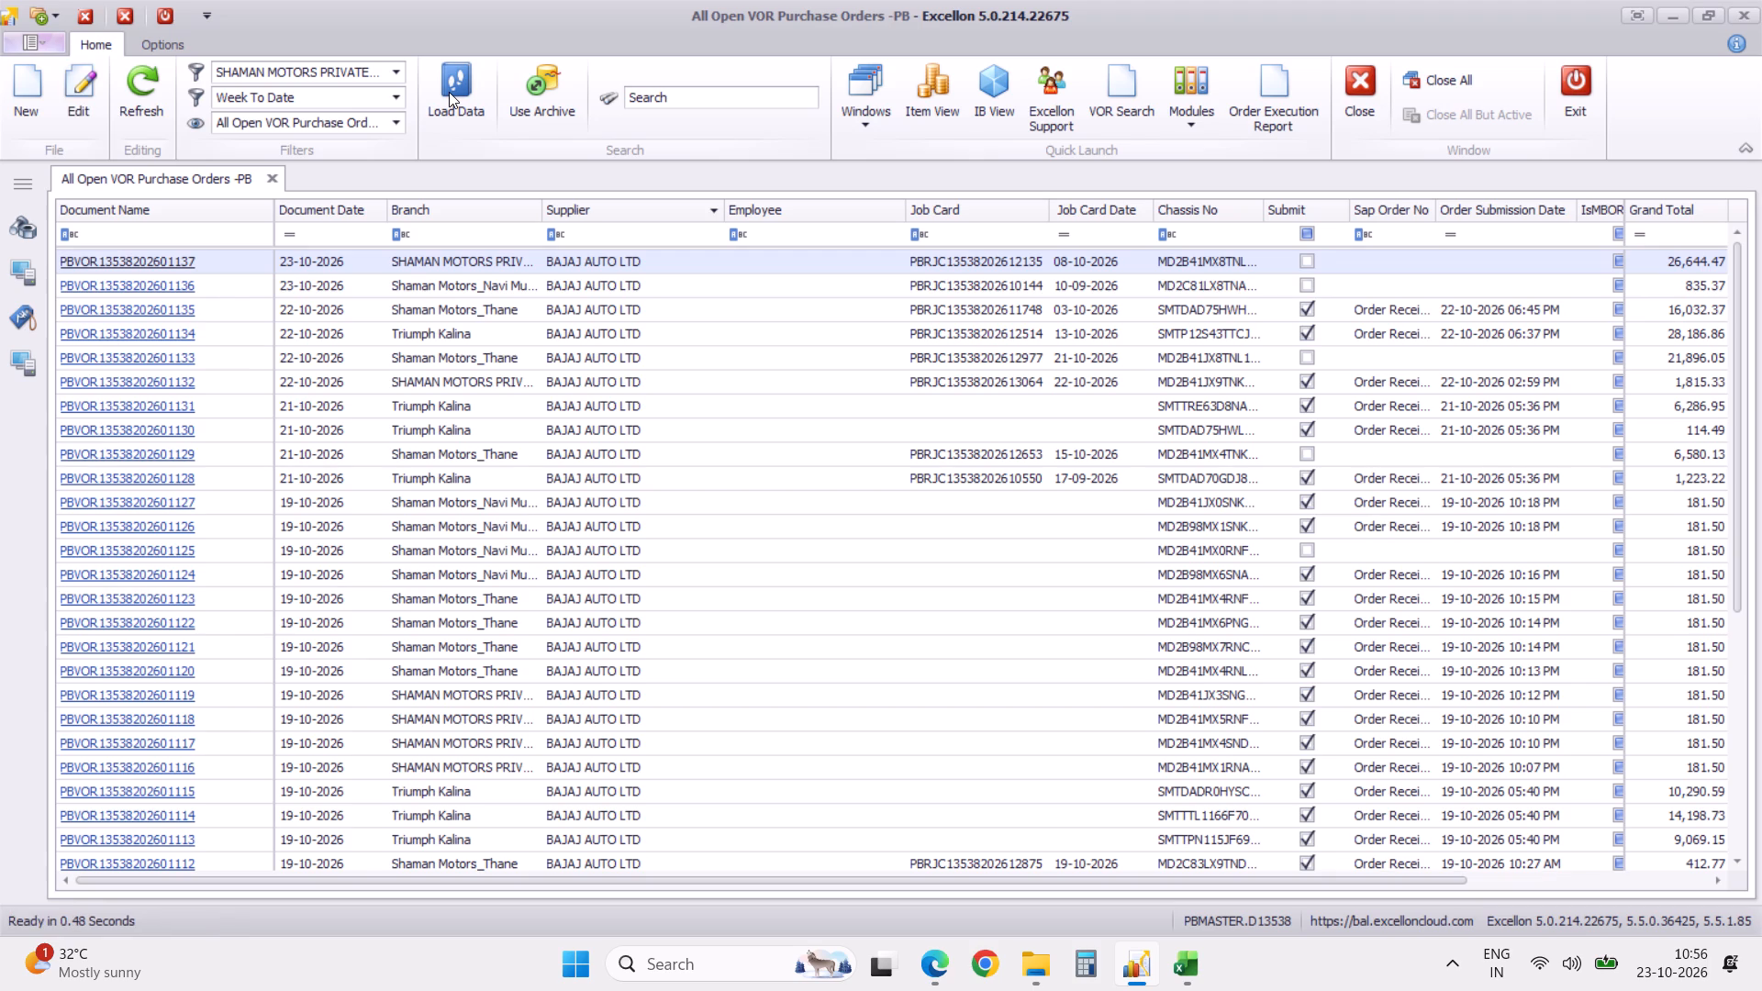
pyautogui.click(155, 263)
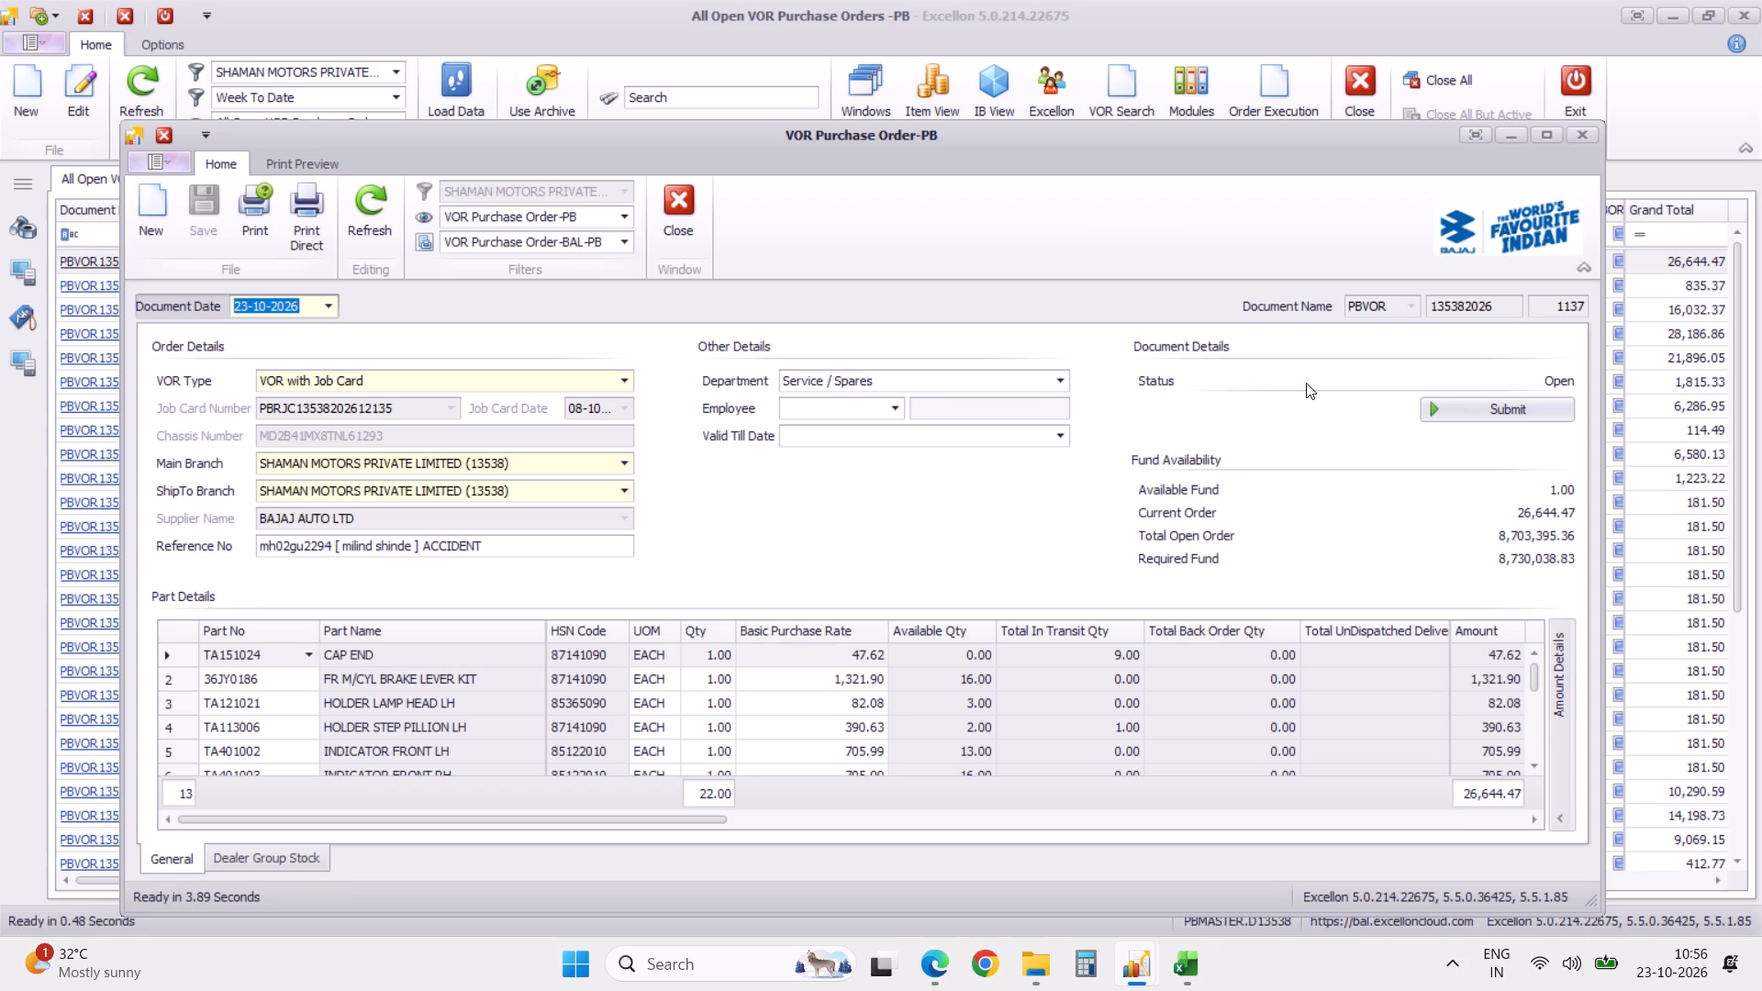
pyautogui.click(1553, 135)
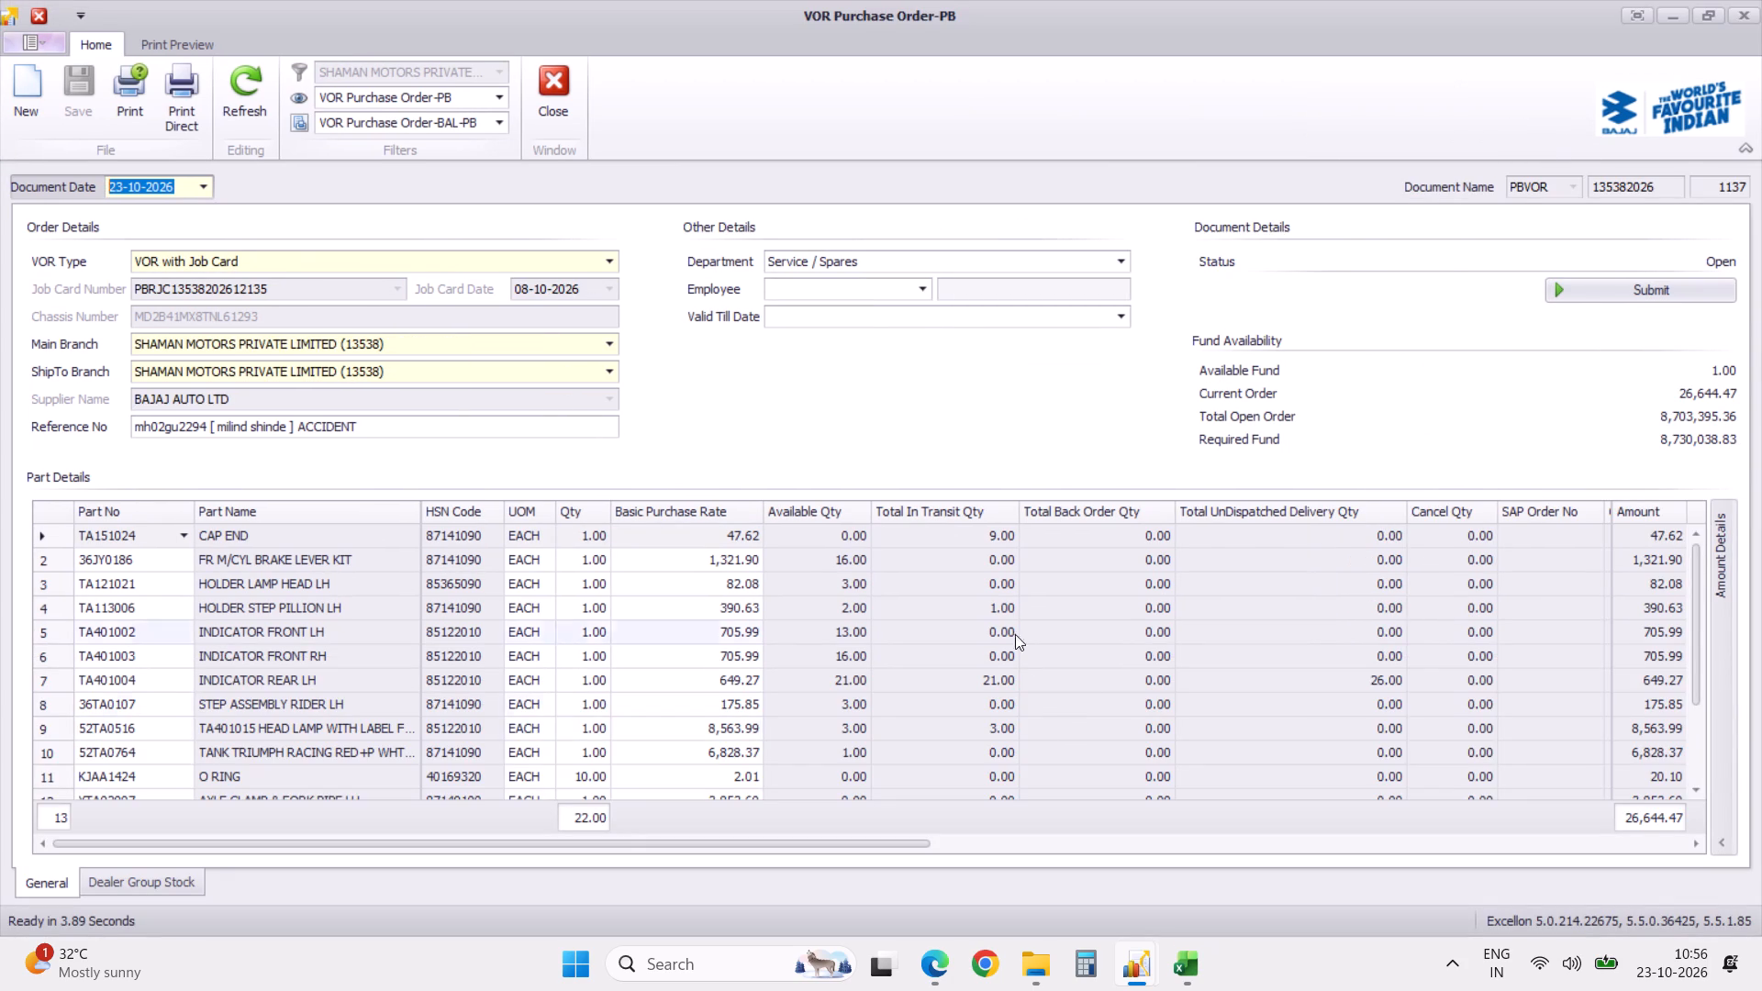
# Review the order's part lines sorted ascending by Total In Transit Qty and by Available Qty.
pyautogui.click(985, 513)
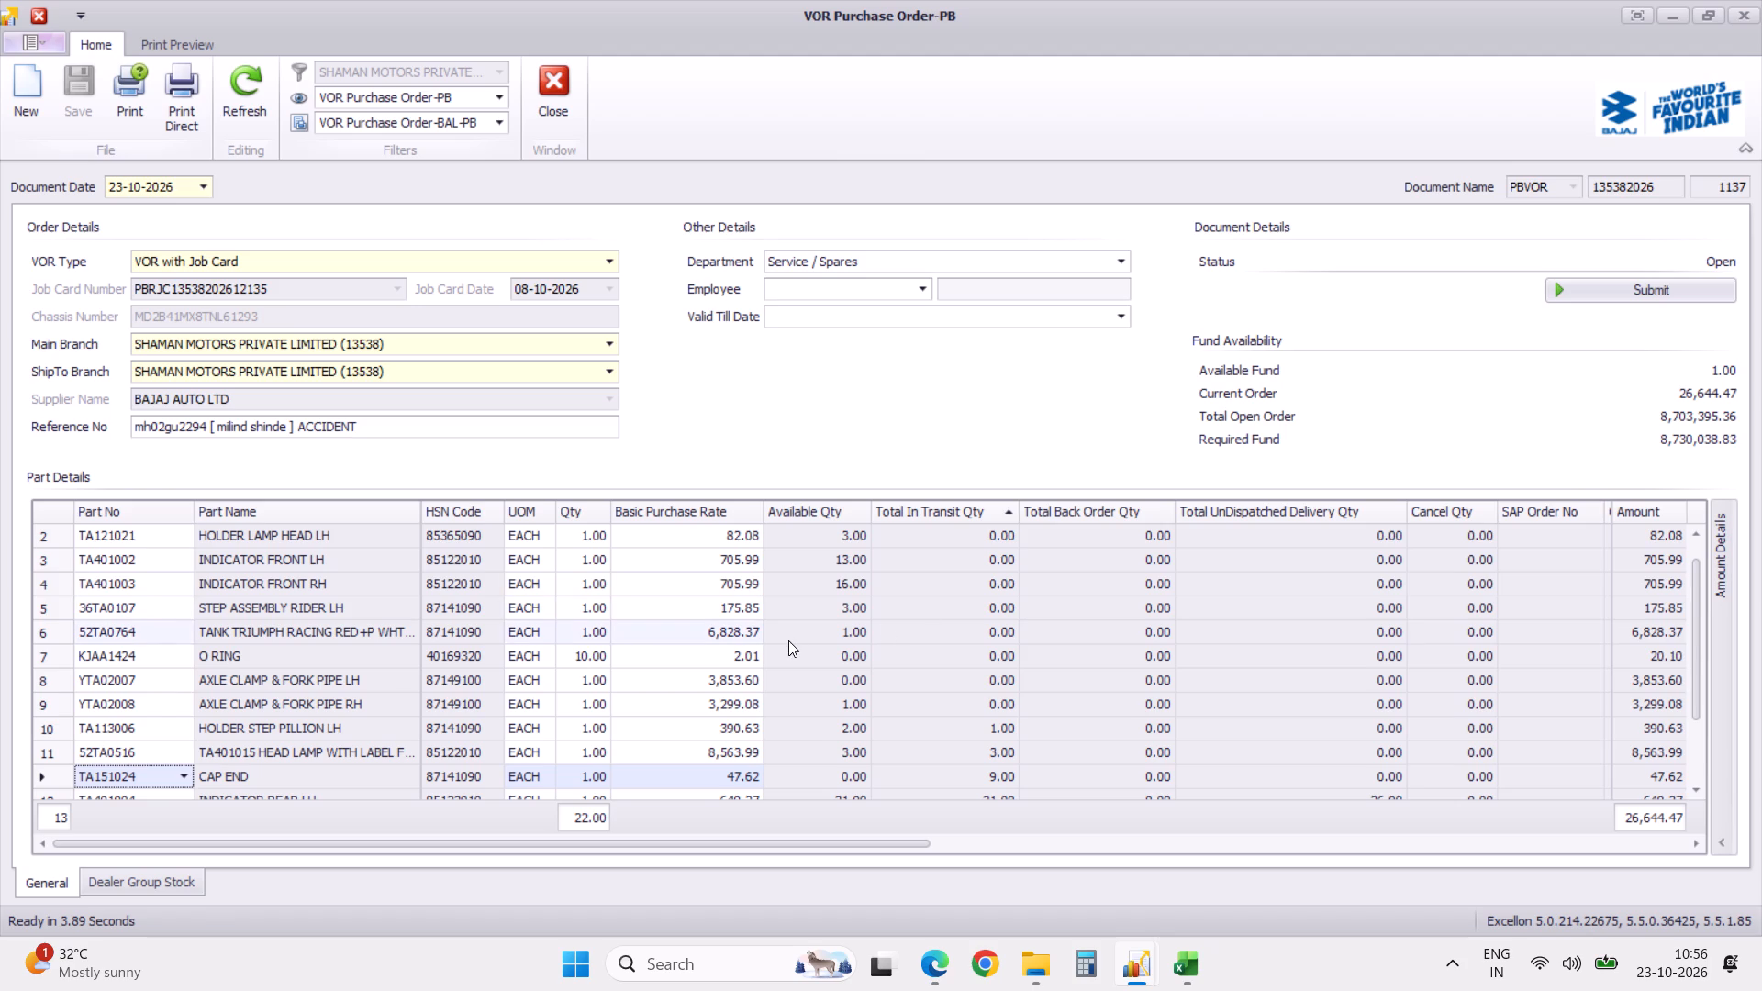
pyautogui.scroll(-20, 788, 640)
pyautogui.scroll(-20, 788, 640)
pyautogui.scroll(-1, 788, 640)
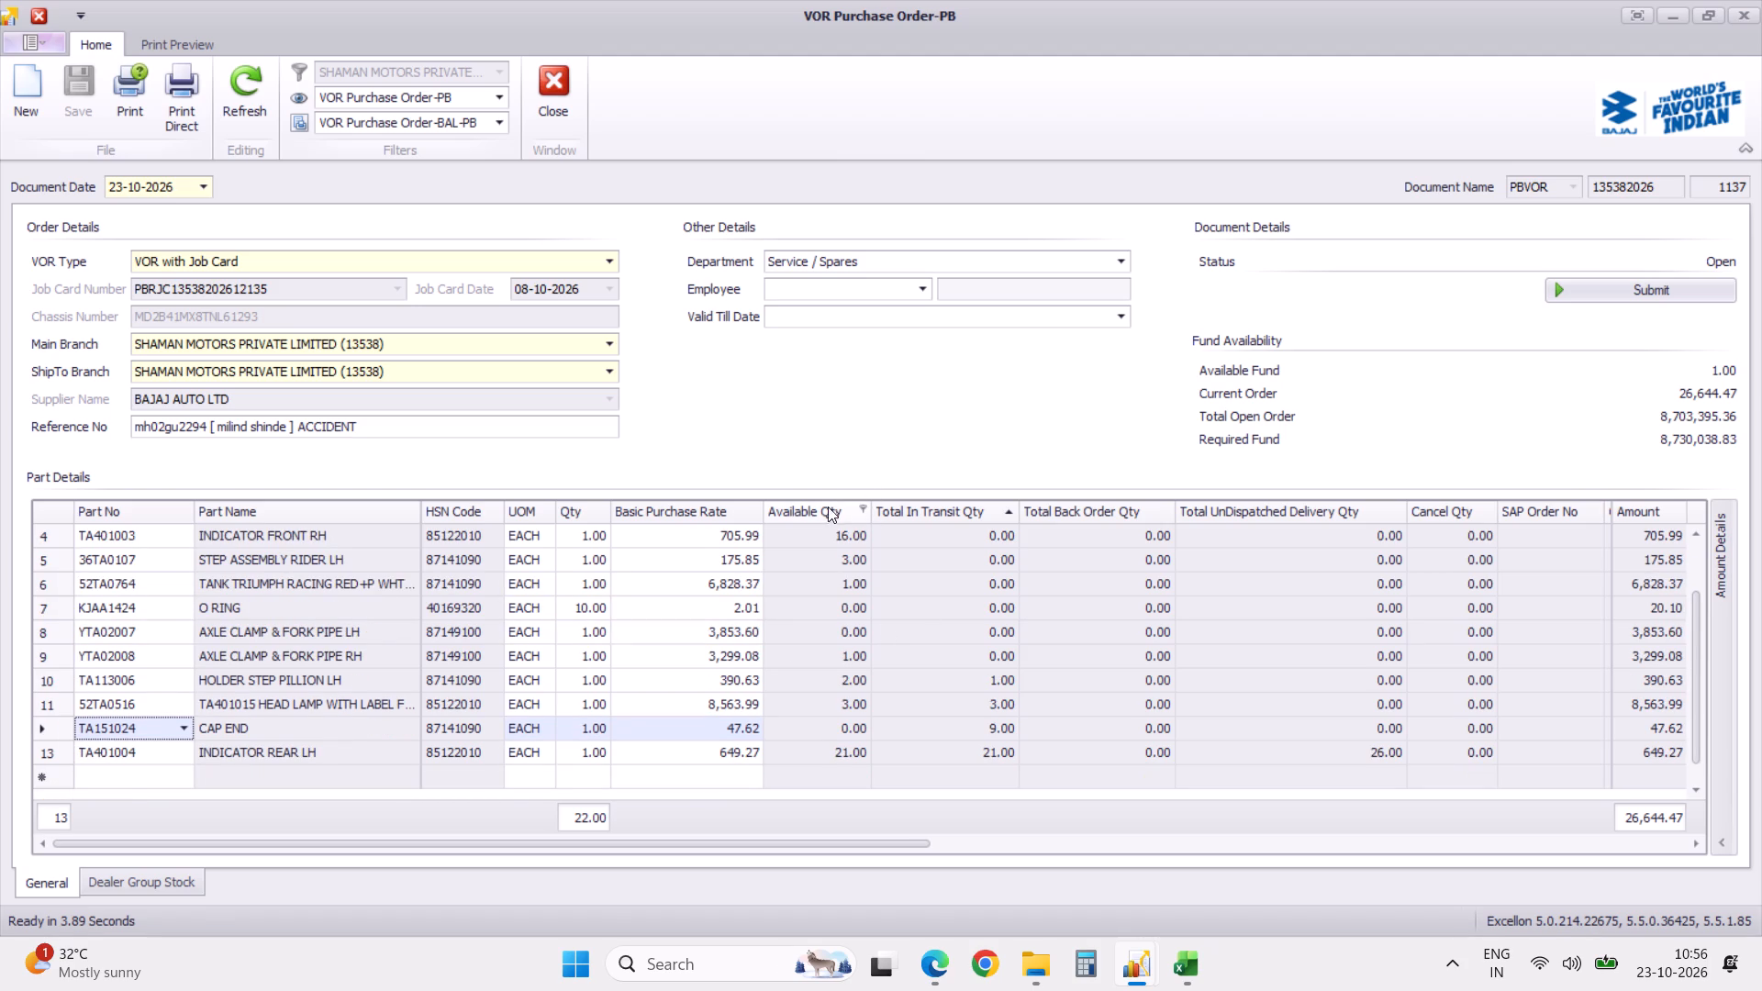
pyautogui.click(824, 510)
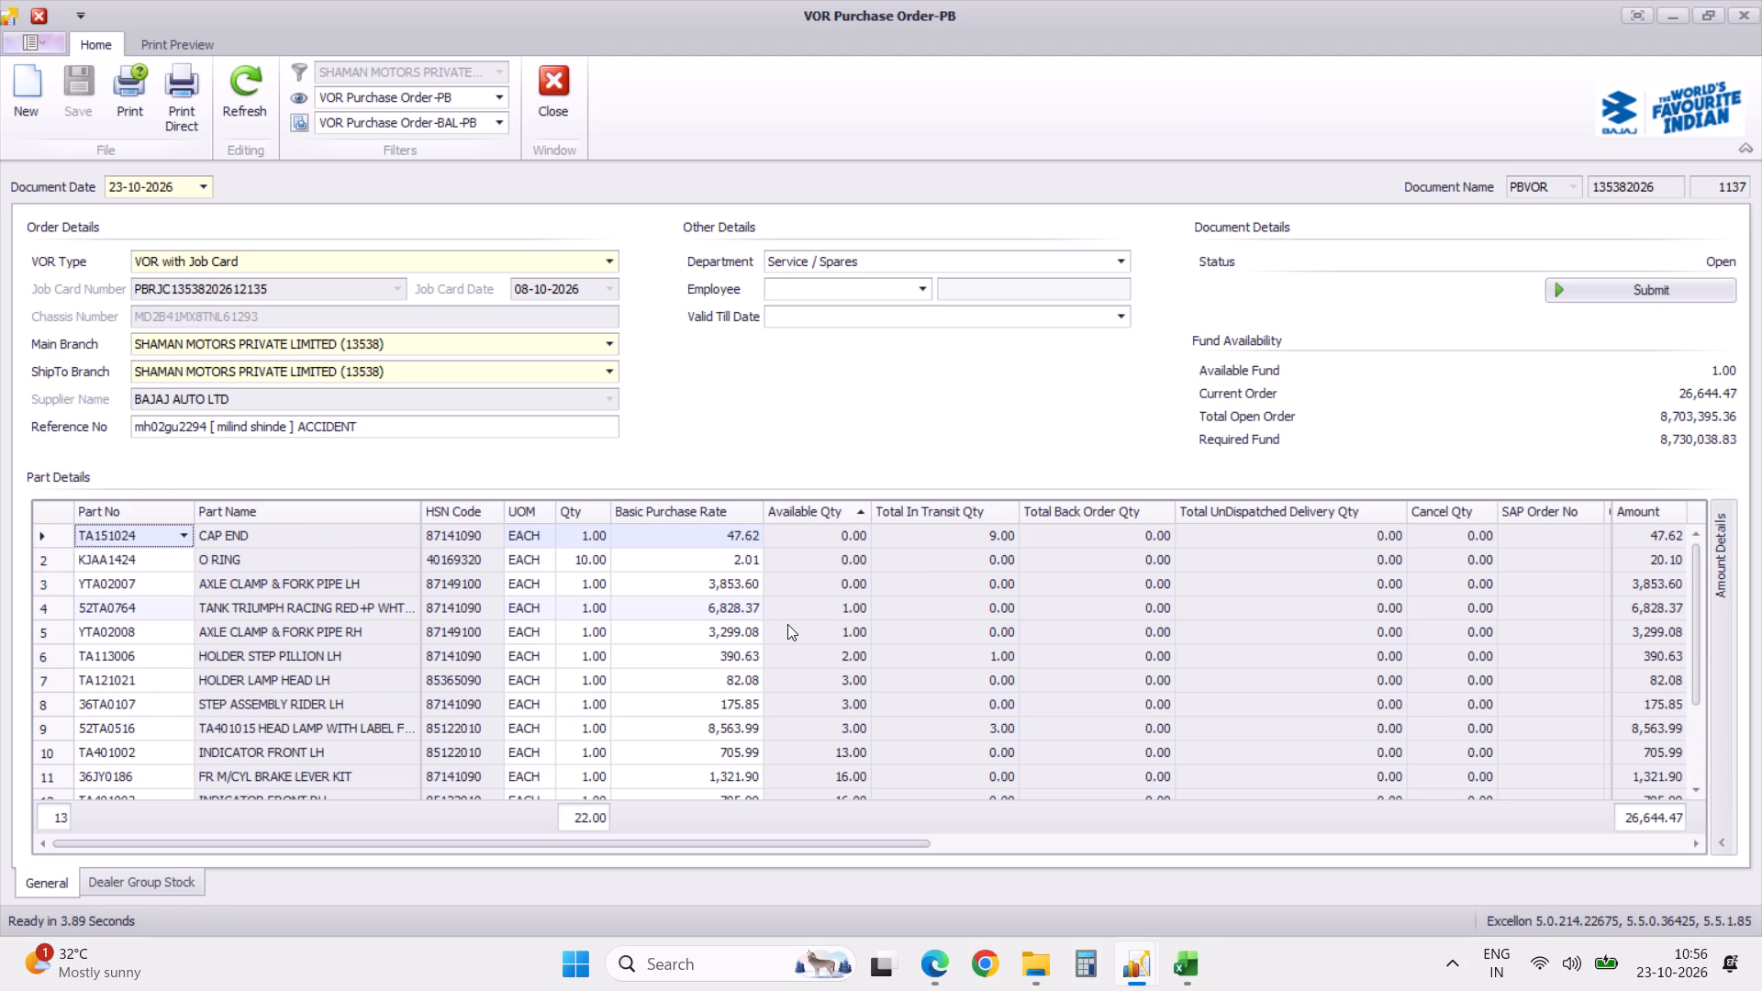
pyautogui.scroll(-20, 787, 624)
pyautogui.scroll(-16, 787, 624)
pyautogui.scroll(20, 787, 624)
pyautogui.scroll(19, 787, 624)
pyautogui.click(963, 510)
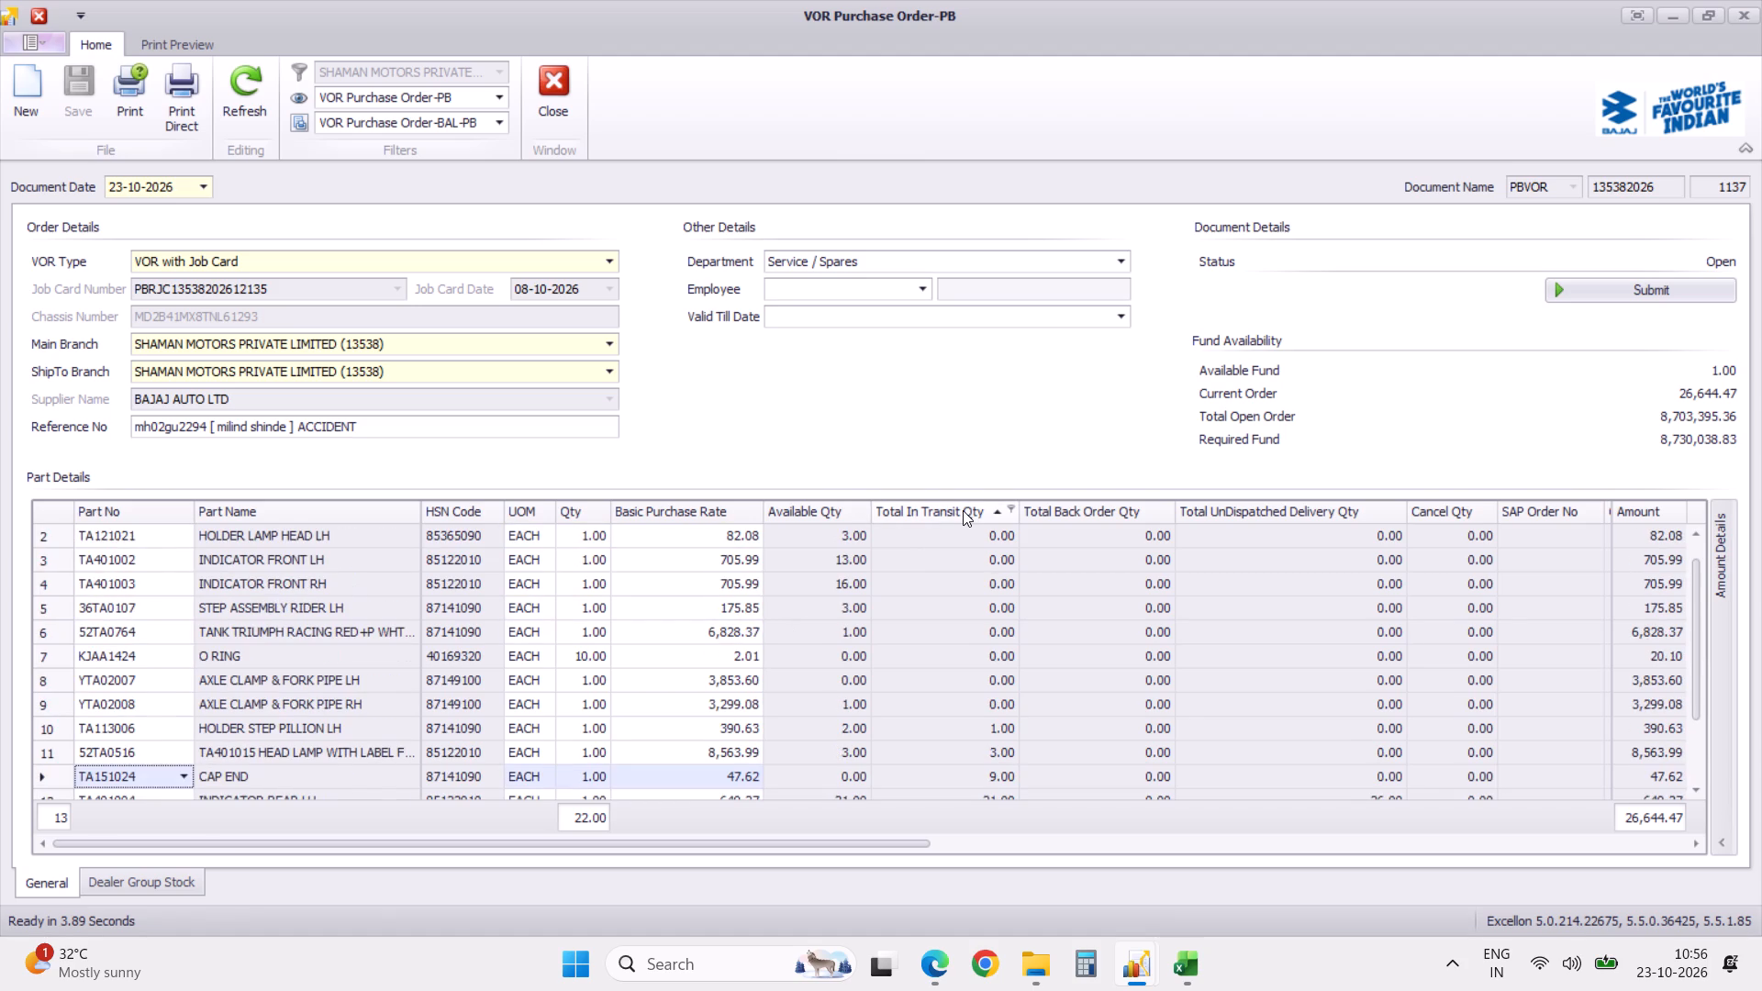
pyautogui.scroll(-20, 901, 695)
pyautogui.scroll(-20, 901, 695)
pyautogui.scroll(-2, 901, 695)
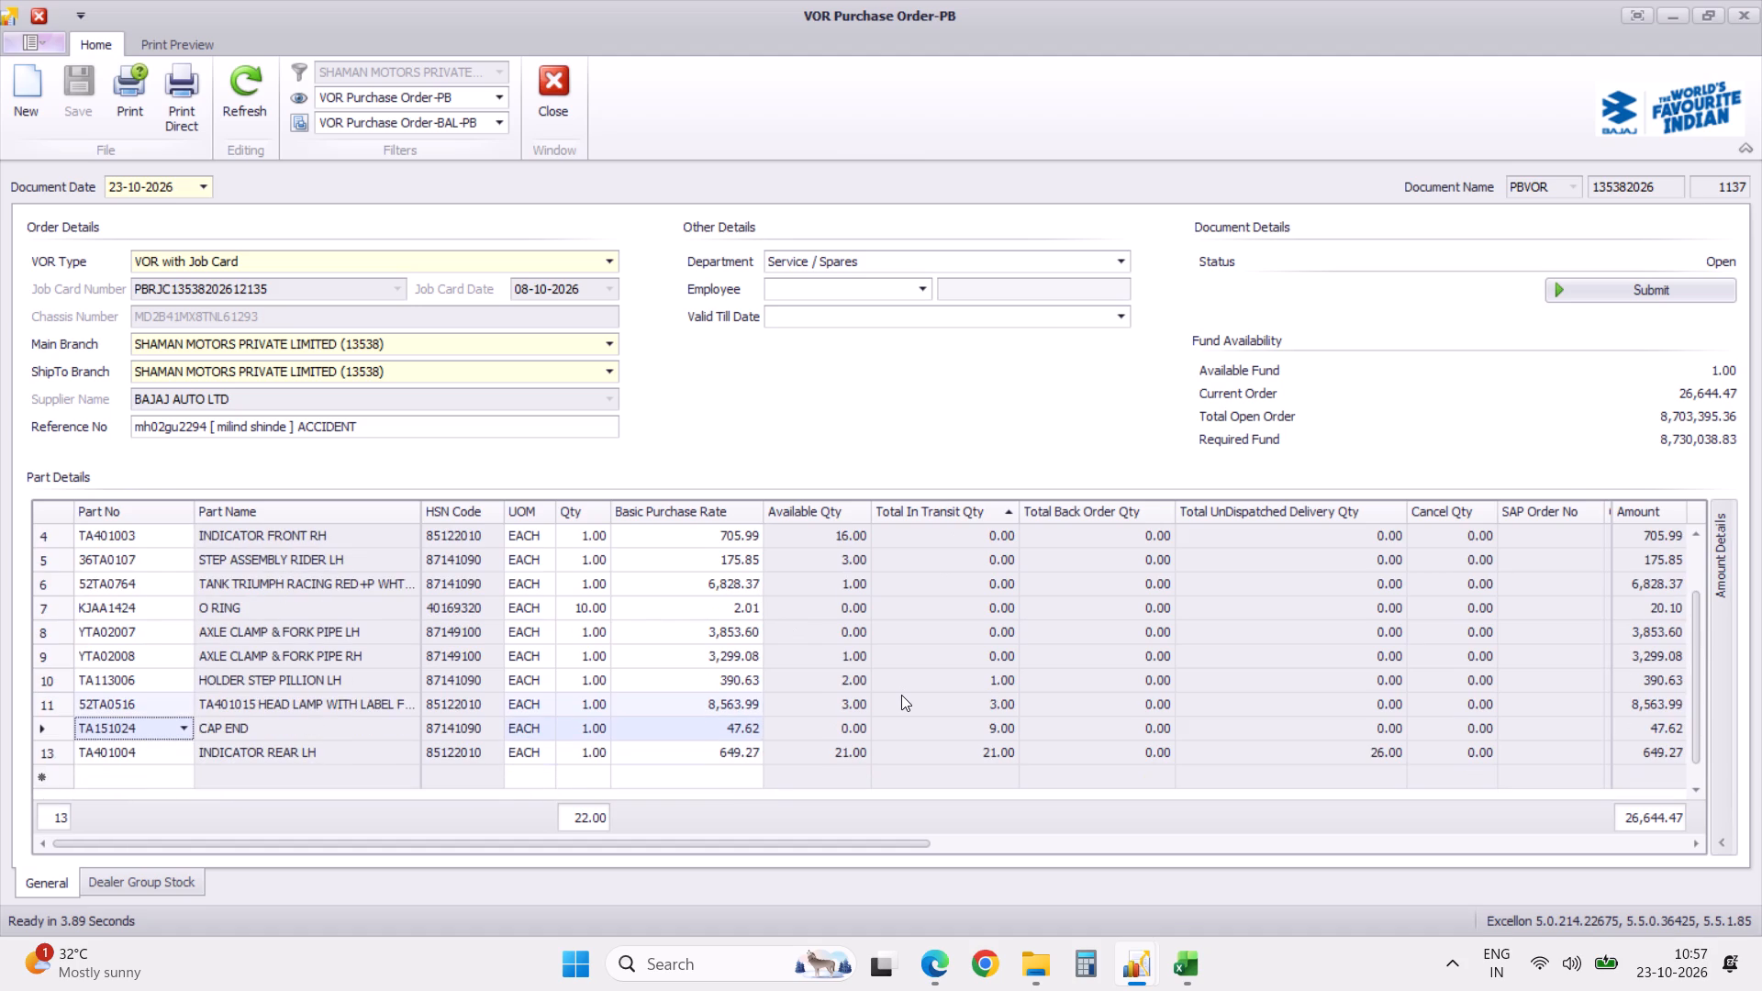
pyautogui.click(812, 505)
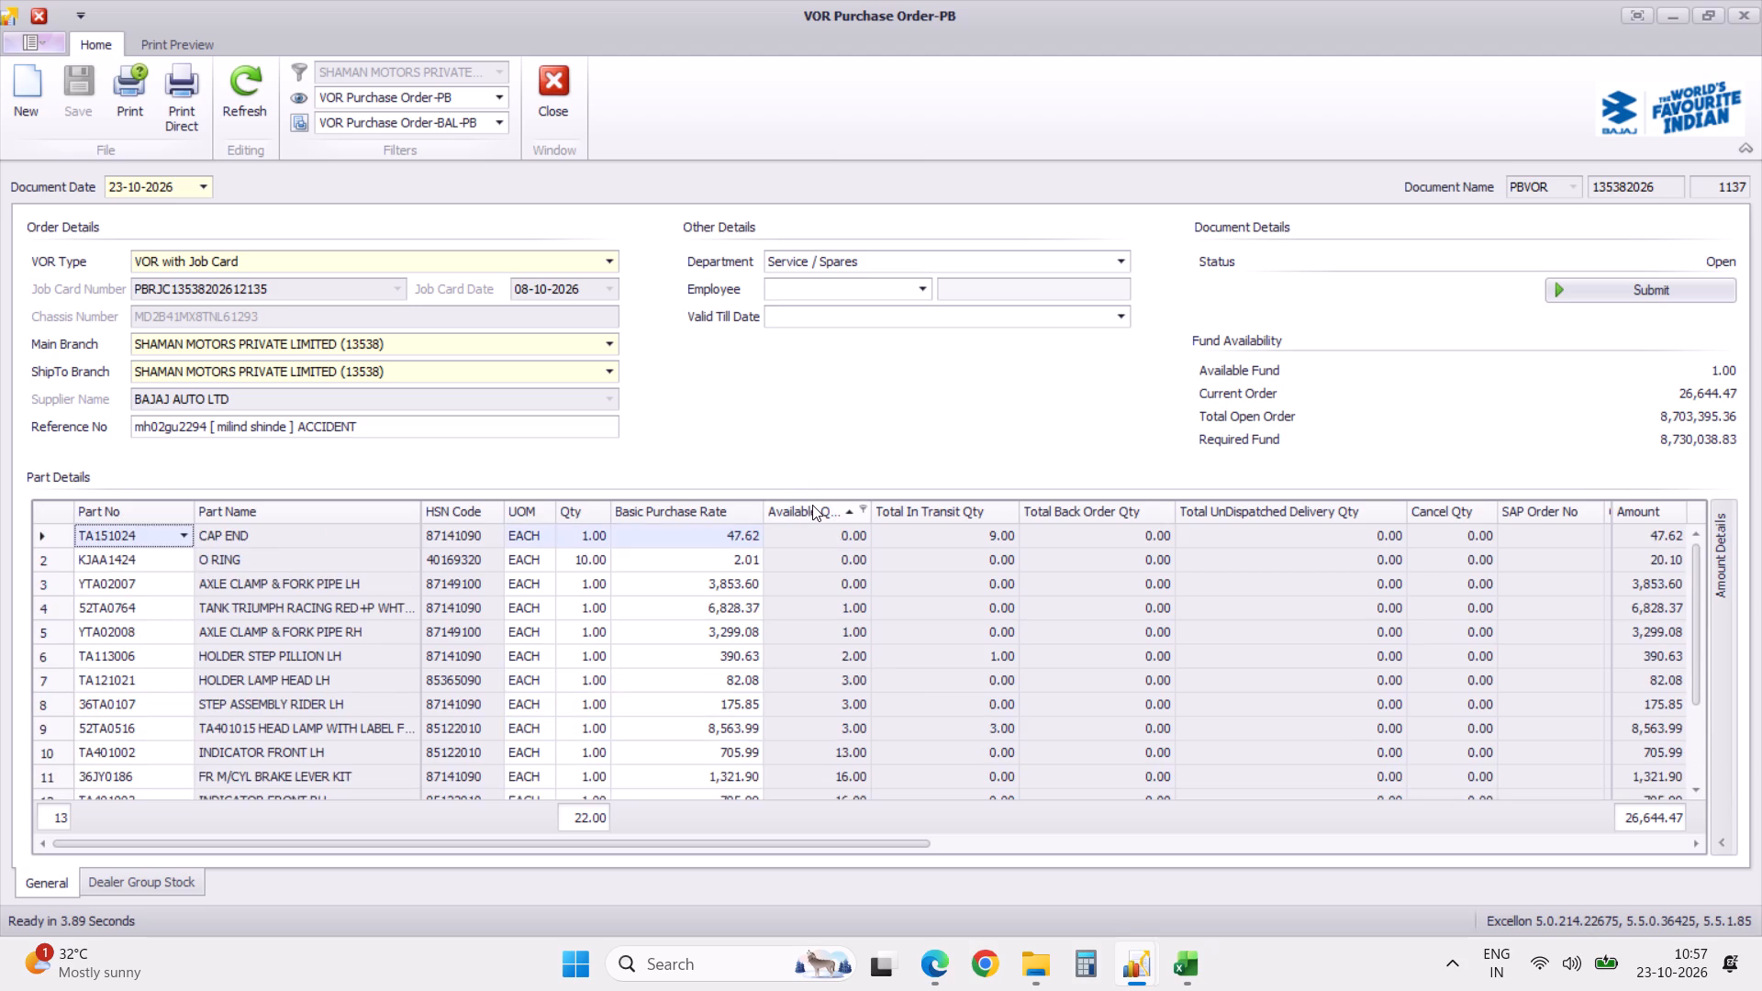
pyautogui.scroll(-14, 766, 648)
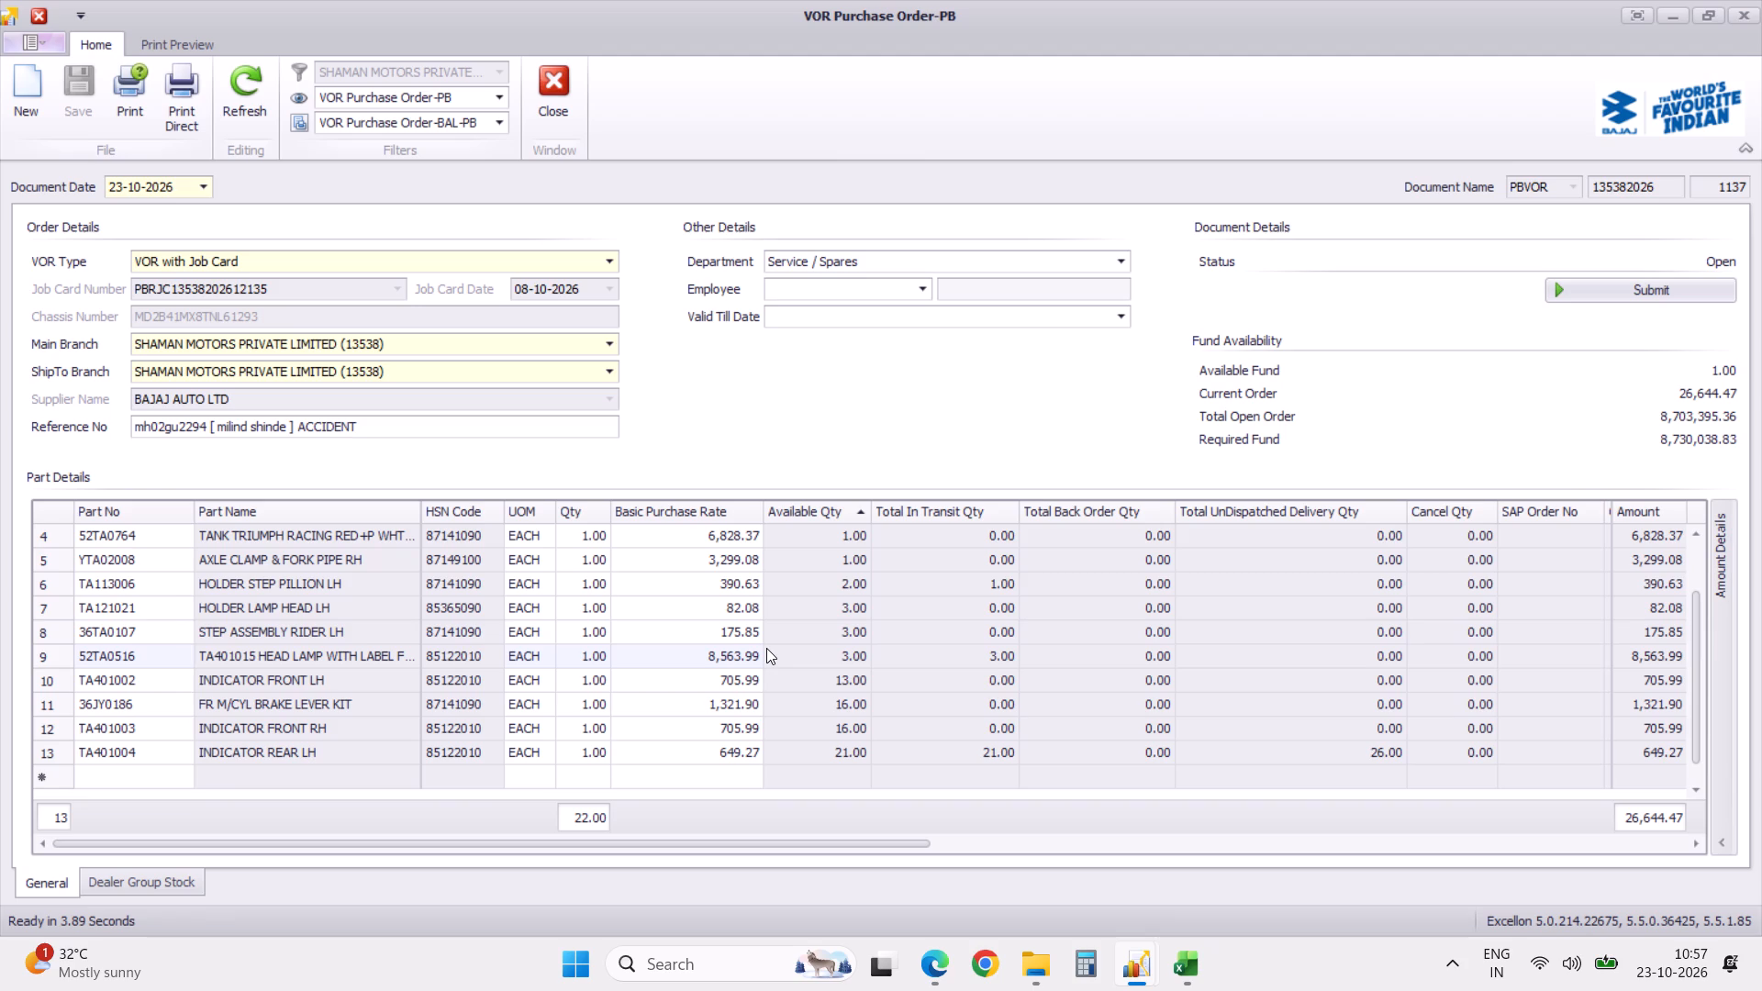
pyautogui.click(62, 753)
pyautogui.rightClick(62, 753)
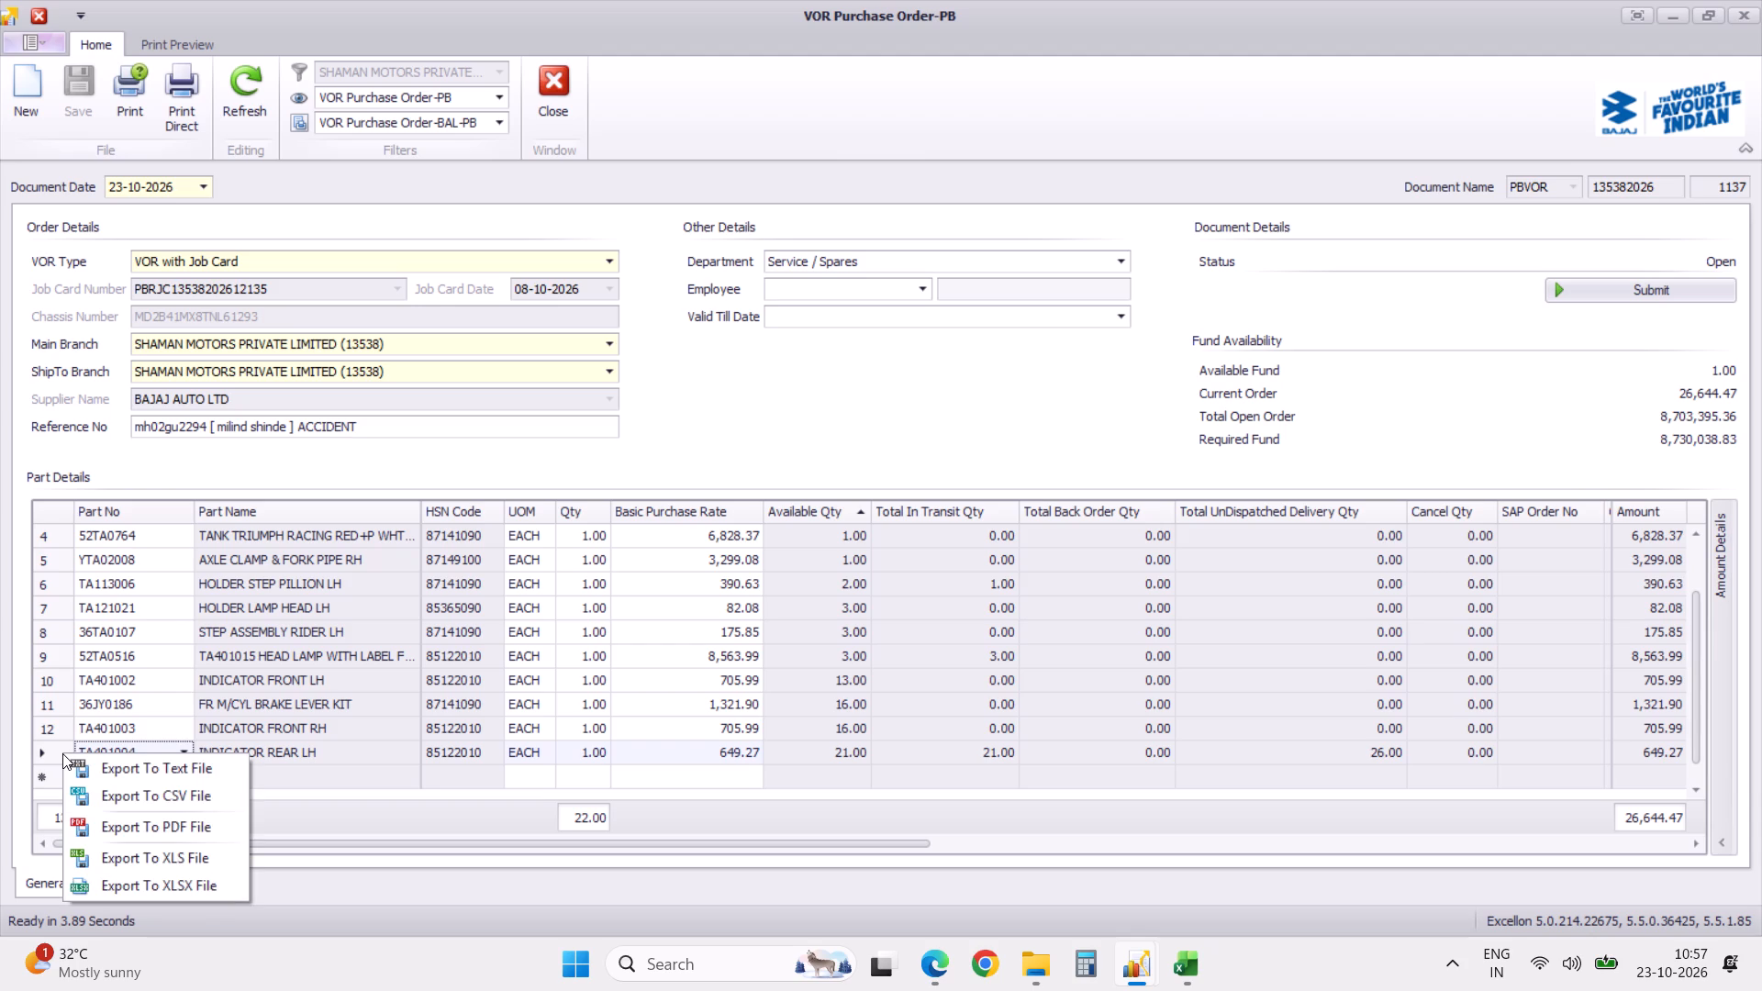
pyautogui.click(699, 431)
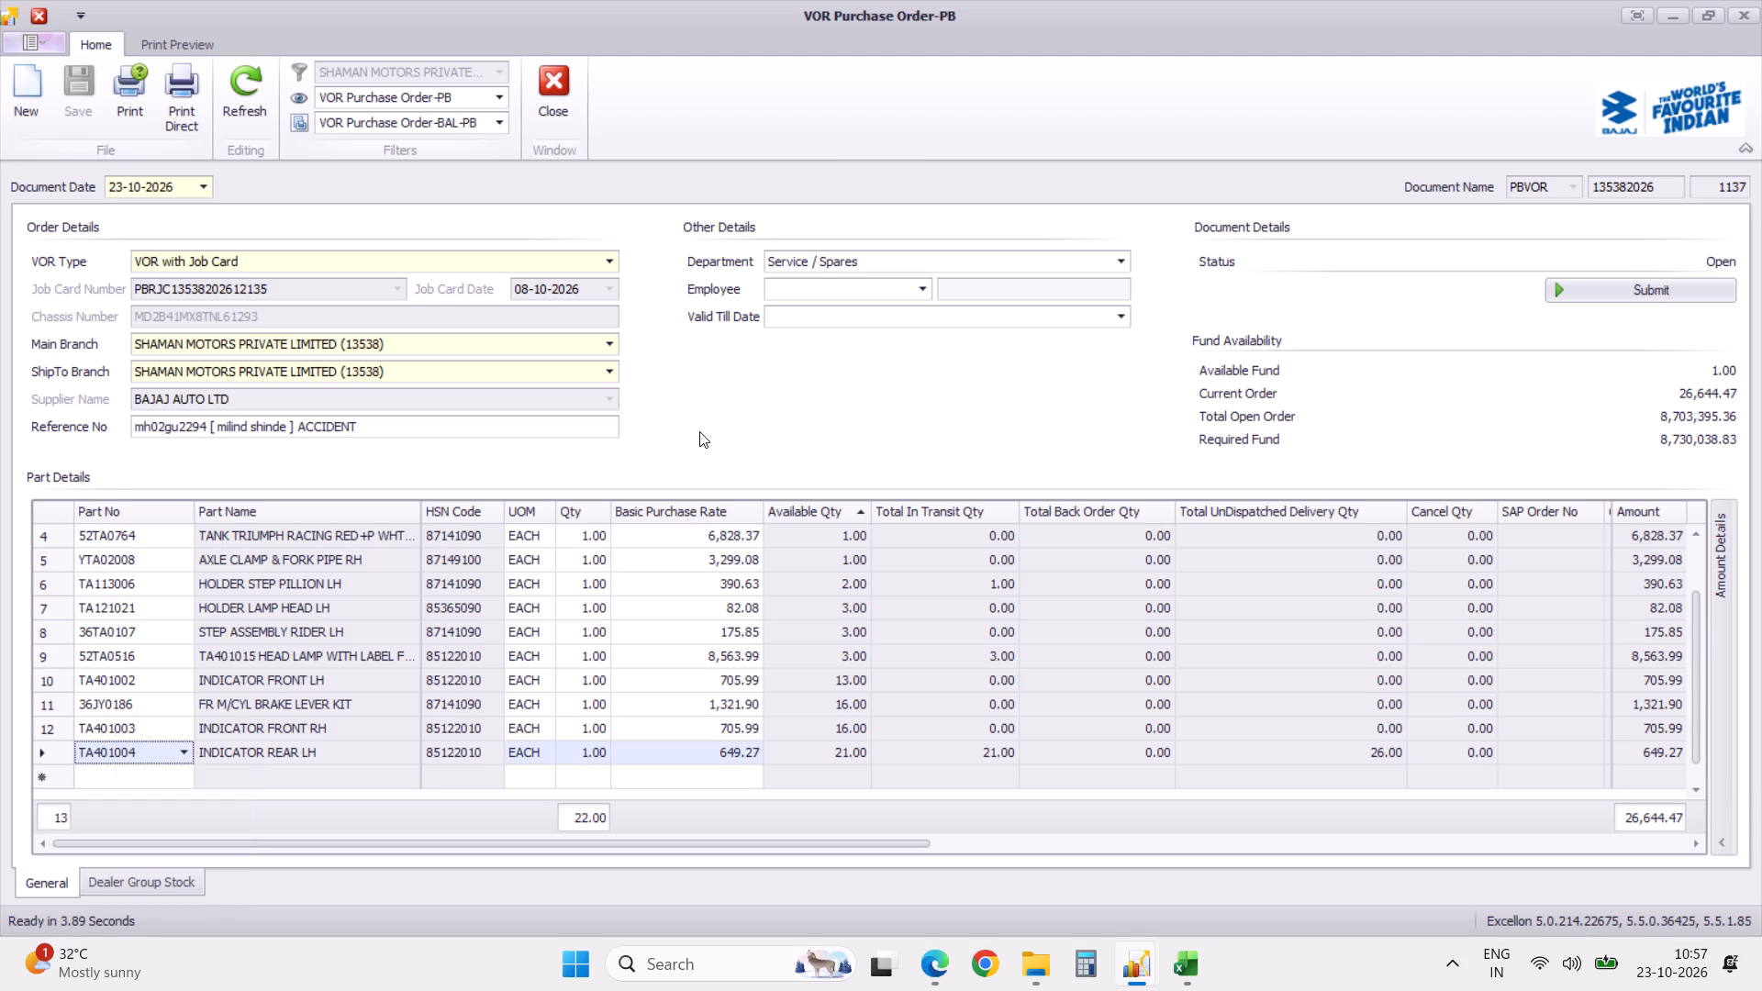
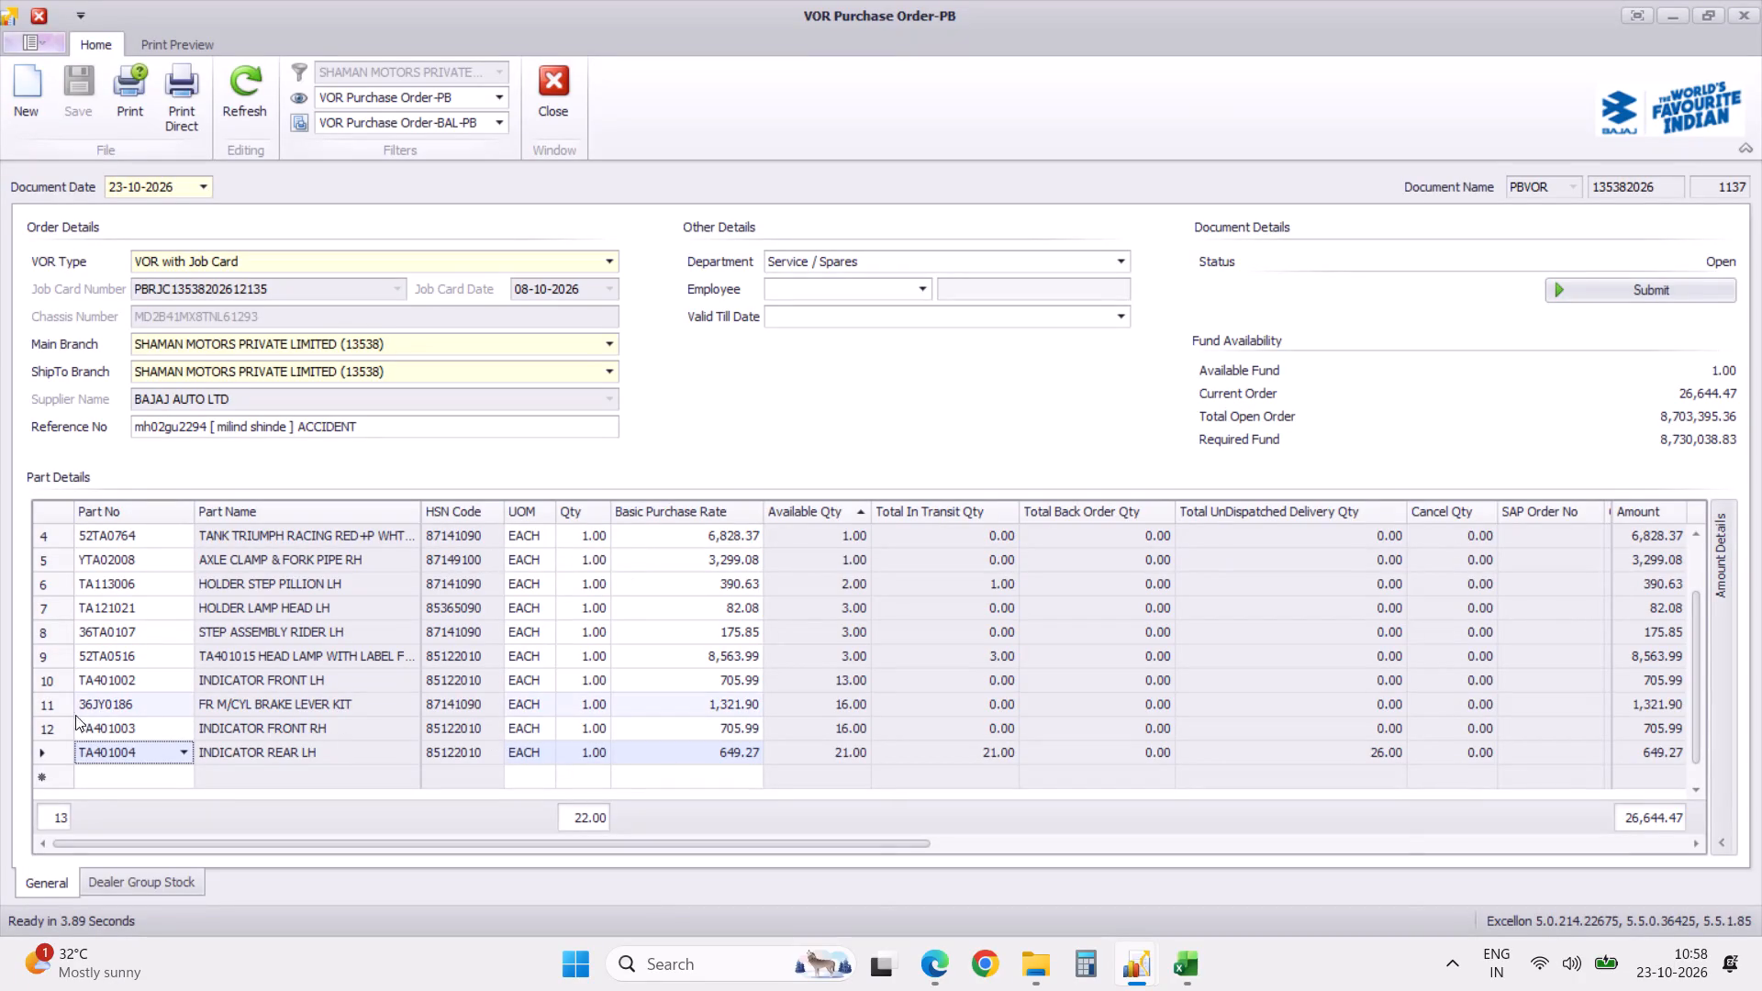
# Check the order's part lines, including tank part 52TA0764, and re-sort them ascending by Total In Transit Qty.
pyautogui.click(47, 710)
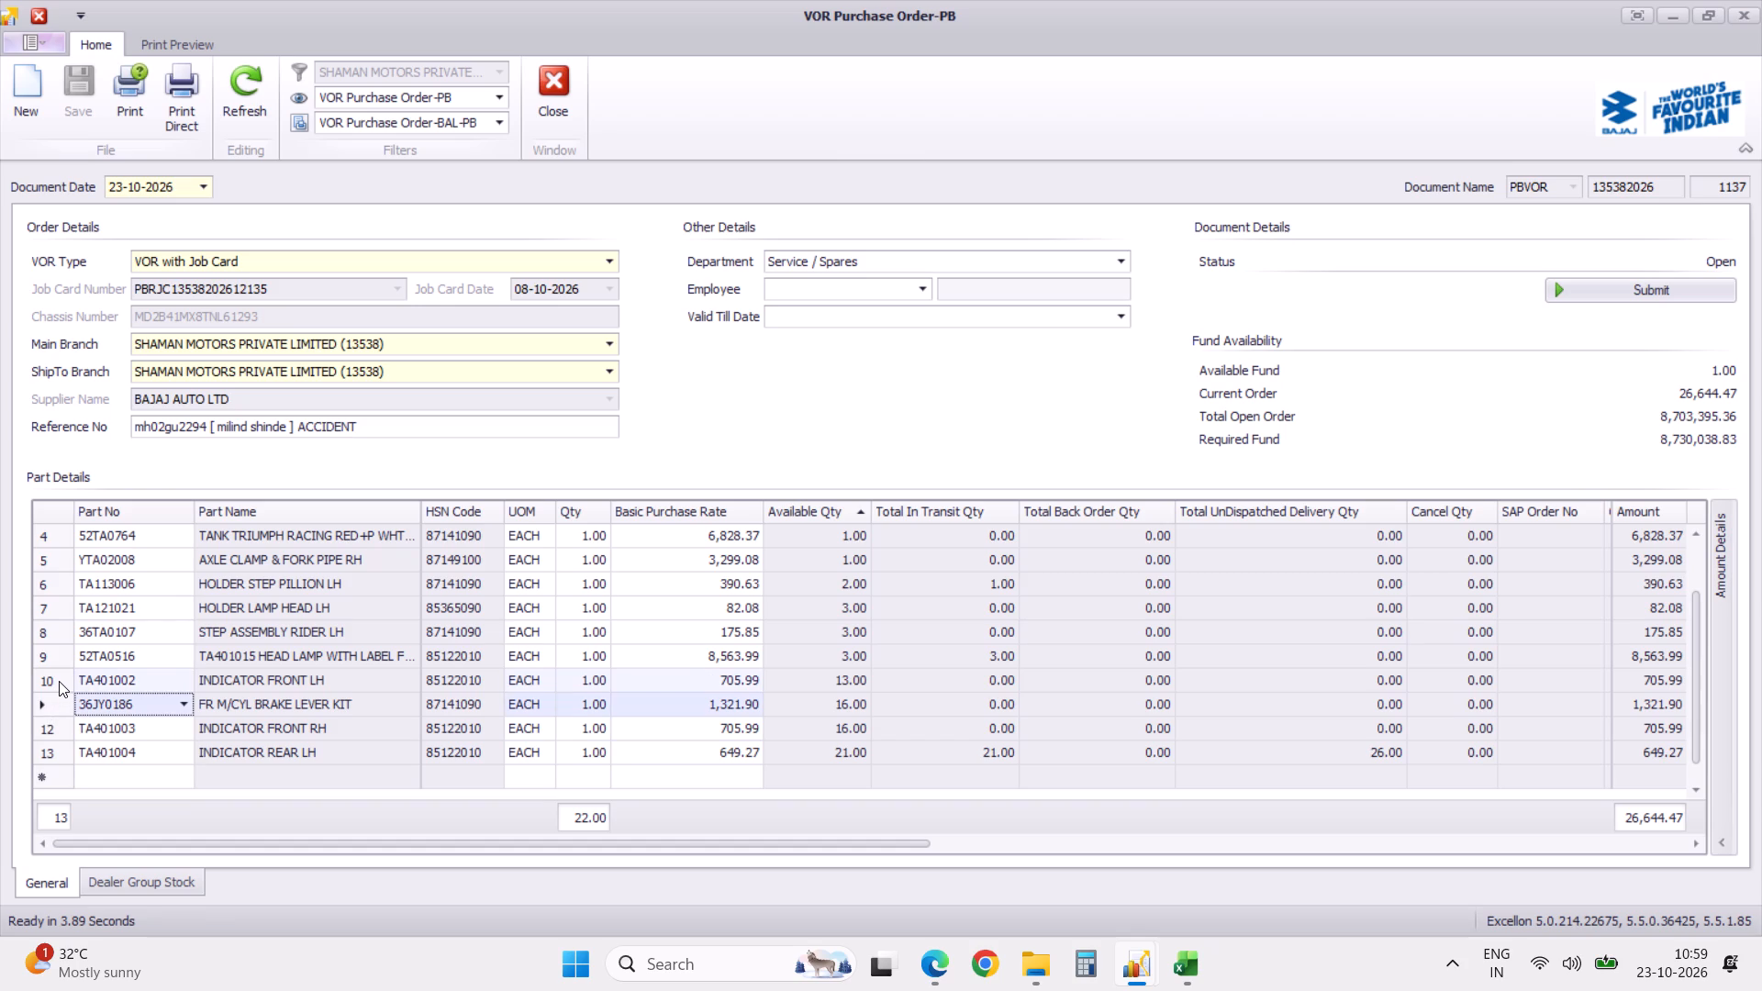
pyautogui.click(59, 679)
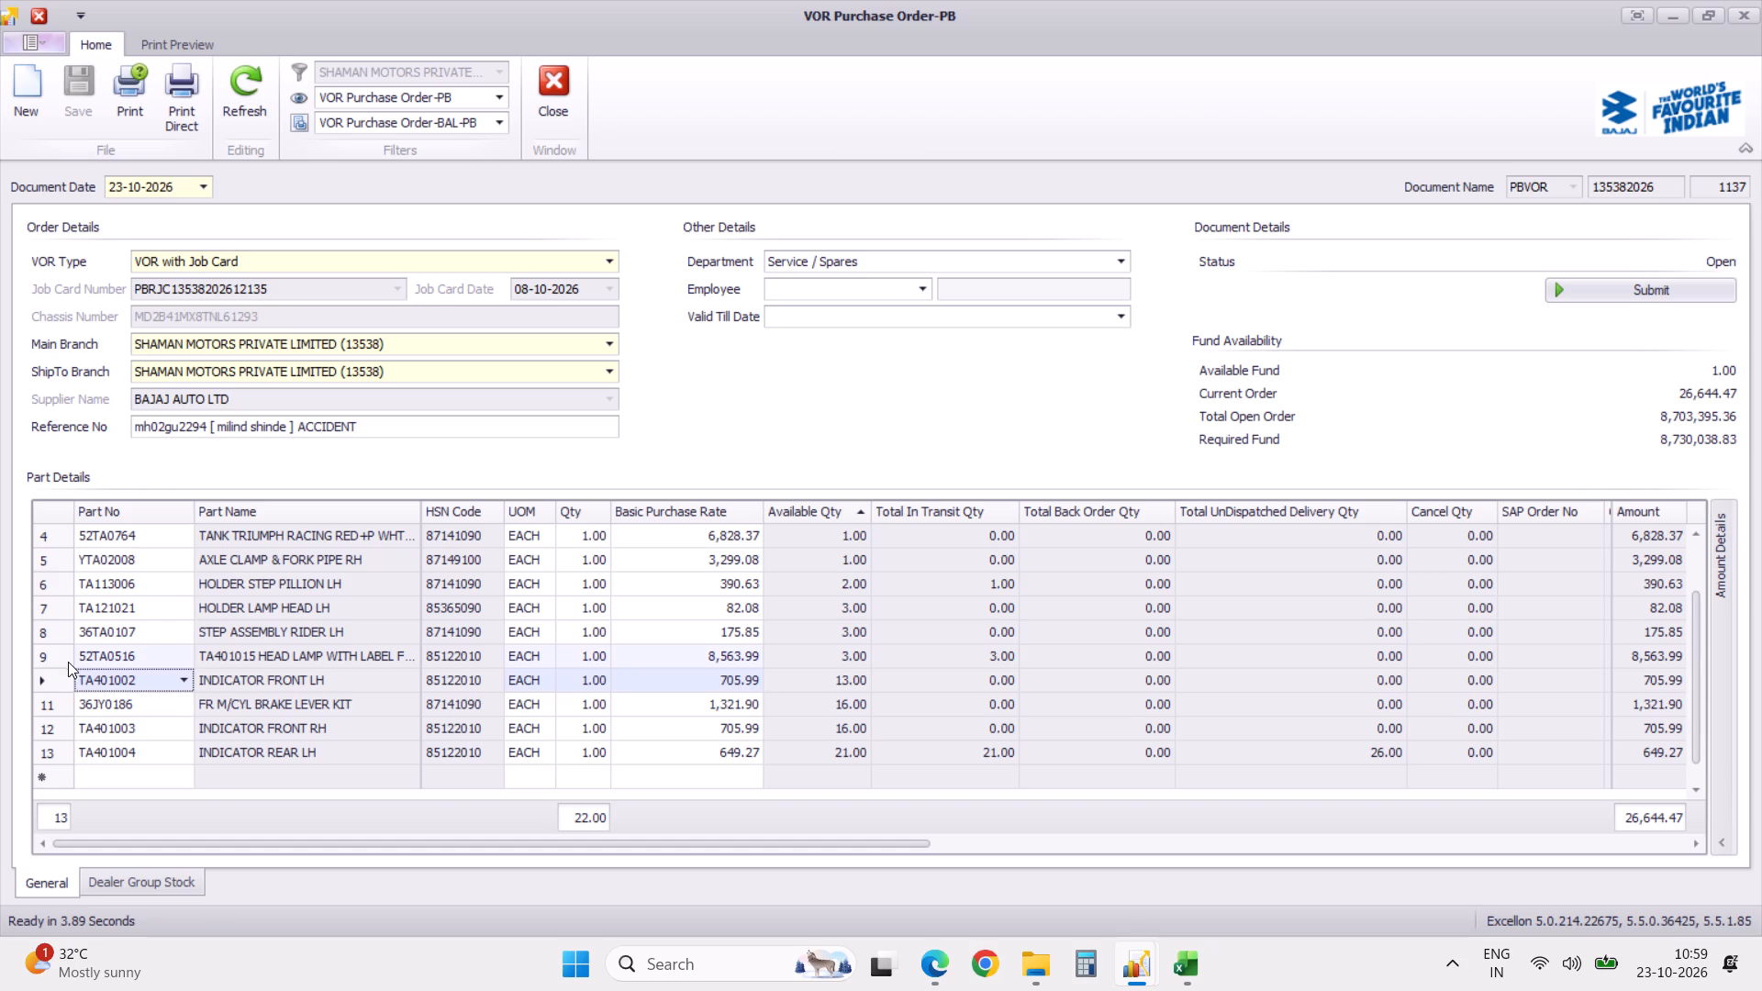
pyautogui.click(63, 660)
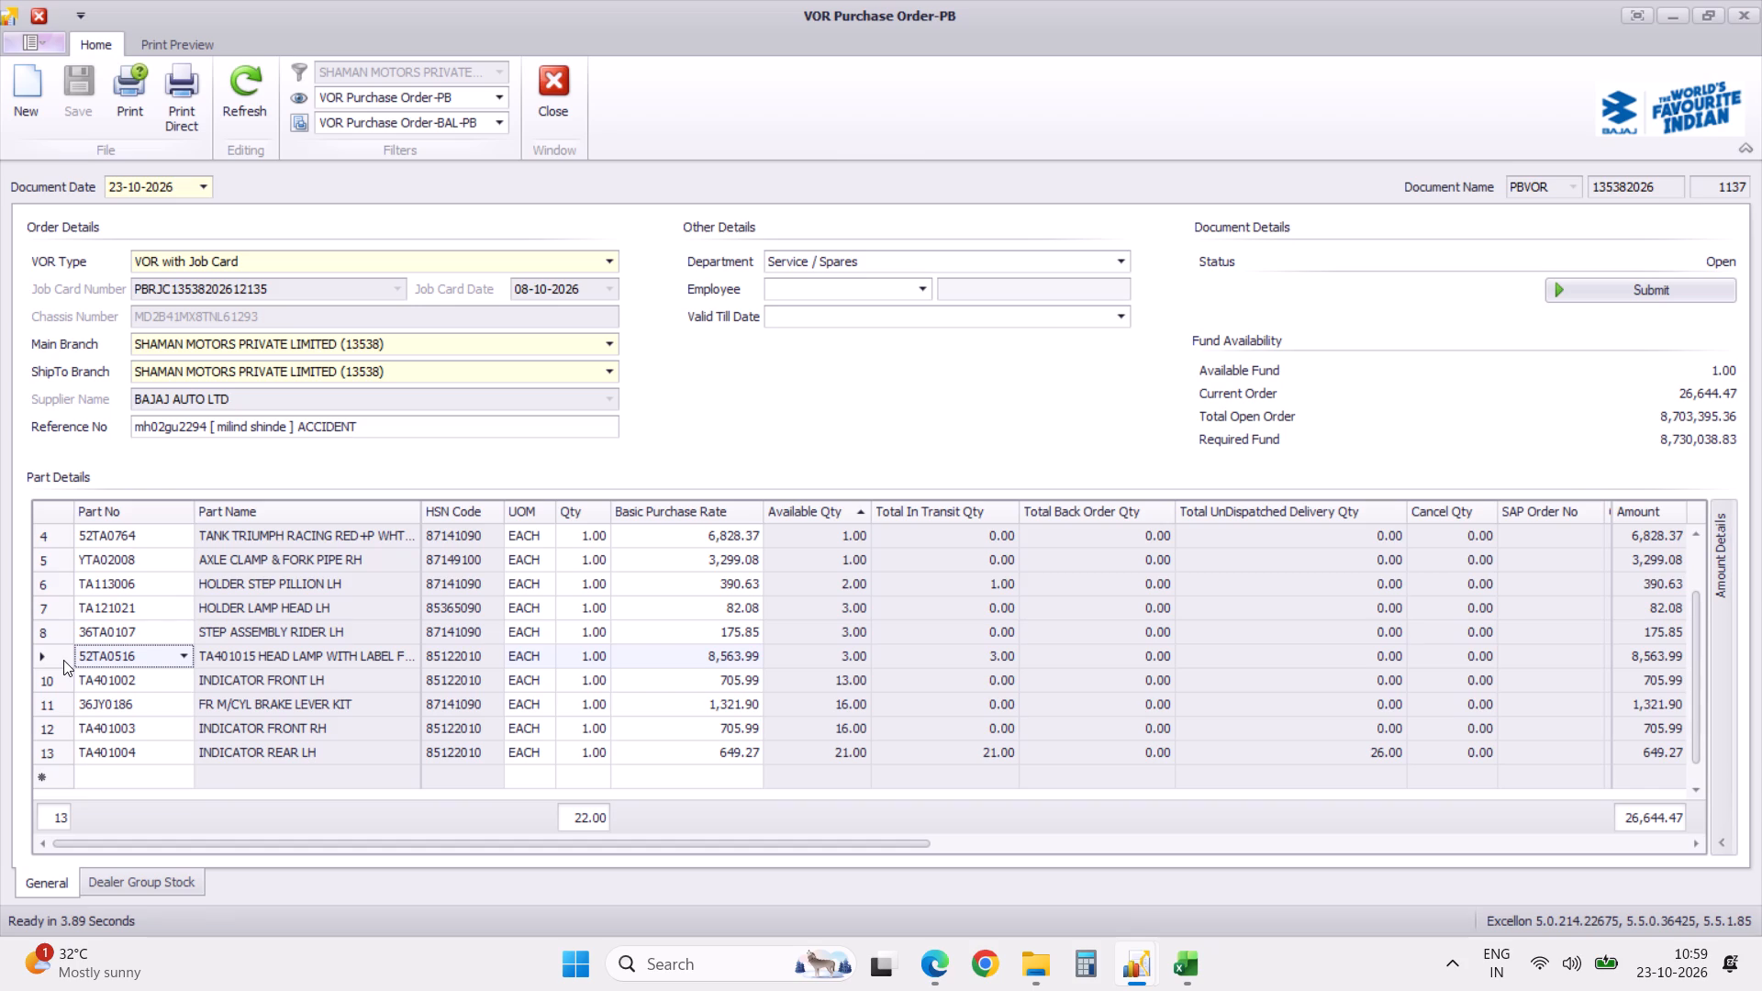
pyautogui.click(68, 542)
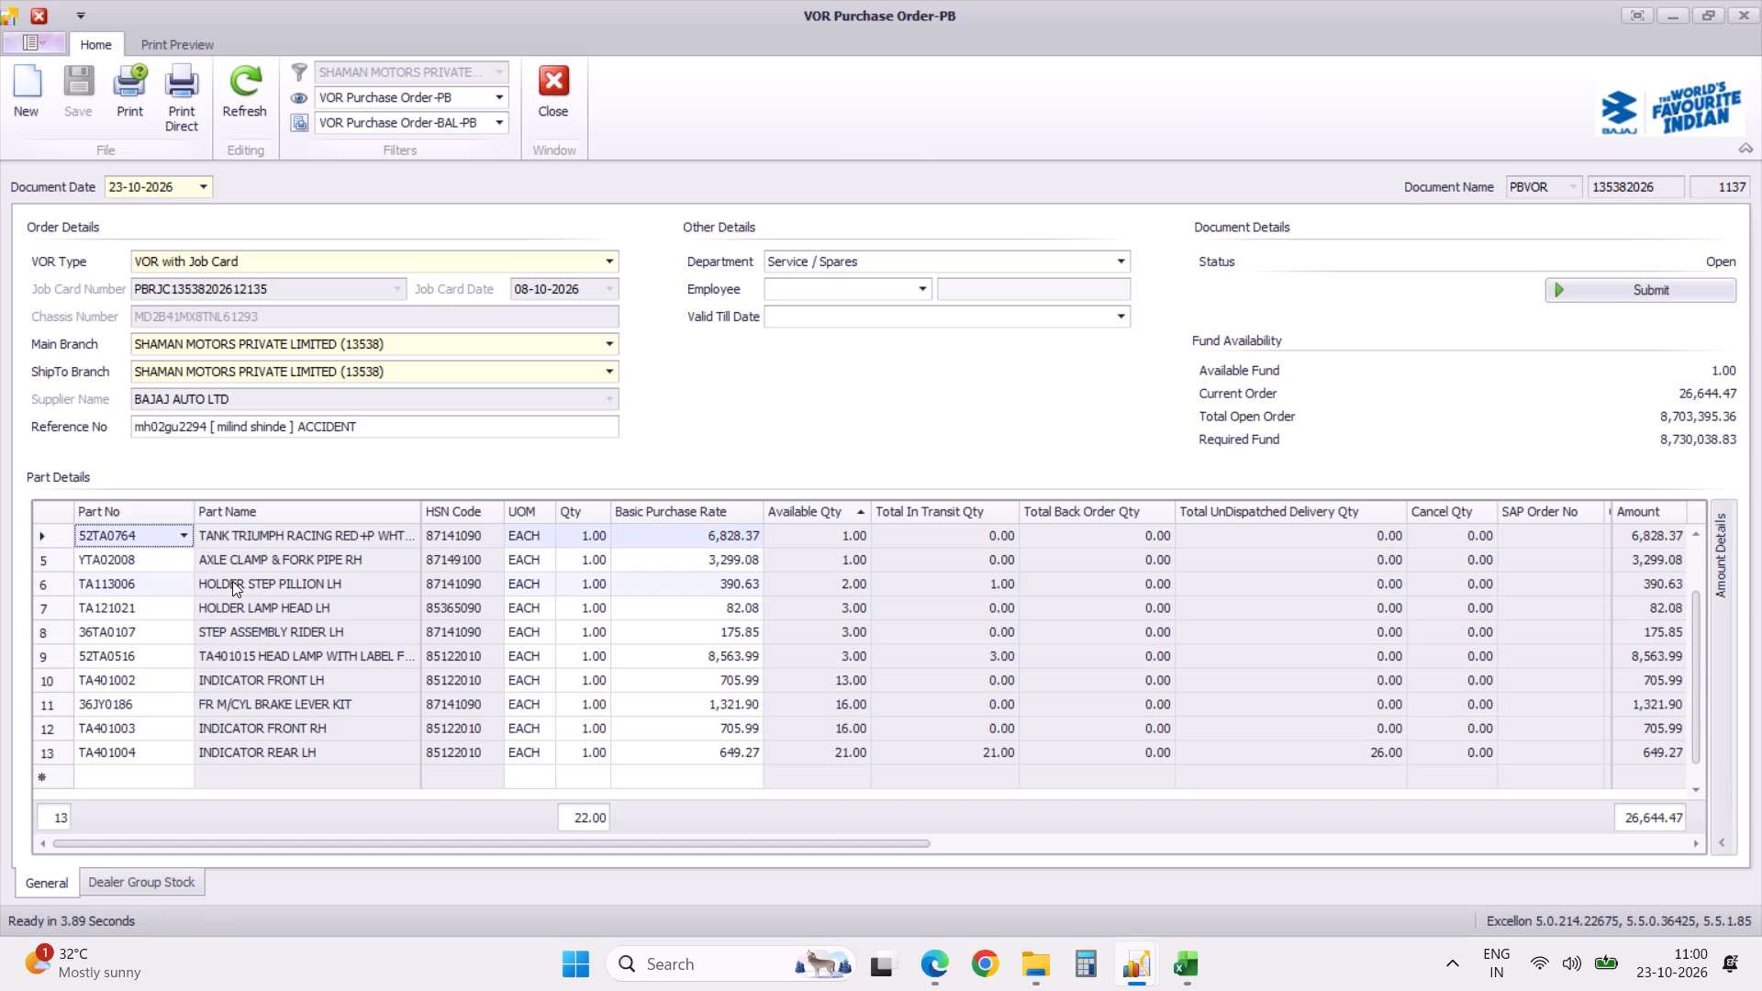
pyautogui.scroll(20, 232, 581)
pyautogui.scroll(9, 232, 581)
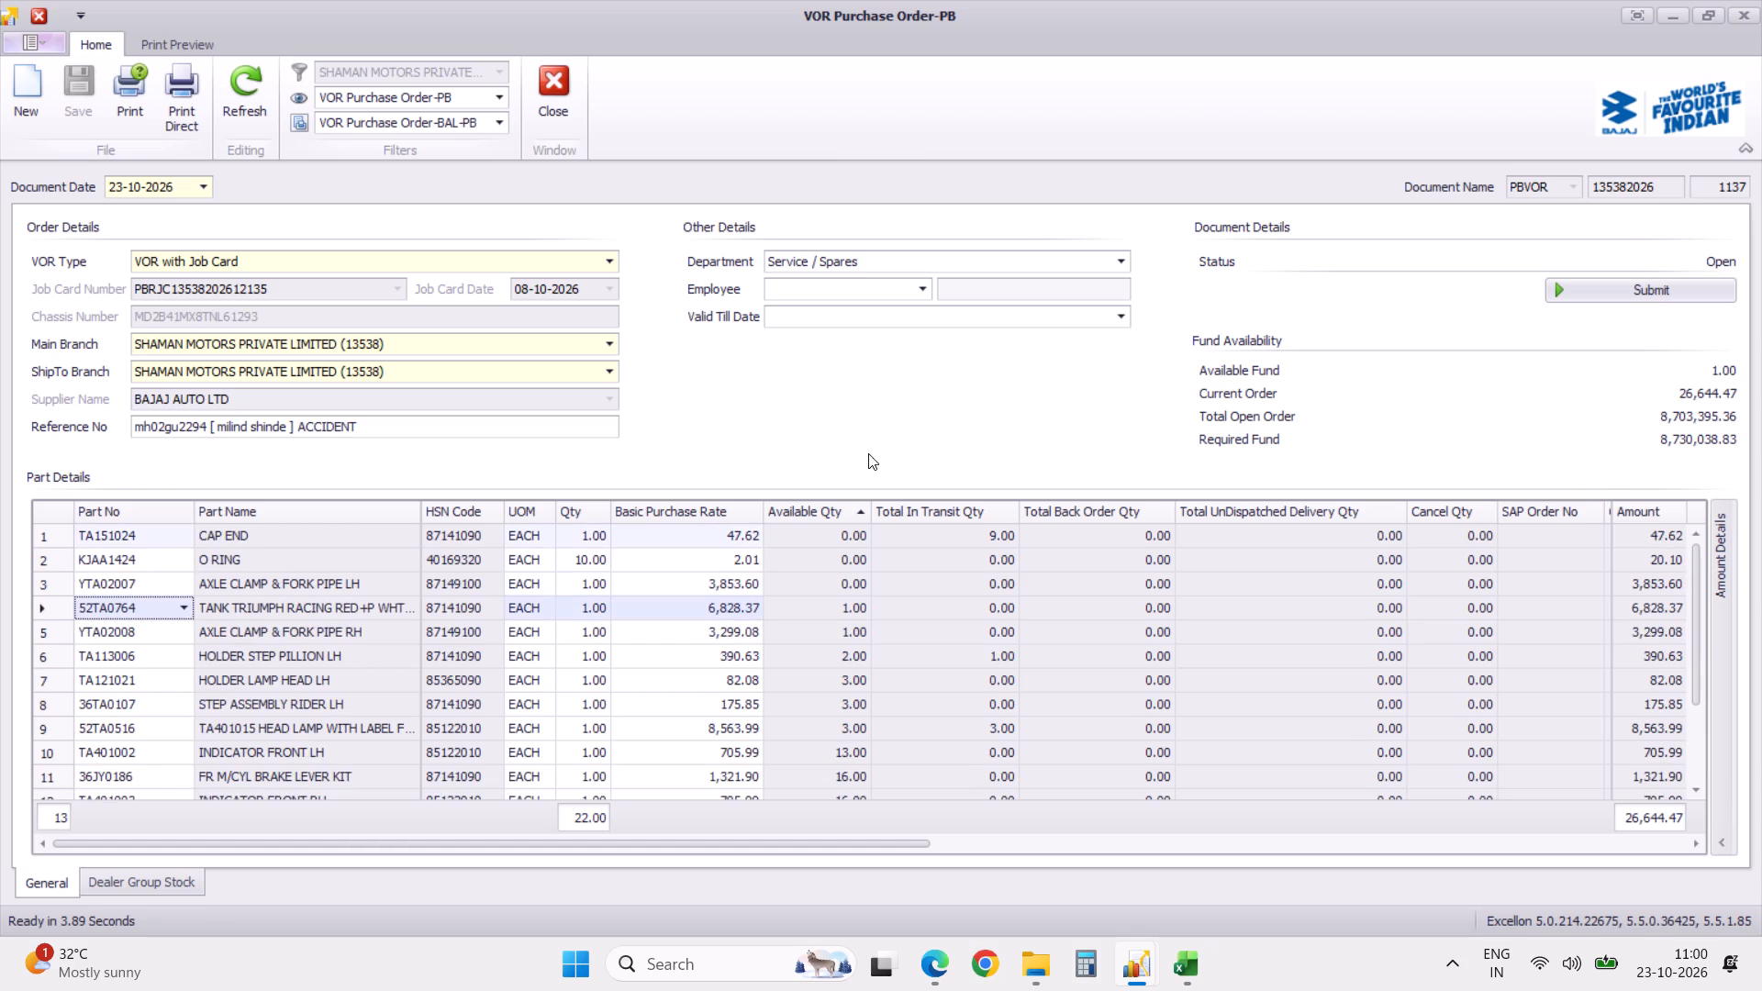
pyautogui.click(929, 508)
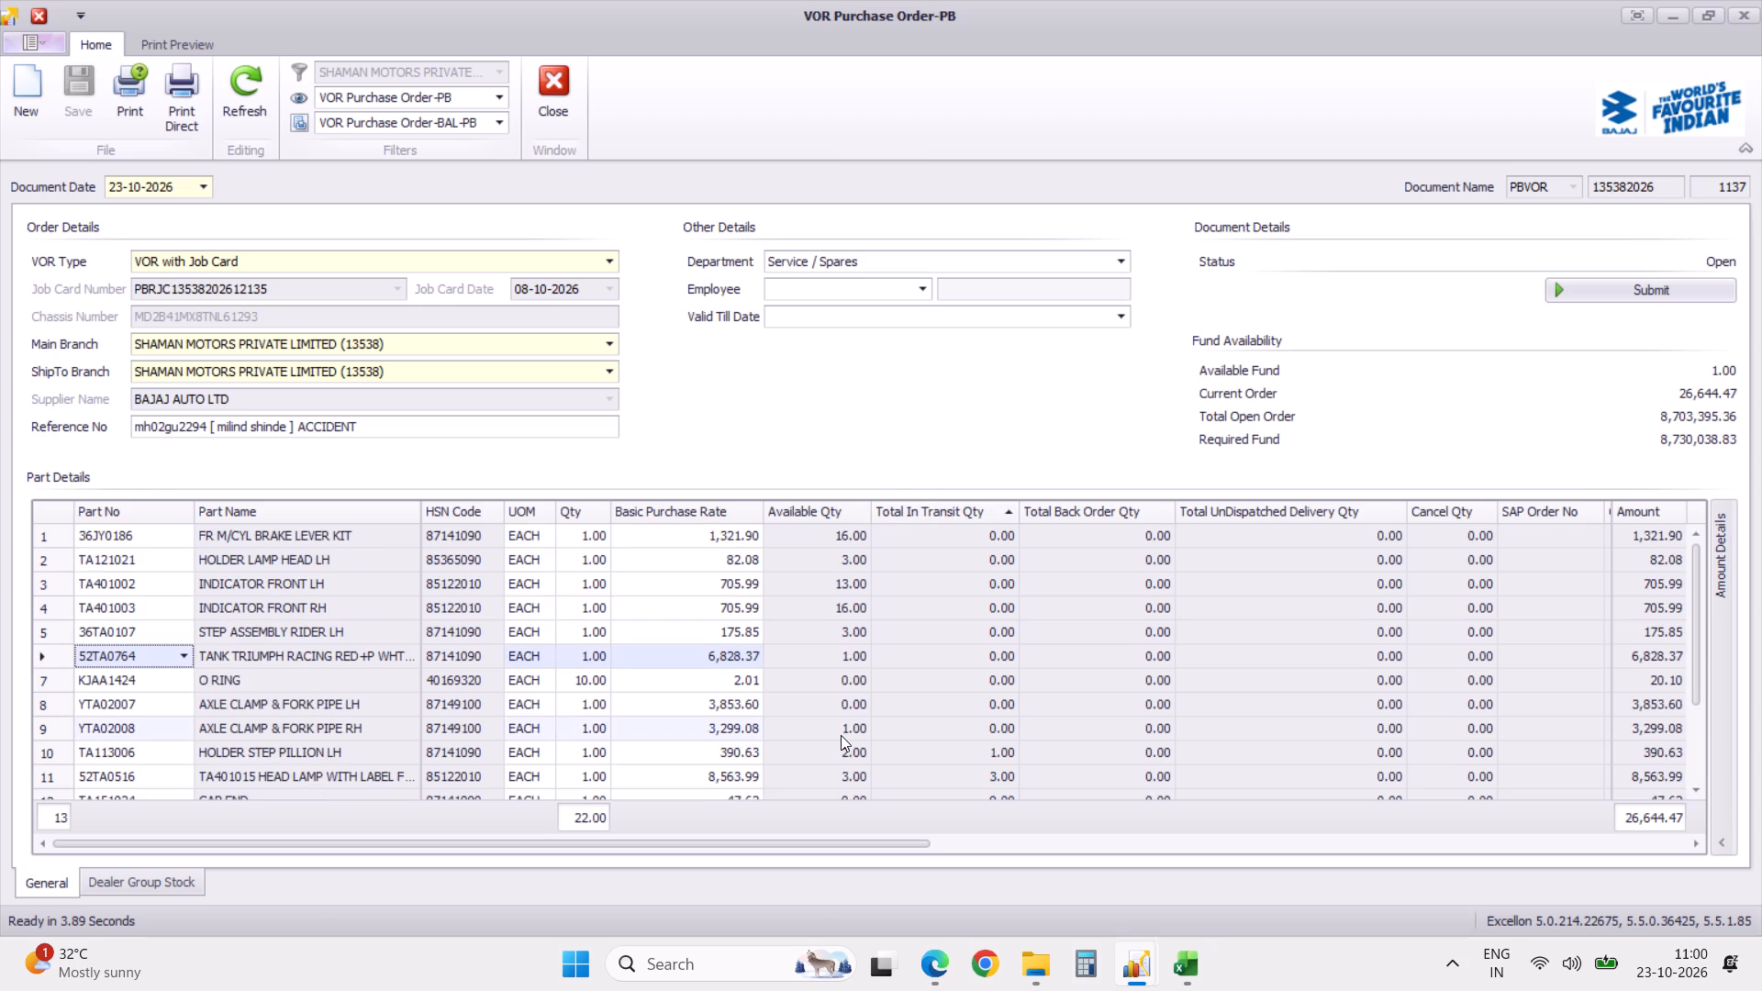
pyautogui.scroll(-20, 841, 735)
pyautogui.scroll(-3, 841, 735)
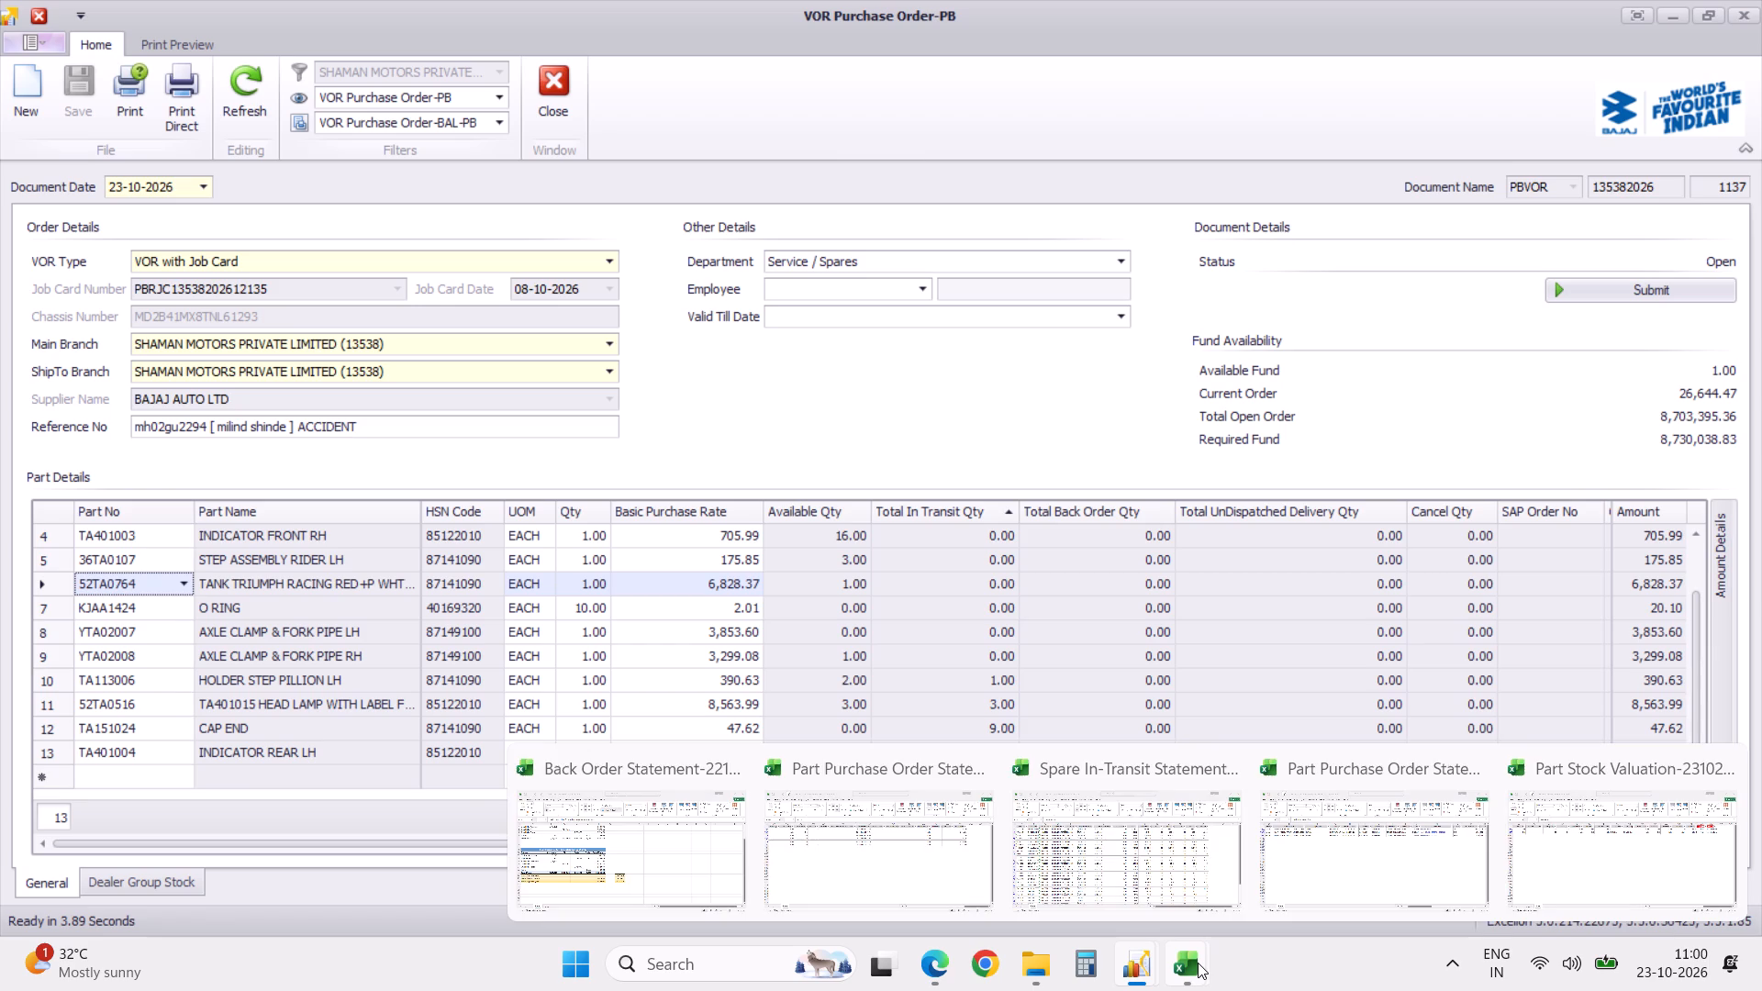
# Switch to the Part Purchase Order Statement-23102026 workbook in Excel and remove the sheet's existing filter.
pyautogui.click(873, 835)
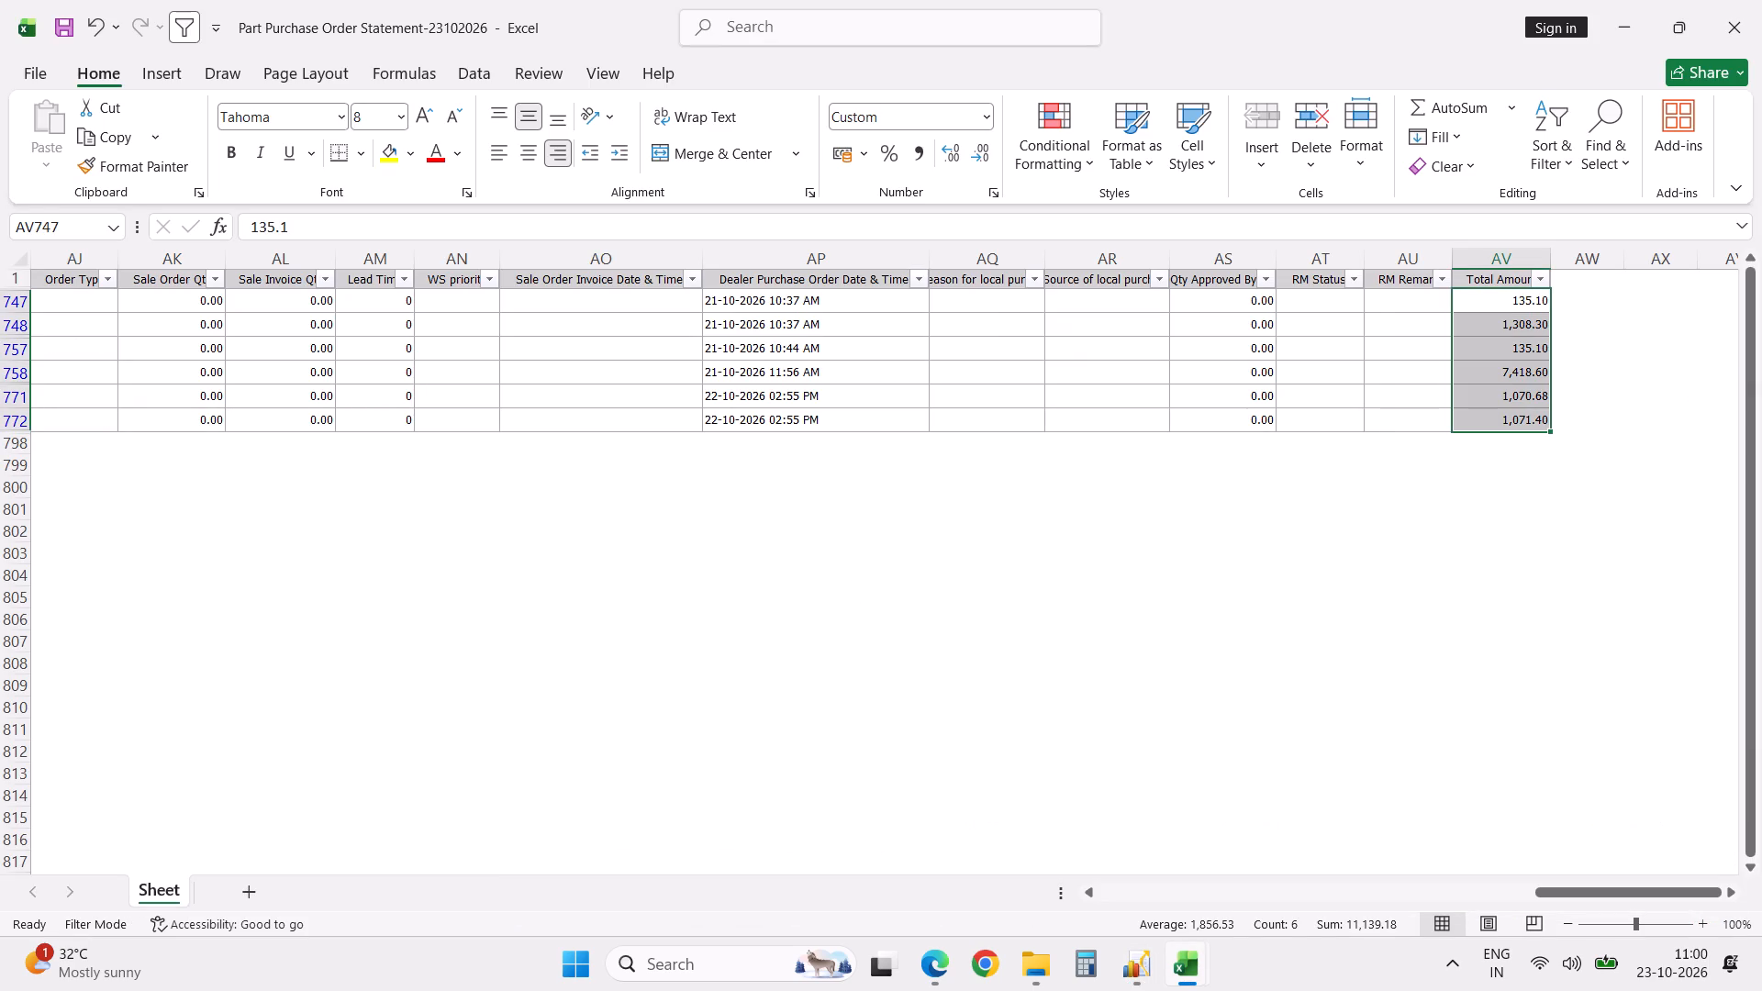
pyautogui.click(853, 582)
pyautogui.hotkey('alt', 'd')
pyautogui.write('FF')
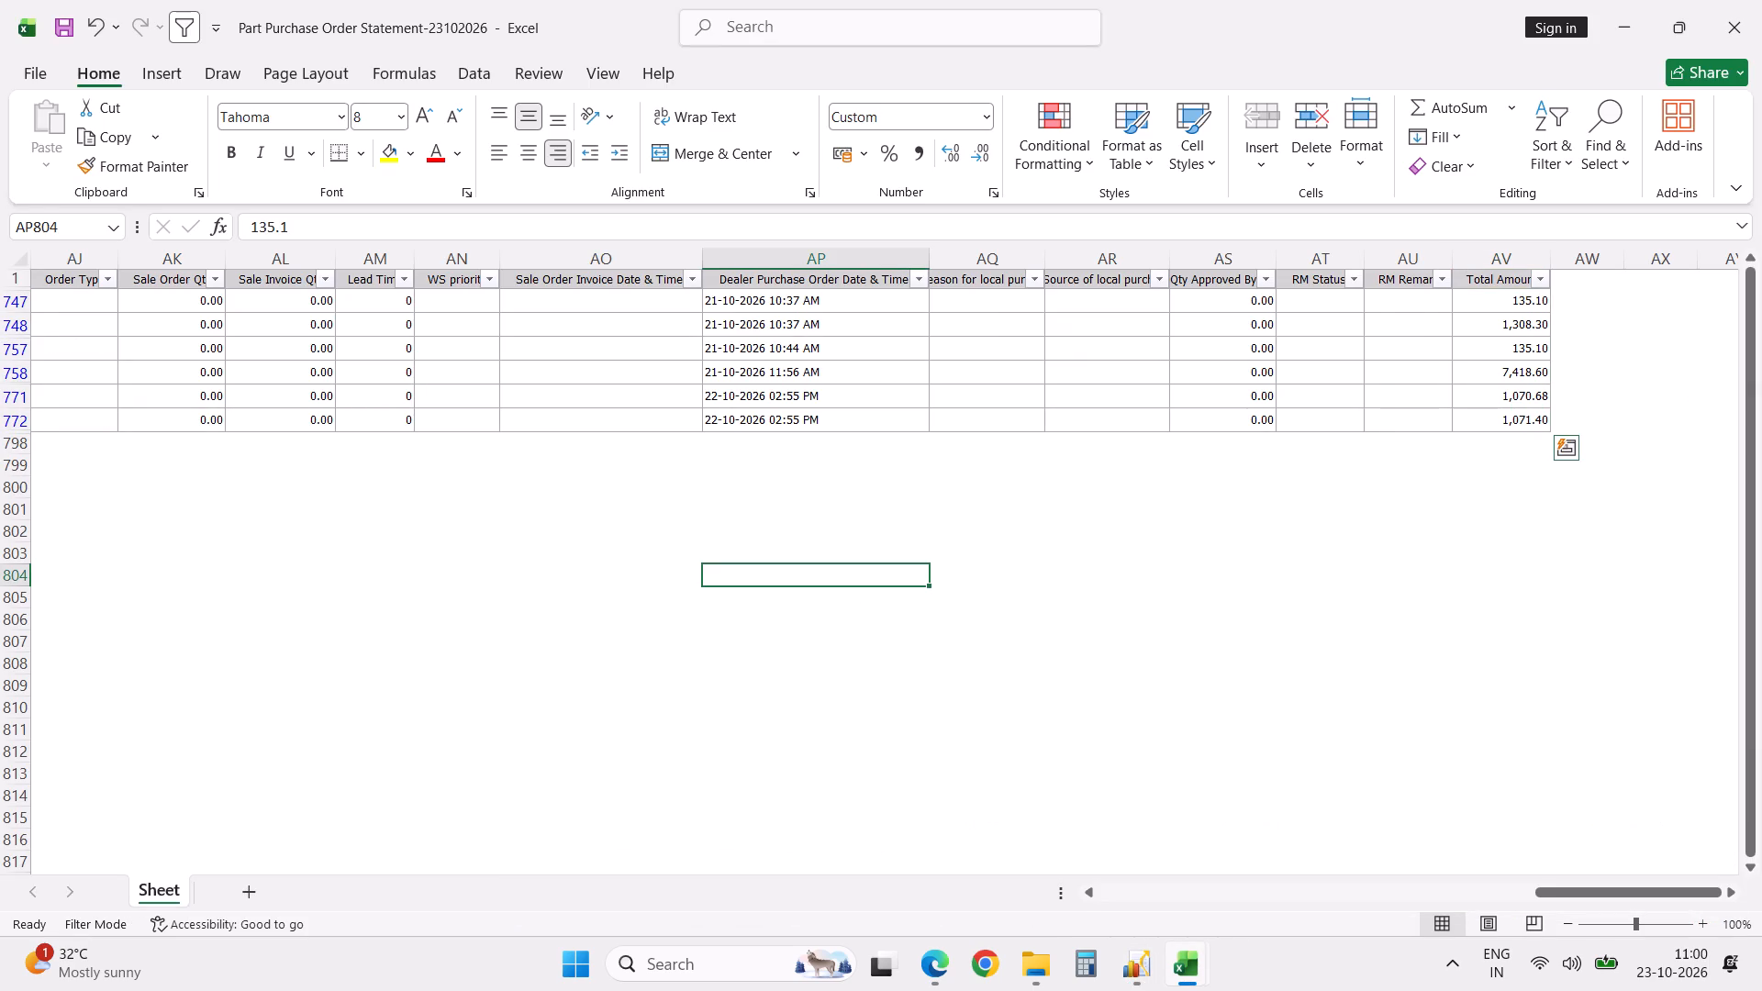
pyautogui.click(857, 682)
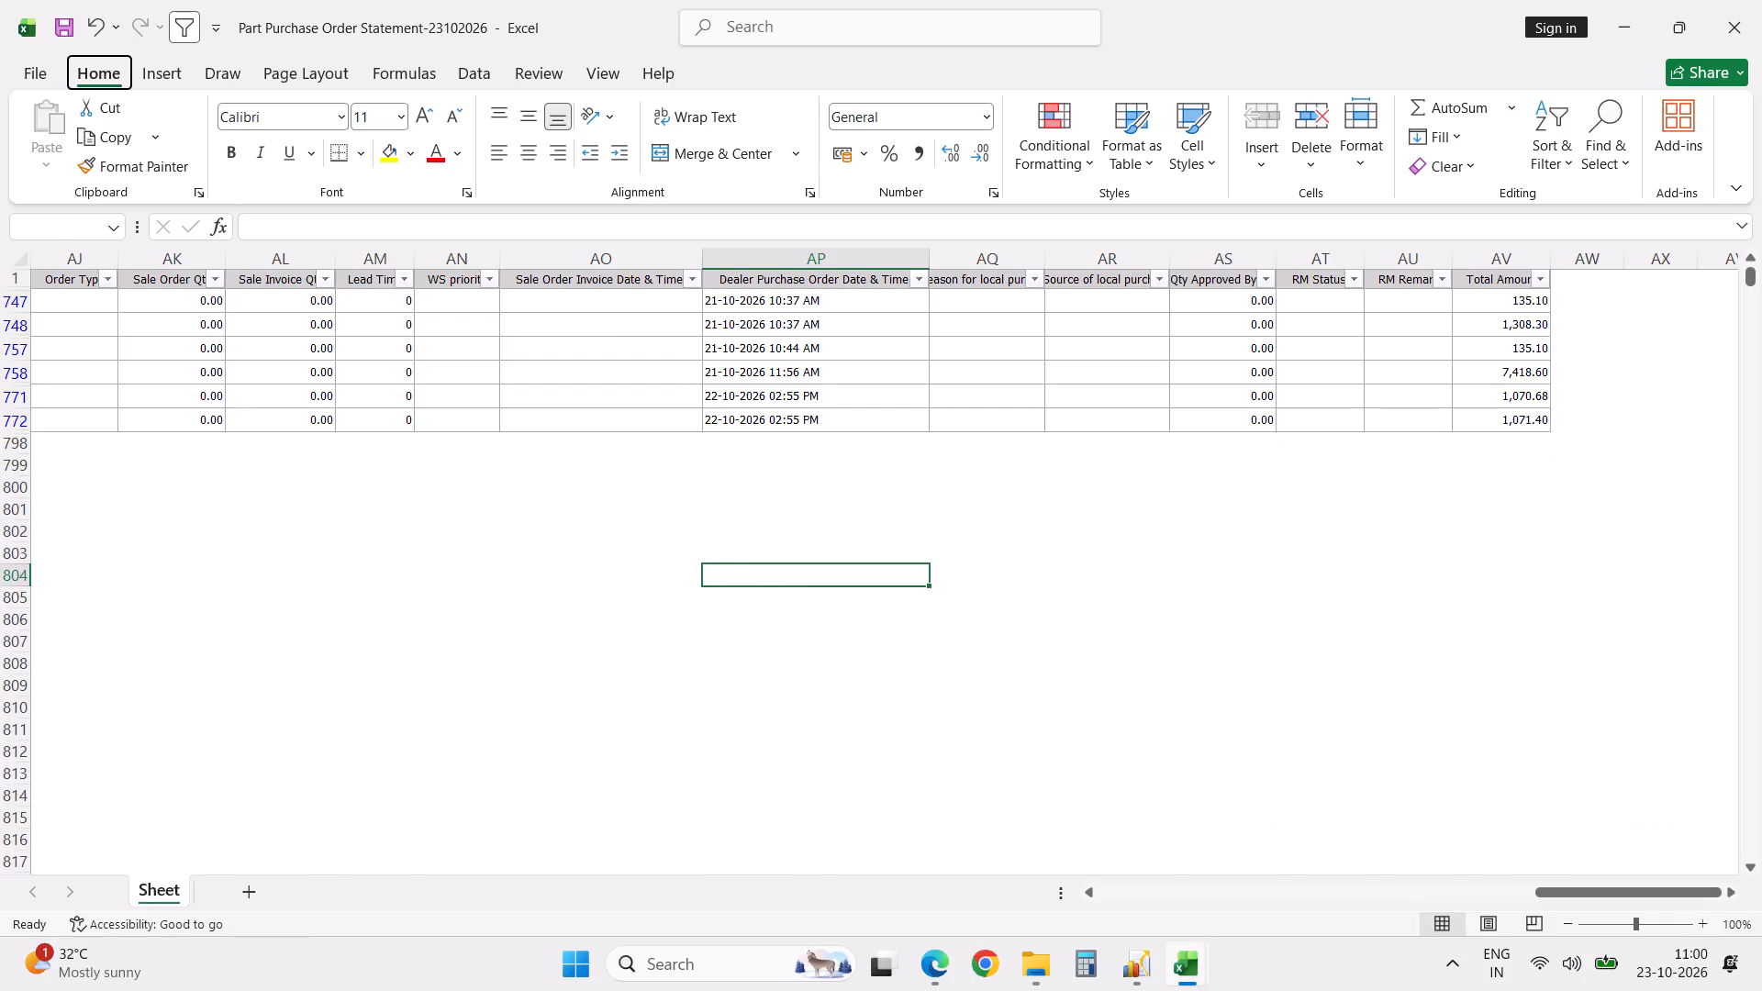
# Search the purchase order statement for part number 52TA0764.
pyautogui.hotkey('ctrl', 'f')
pyautogui.write('52')
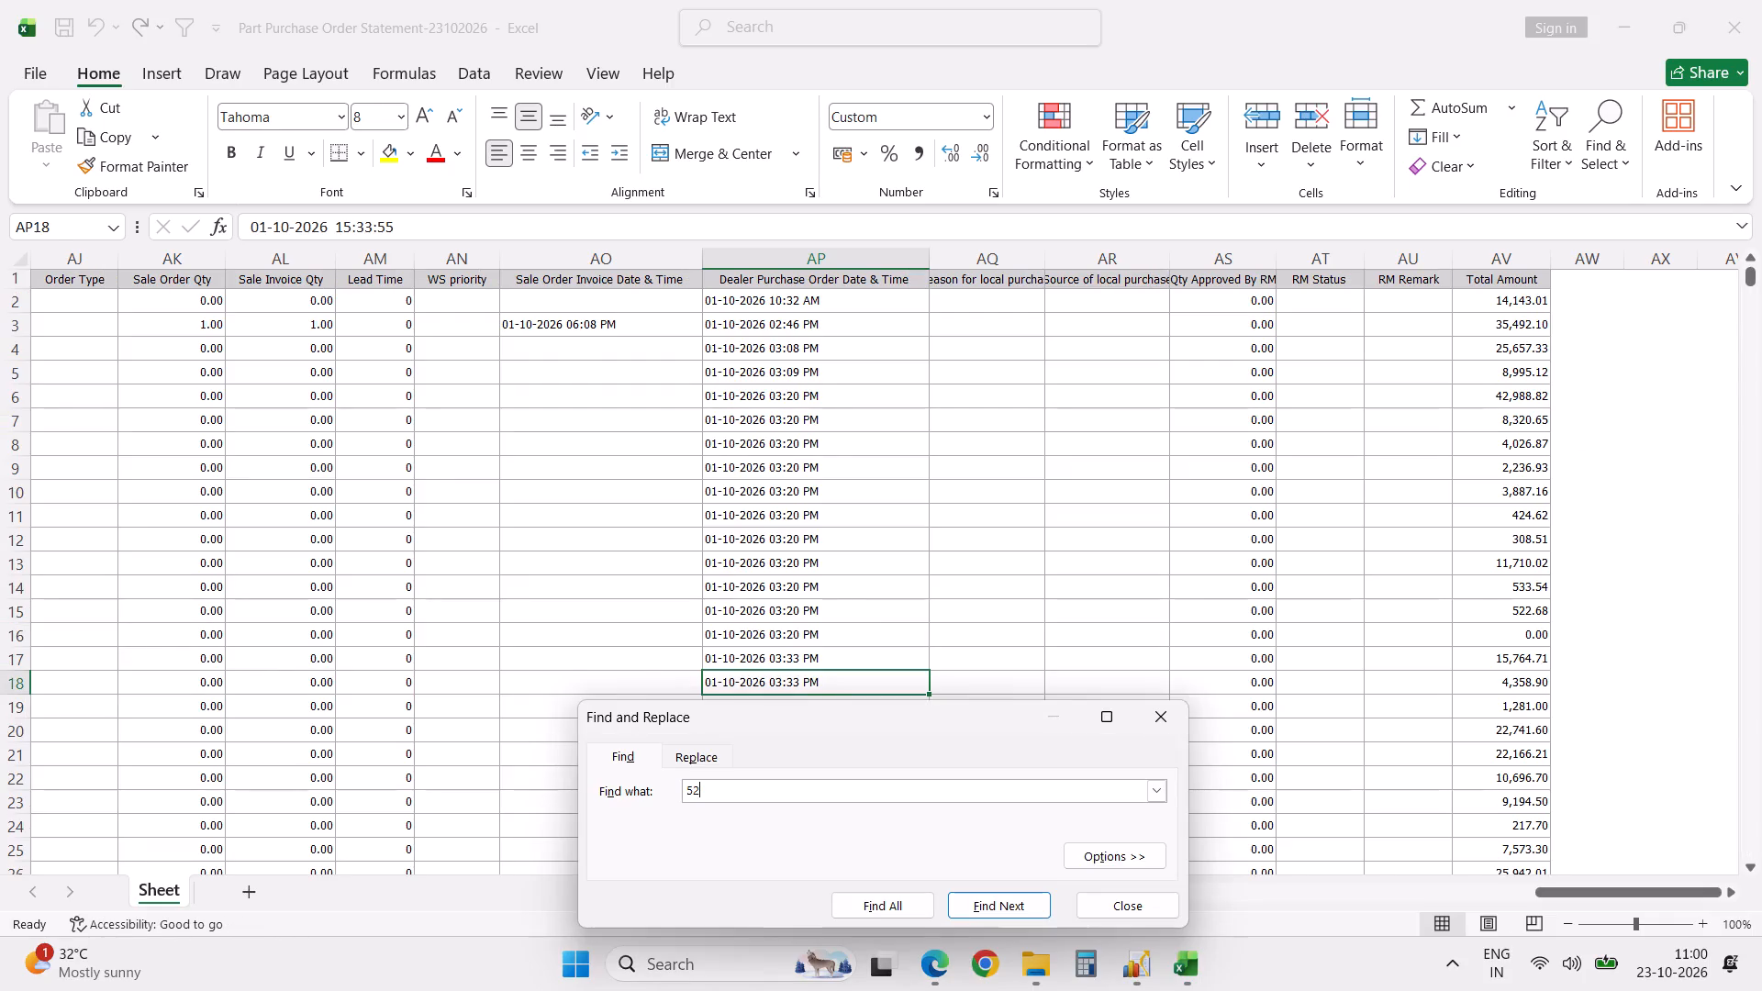
pyautogui.write('TA')
pyautogui.write('0764')
pyautogui.press('Return')
pyautogui.press('Return')
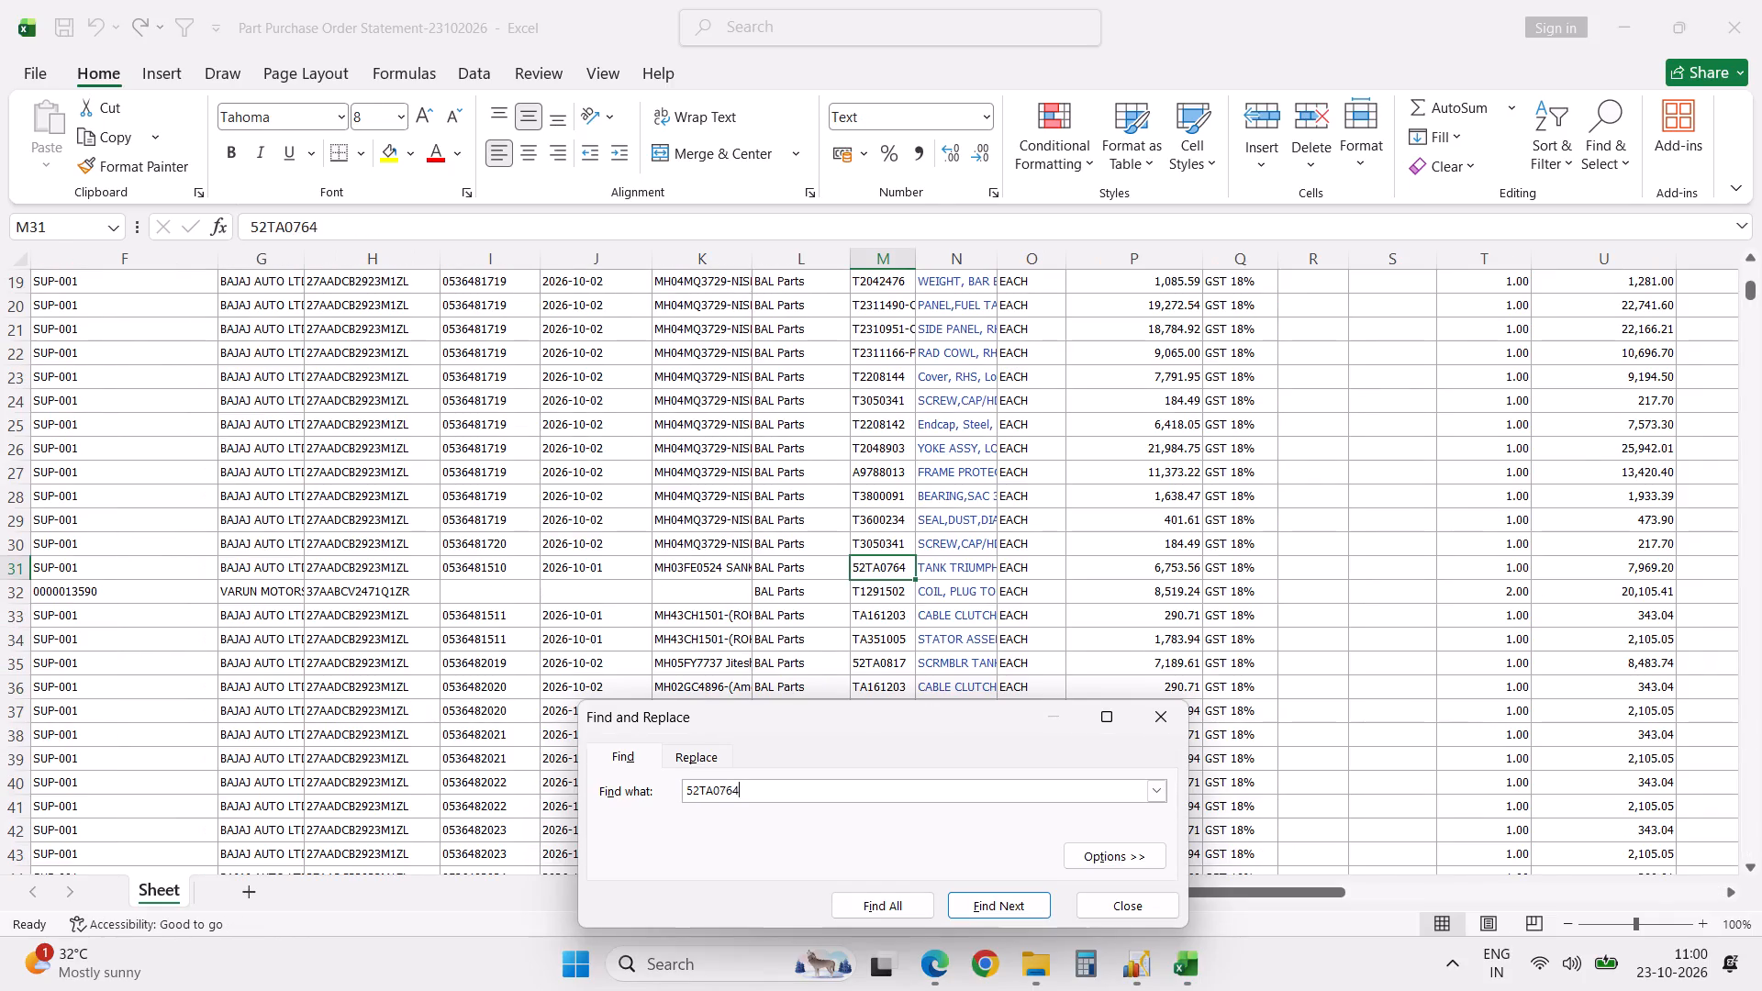
pyautogui.press('Return')
pyautogui.press('Escape')
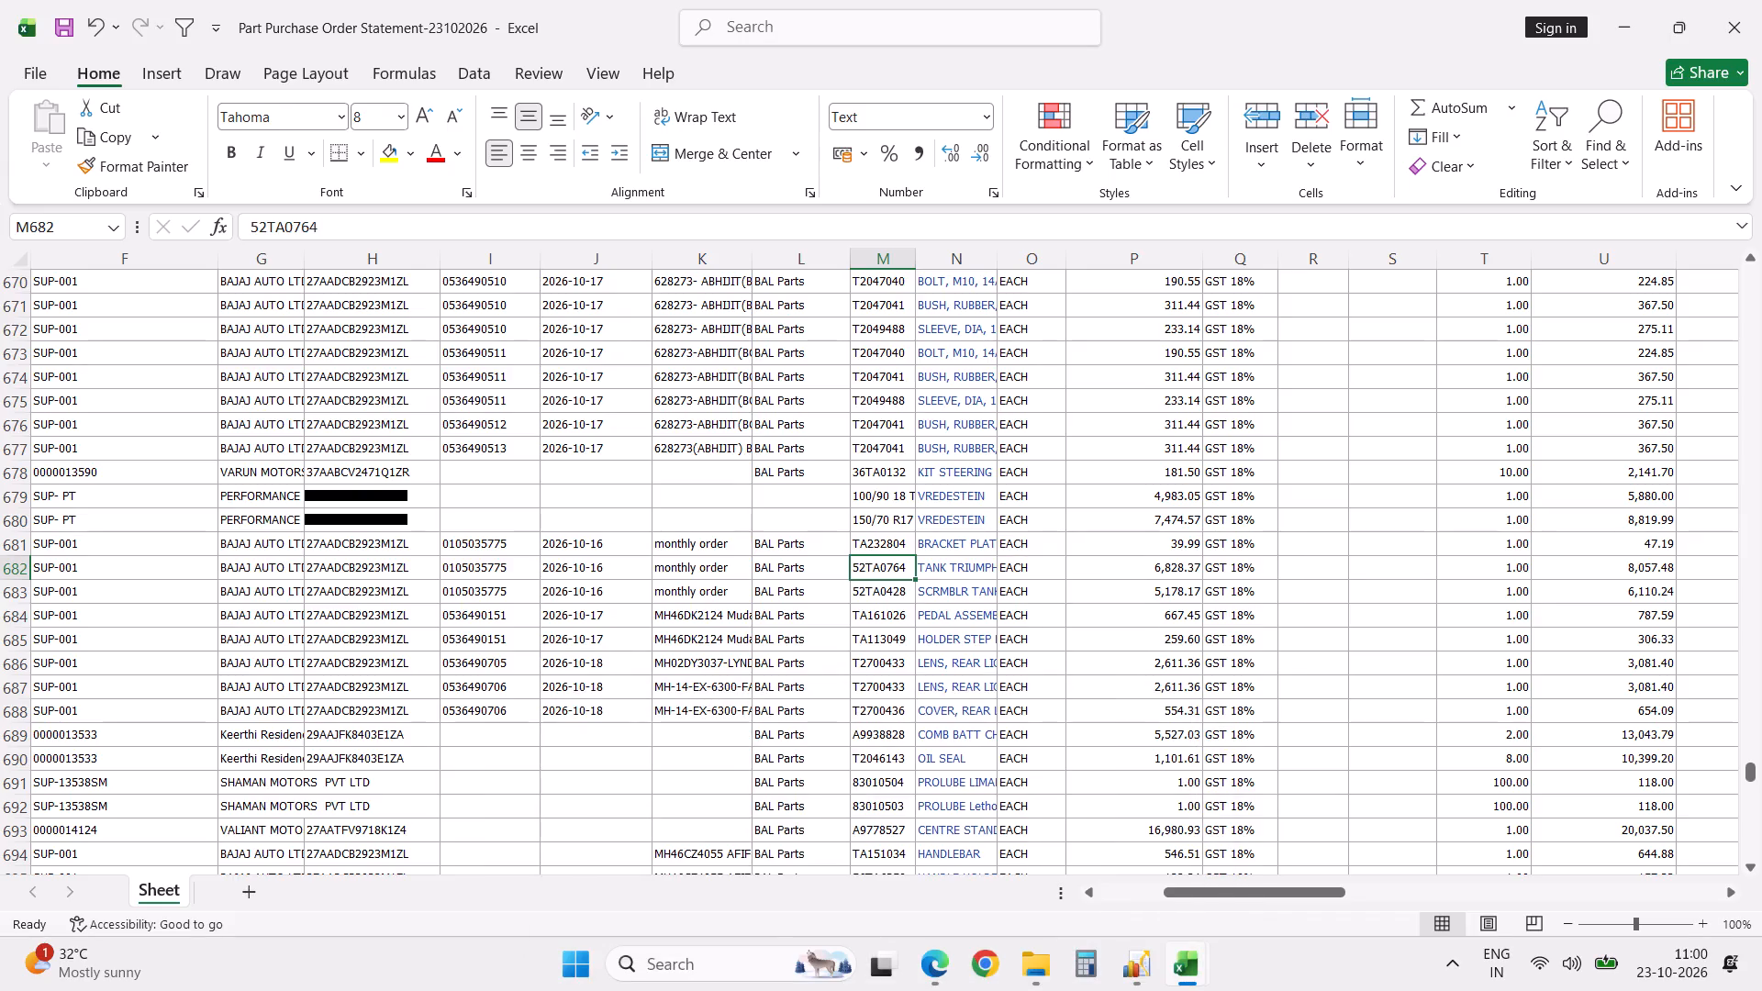
# Add filters to the header row and filter the Part column to 52TA0764.
pyautogui.hotkey('ctrl', 'Up')
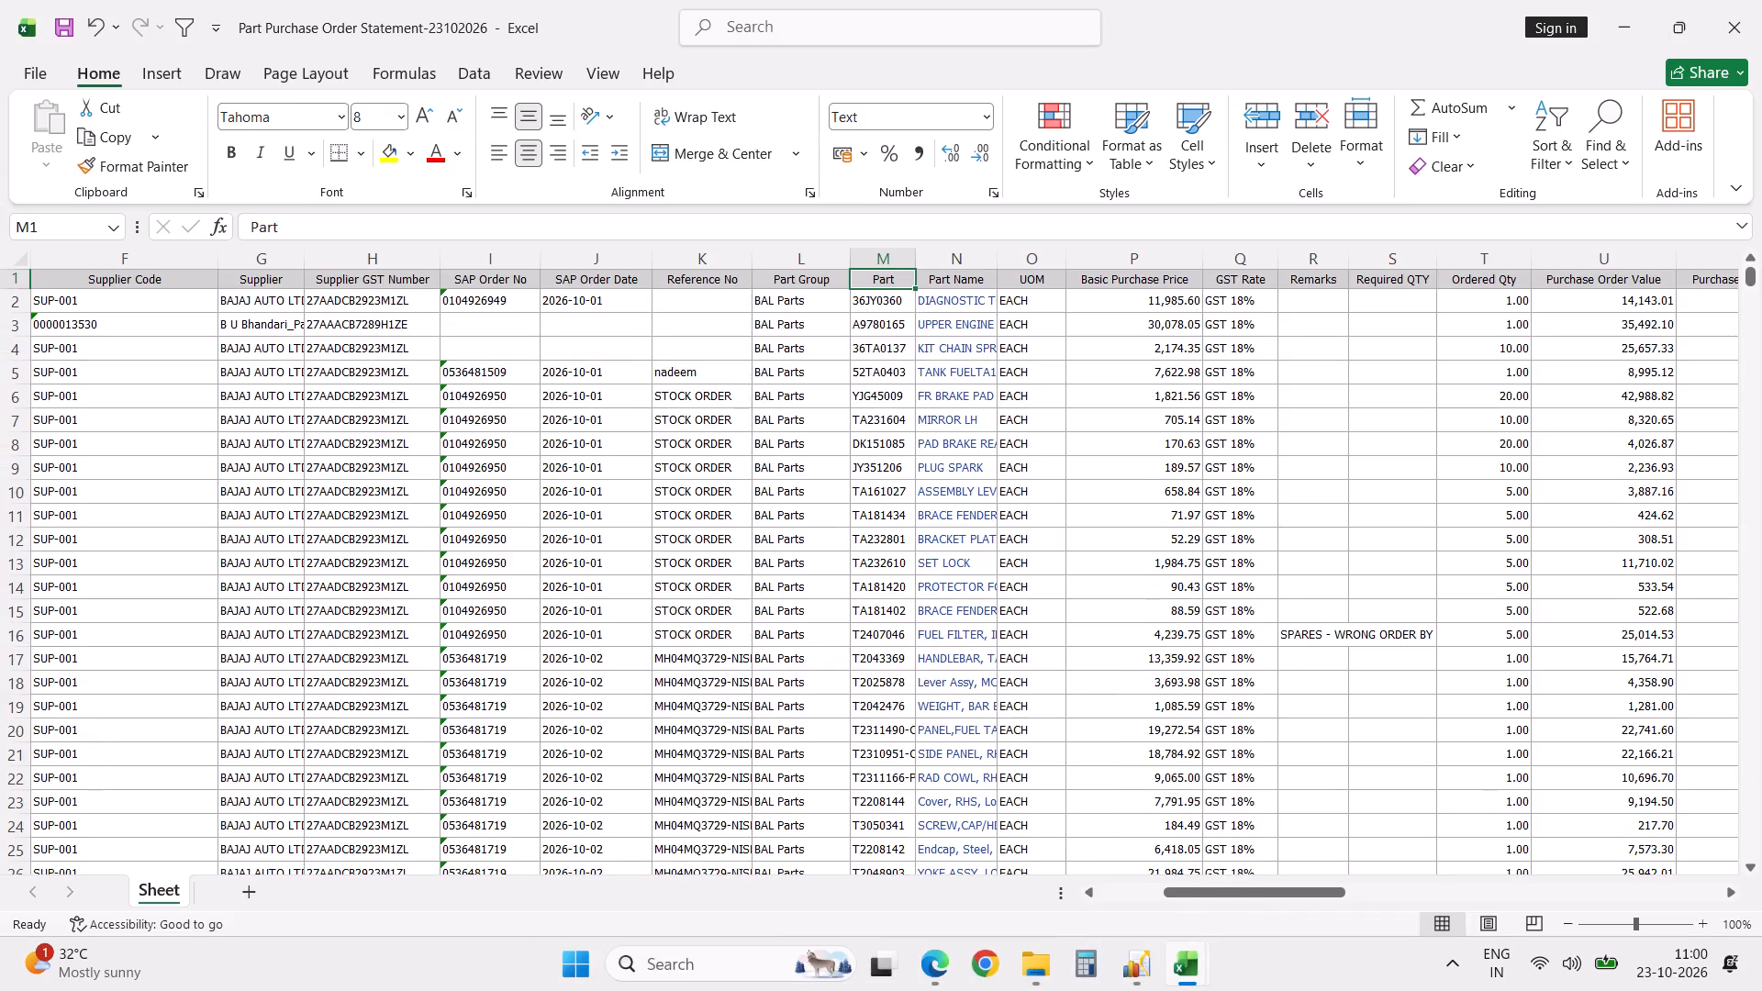
pyautogui.hotkey('alt', 'd')
pyautogui.write('FF')
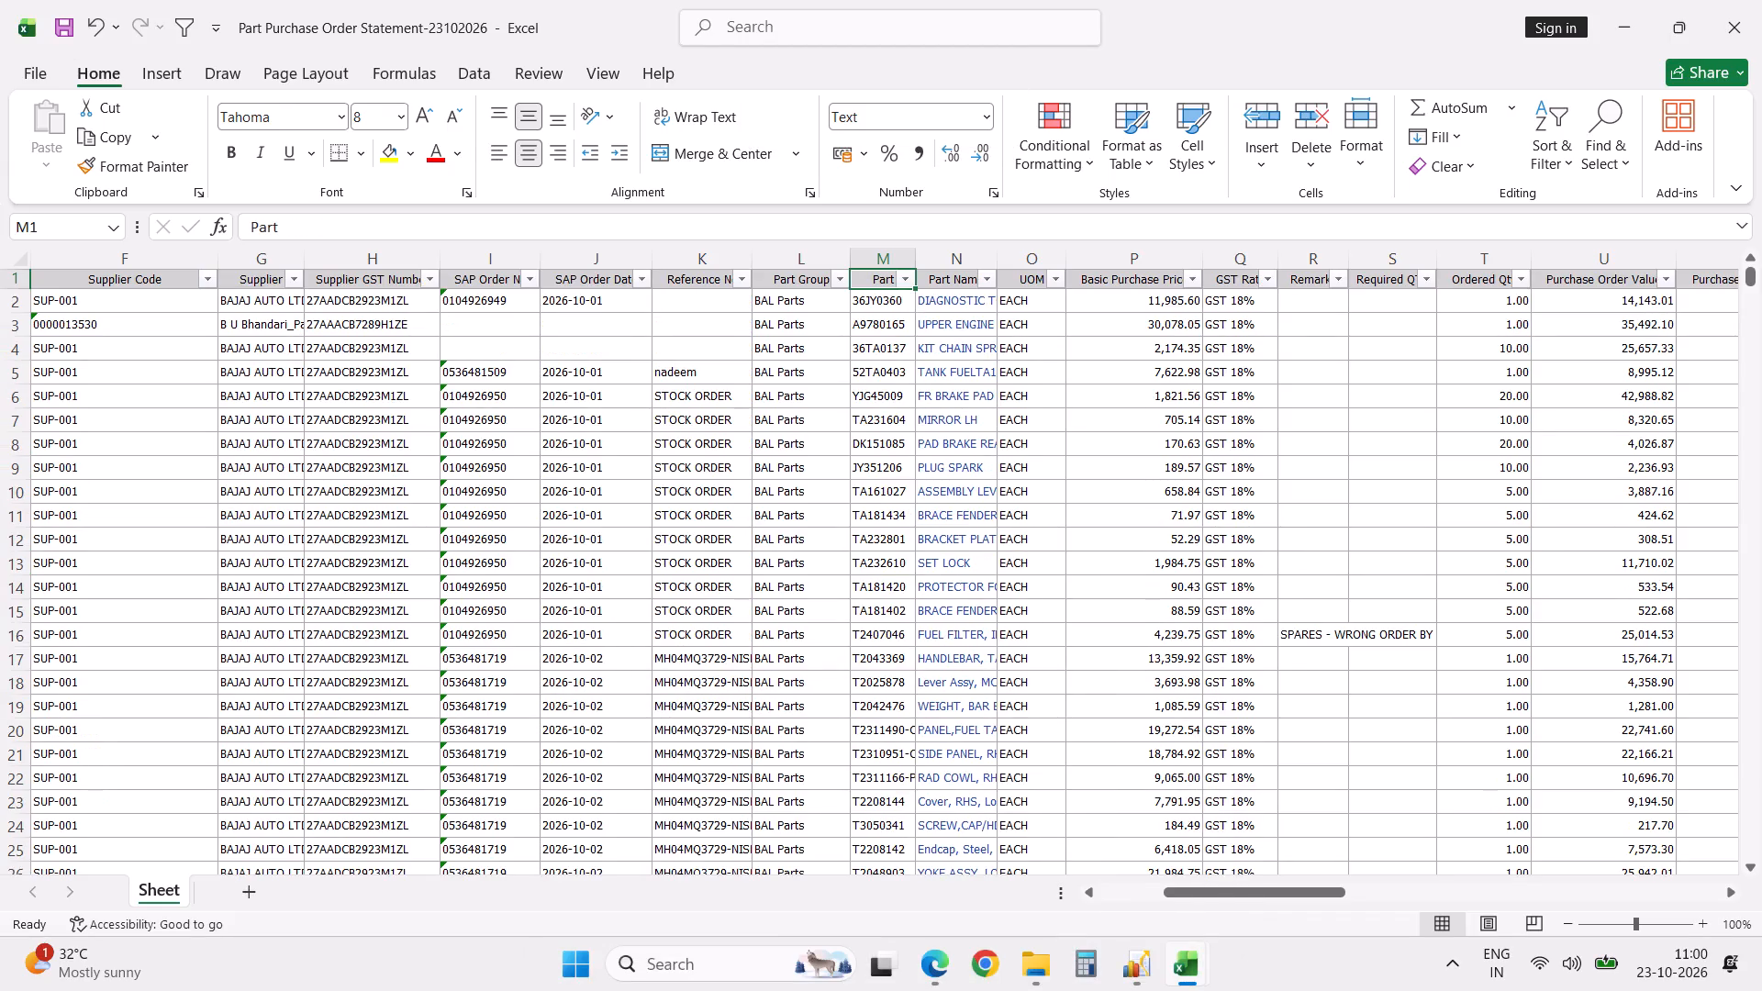
pyautogui.click(905, 284)
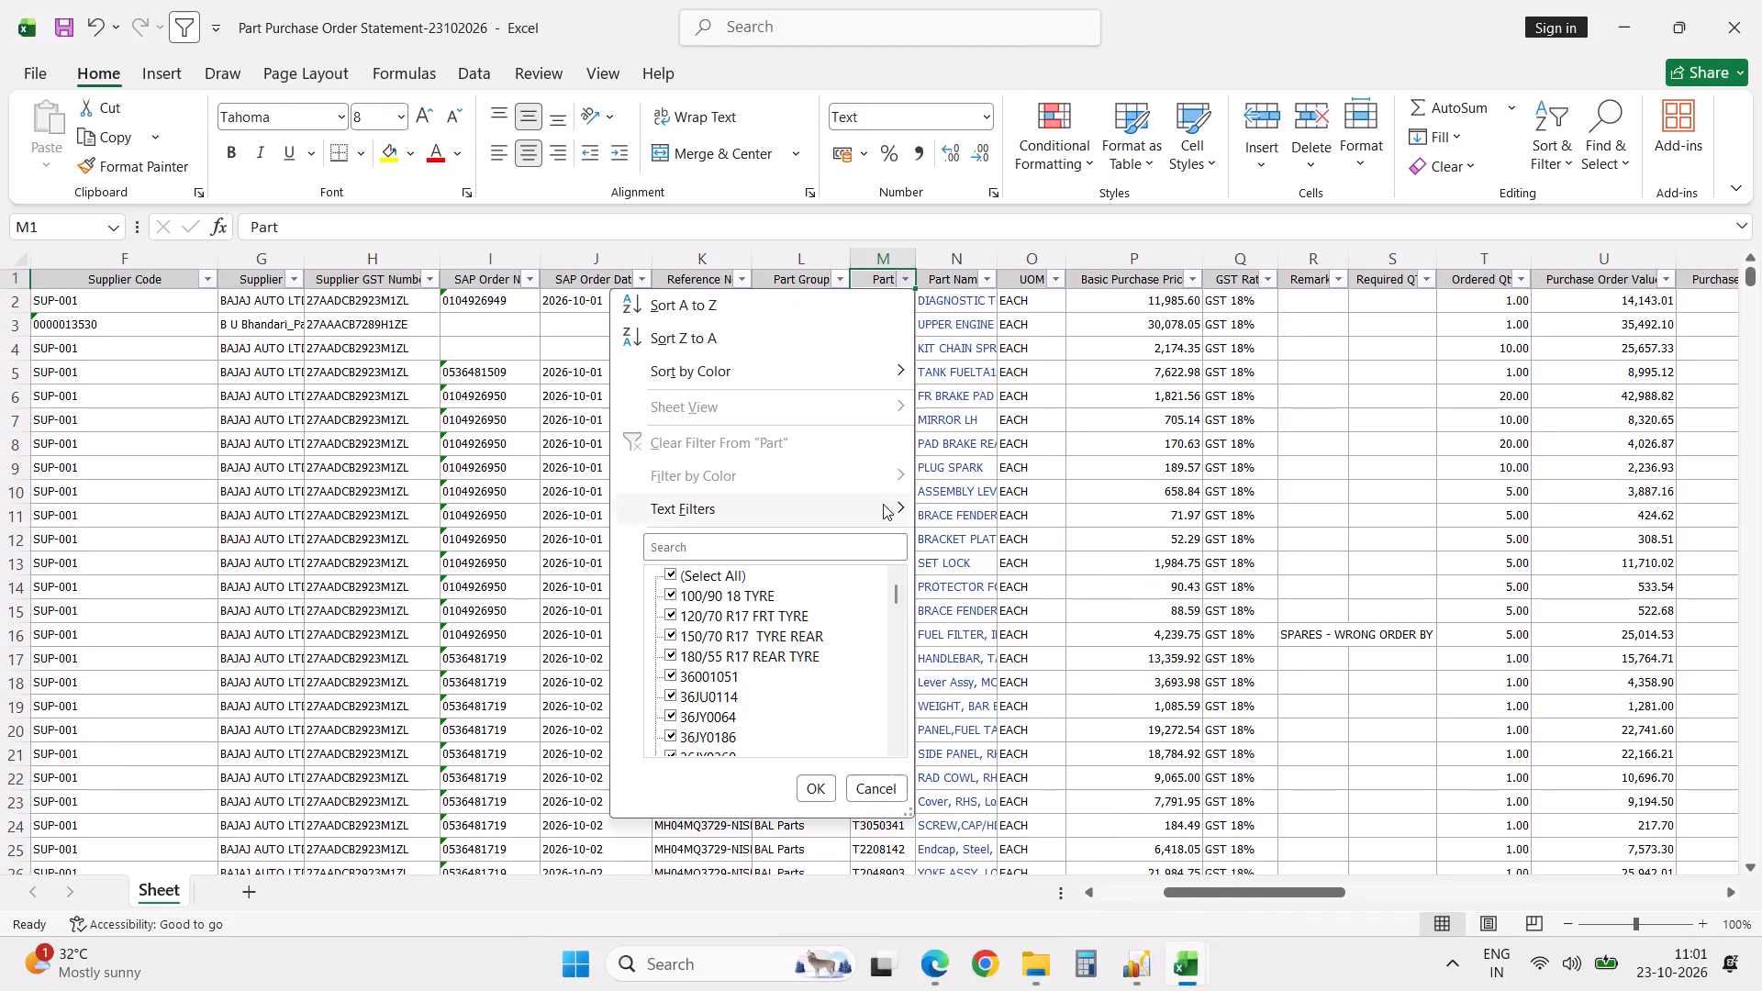
pyautogui.click(853, 543)
pyautogui.write('52')
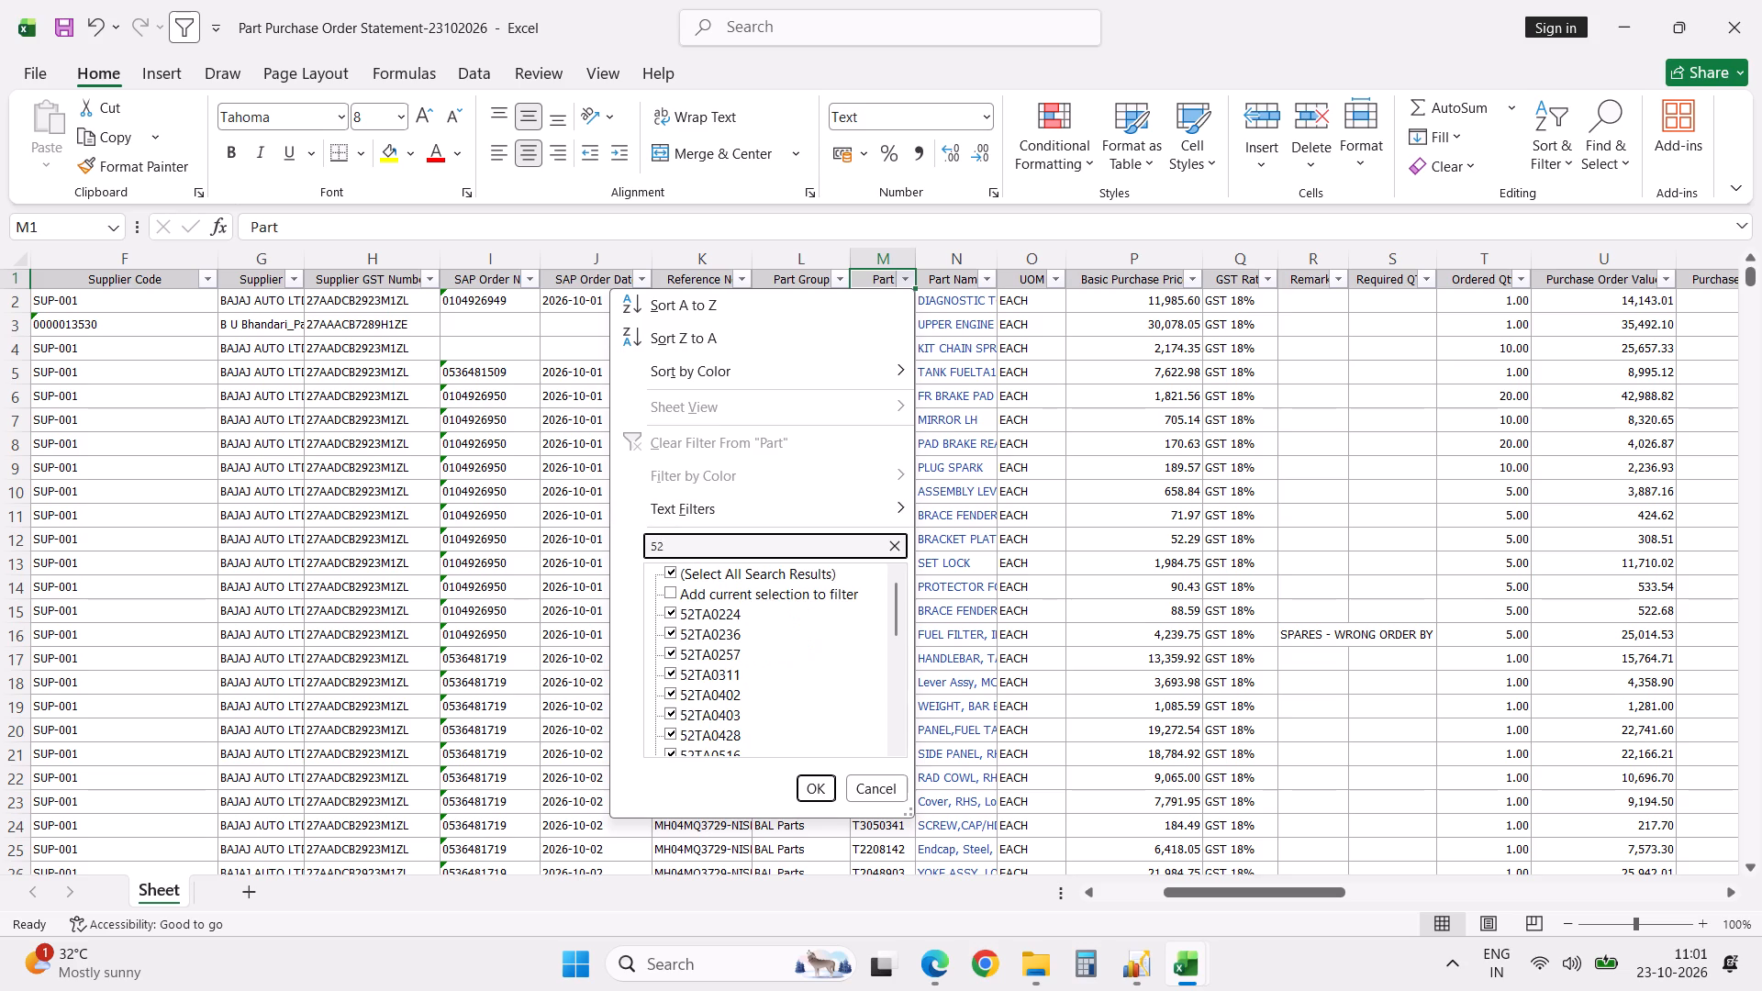
pyautogui.write('TA0764')
pyautogui.press('Return')
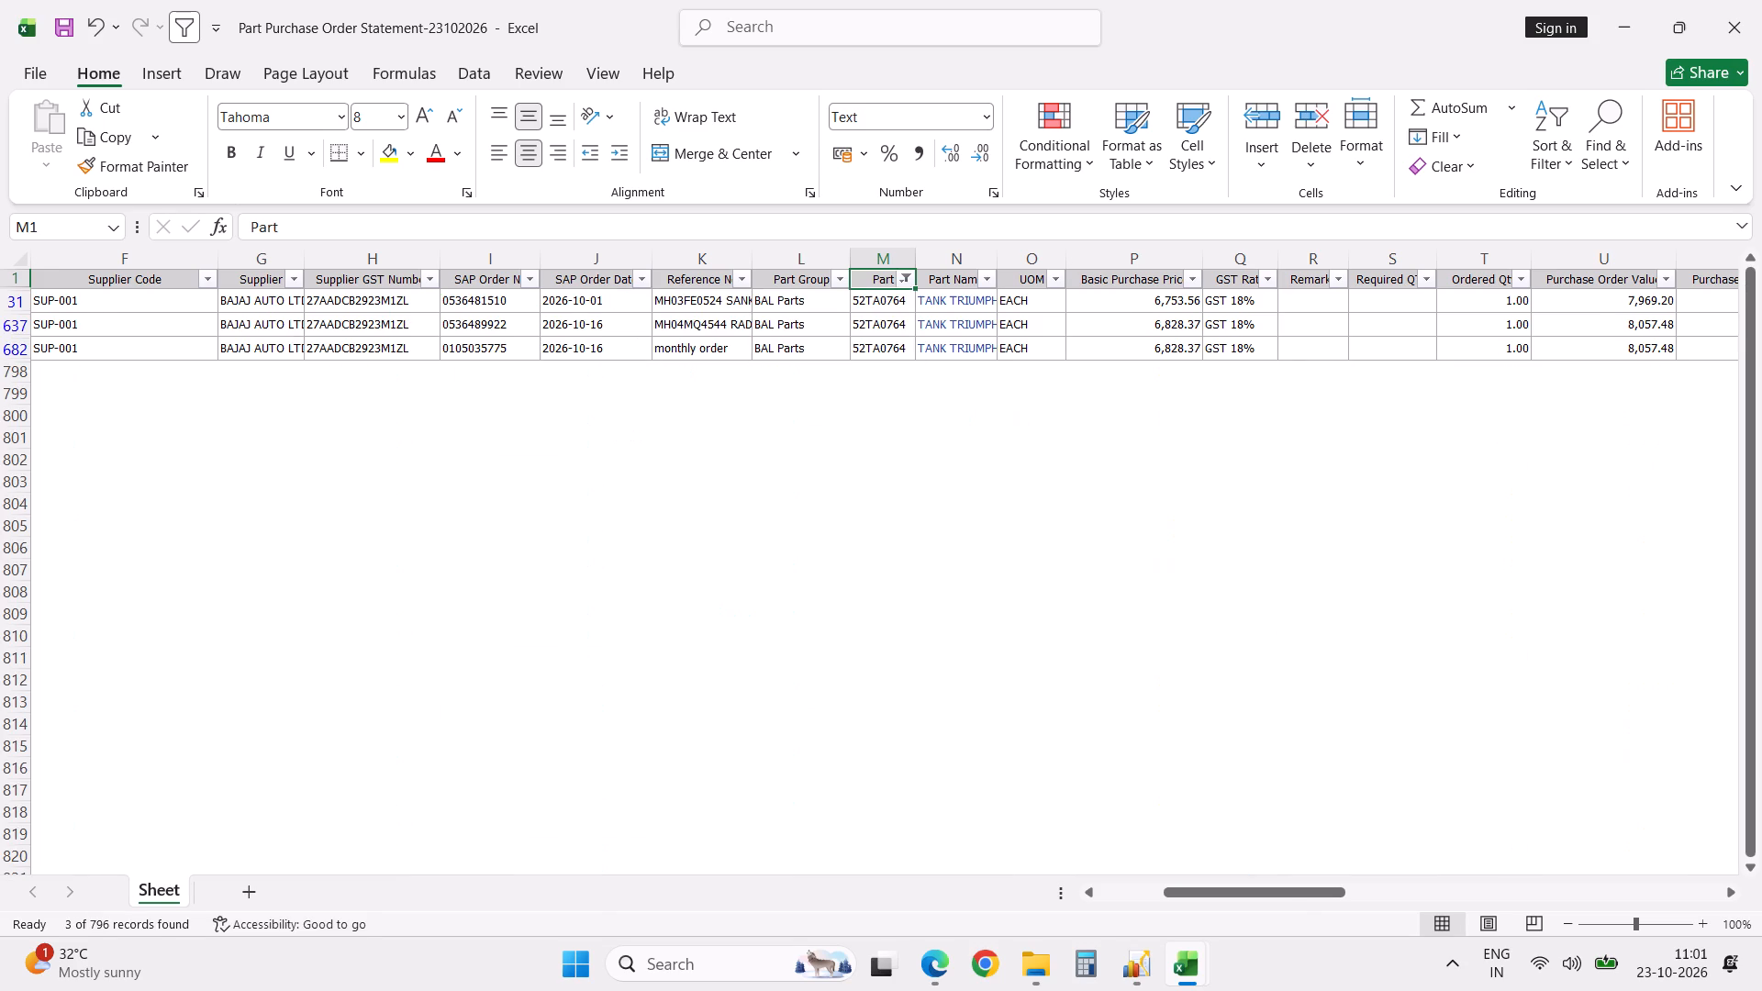
# Examine the filtered 52TA0764 lines across the back order, in-transit, GRN and submission date columns through to Total Amount.
pyautogui.press('Down')
pyautogui.press('Down')
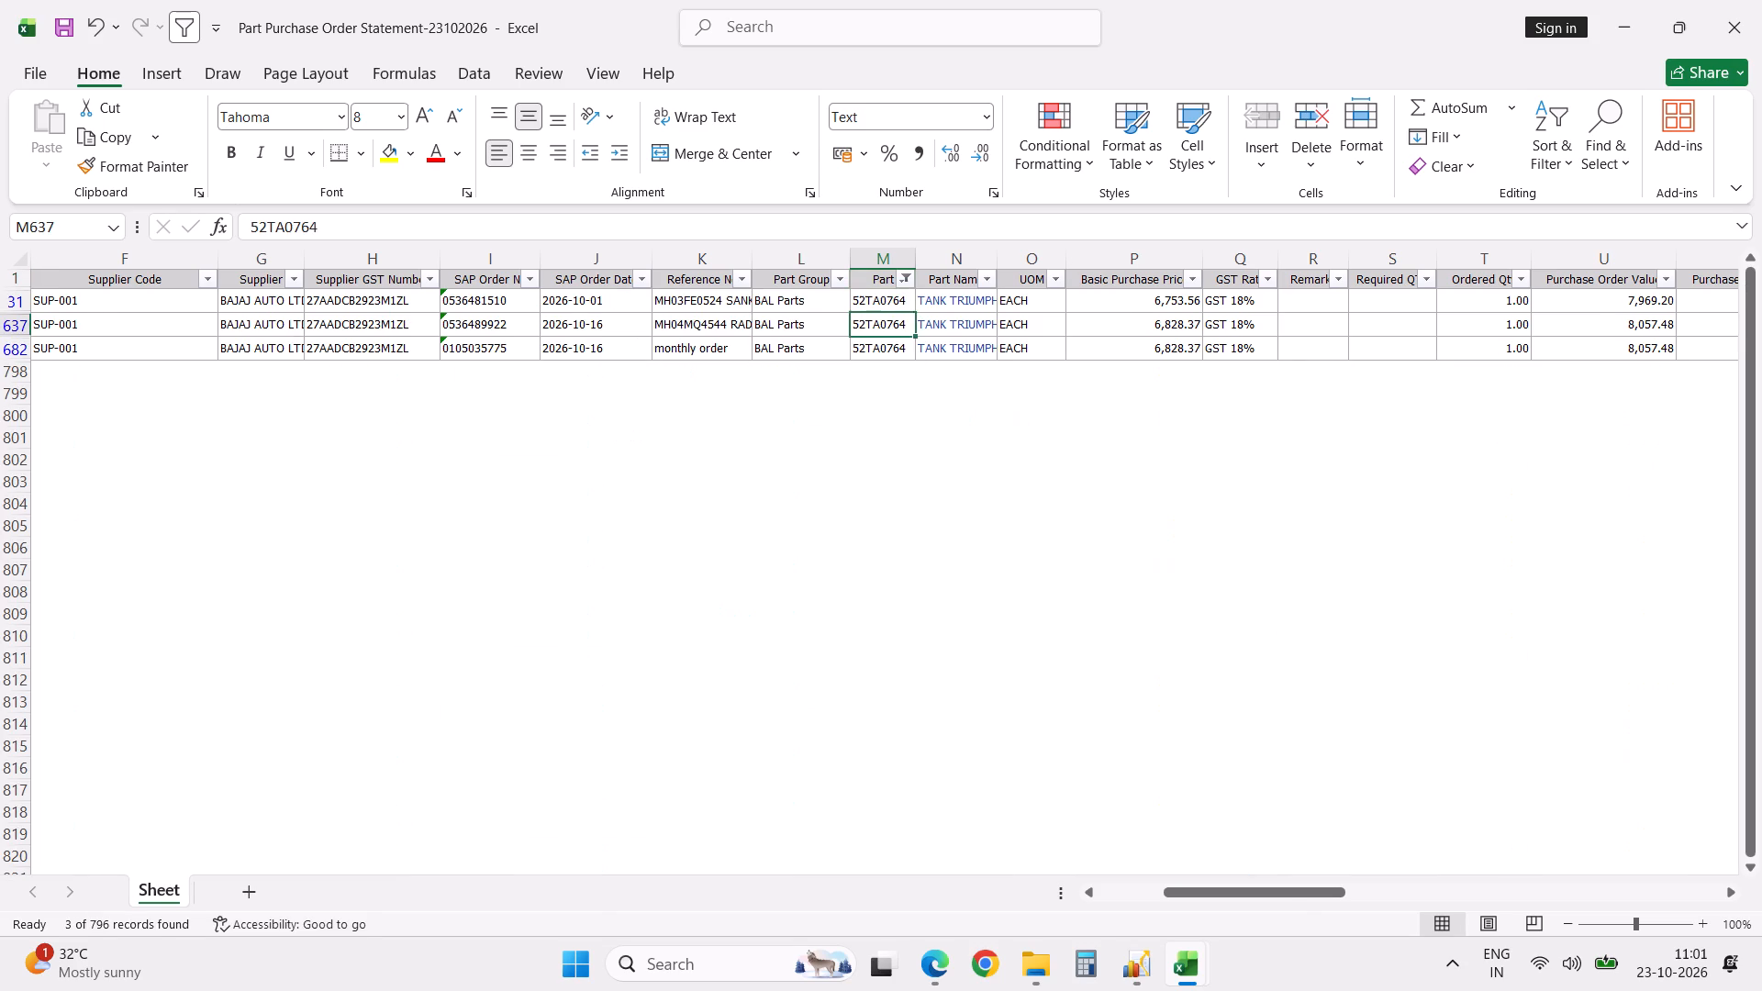
pyautogui.press('Down')
pyautogui.press('Right')
pyautogui.press('Right')
pyautogui.press('Right')
pyautogui.press('Right')
pyautogui.press('Right')
pyautogui.press('Right')
pyautogui.press('Right')
pyautogui.press('Right')
pyautogui.press('Right')
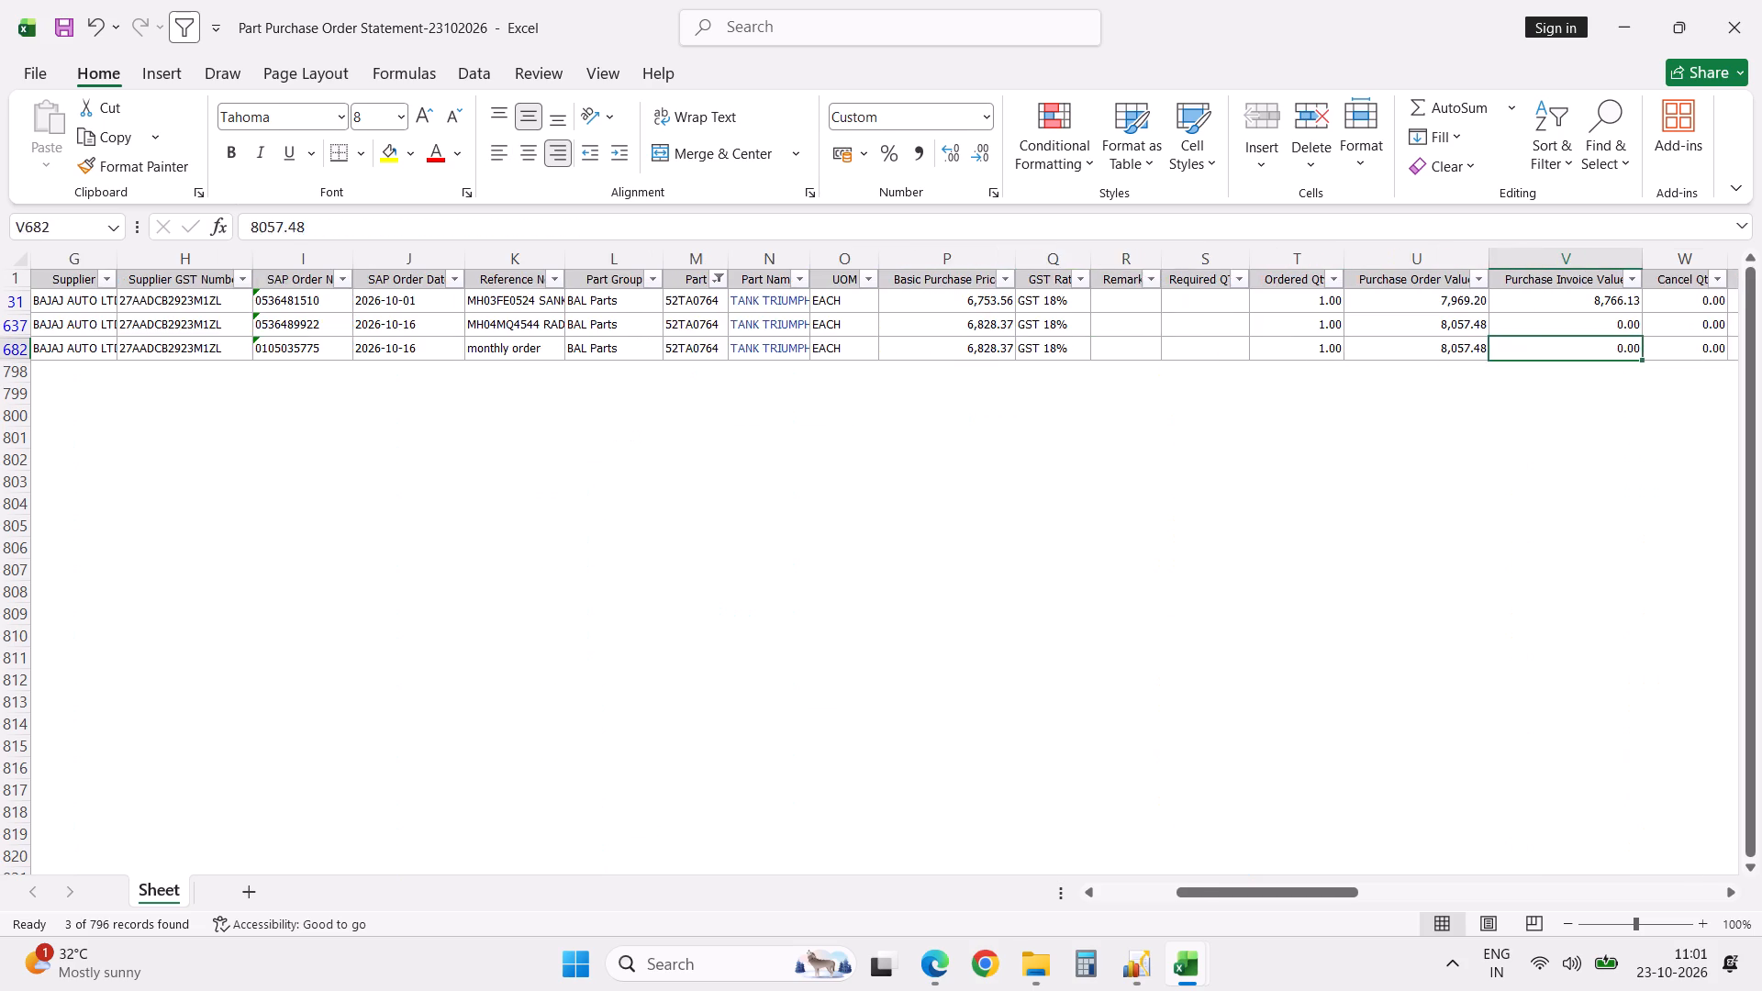
pyautogui.press('Right')
pyautogui.press('Right')
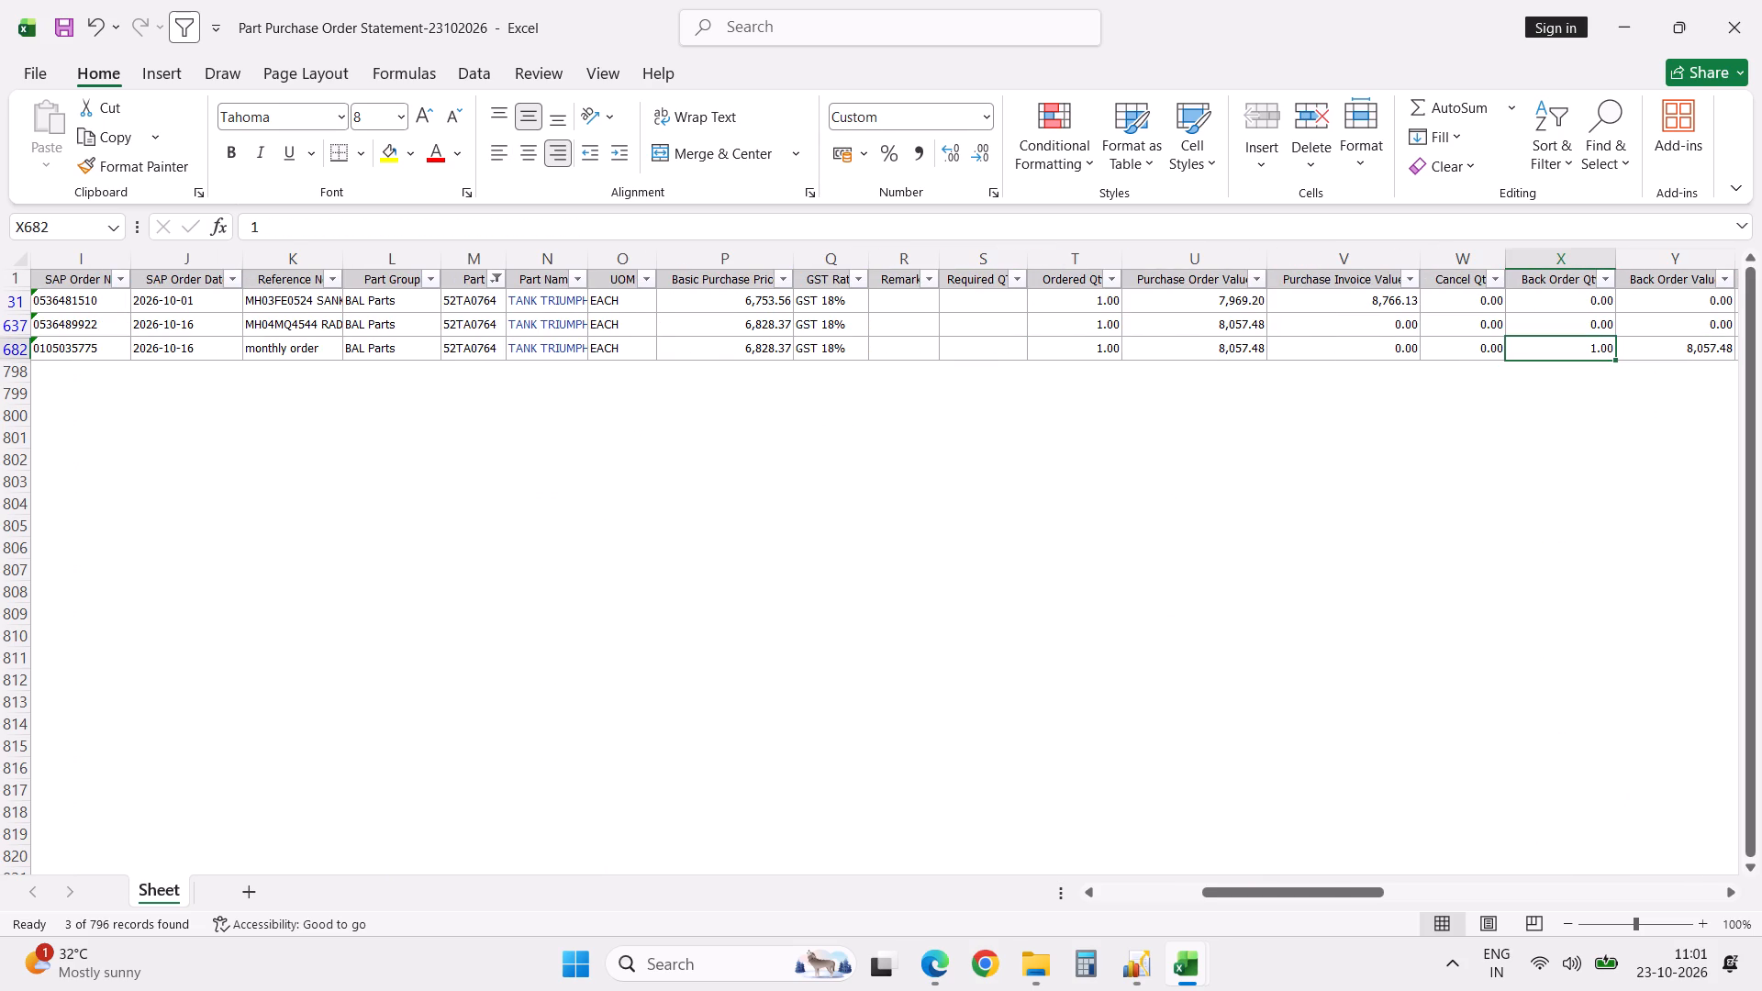
pyautogui.press('Right')
pyautogui.press('Right')
pyautogui.press('Right')
pyautogui.press('Right')
pyautogui.press('Right')
pyautogui.press('Right')
pyautogui.press('Right')
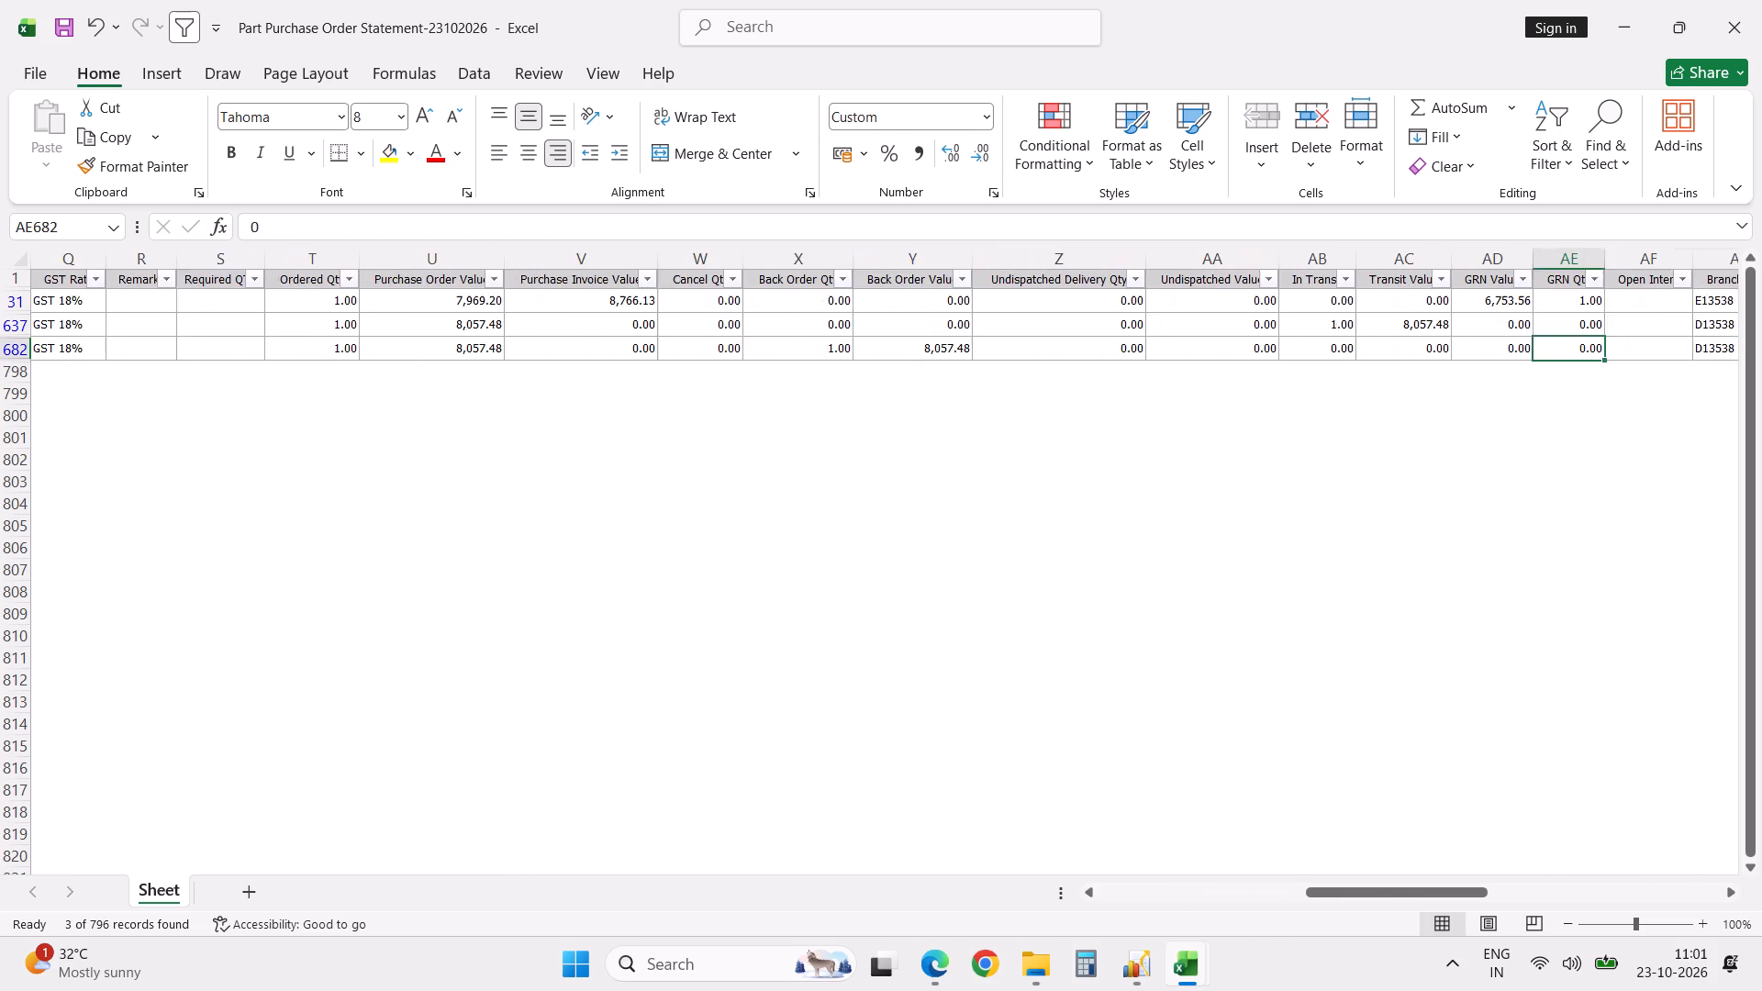
pyautogui.press('Right')
pyautogui.press('Right')
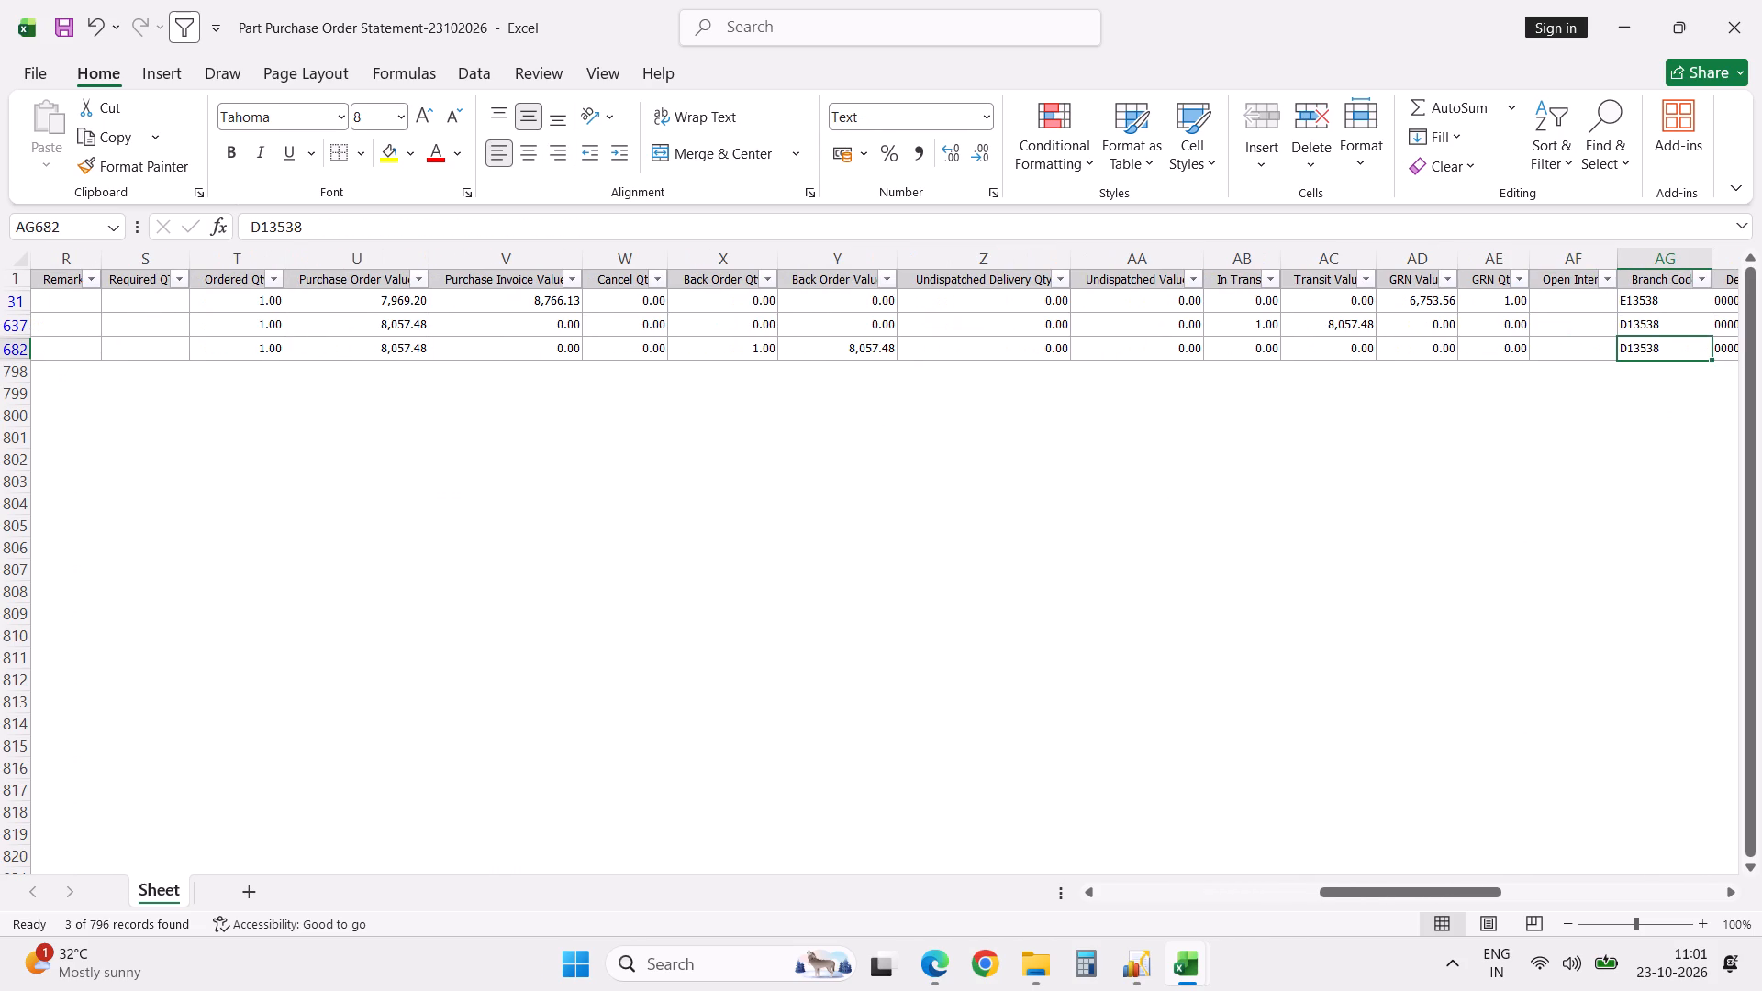
pyautogui.press('Right')
pyautogui.press('Right')
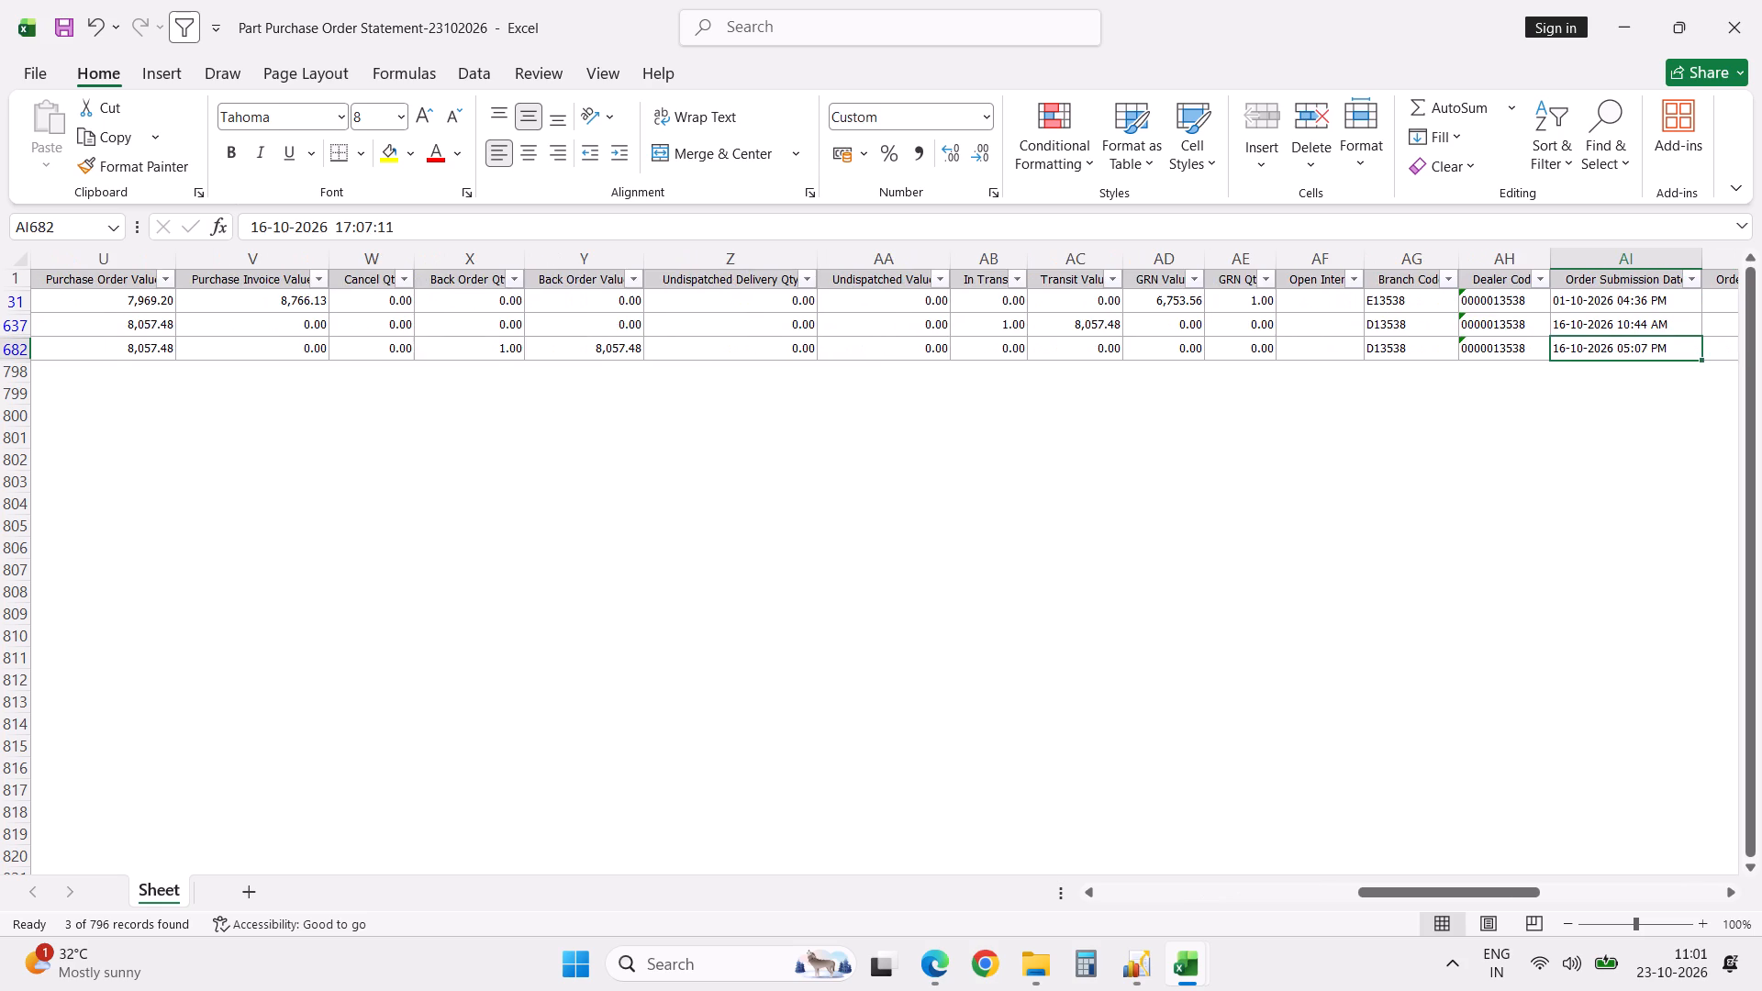
pyautogui.press('Right')
pyautogui.press('Right')
pyautogui.press('Right')
pyautogui.press('Right')
pyautogui.press('Right')
pyautogui.press('Right')
pyautogui.press('Right')
pyautogui.press('Right')
pyautogui.press('Right')
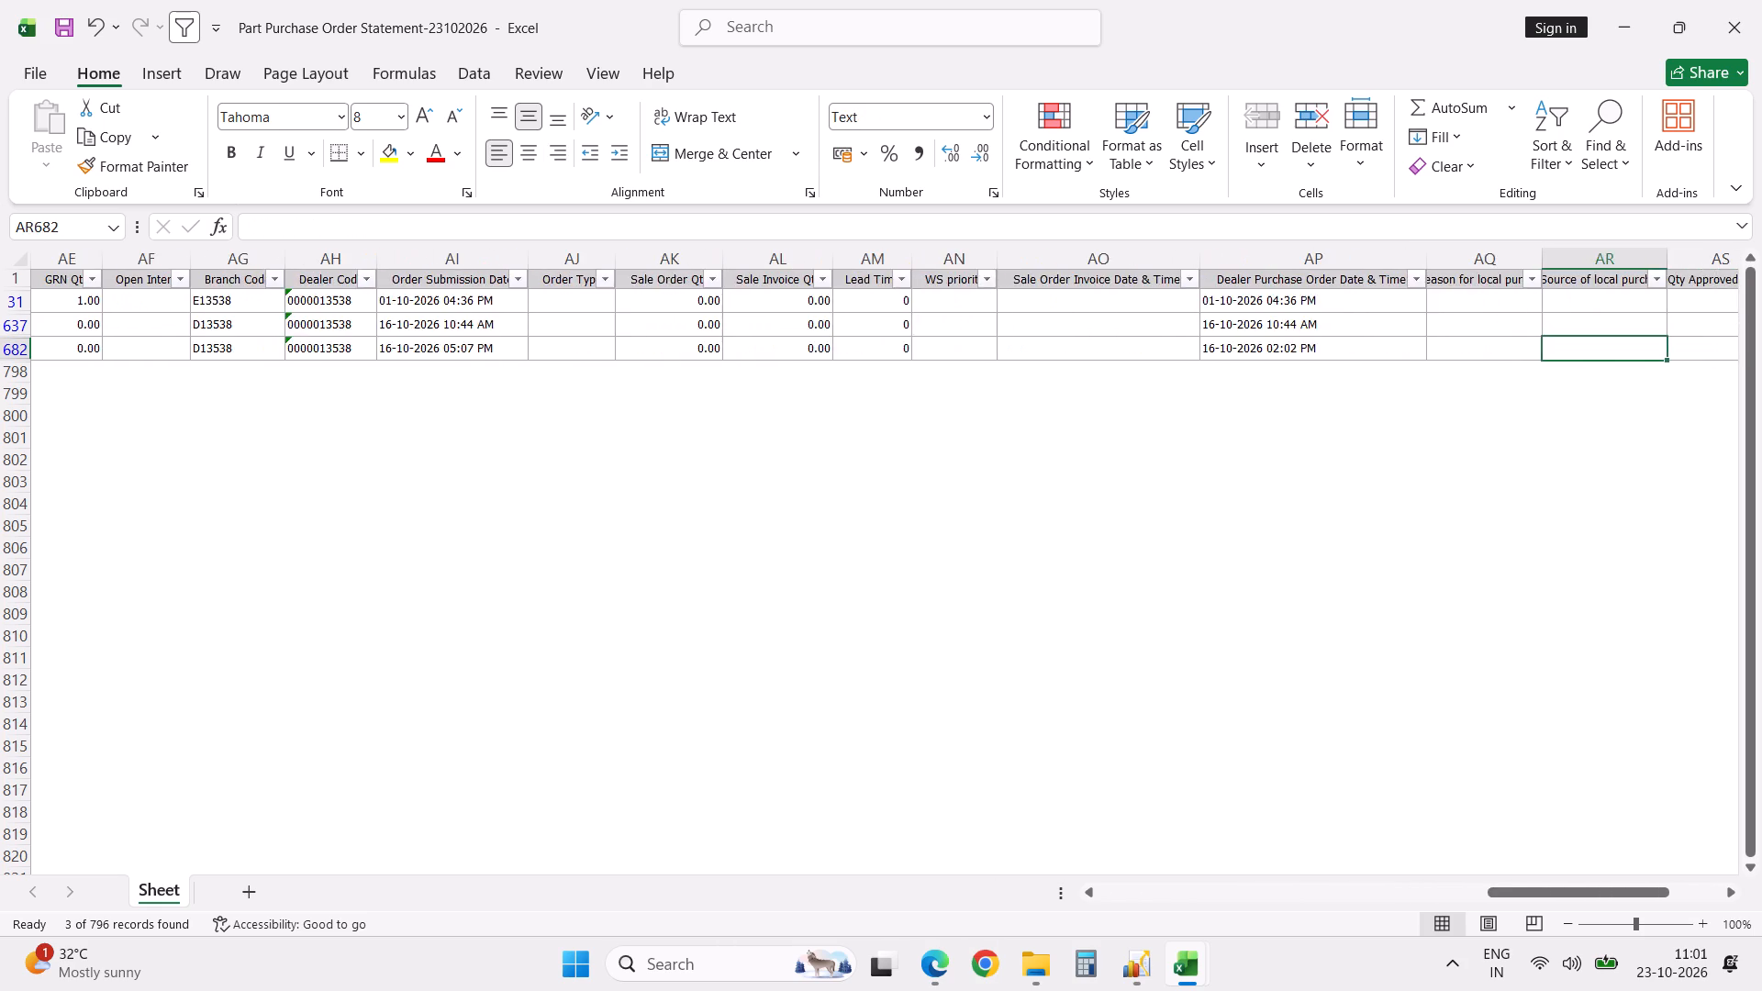
pyautogui.press('Right')
pyautogui.press('Right')
pyautogui.press('Right')
pyautogui.press('Right')
pyautogui.press('Right')
# Review the same 52TA0764 lines back through their quantities, reference, SAP order and ShipTo Branch to Document Name.
pyautogui.press('Left')
pyautogui.press('Left')
pyautogui.press('Left')
pyautogui.press('Left')
pyautogui.press('Left')
pyautogui.press('Left')
pyautogui.press('Left')
pyautogui.press('Left')
pyautogui.press('Left')
pyautogui.press('Left')
pyautogui.press('Left')
pyautogui.press('Left')
pyautogui.press('Left')
pyautogui.press('Left')
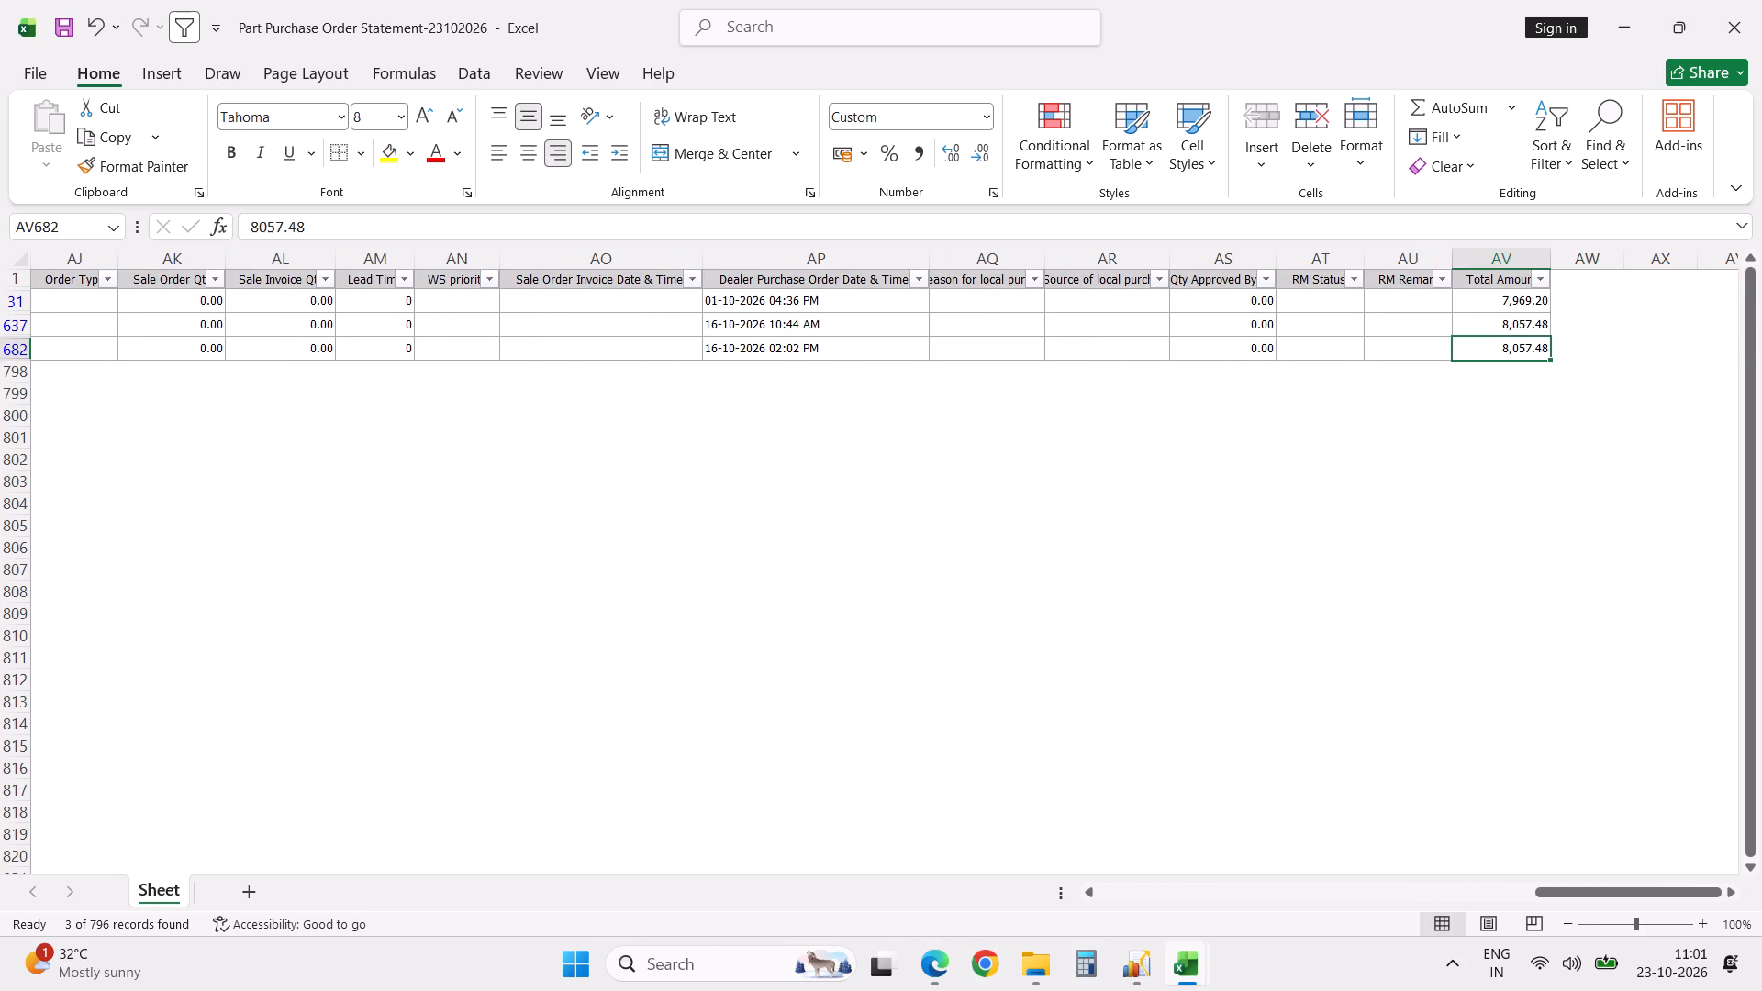
pyautogui.press('Left')
pyautogui.press('Left')
pyautogui.press('Left')
pyautogui.press('Left')
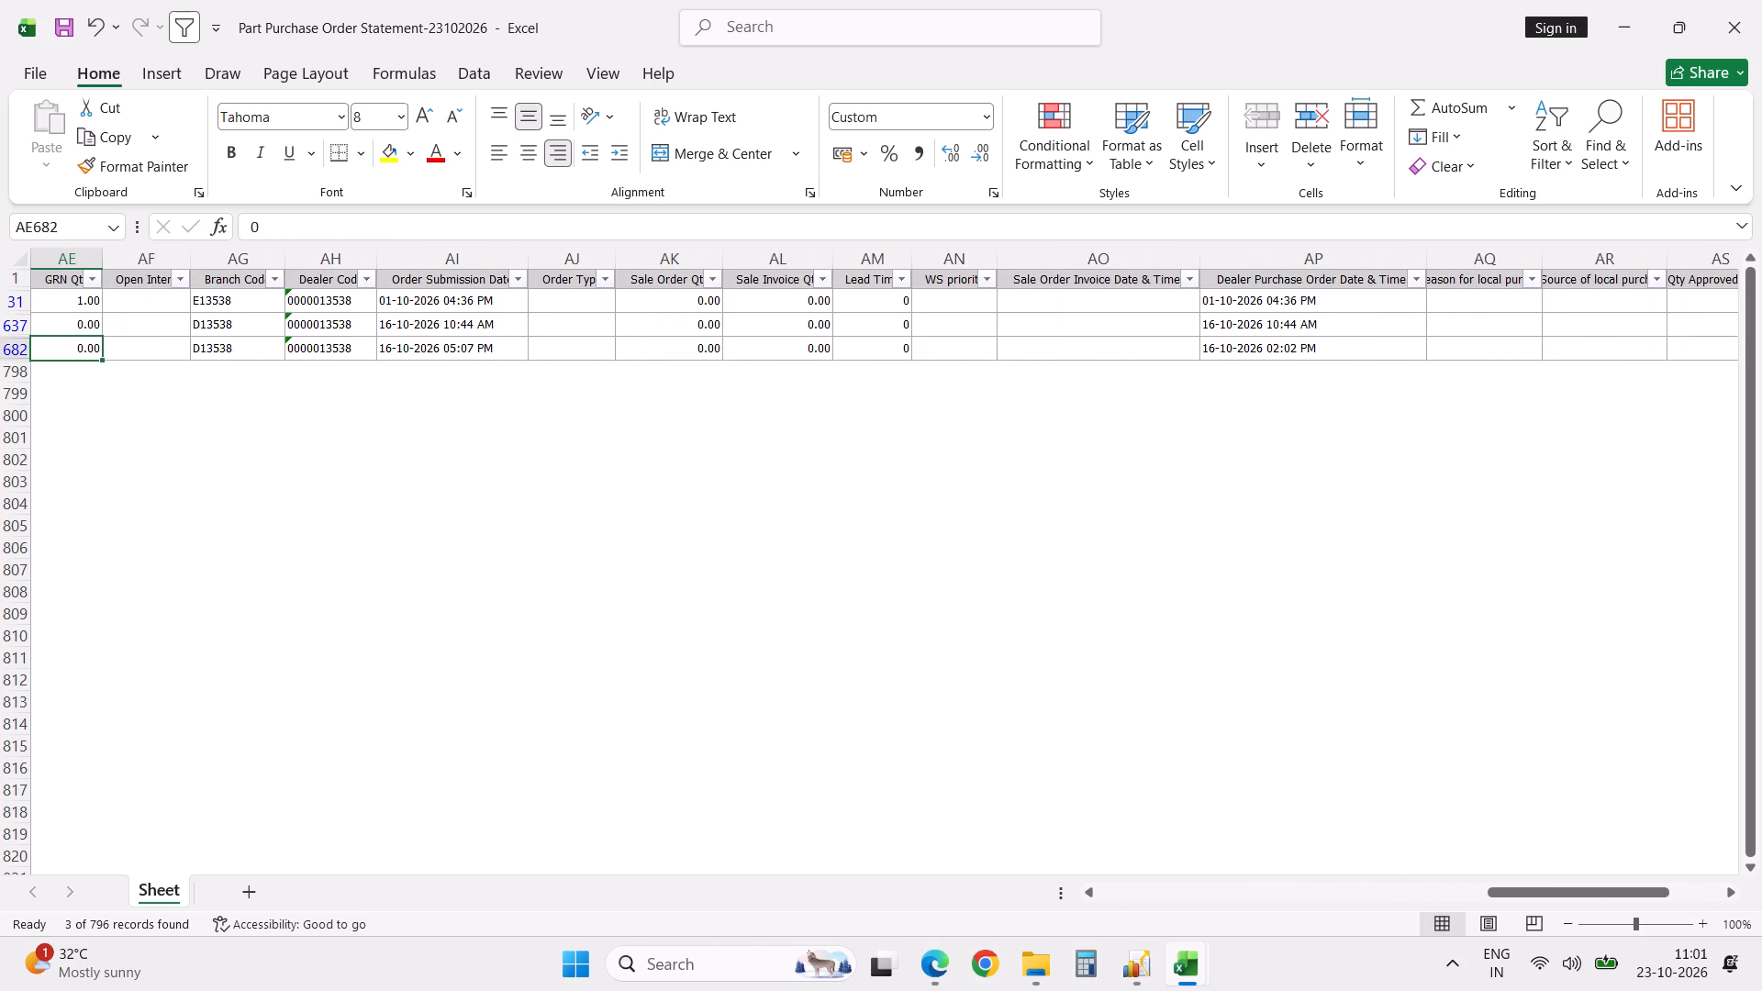
pyautogui.press('Left')
pyautogui.press('Left')
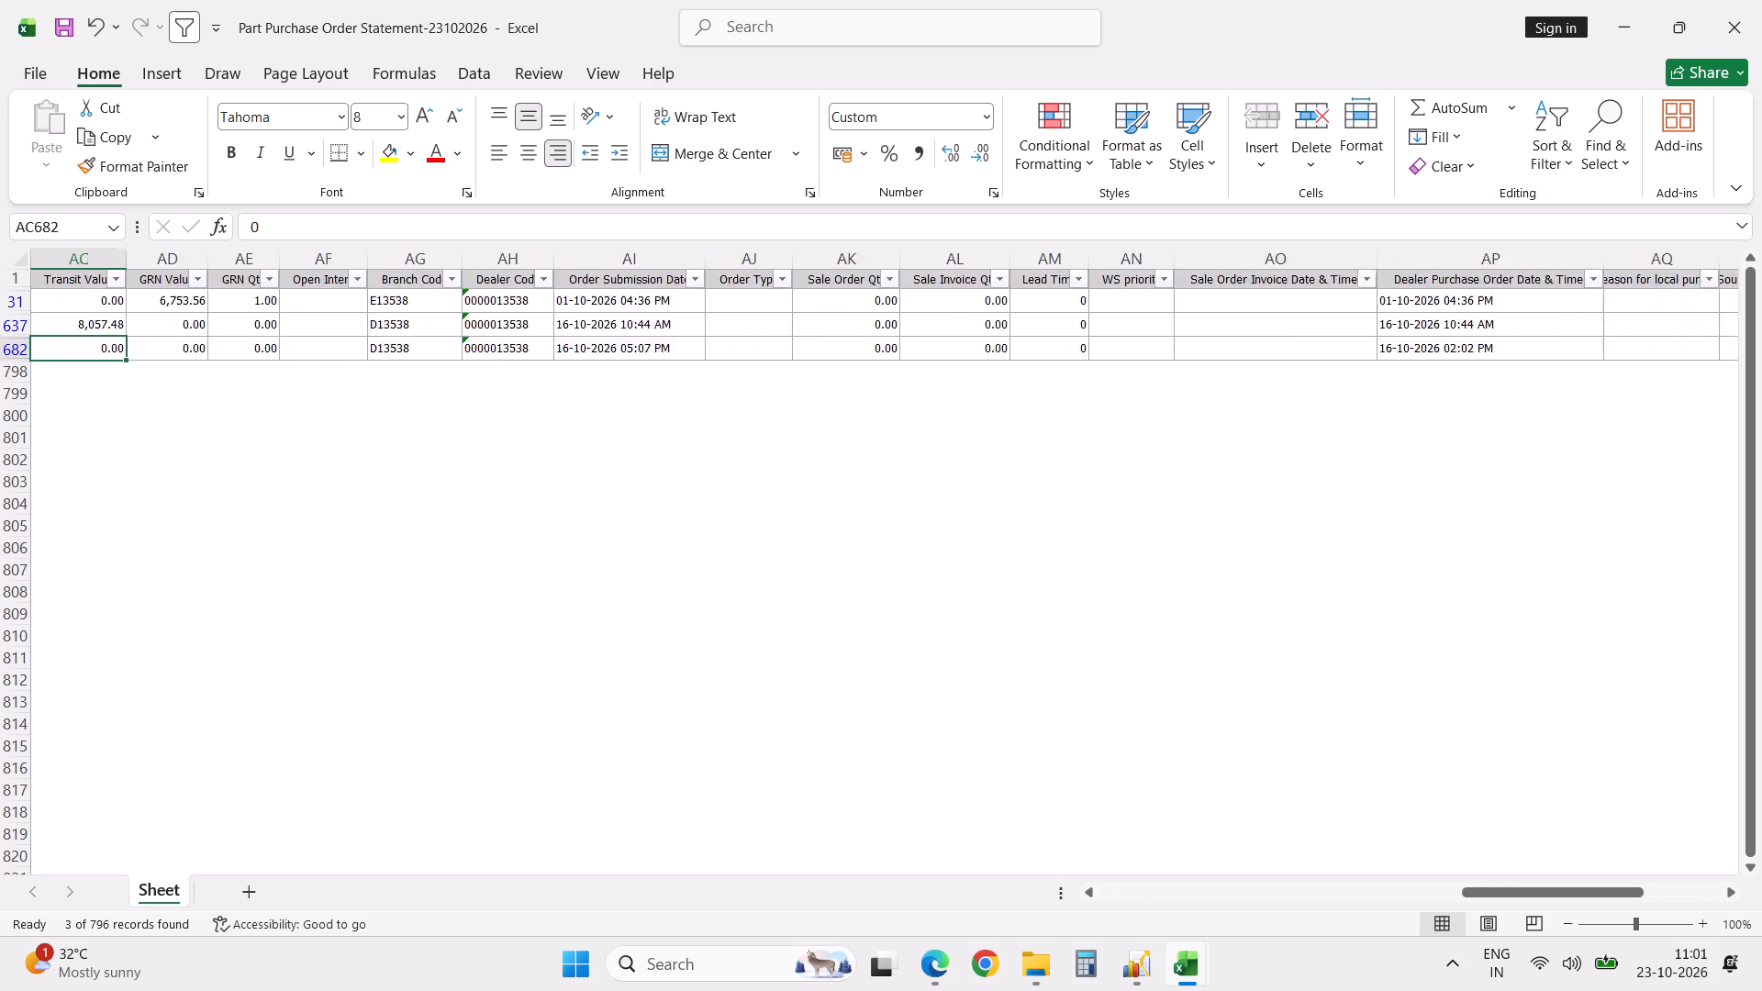
pyautogui.press('Left')
pyautogui.press('Left')
pyautogui.press('Left')
pyautogui.press('Left')
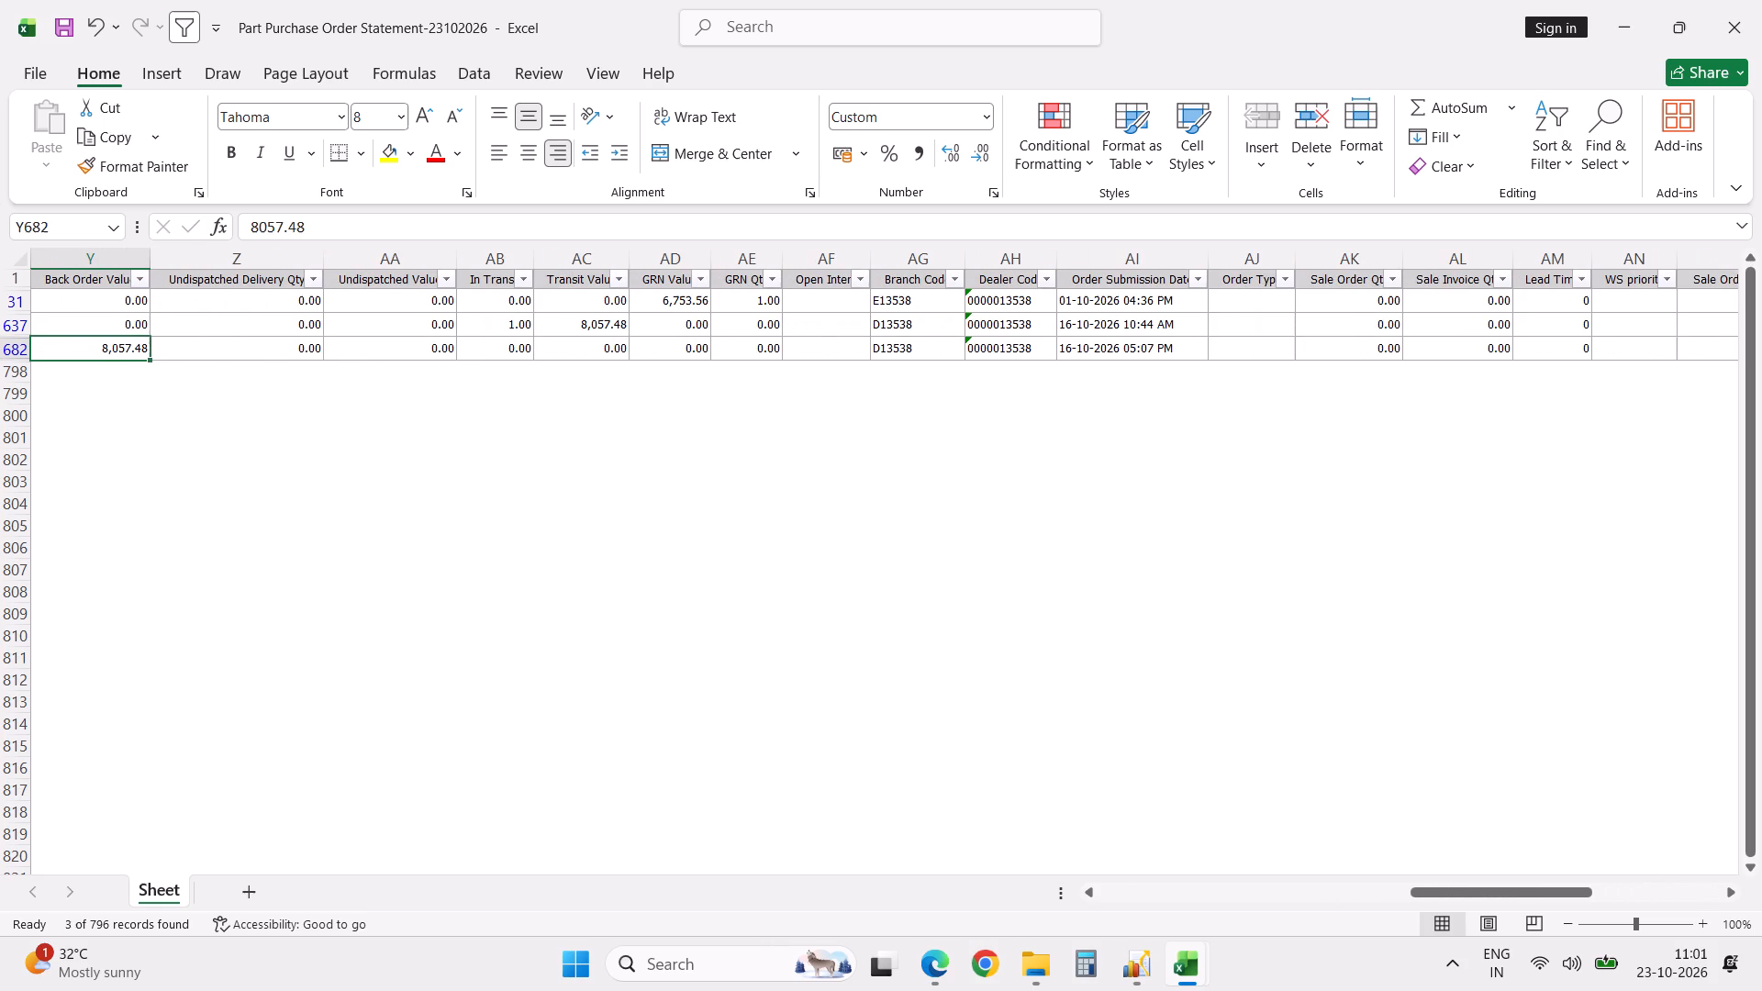
pyautogui.press('Left')
pyautogui.press('Left')
pyautogui.press('Left')
pyautogui.press('Left')
pyautogui.press('Left')
pyautogui.press('Left')
pyautogui.press('Left')
pyautogui.press('Left')
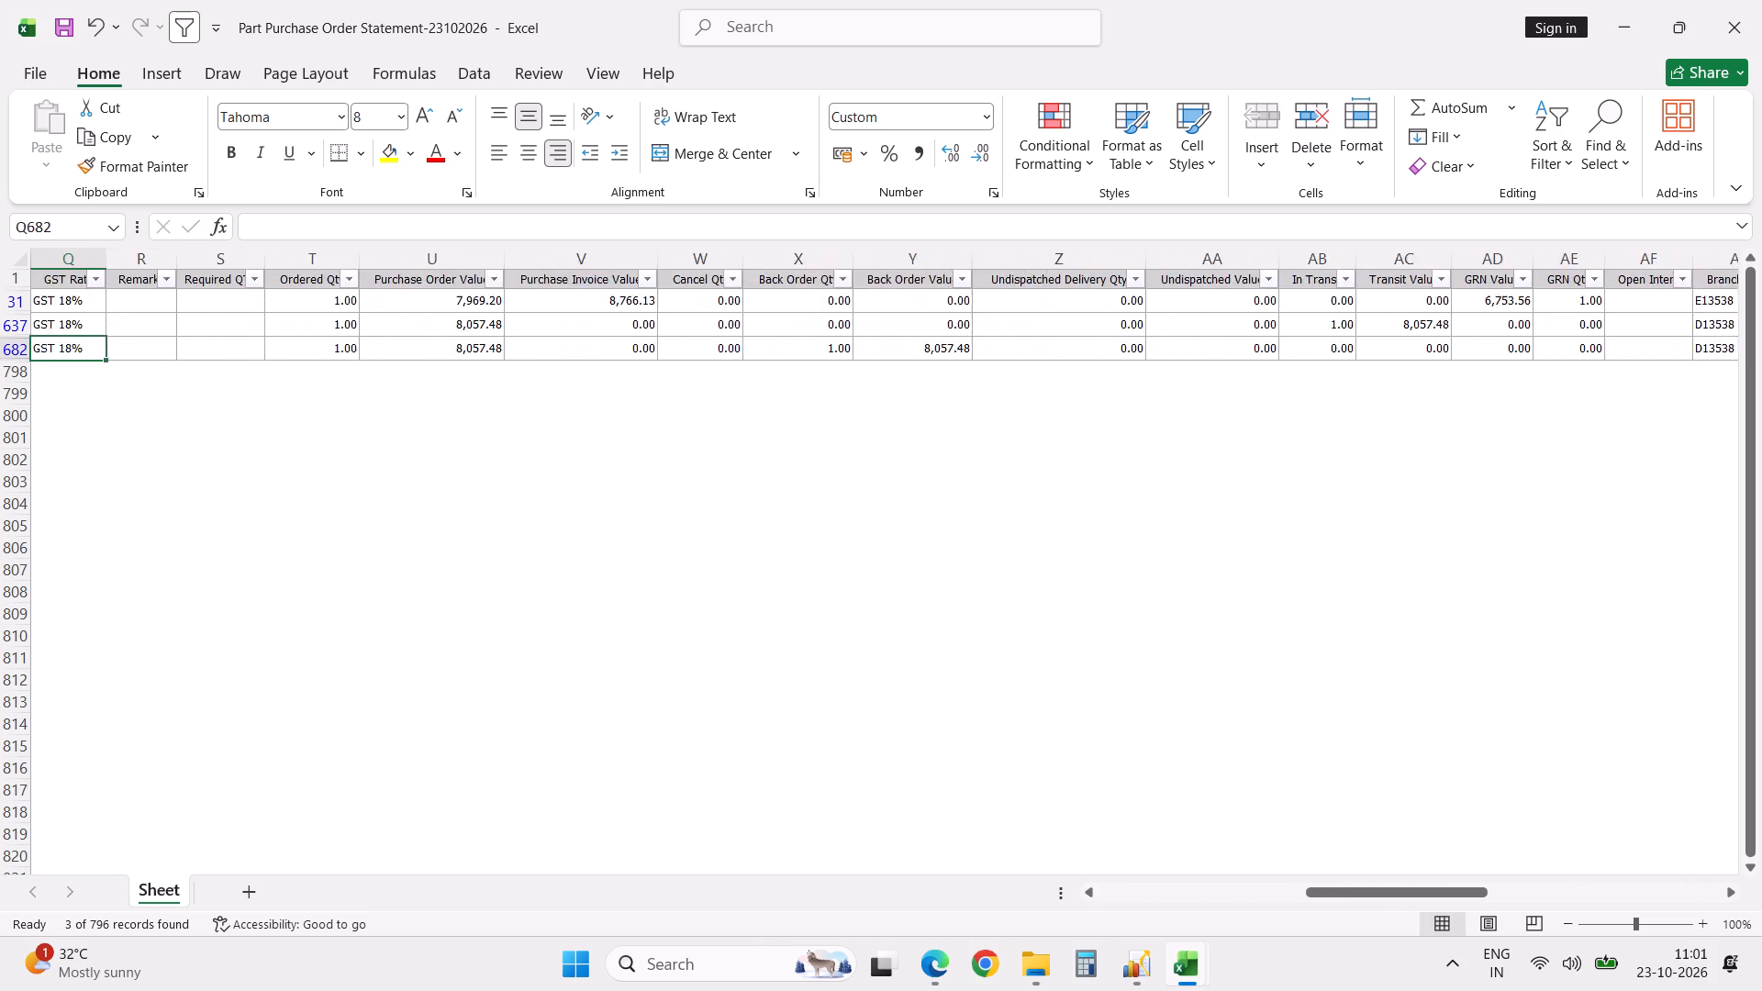
pyautogui.press('Left')
pyautogui.press('Left')
pyautogui.press('Left')
pyautogui.press('Left')
pyautogui.press('Left')
pyautogui.press('Left')
pyautogui.press('Left')
pyautogui.press('Left')
pyautogui.press('Left')
pyautogui.press('Left')
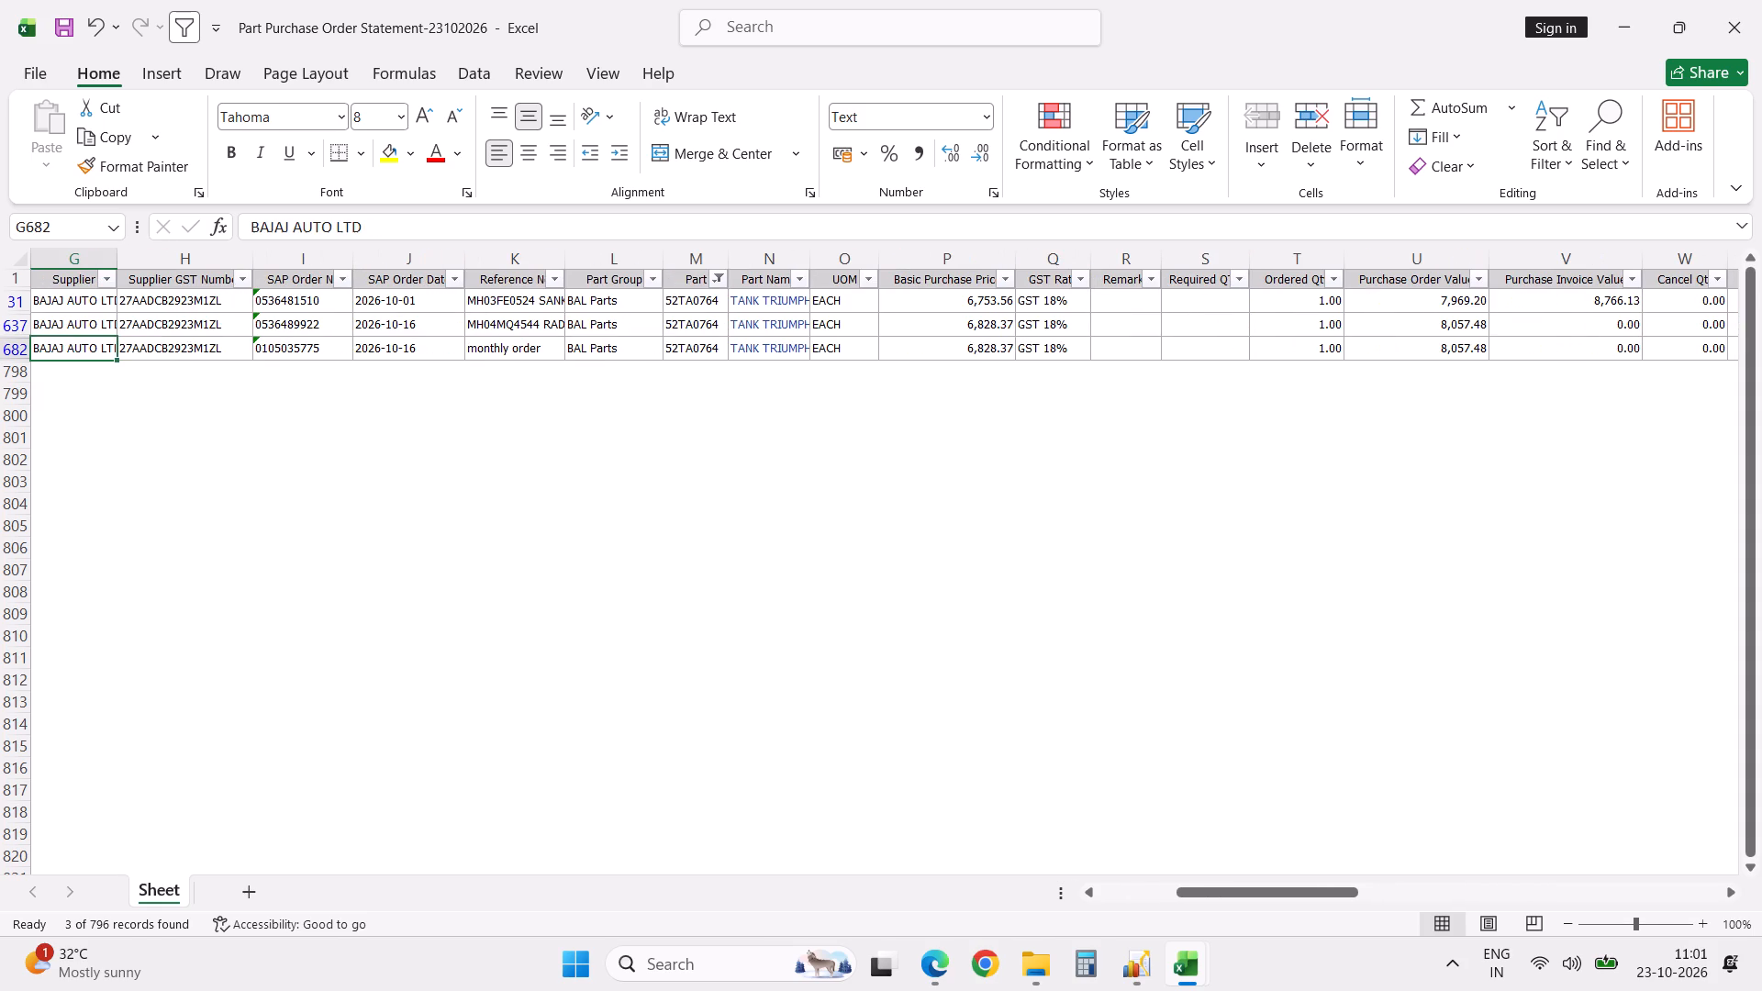
pyautogui.press('Left')
pyautogui.press('Left')
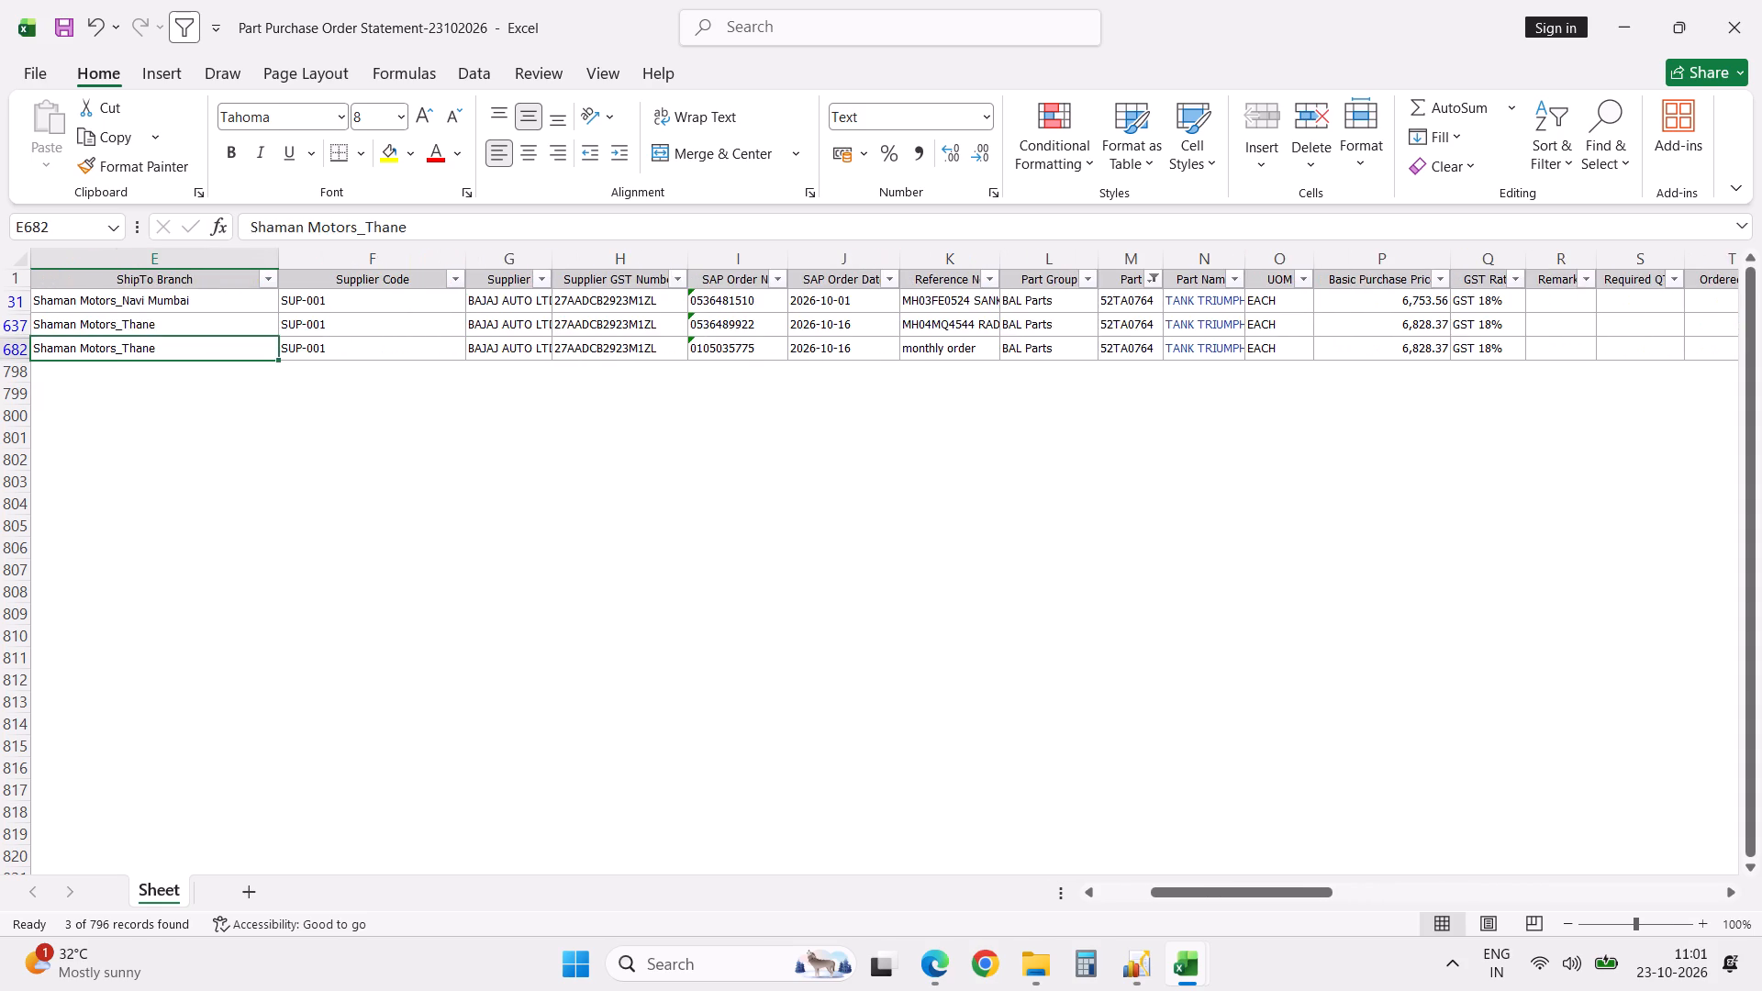
pyautogui.press('Left')
pyautogui.press('Left')
pyautogui.press('Left')
pyautogui.press('Left')
pyautogui.press('Left')
pyautogui.press('Left')
pyautogui.press('Left')
pyautogui.press('Left')
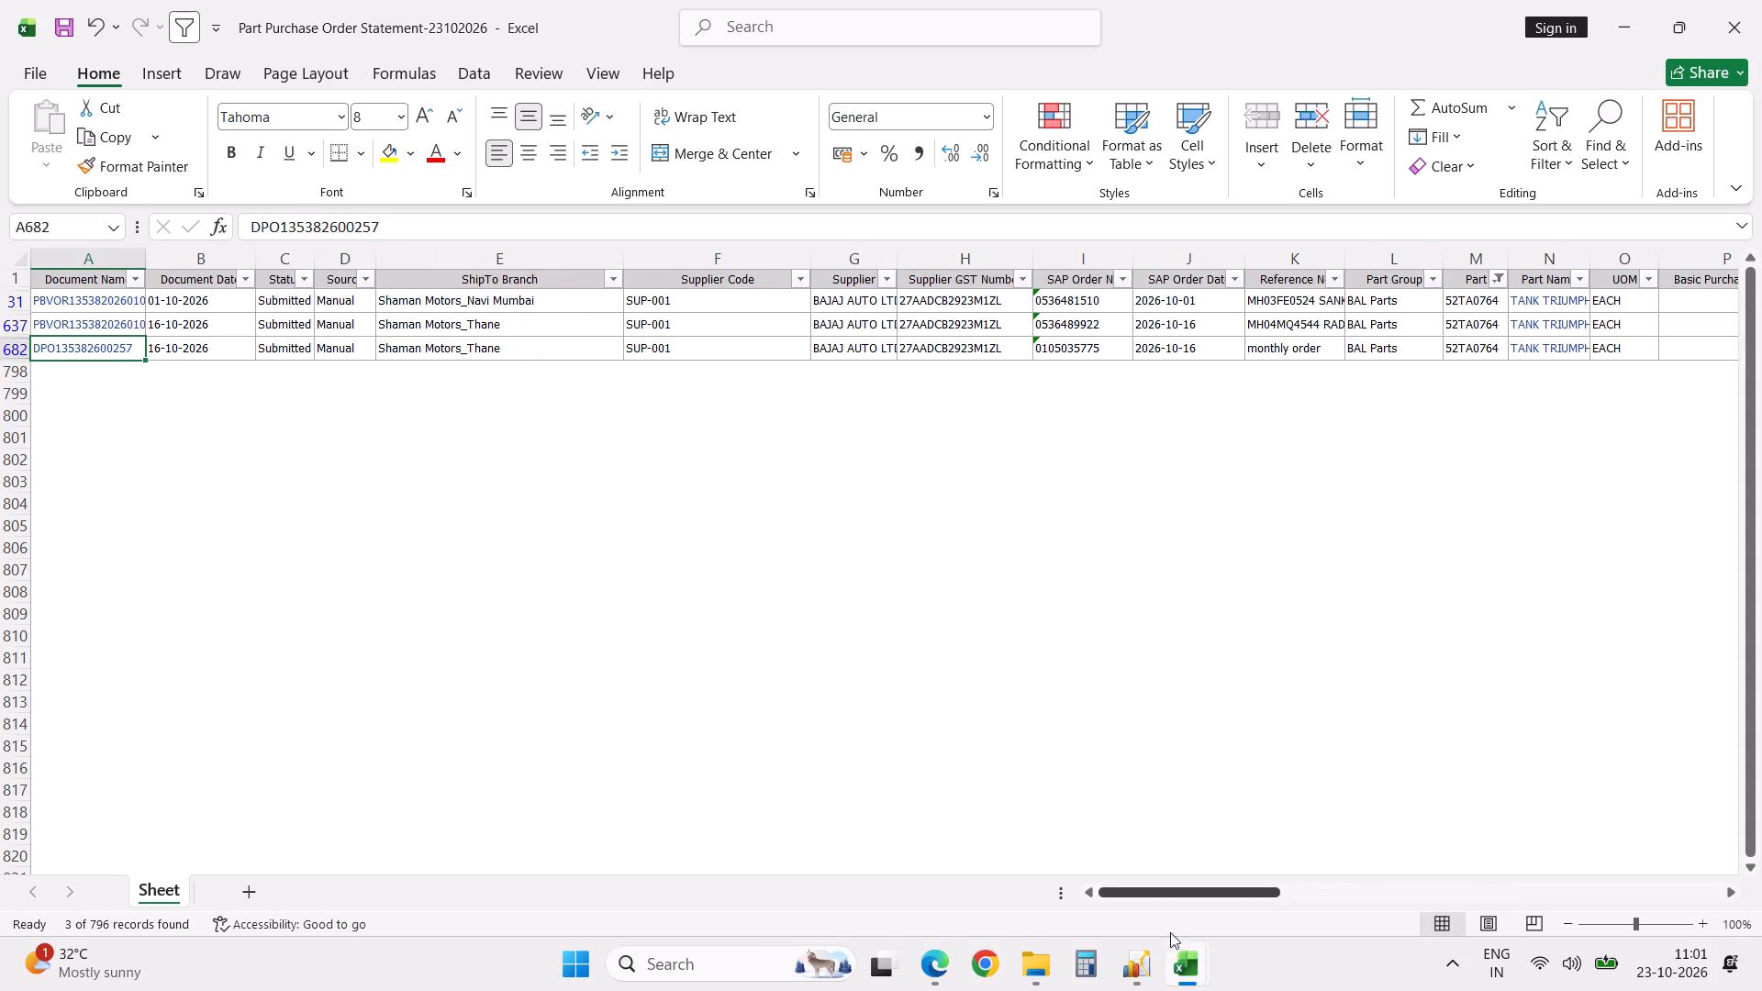
# Switch to the Part Stock Valuation workbook and remove the existing filter from its Sheet worksheet.
pyautogui.click(1186, 963)
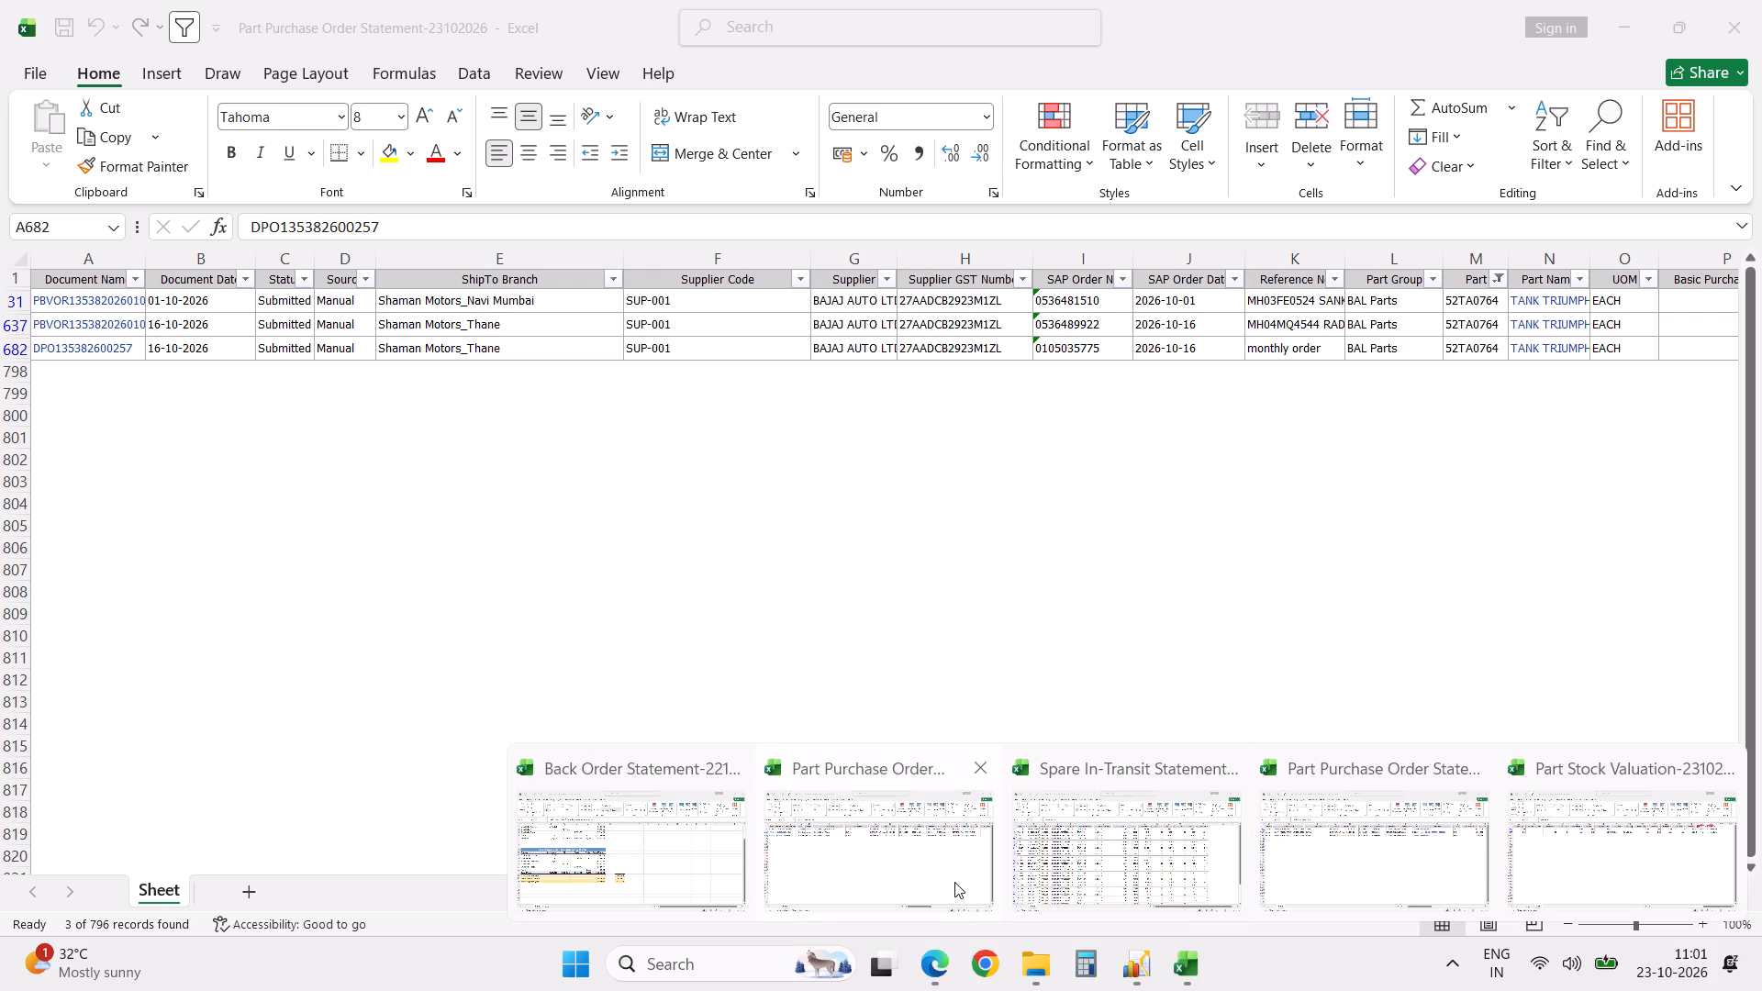
pyautogui.click(1638, 809)
pyautogui.click(954, 554)
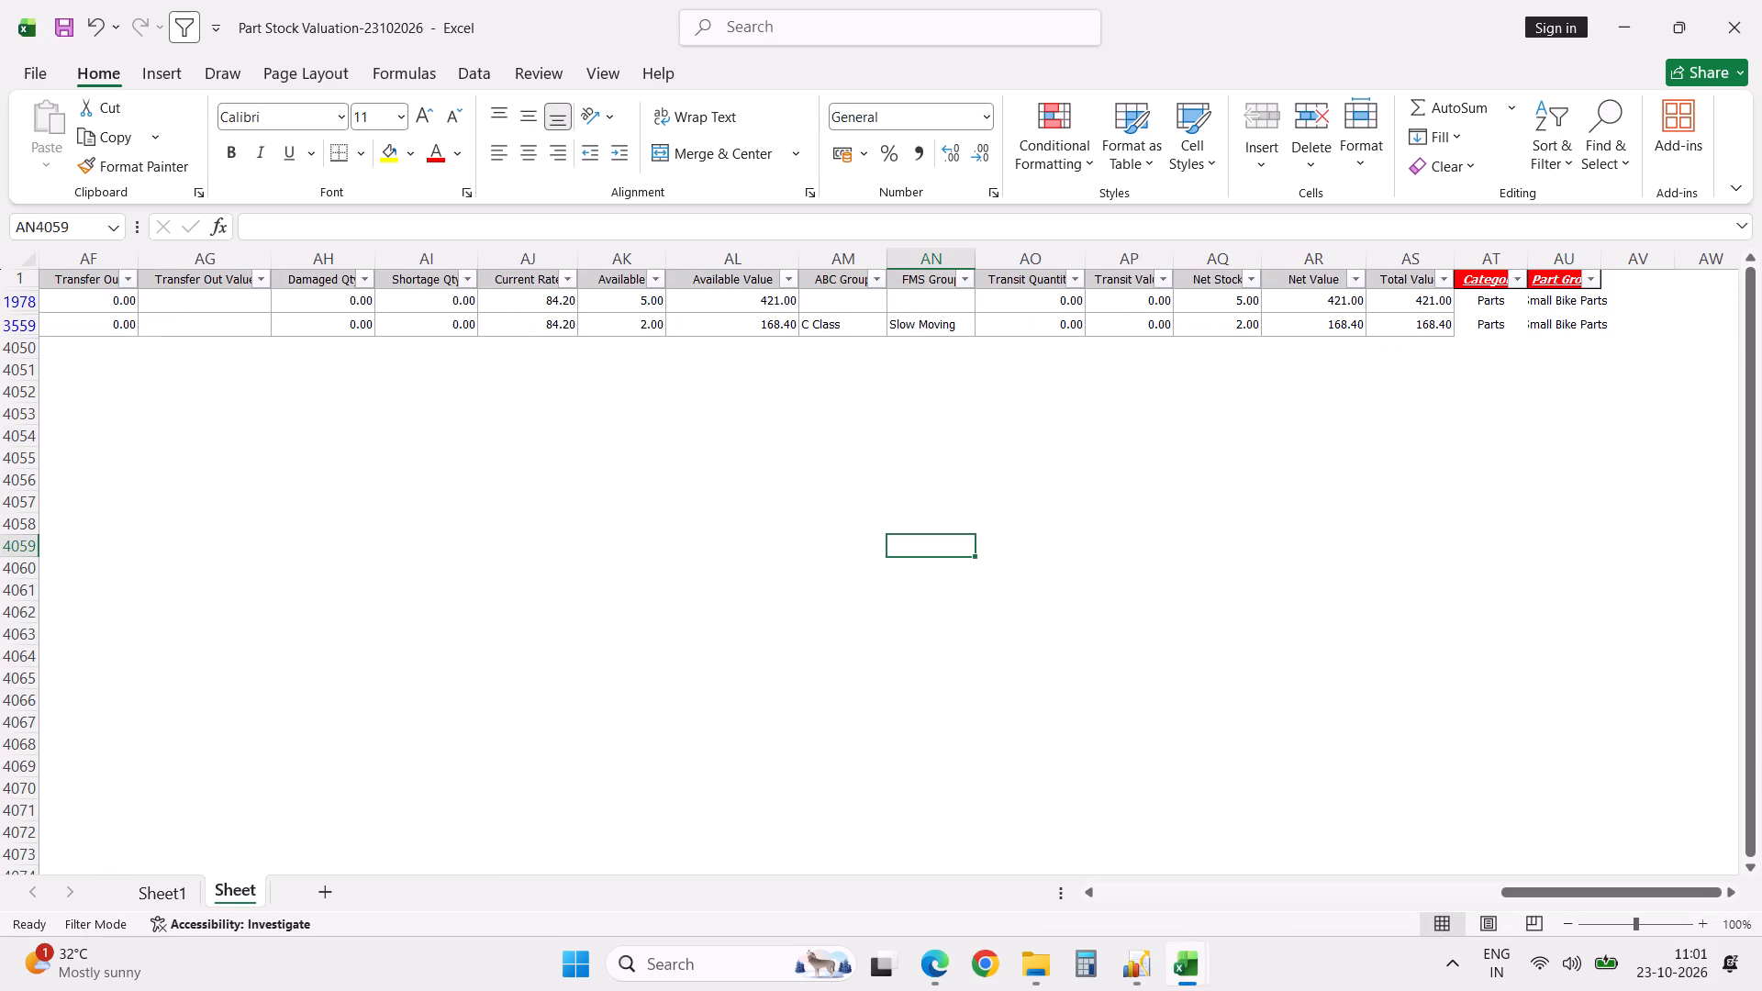
pyautogui.write('DFF')
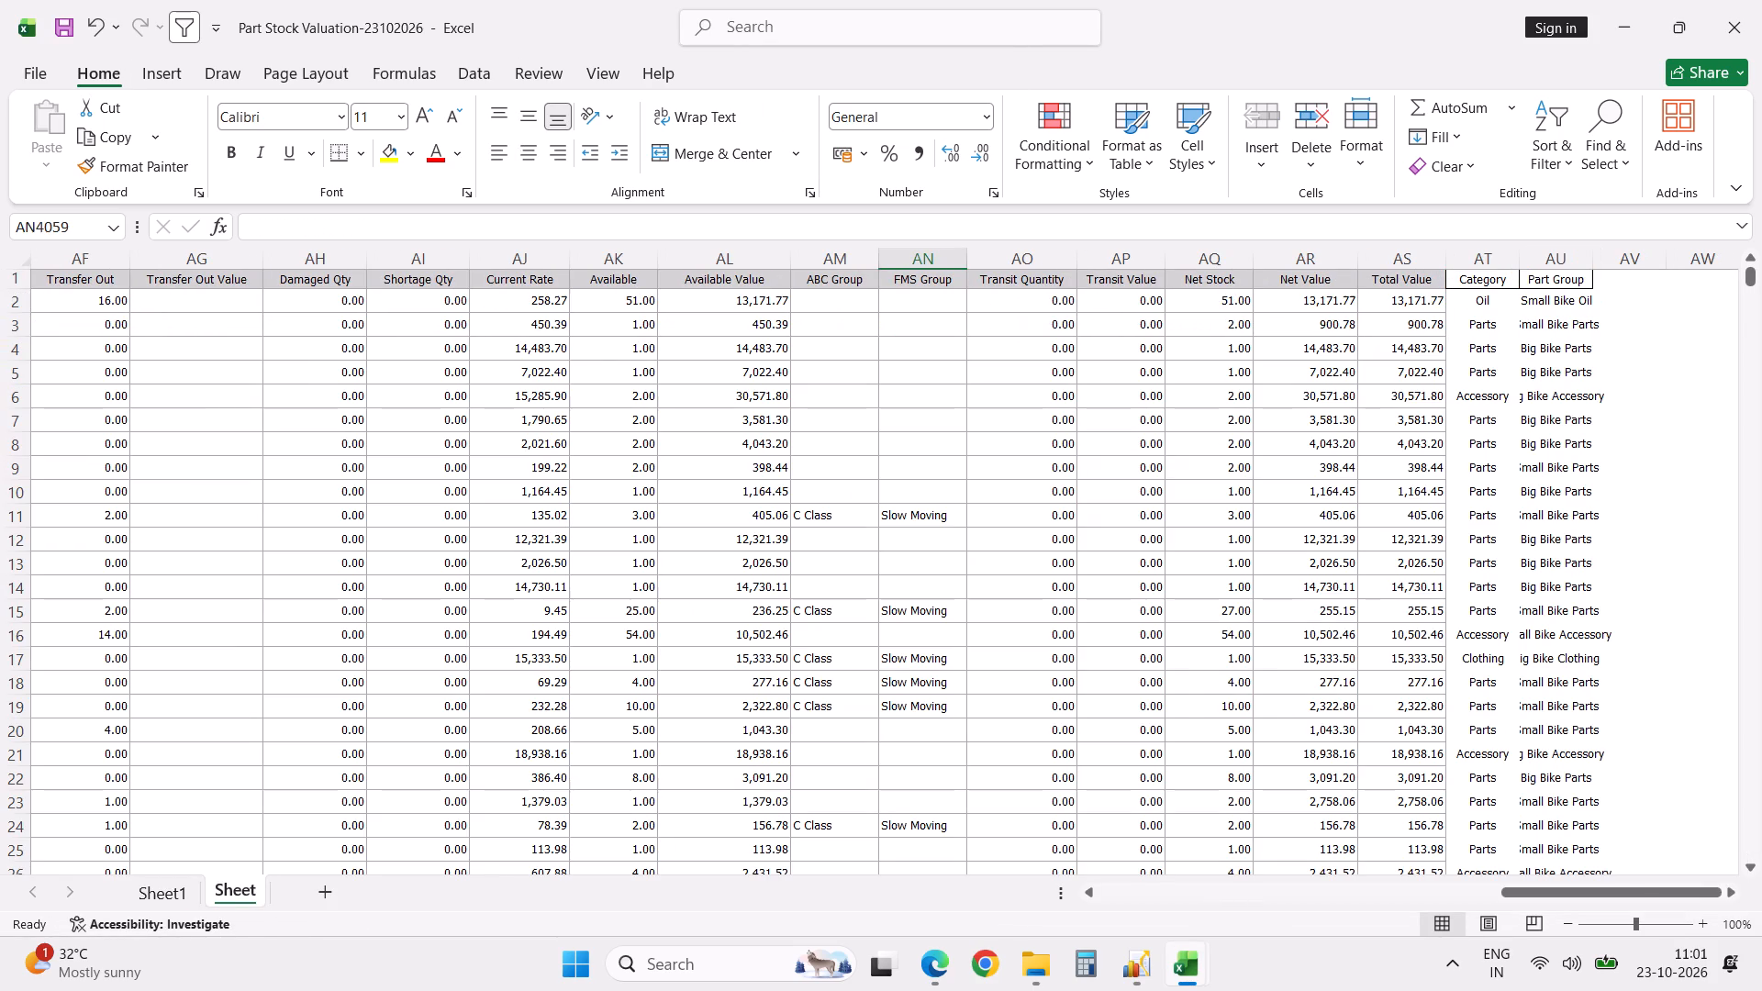
# Search the stock valuation sheet for part number 52TA0764.
pyautogui.hotkey('ctrl', 'f')
pyautogui.press('Return')
pyautogui.press('Return')
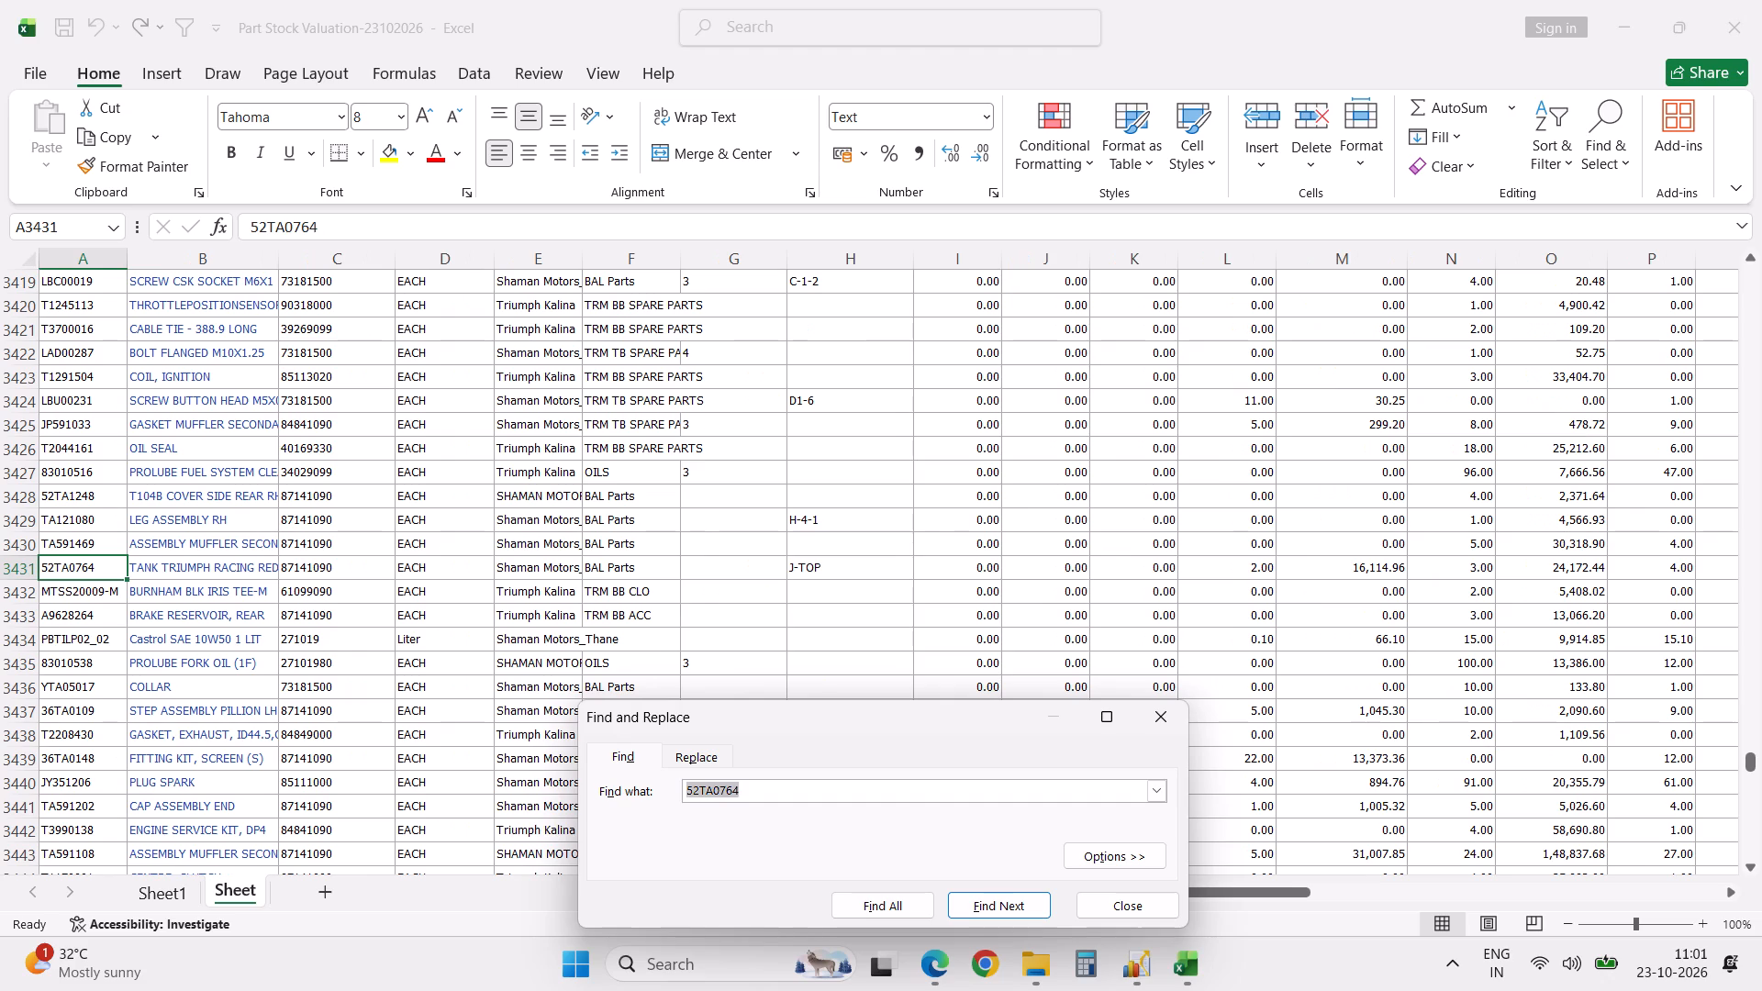
pyautogui.press('Return')
pyautogui.press('Escape')
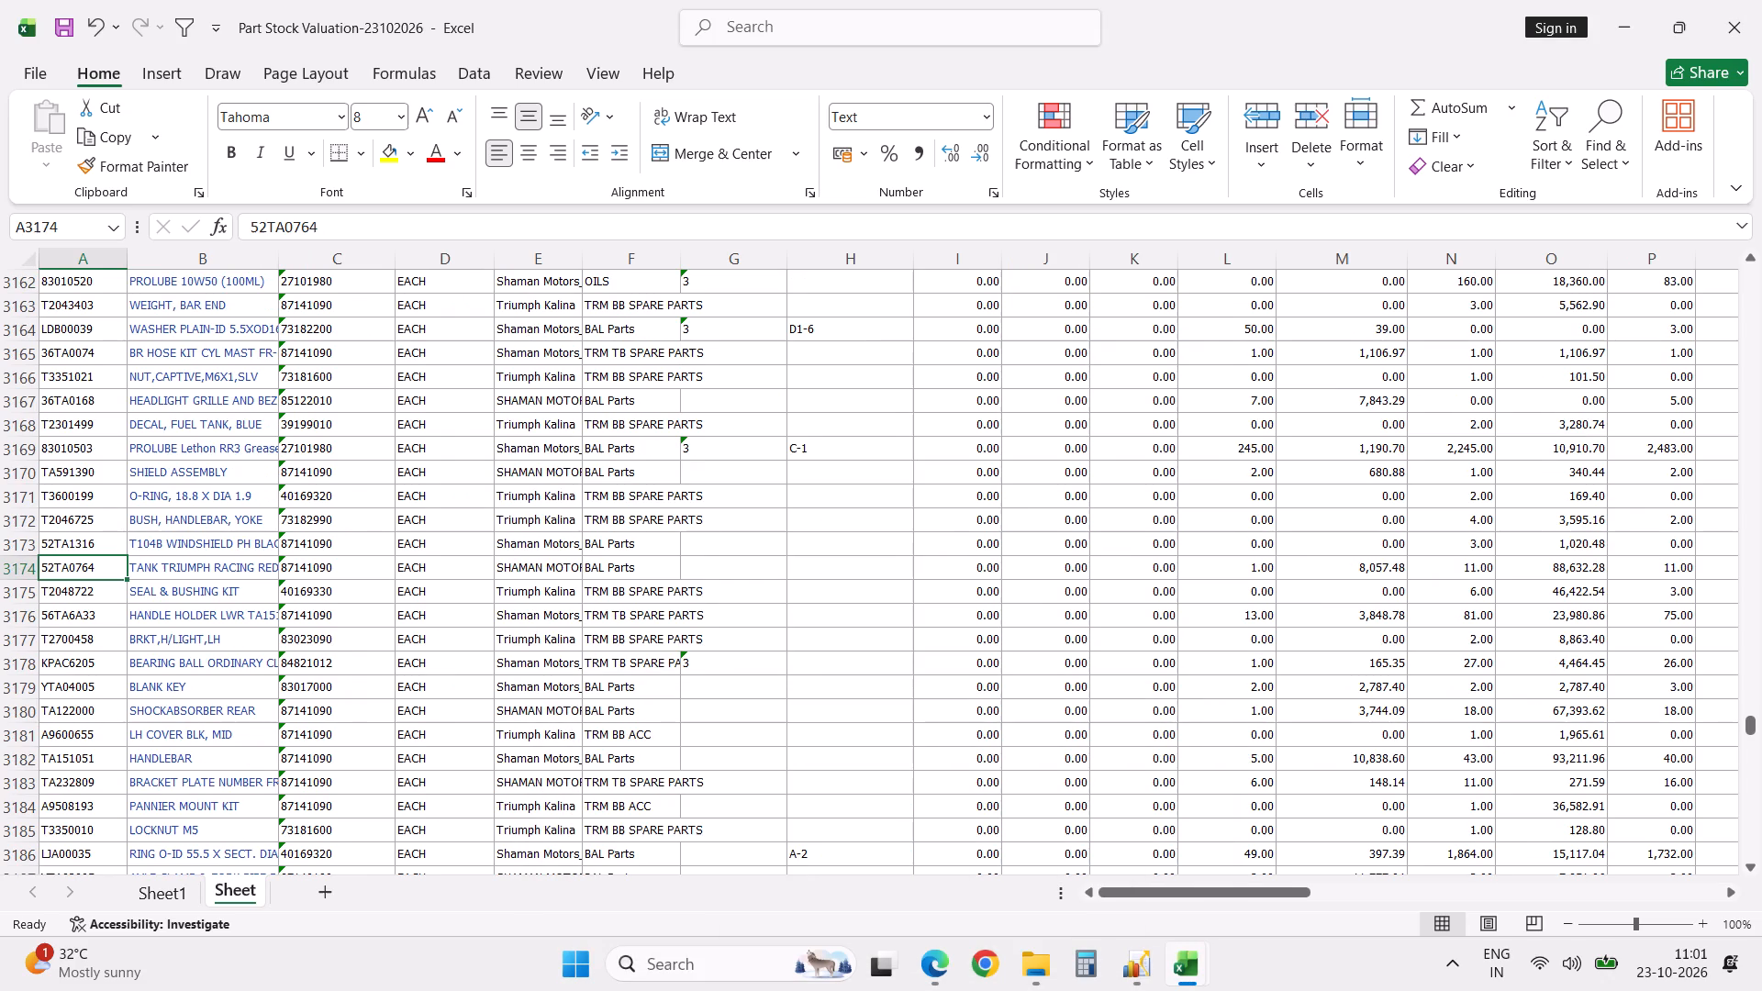
# Add filters to the stock valuation's header row and filter the Part Code column to 52TA0764.
pyautogui.hotkey('ctrl', 'Up')
pyautogui.hotkey('alt', 'd')
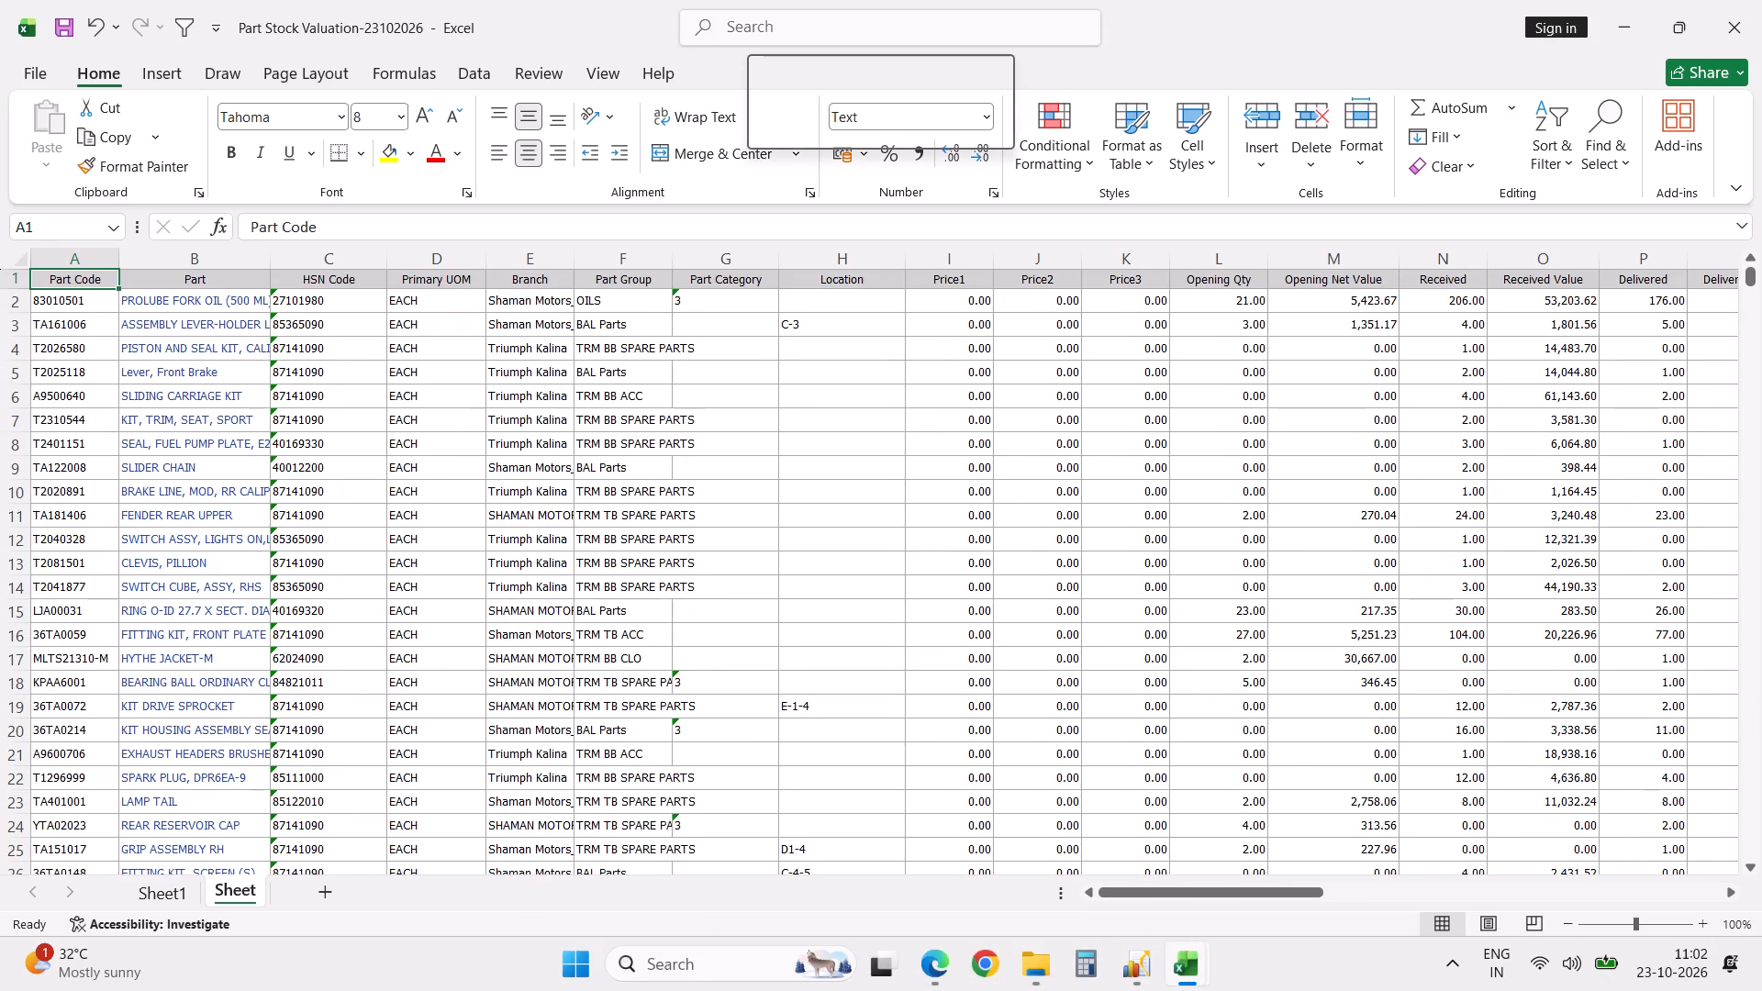
pyautogui.write('FF')
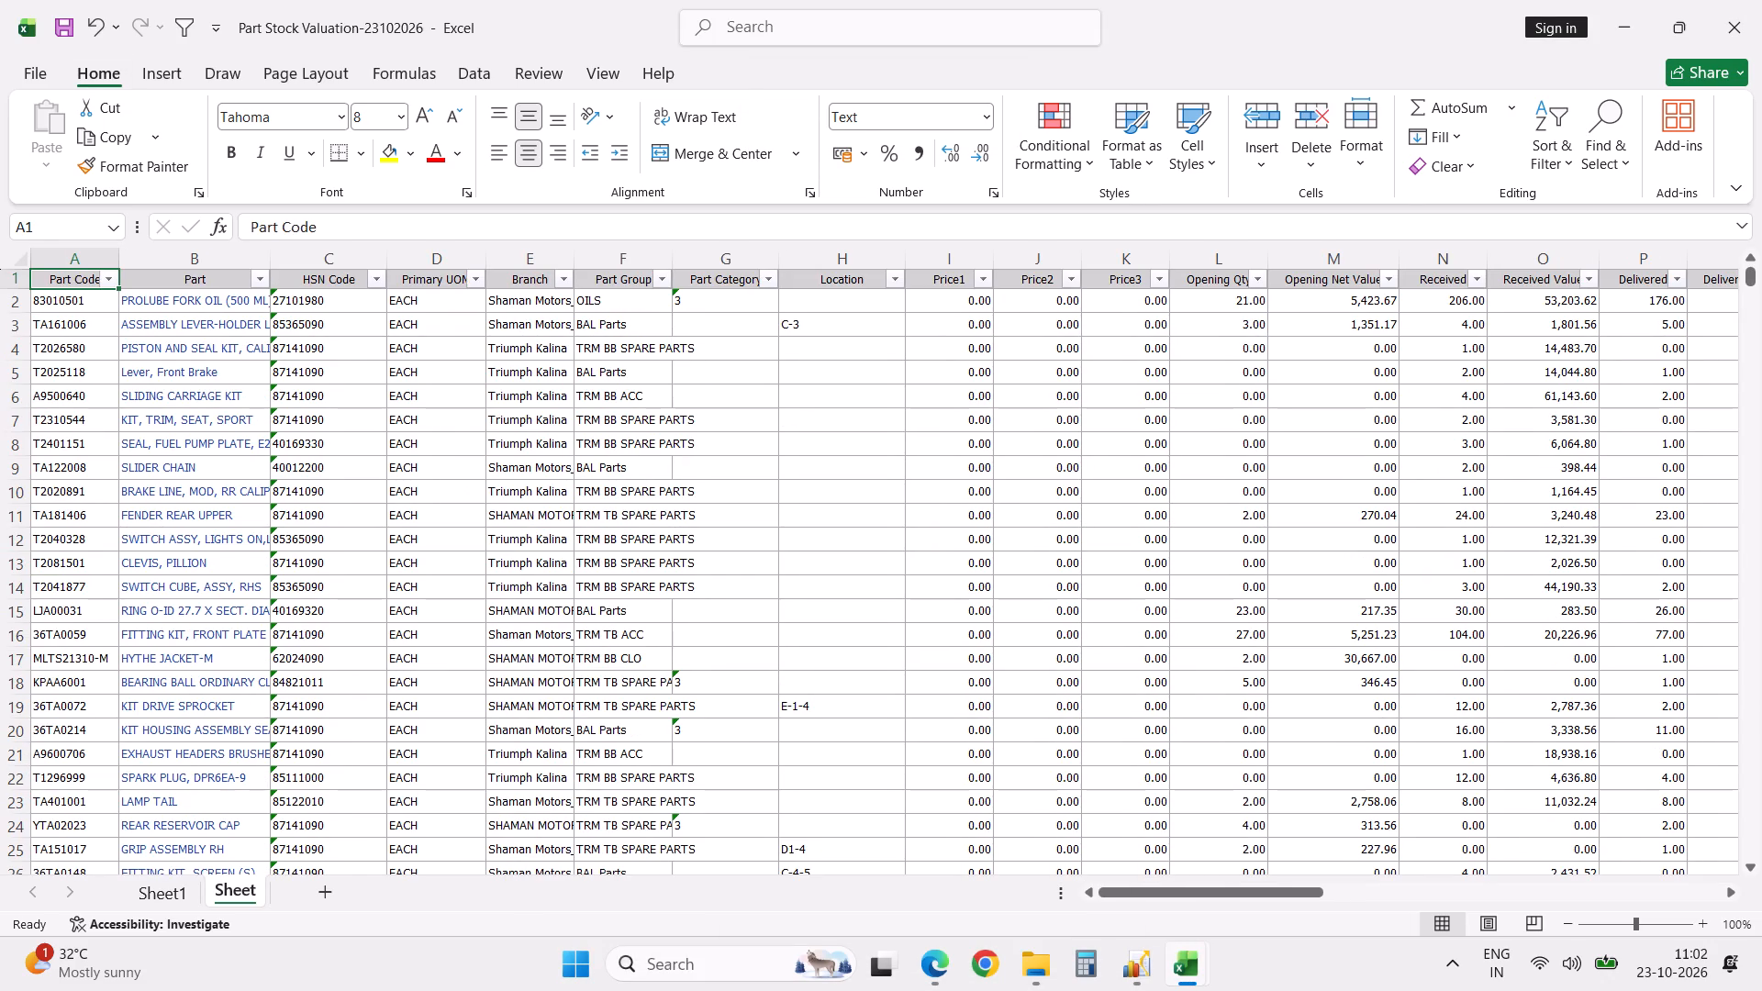
pyautogui.click(109, 278)
pyautogui.click(173, 544)
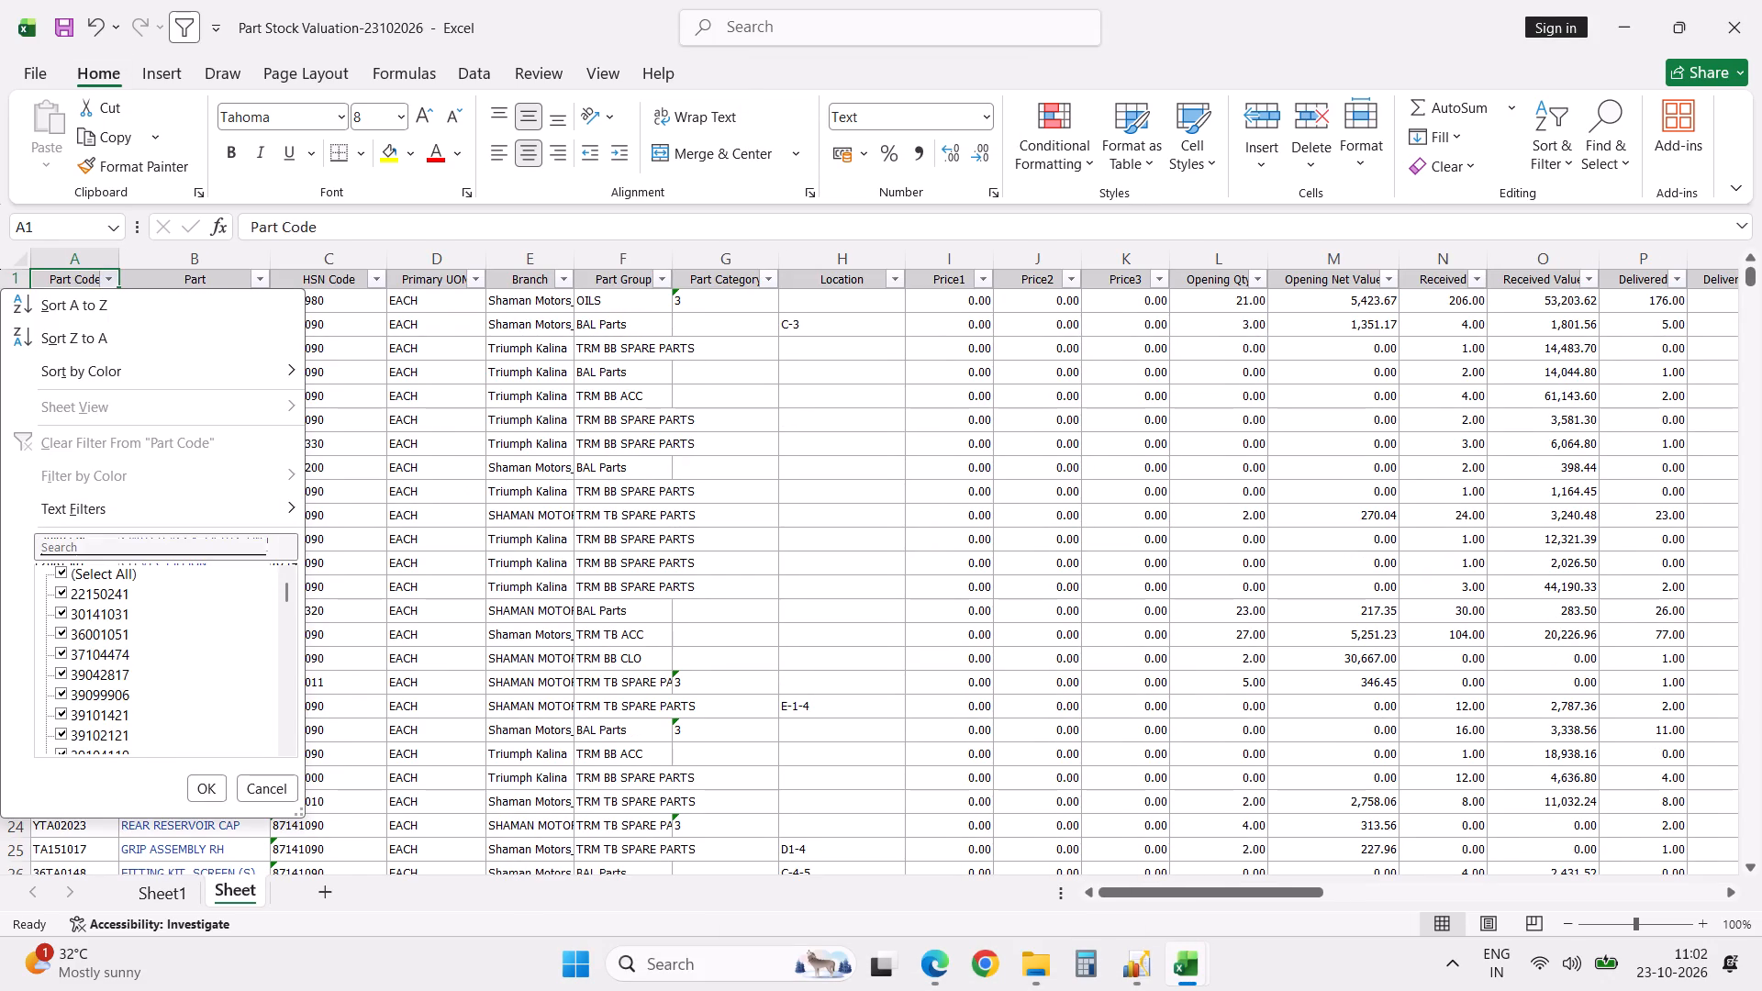
pyautogui.write('52')
pyautogui.write('TA0764')
pyautogui.press('Return')
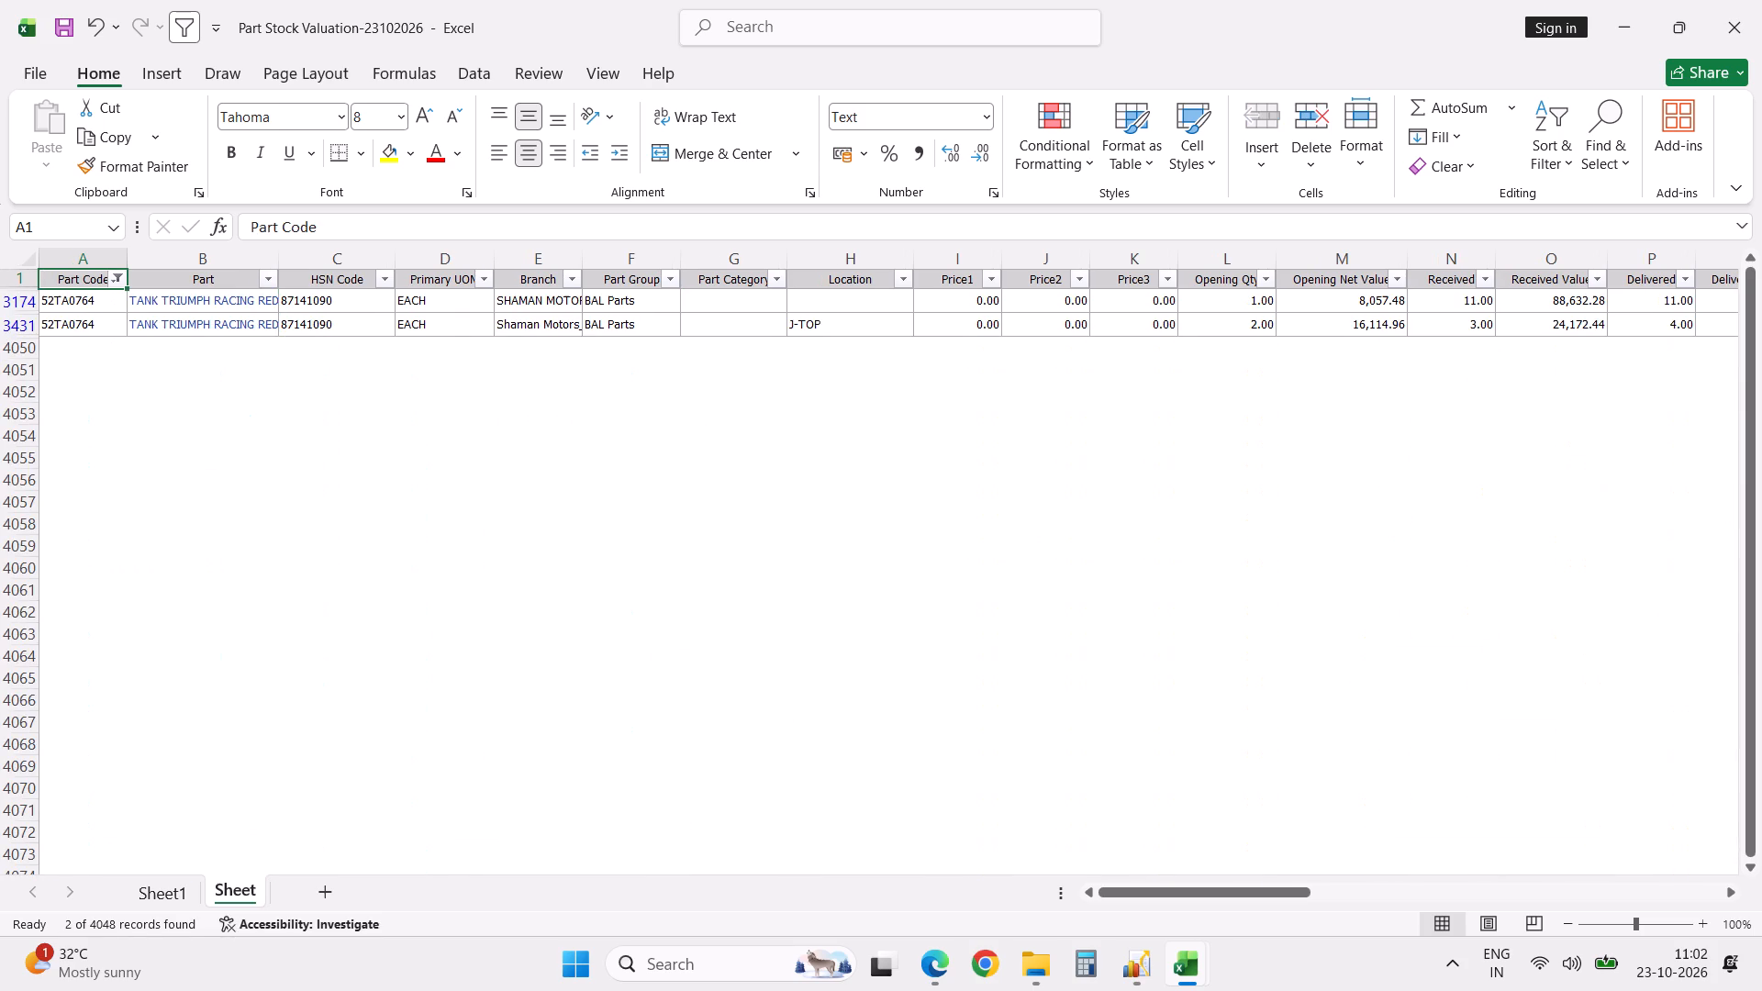
# Examine the filtered 52TA0764 stock lines across their columns, starting from Part Code, Part and Primary UOM.
pyautogui.press('Down')
pyautogui.press('Right')
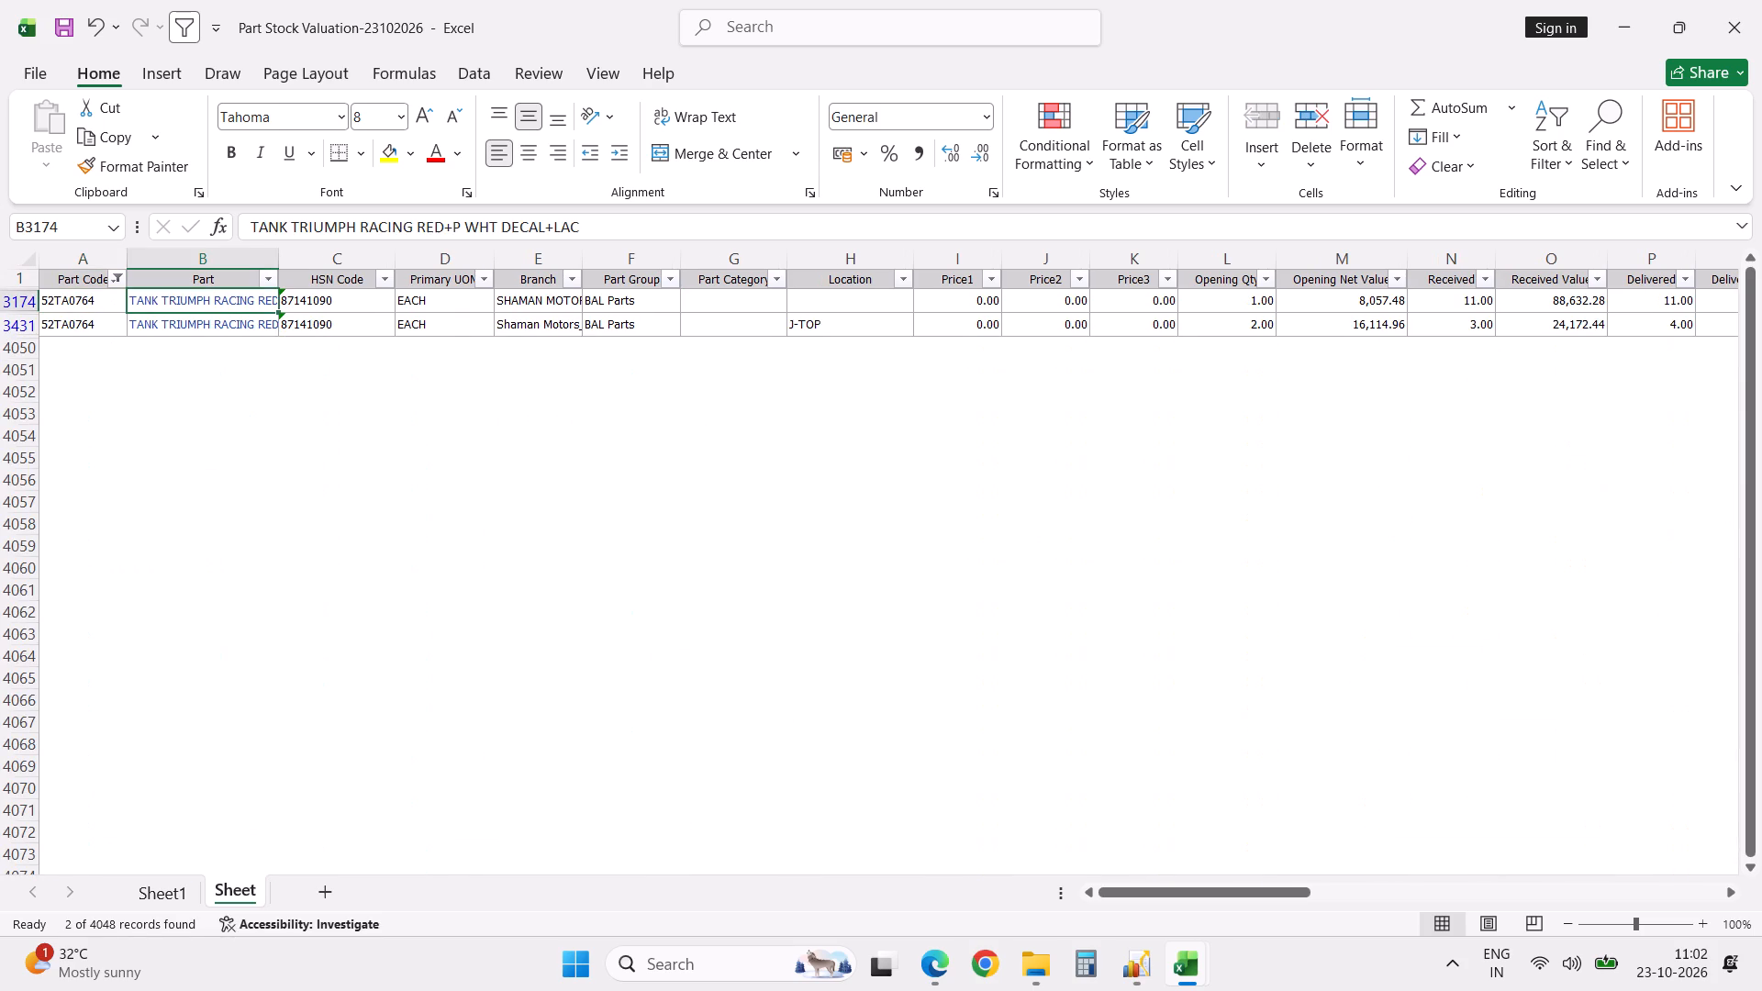
pyautogui.press('Down')
pyautogui.press('Right')
pyautogui.press('Right')
pyautogui.press('Right')
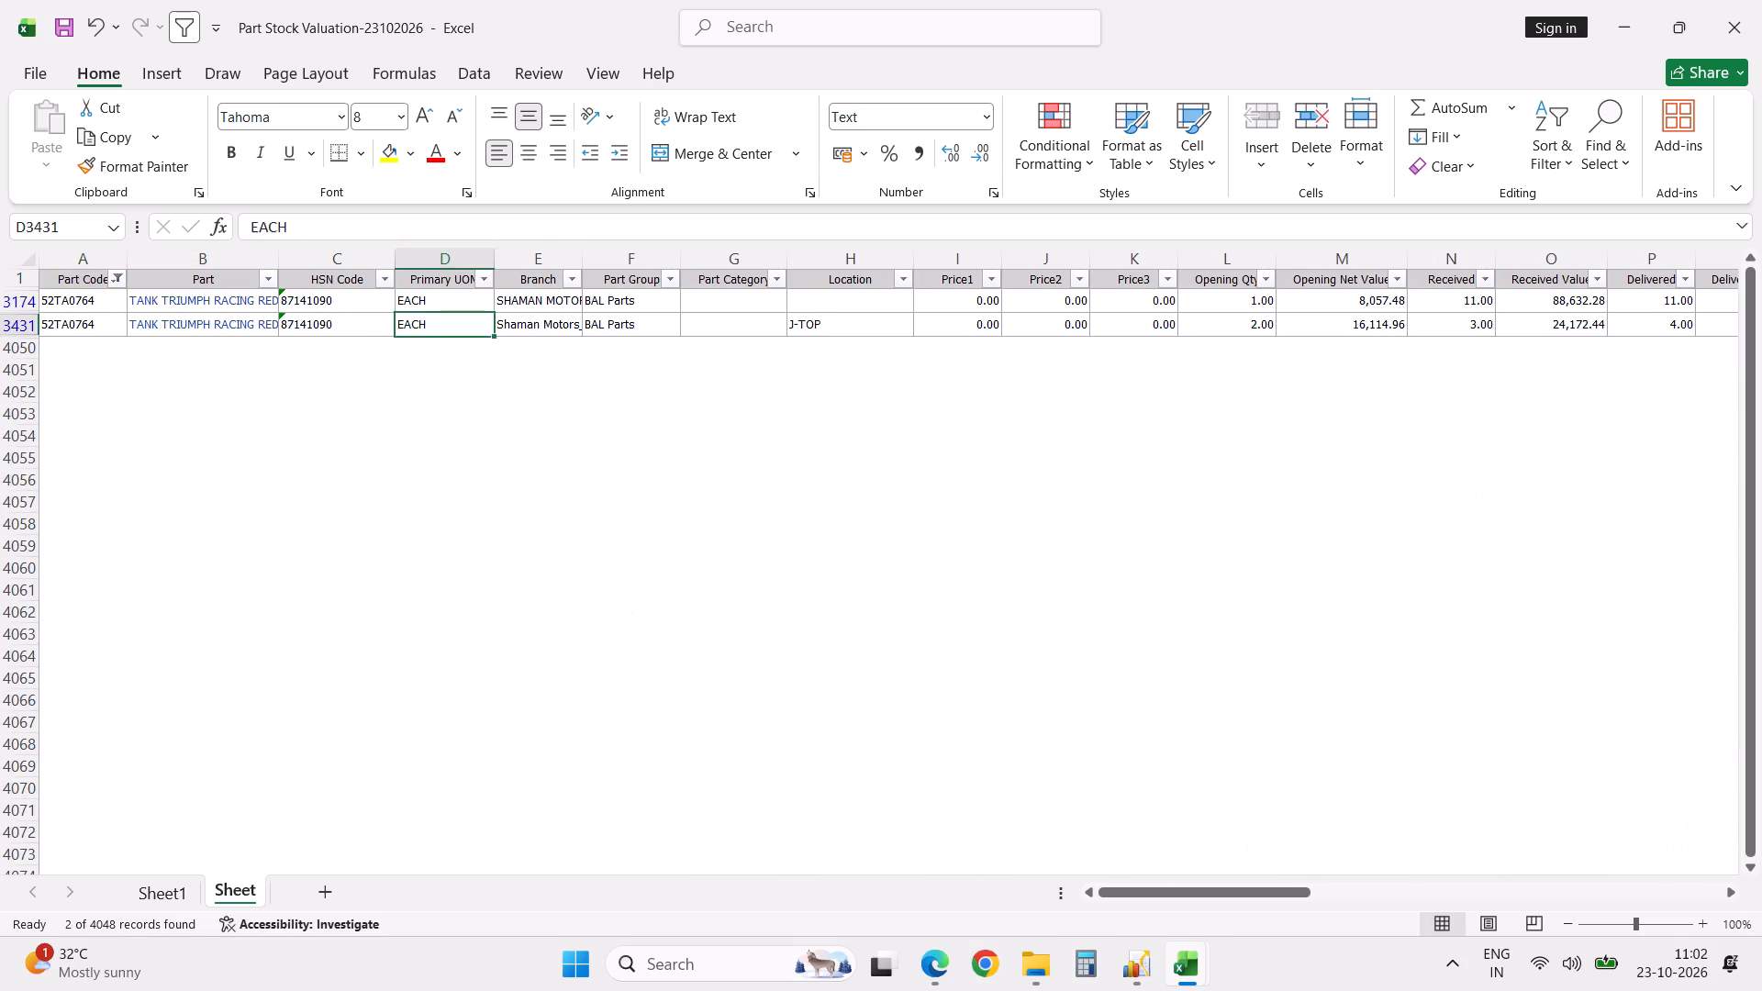
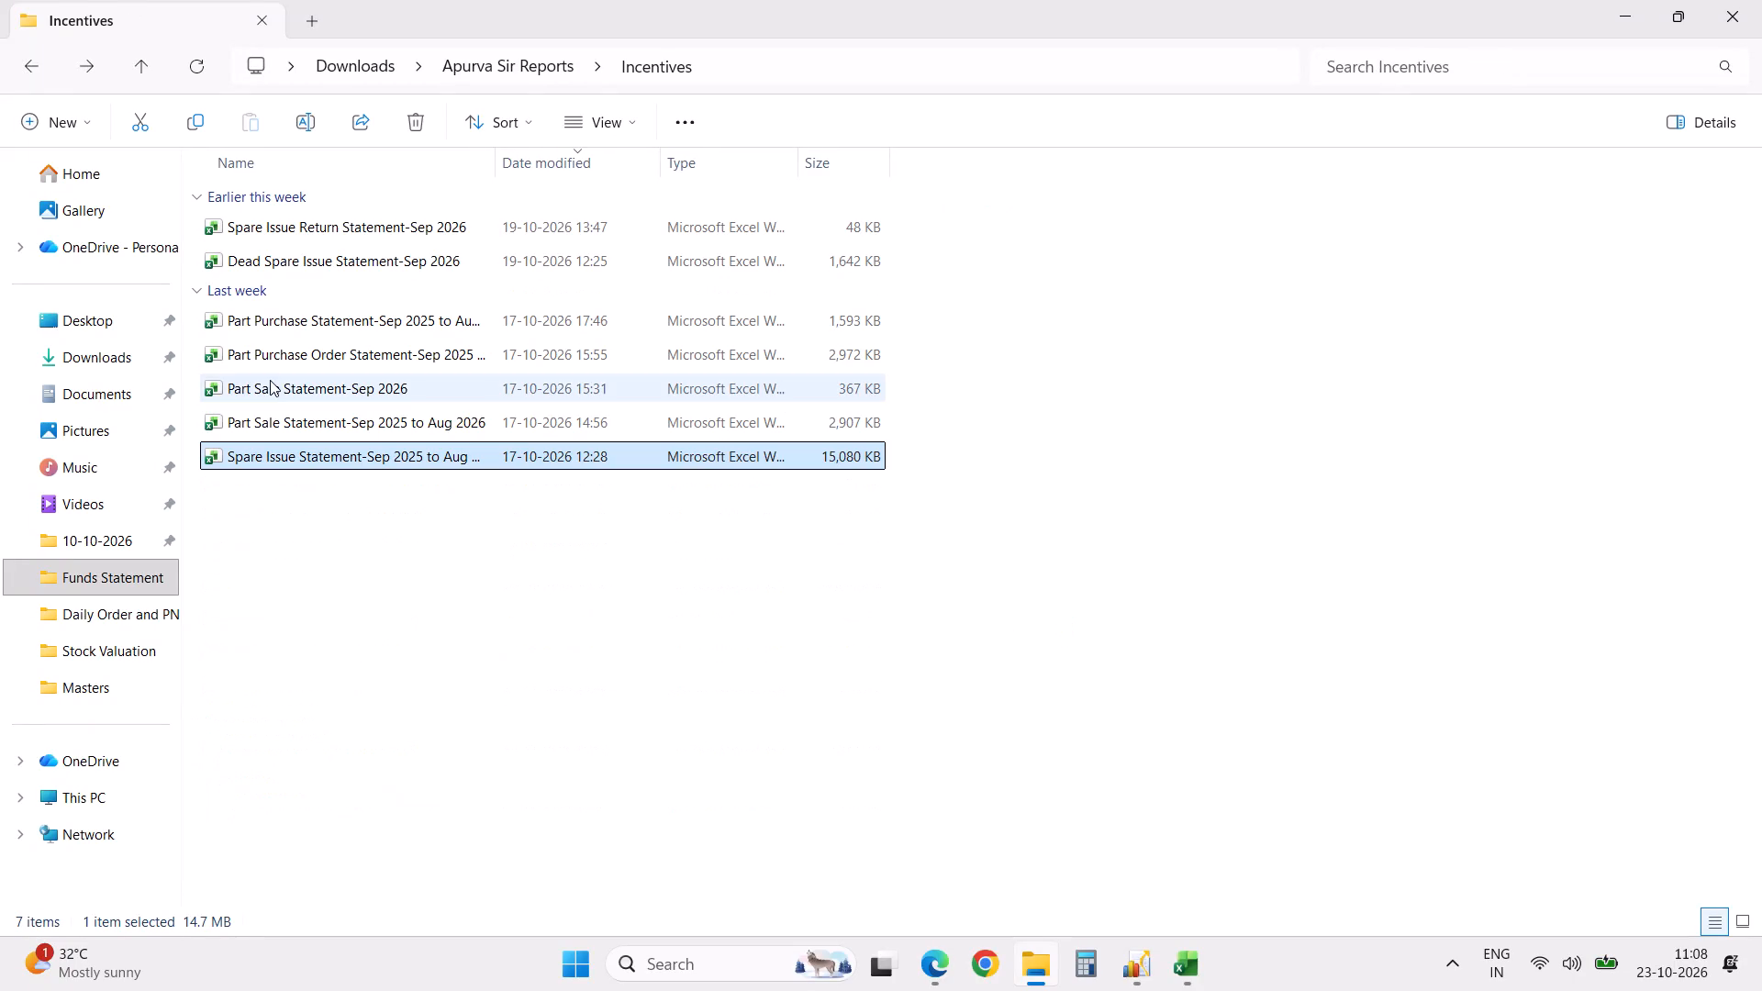
# Open the workbook AMC_ABC_Alternate_Parts_Clubbed_Final_Transferred_LightBlue from the Daily Order and PNA folder in Downloads.
pyautogui.click(342, 60)
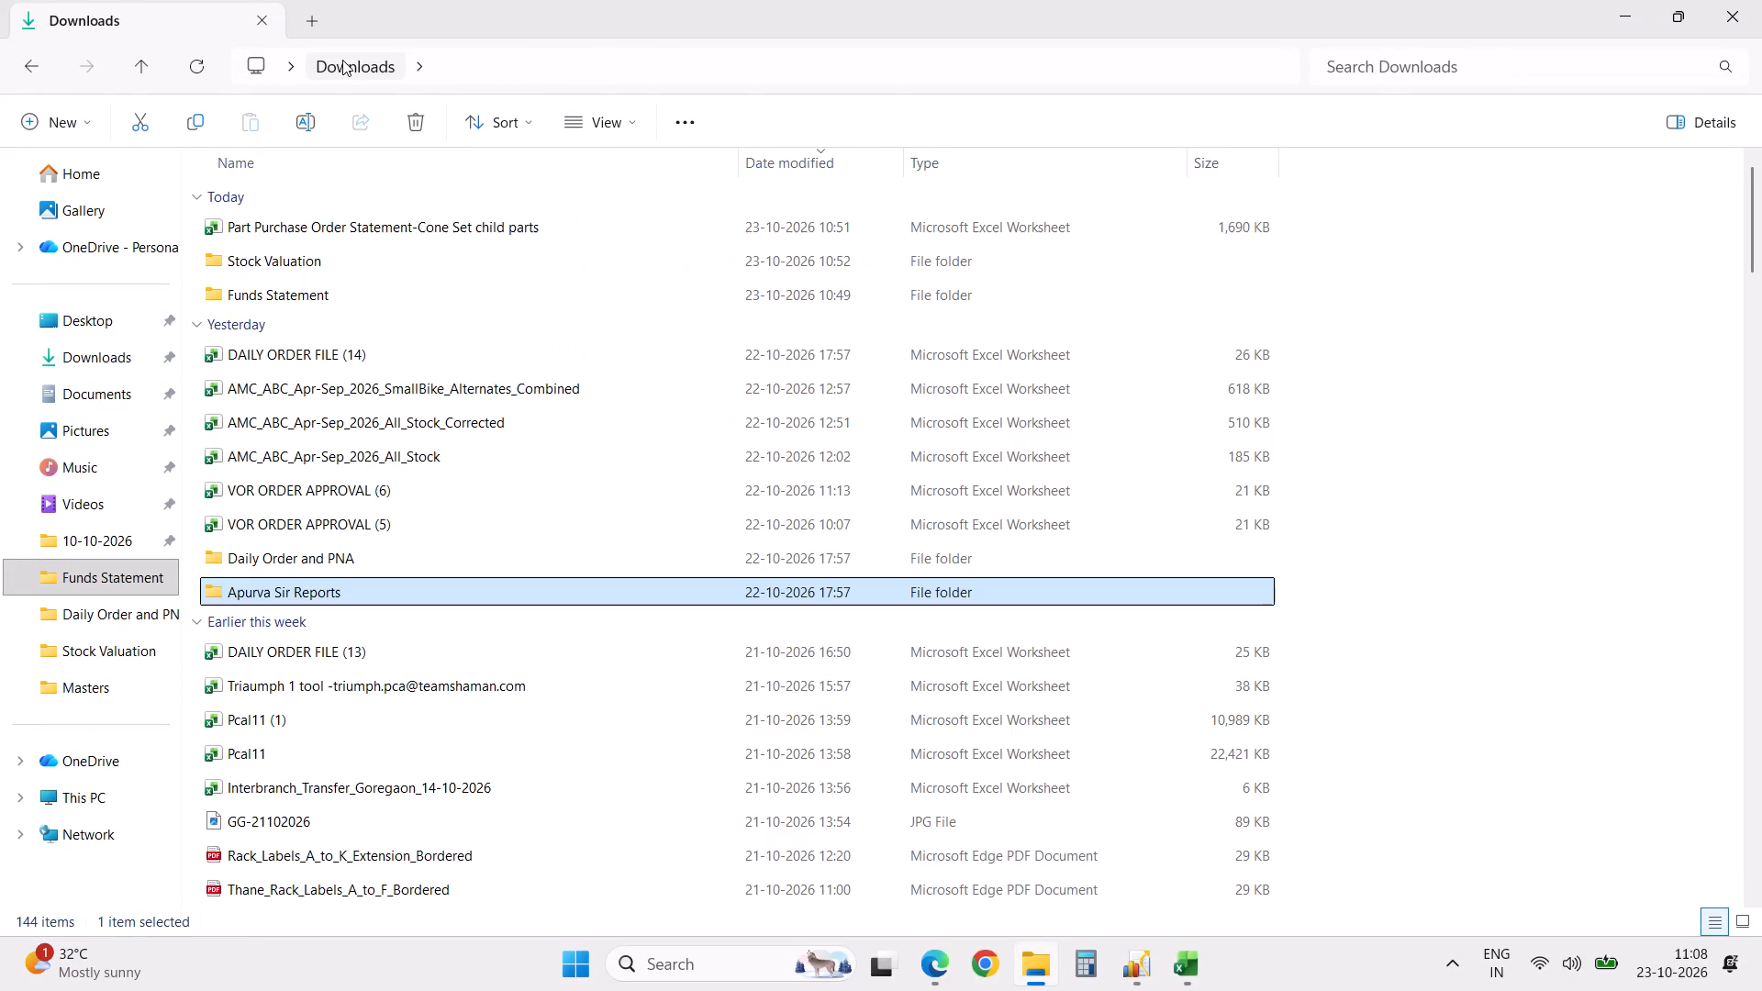
pyautogui.doubleClick(312, 558)
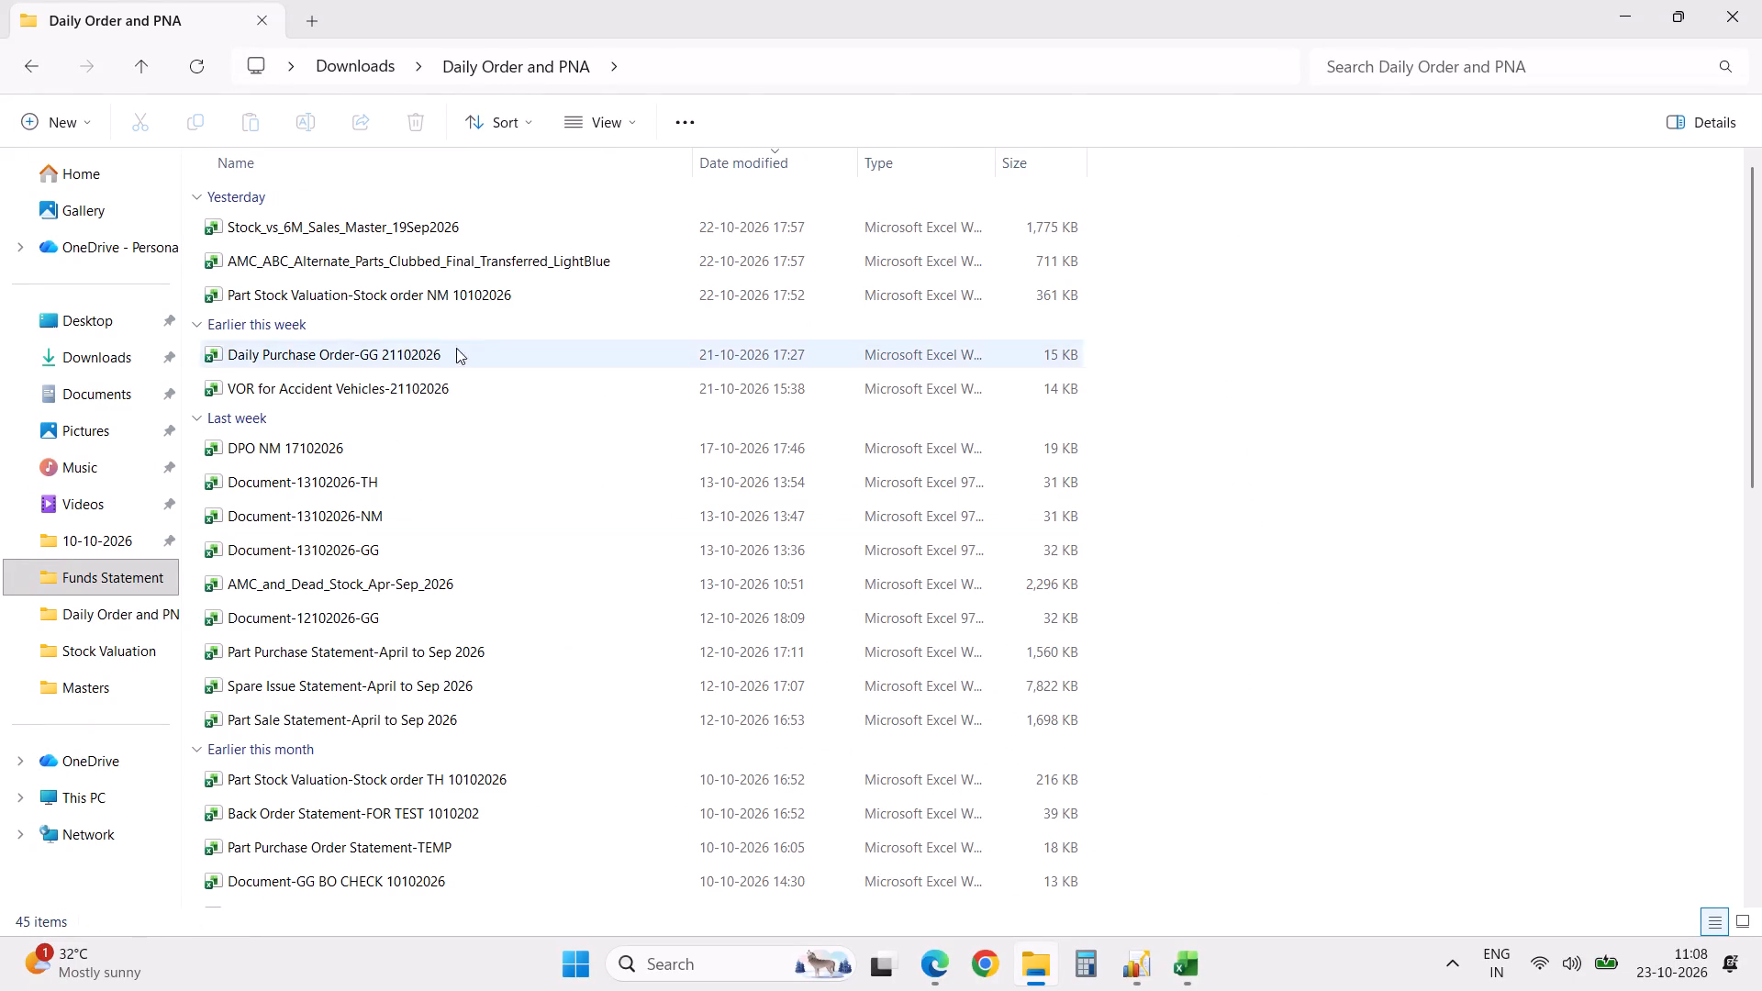
pyautogui.doubleClick(563, 259)
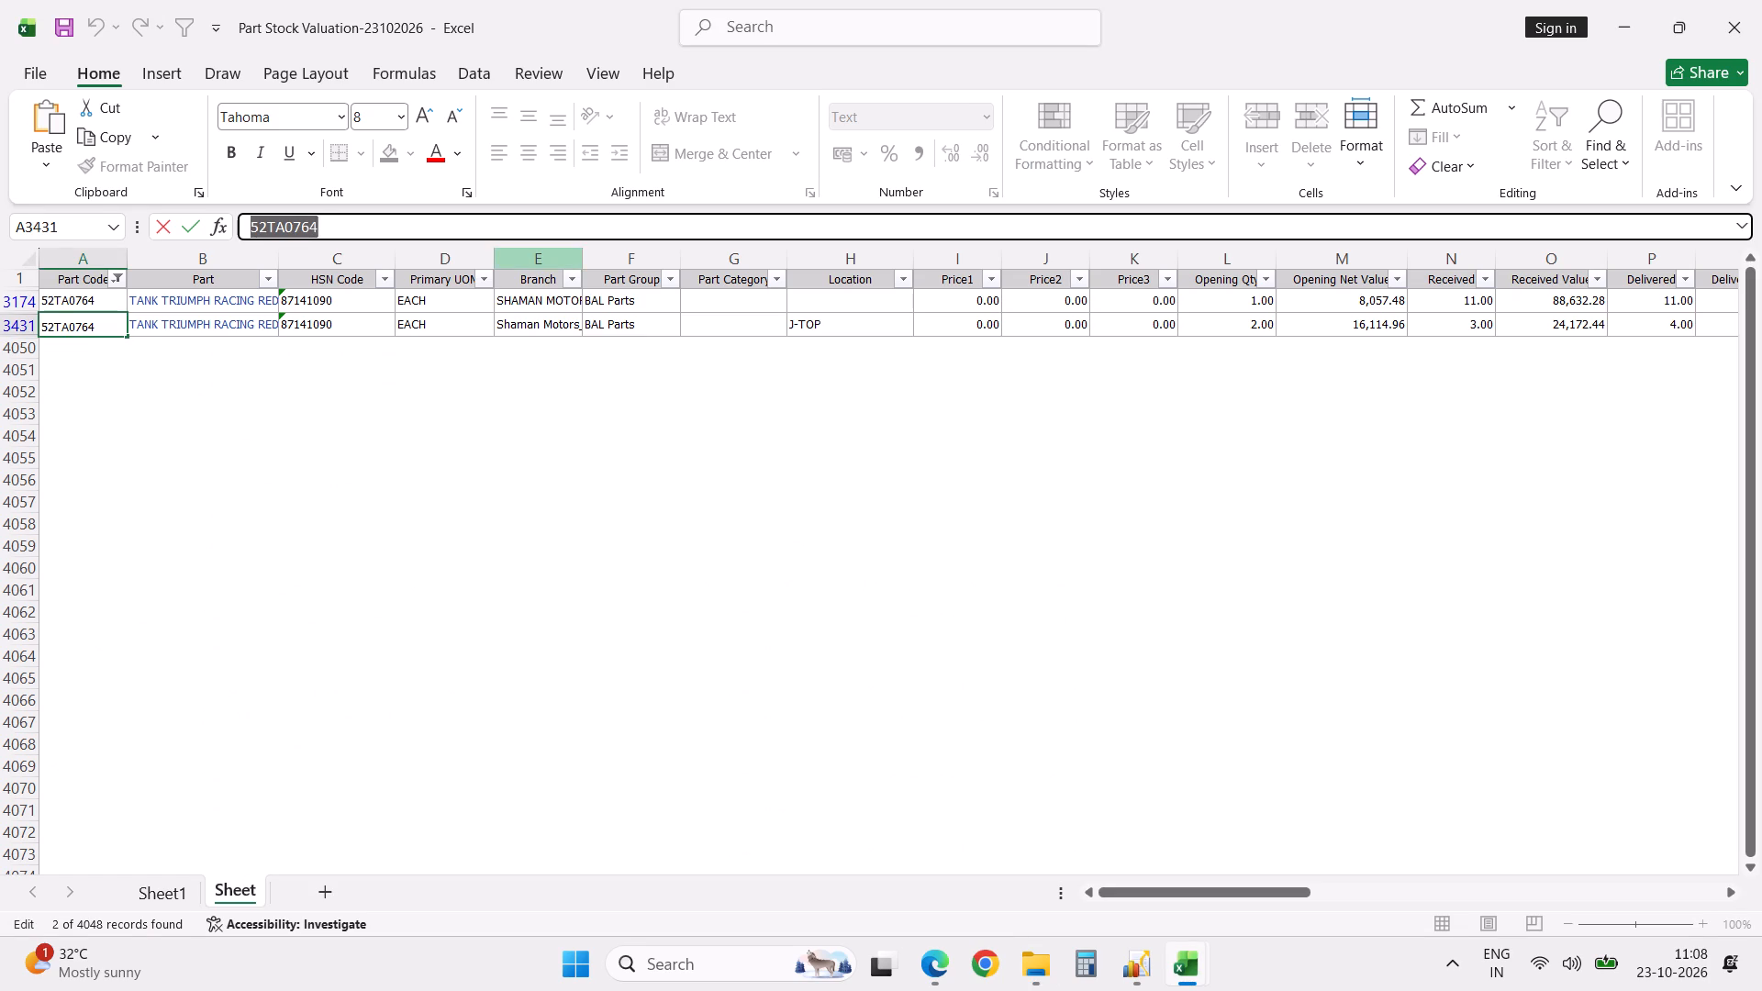
pyautogui.press('Tab')
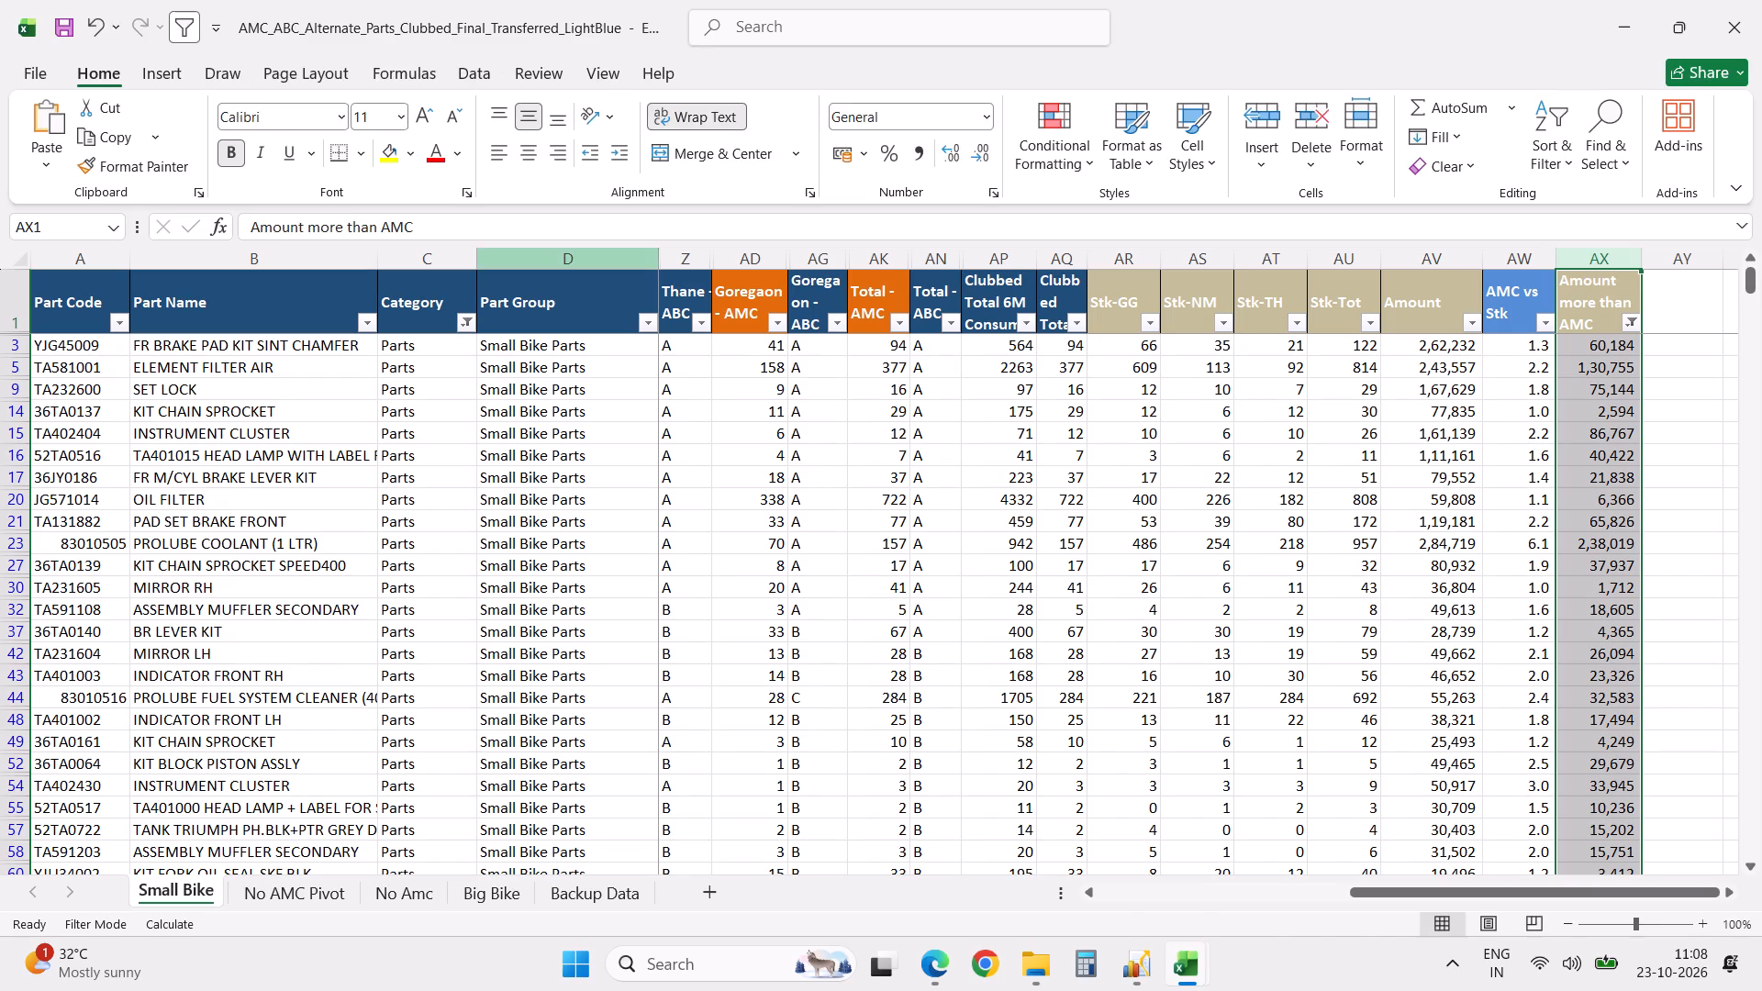
# Remove the filters from the Small Bike worksheet and search it for part number 52TA0764.
pyautogui.click(451, 512)
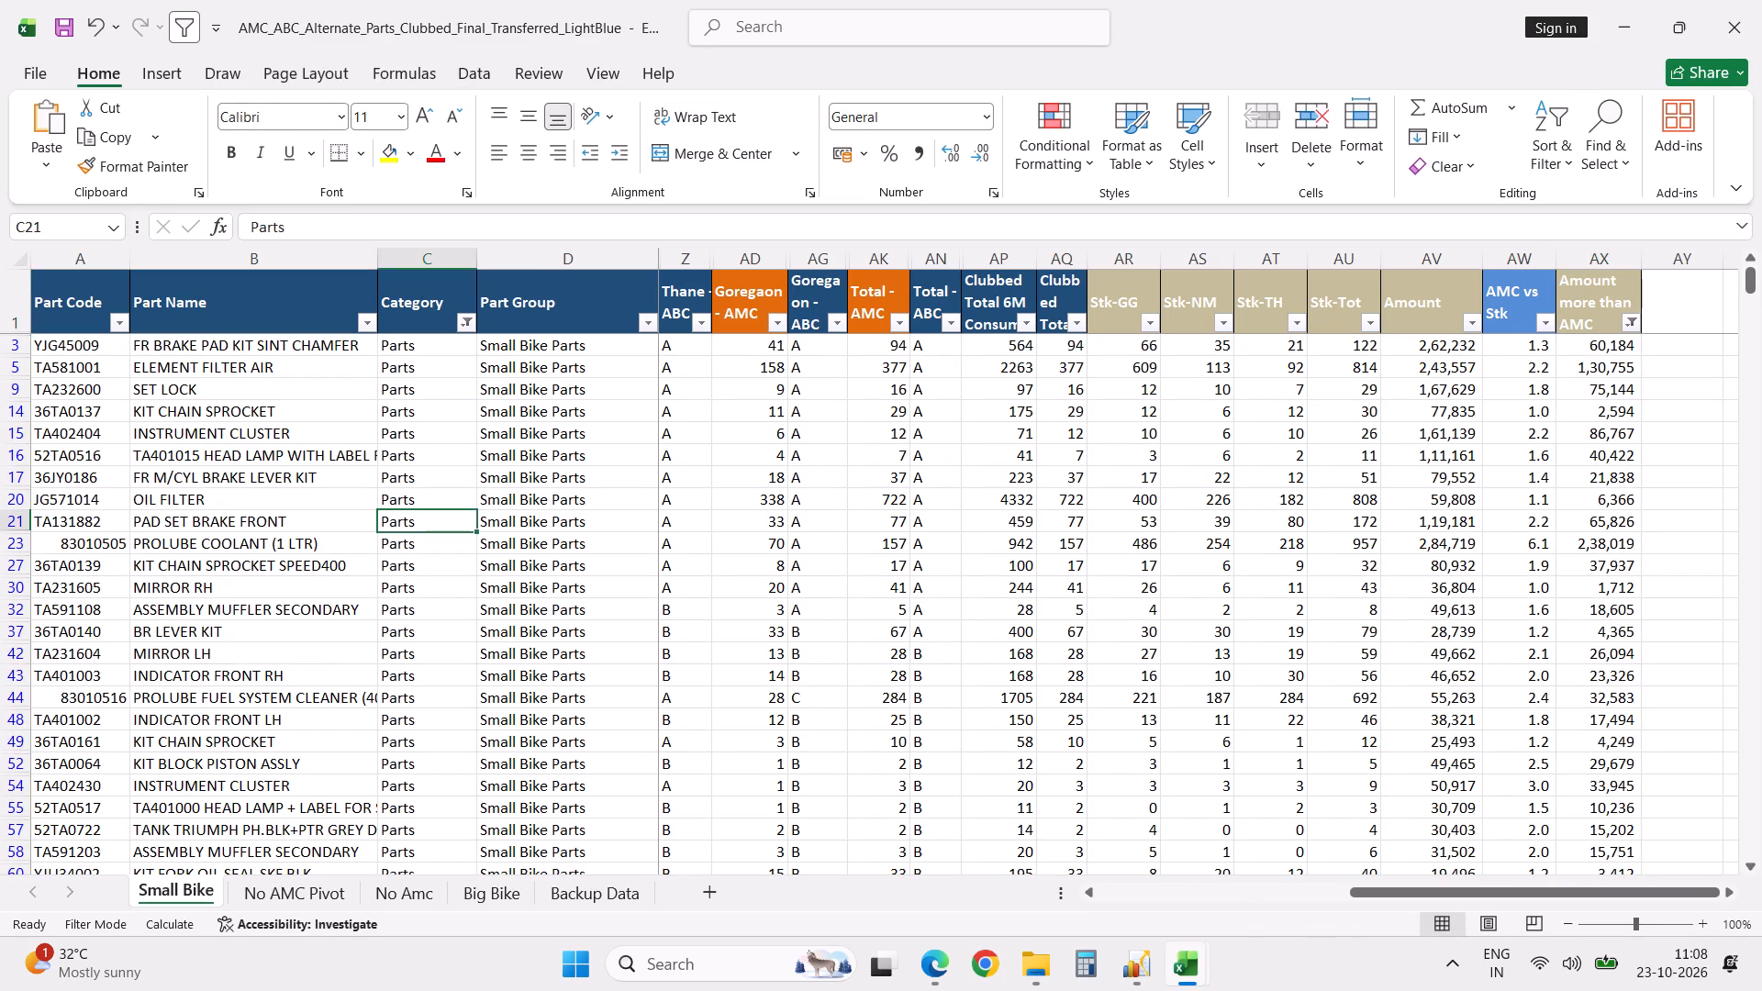
pyautogui.hotkey('ctrl', 'f')
pyautogui.press('Return')
pyautogui.press('Escape')
pyautogui.press('Escape')
pyautogui.hotkey('alt', 'd')
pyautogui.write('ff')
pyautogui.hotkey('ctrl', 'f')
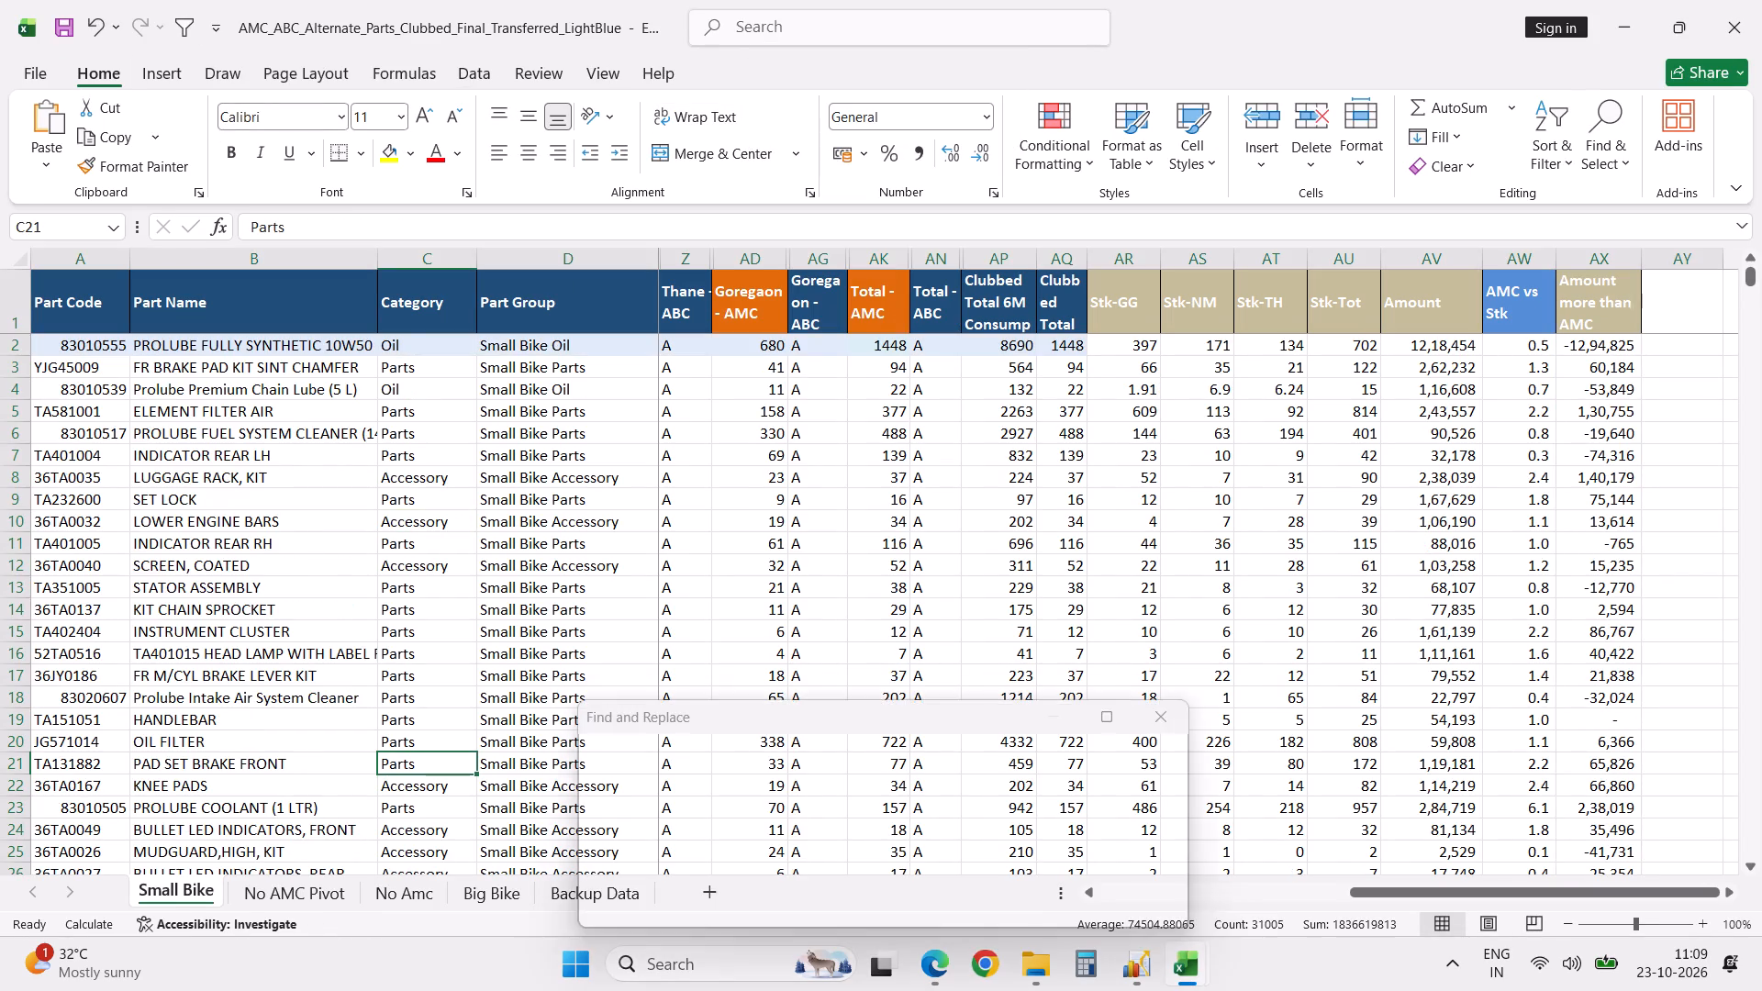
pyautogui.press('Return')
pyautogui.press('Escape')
# Examine the 52TA0764 row across its AMC, ABC, consumption and stock columns up to AMC vs Stk.
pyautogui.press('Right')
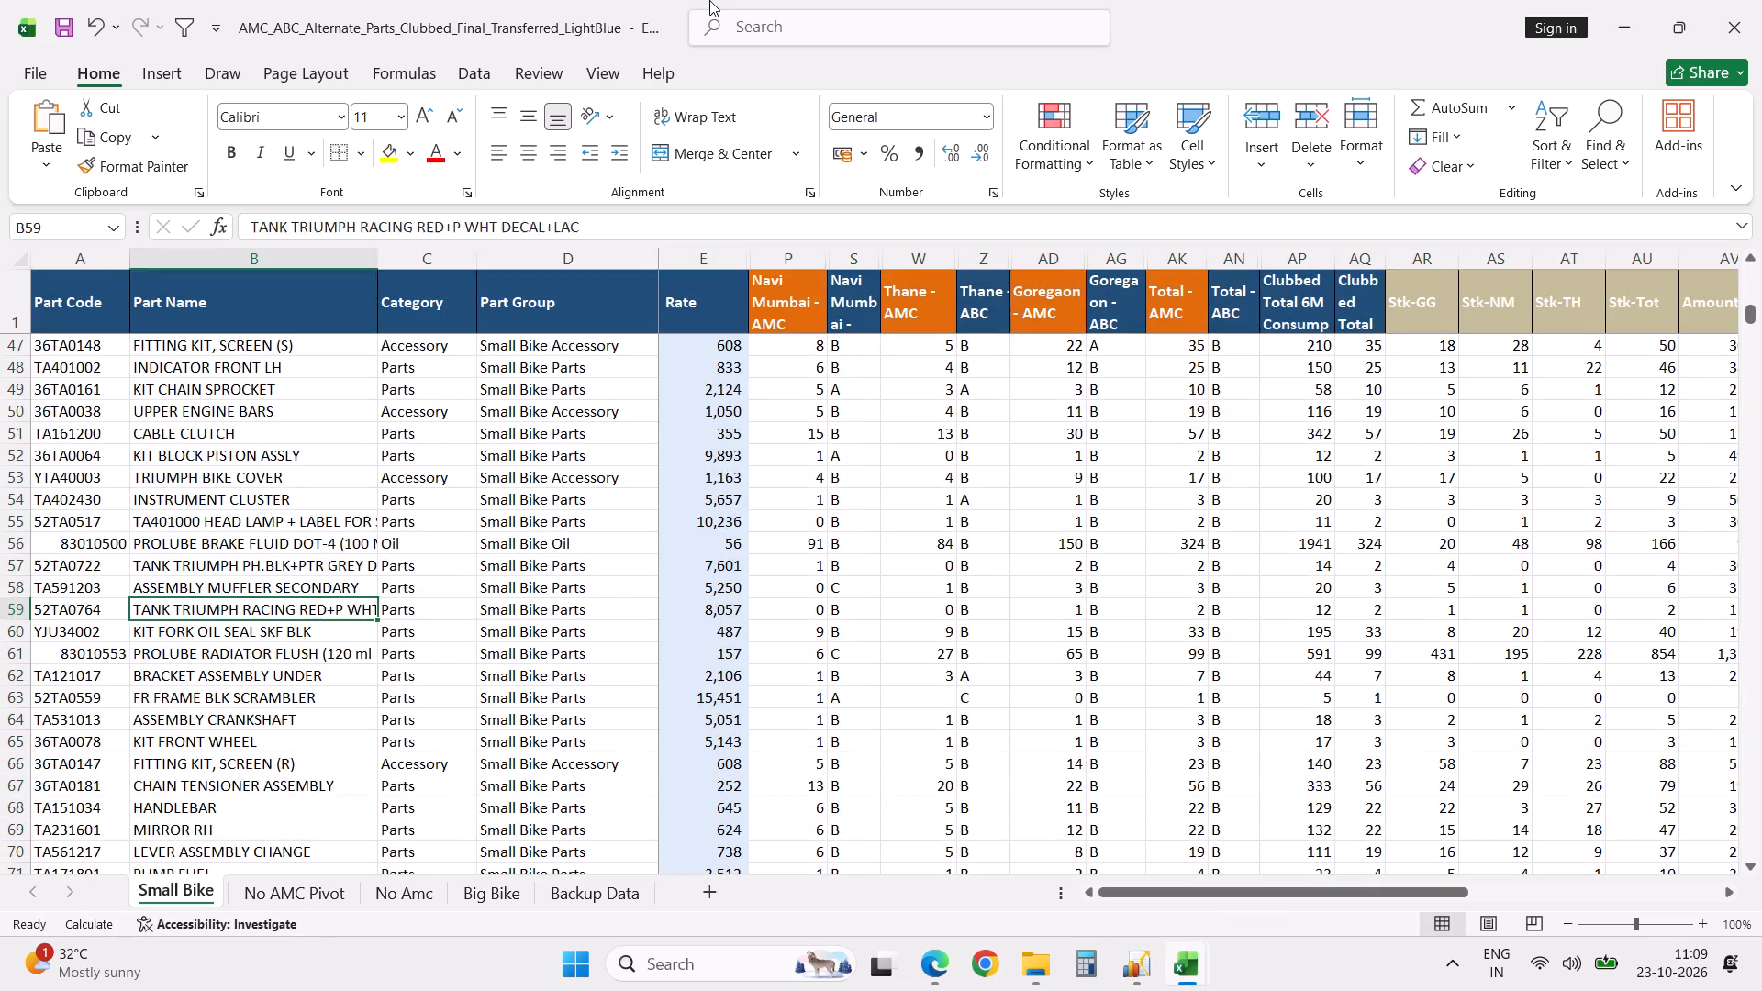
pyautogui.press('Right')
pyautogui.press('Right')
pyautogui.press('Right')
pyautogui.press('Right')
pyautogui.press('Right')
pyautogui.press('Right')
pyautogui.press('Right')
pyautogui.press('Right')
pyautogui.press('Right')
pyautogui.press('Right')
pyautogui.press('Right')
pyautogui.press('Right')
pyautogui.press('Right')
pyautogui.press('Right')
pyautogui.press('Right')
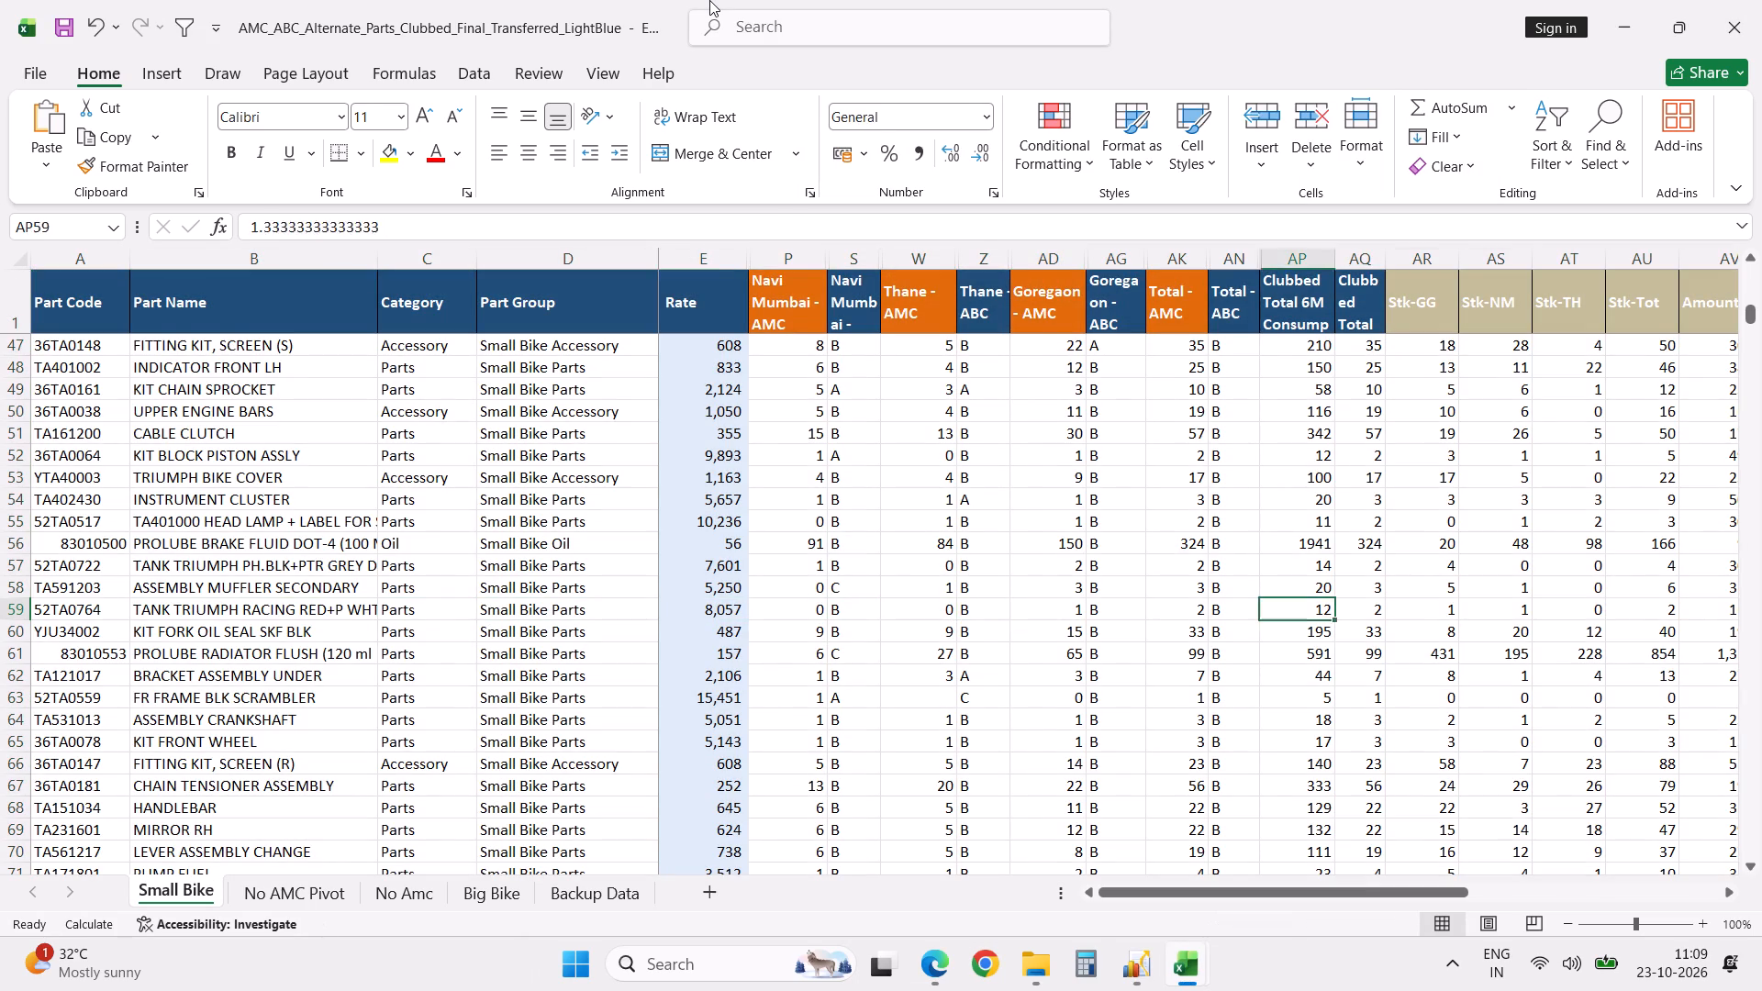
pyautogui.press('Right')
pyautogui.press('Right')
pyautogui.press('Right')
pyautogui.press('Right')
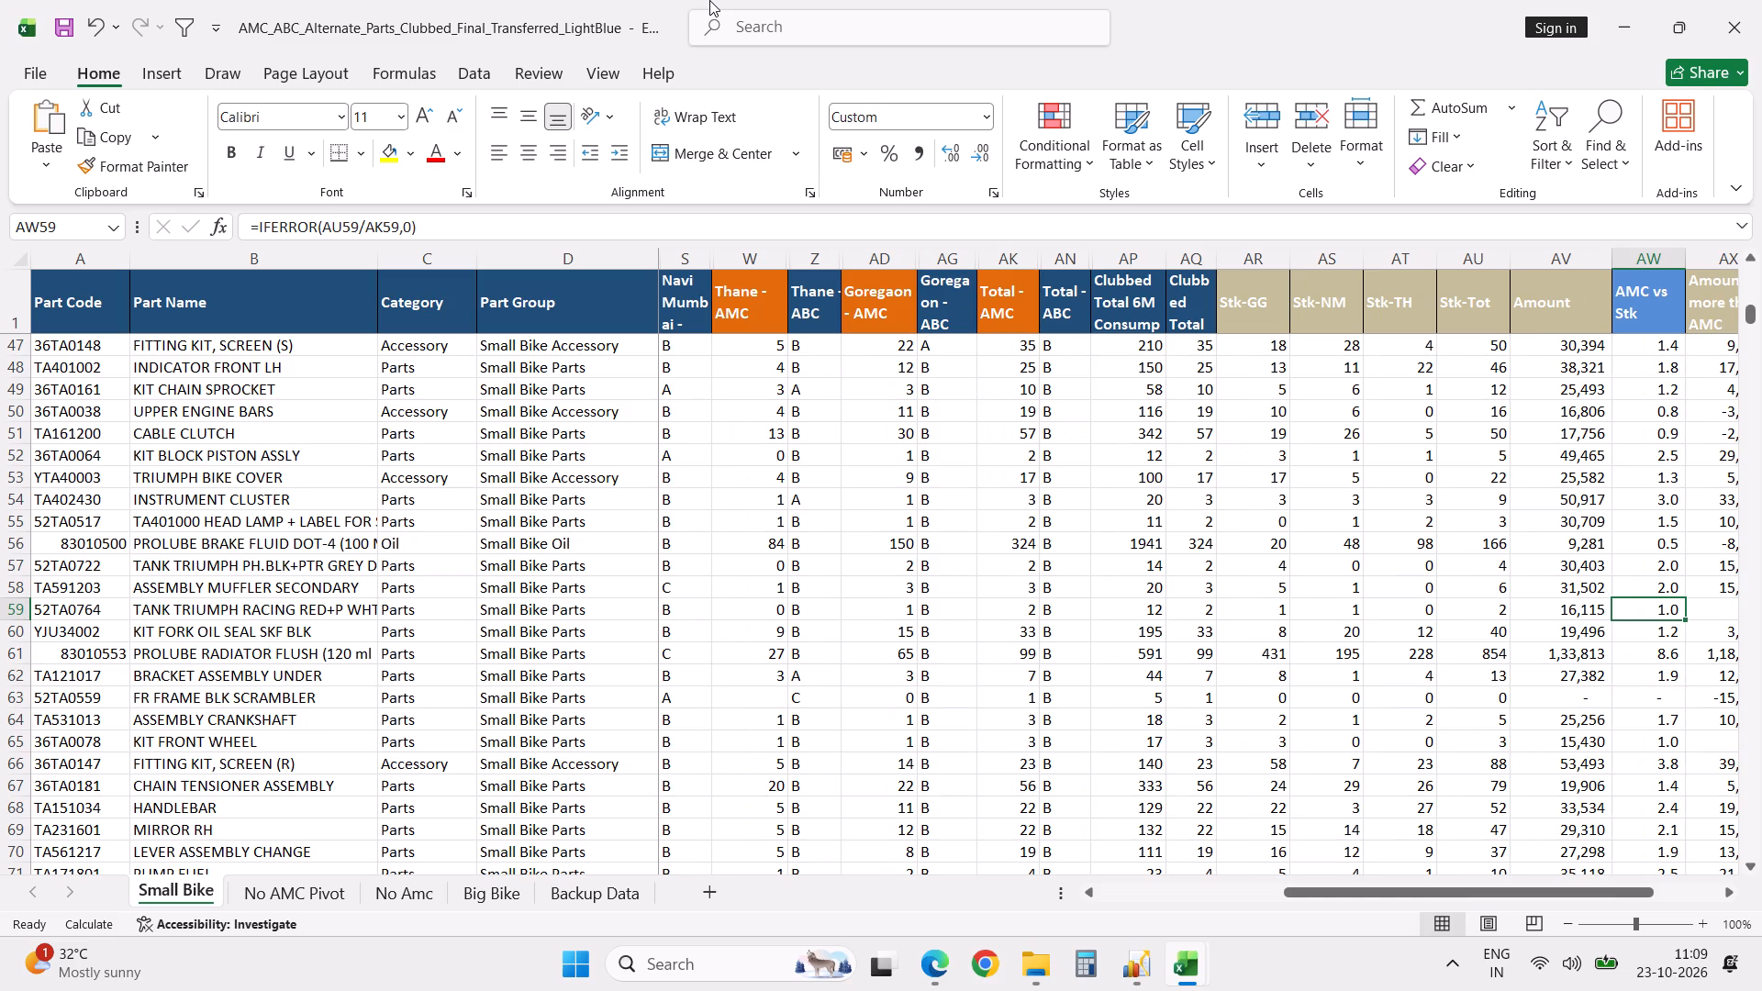
# Go back along the 52TA0764 row to its Total - AMC value and check that column's header.
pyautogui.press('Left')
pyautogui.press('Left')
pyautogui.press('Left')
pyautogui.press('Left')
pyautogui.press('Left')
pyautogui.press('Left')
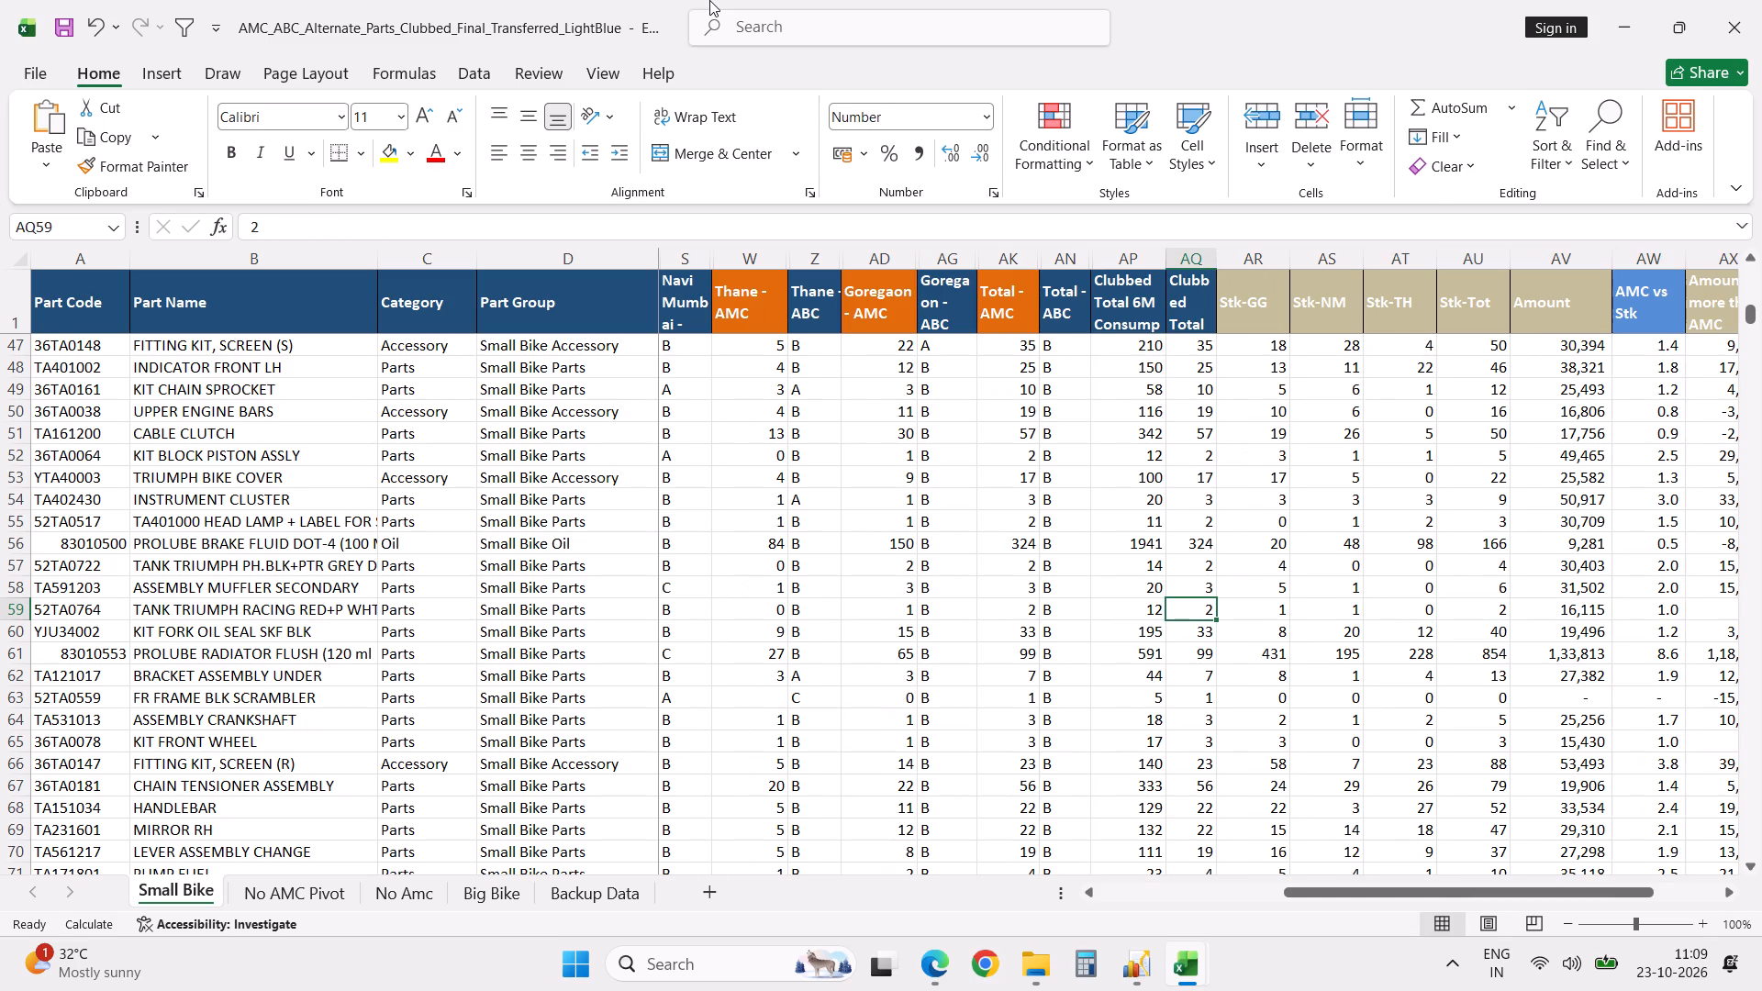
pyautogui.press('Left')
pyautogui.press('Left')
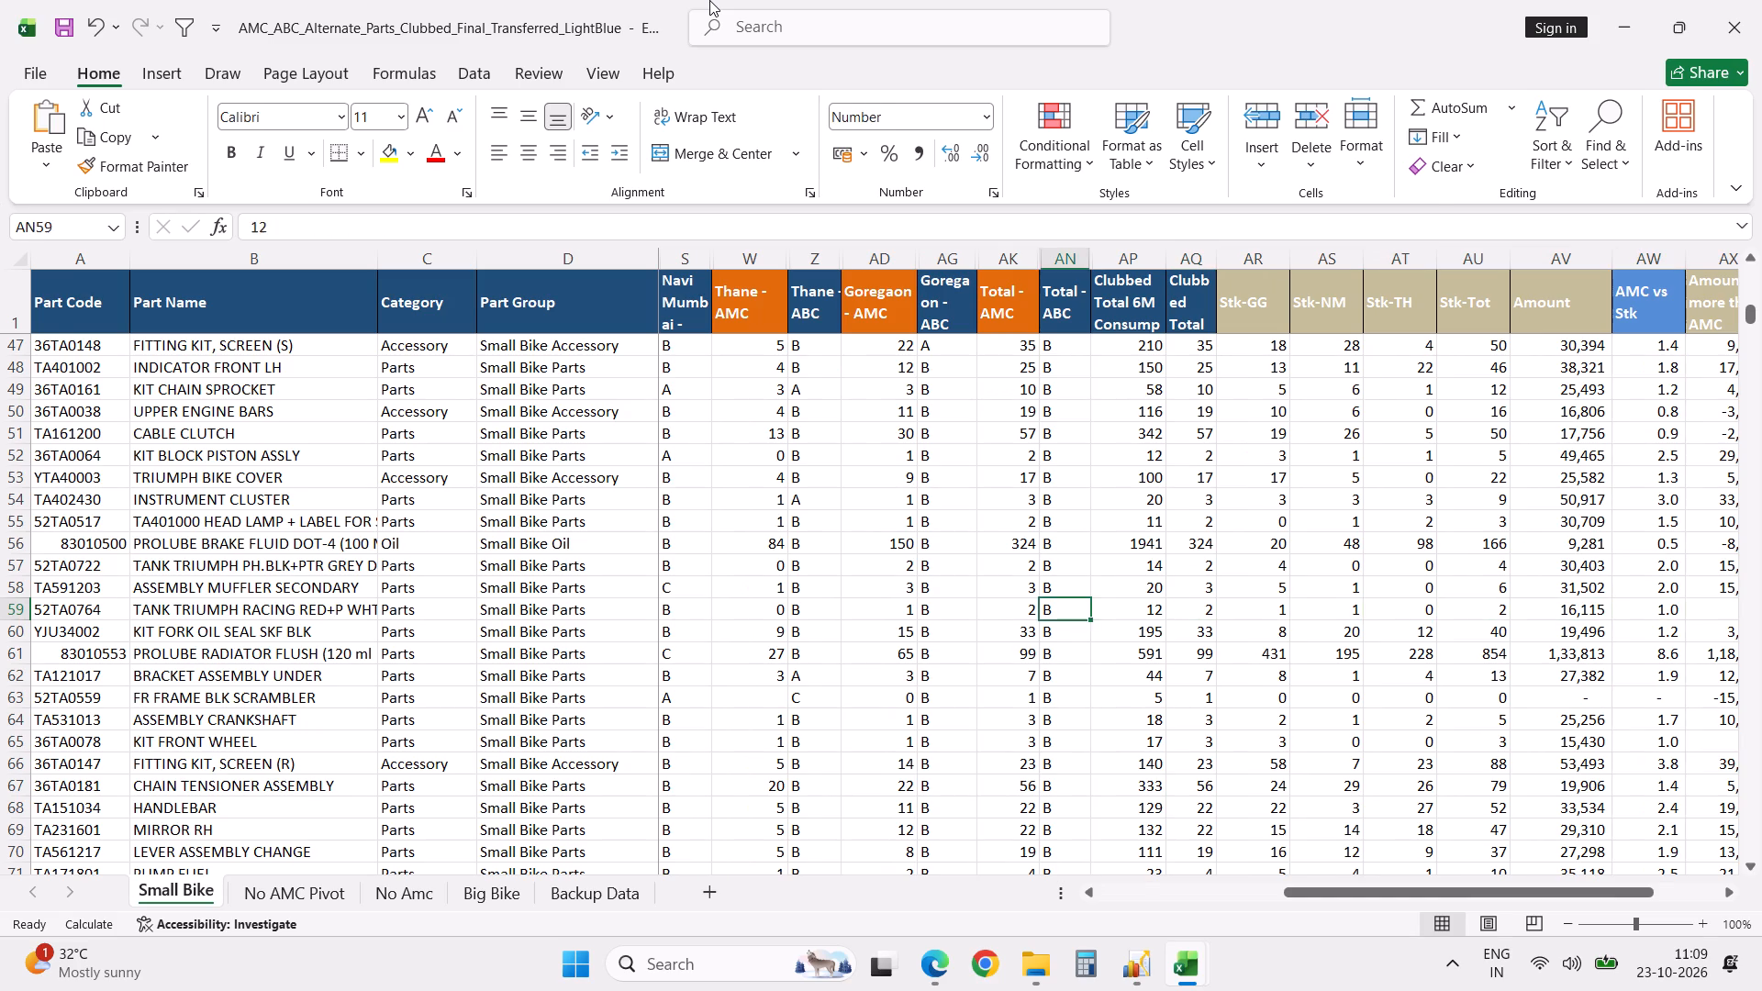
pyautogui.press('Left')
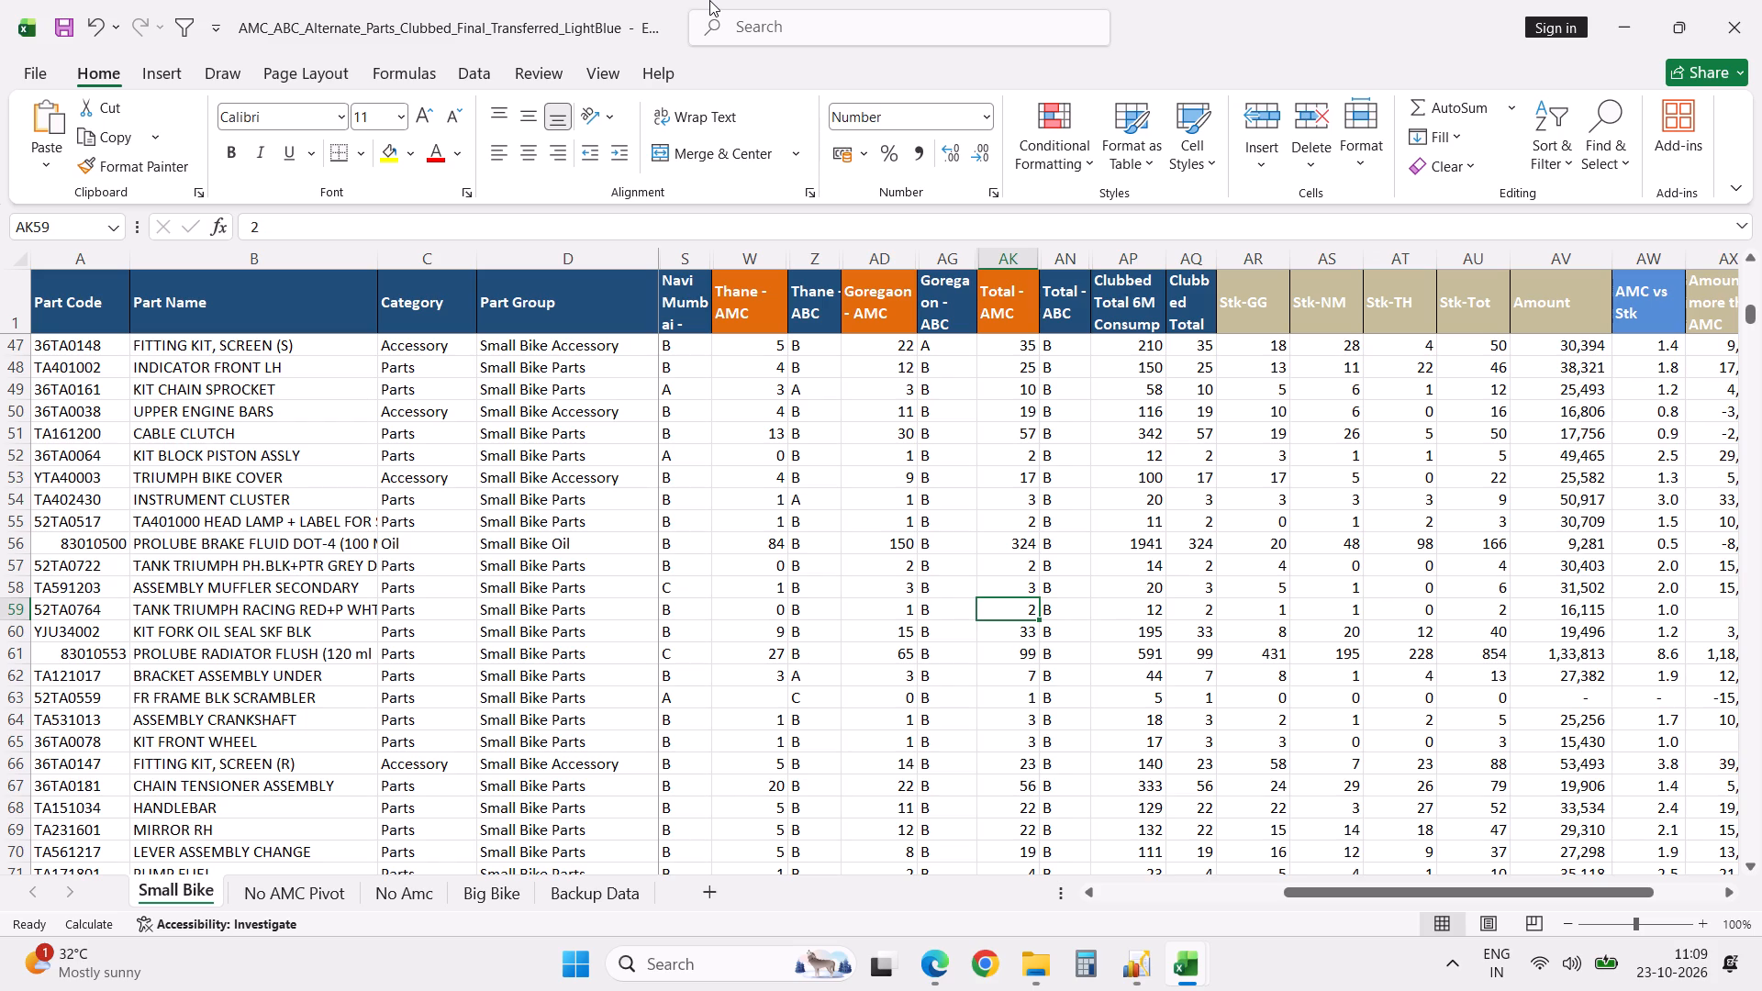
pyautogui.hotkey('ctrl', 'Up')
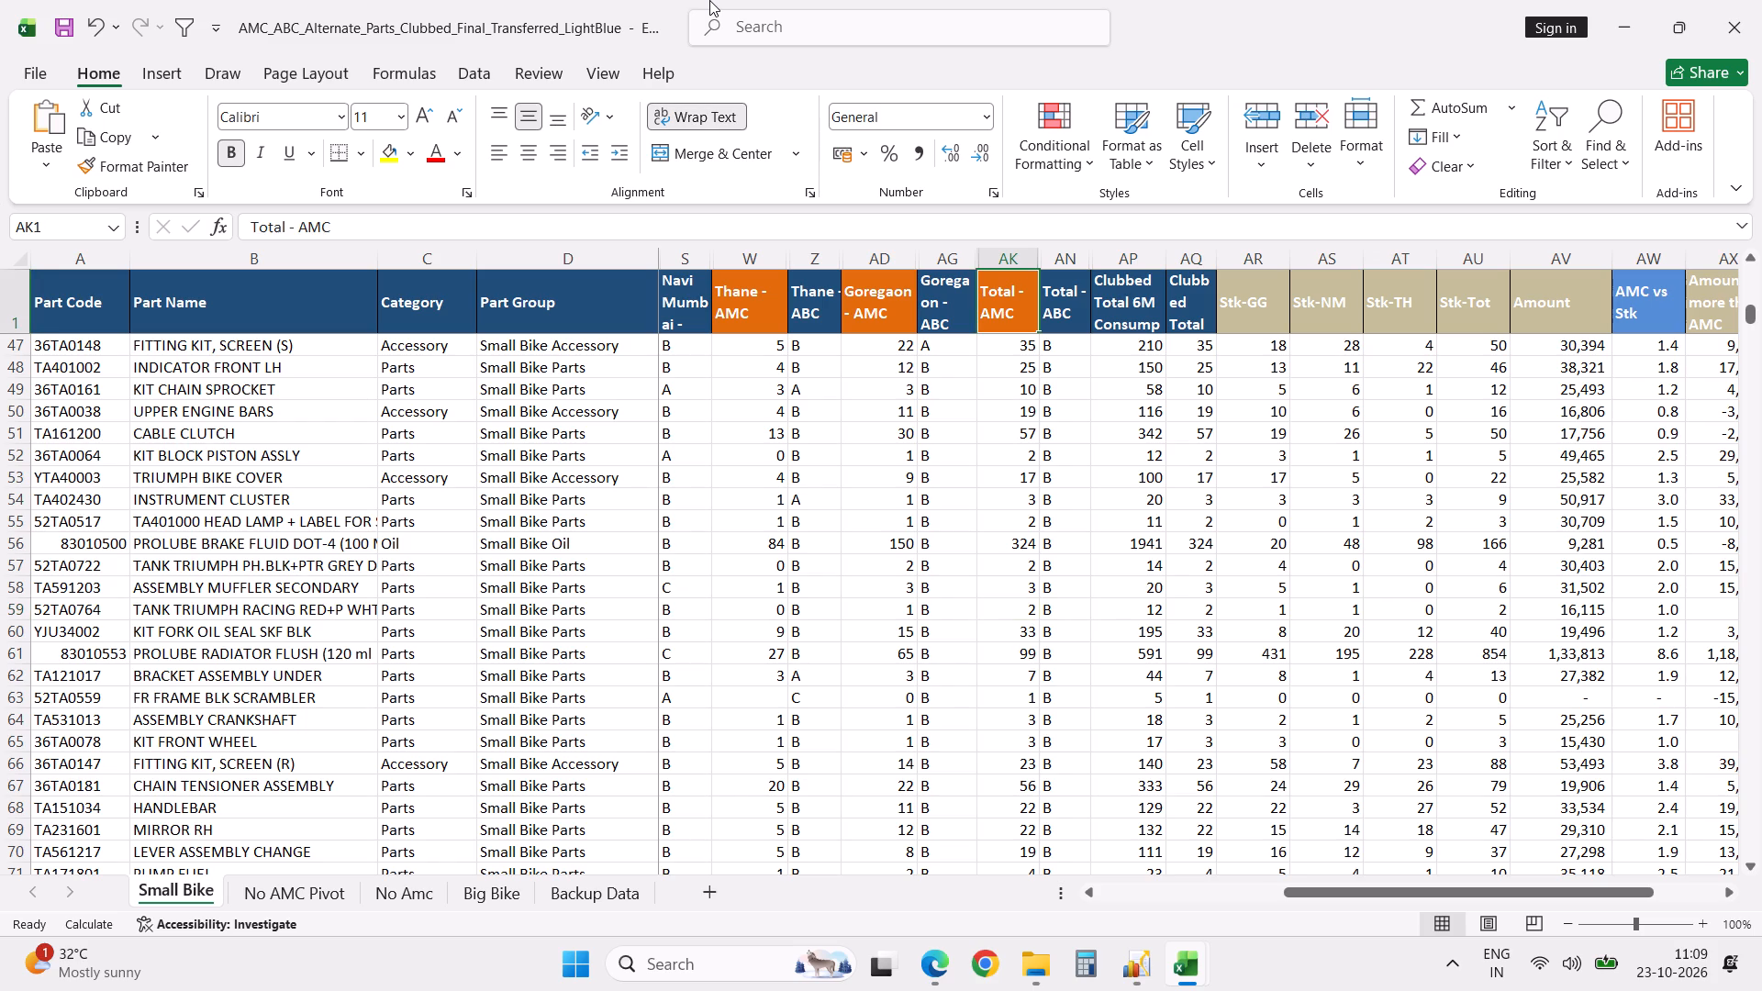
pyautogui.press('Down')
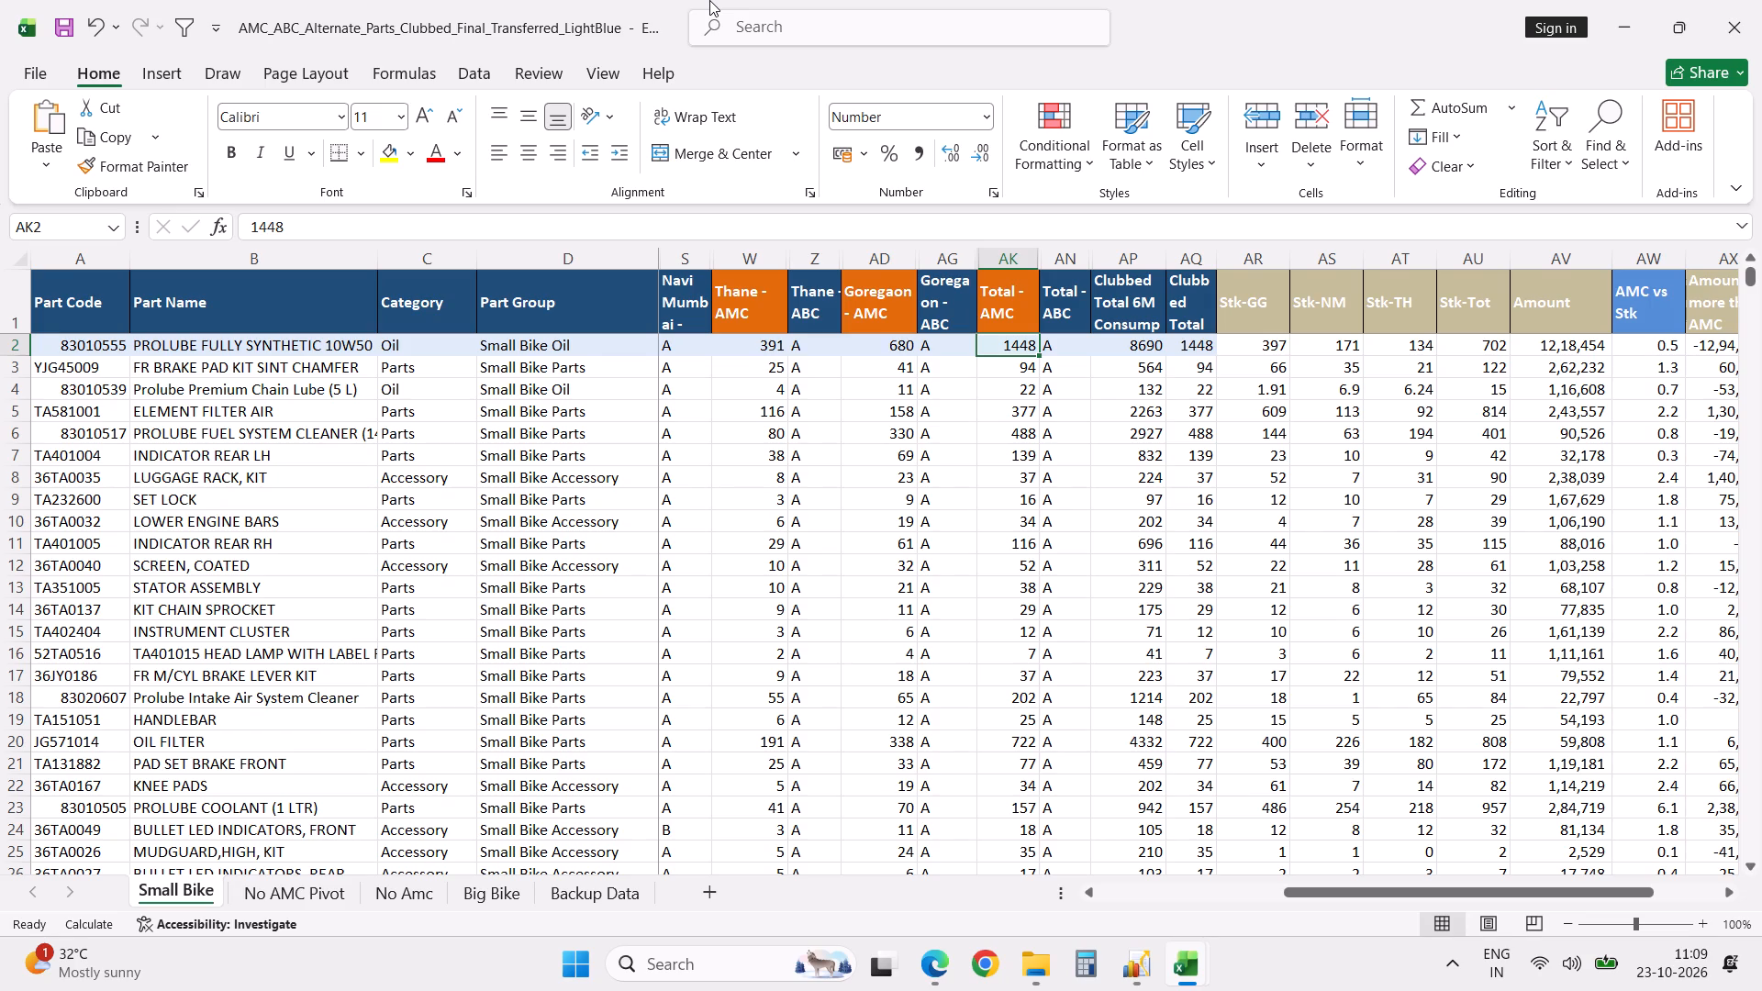
# Switch to the open VOR Purchase Order-PB document and export its part details grid to XLSX with hyperlink export turned off.
pyautogui.click(1144, 971)
pyautogui.click(1252, 867)
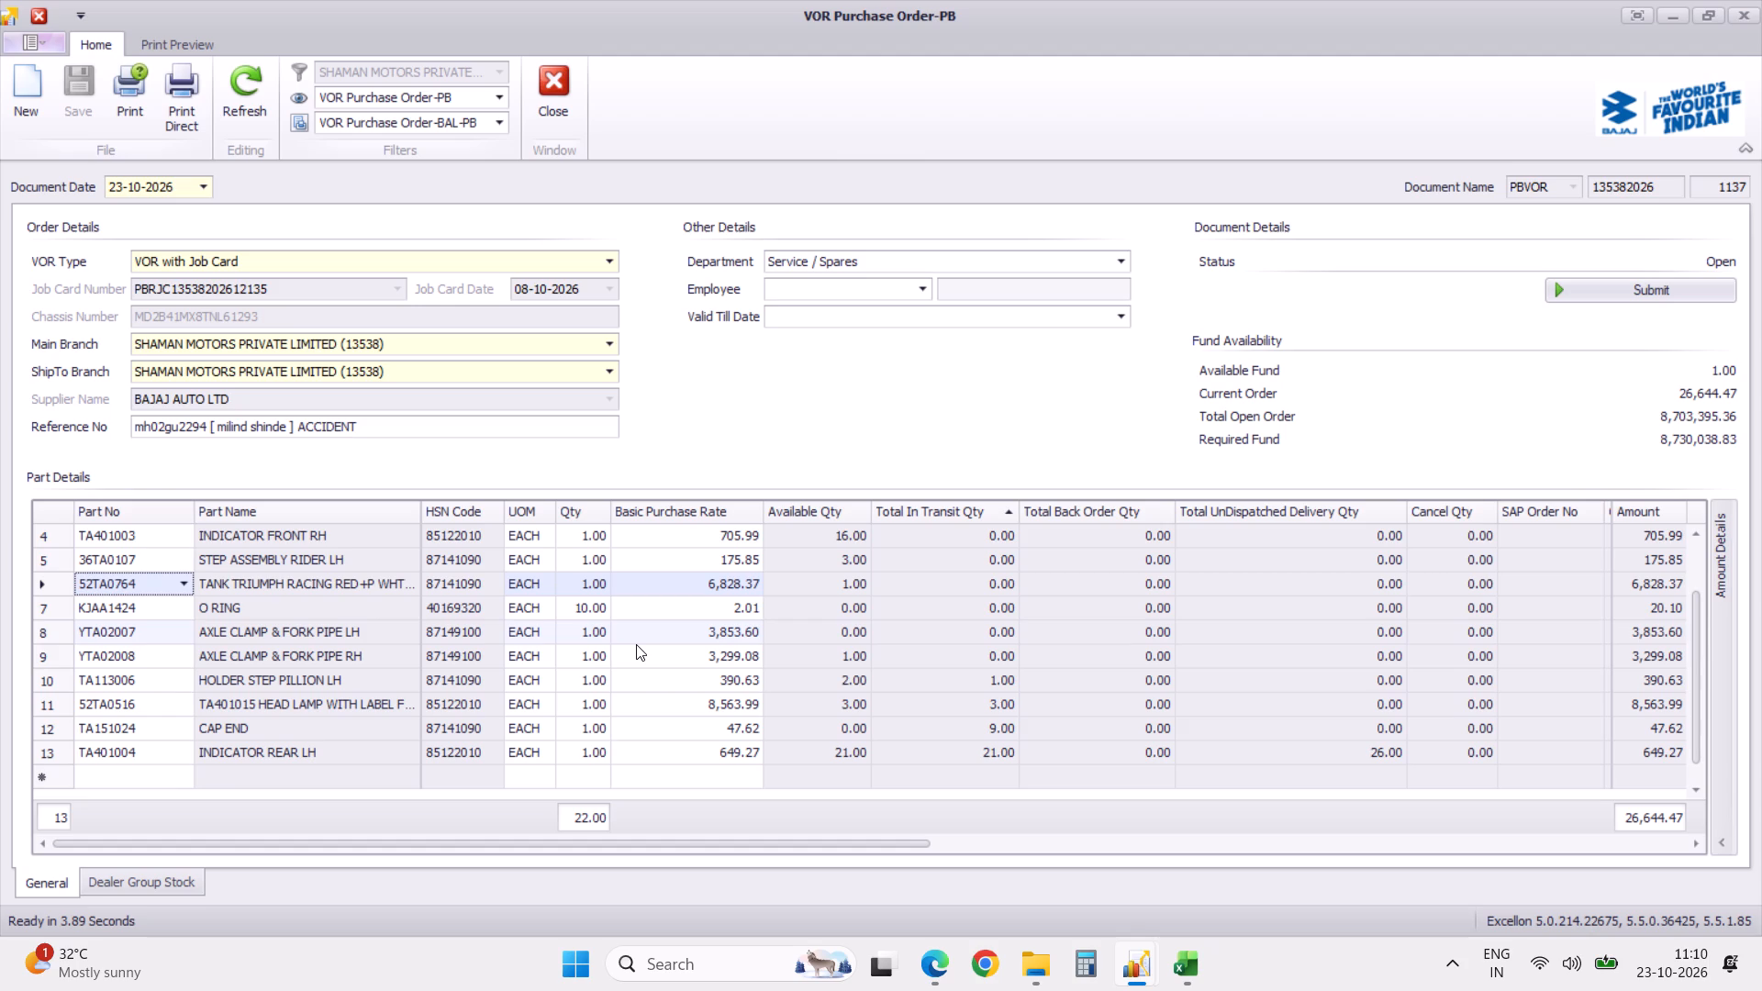
pyautogui.click(636, 644)
pyautogui.rightClick(636, 644)
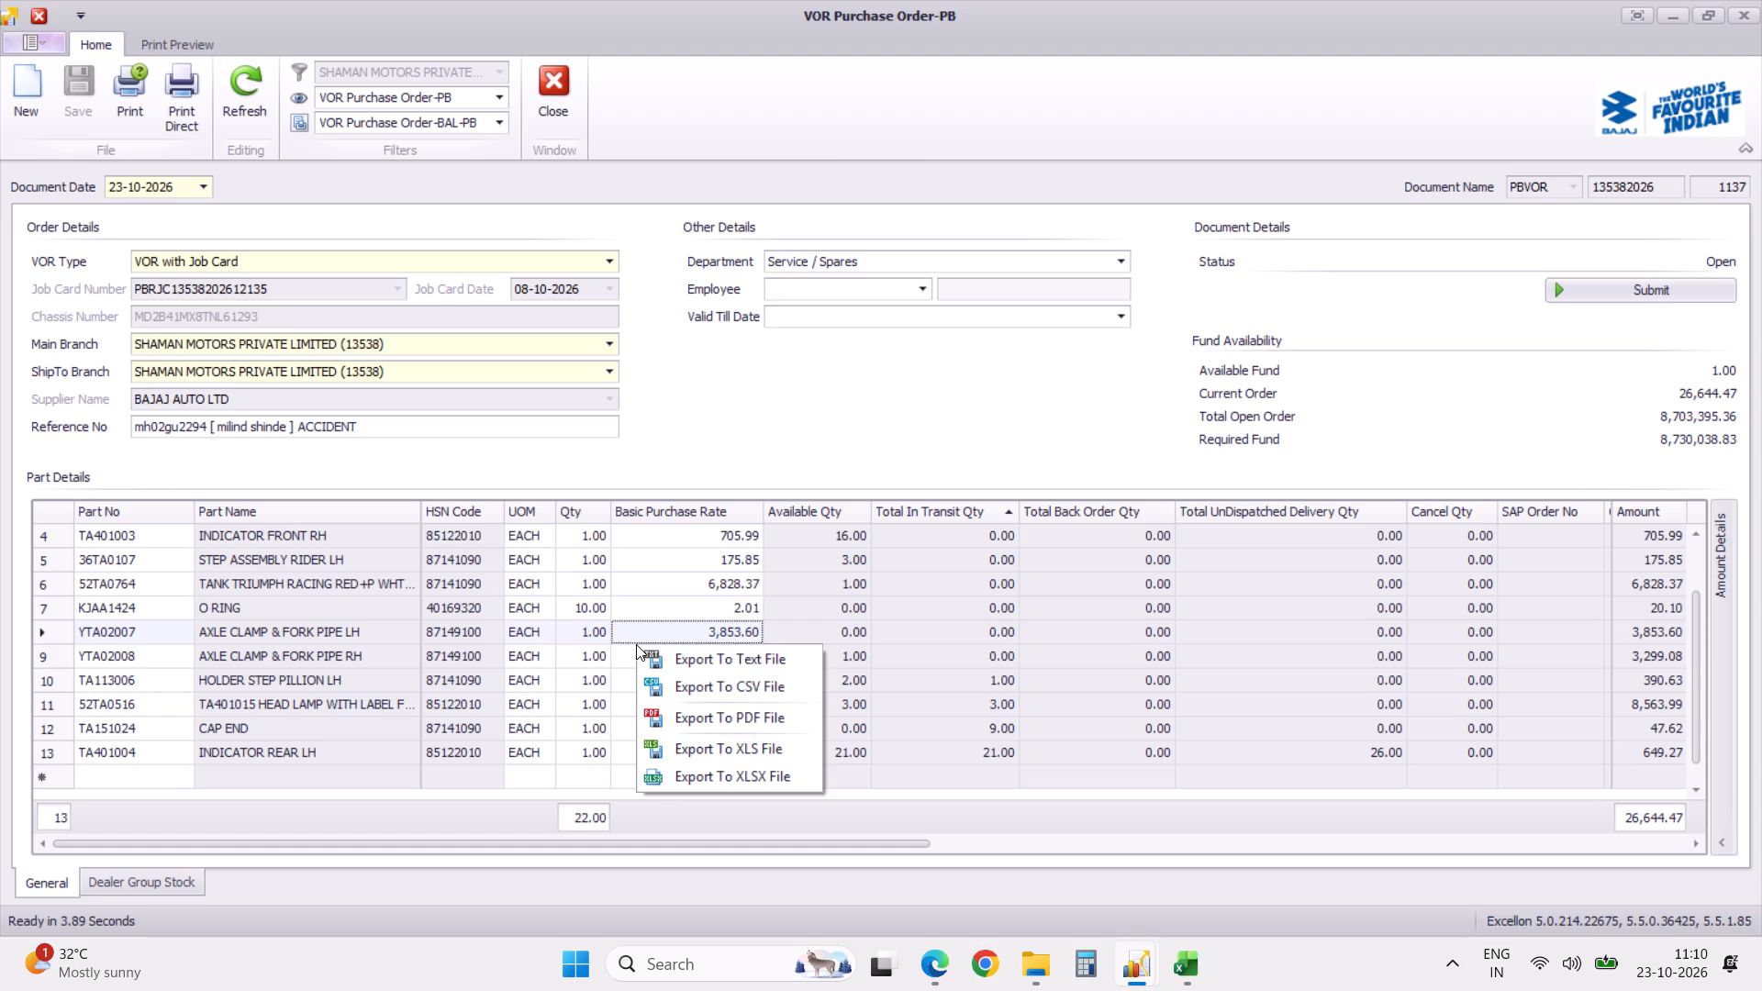
pyautogui.click(781, 778)
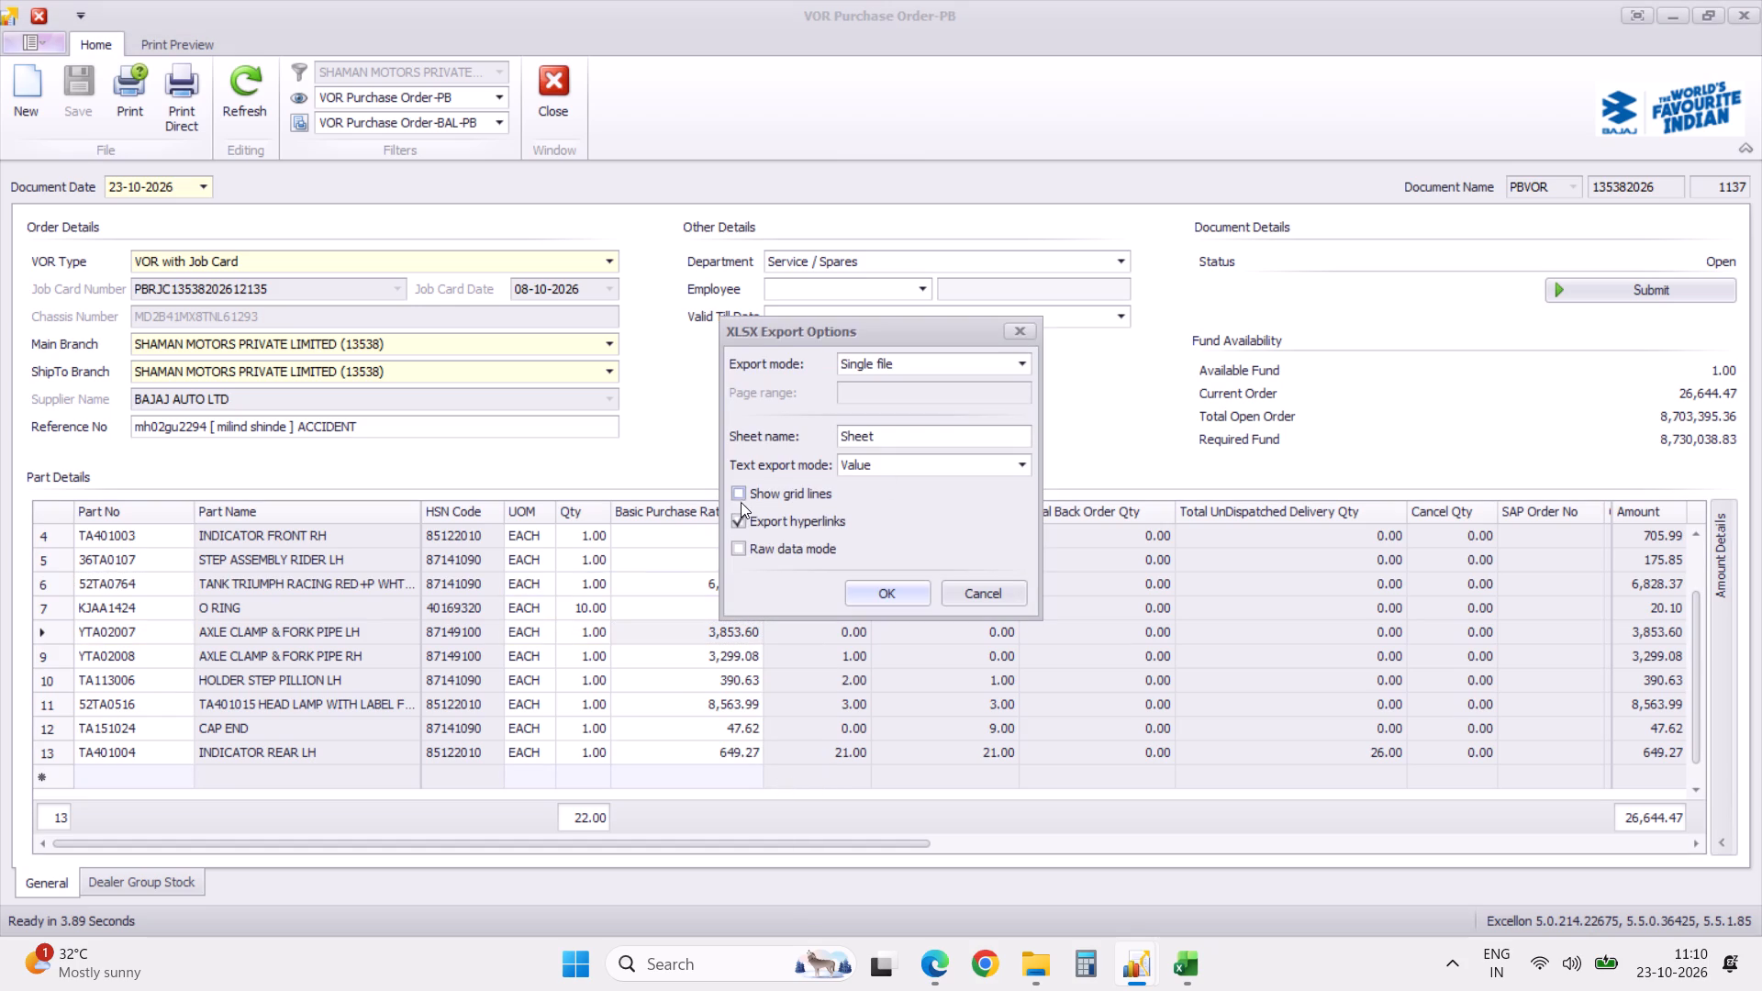
pyautogui.click(741, 518)
pyautogui.click(861, 594)
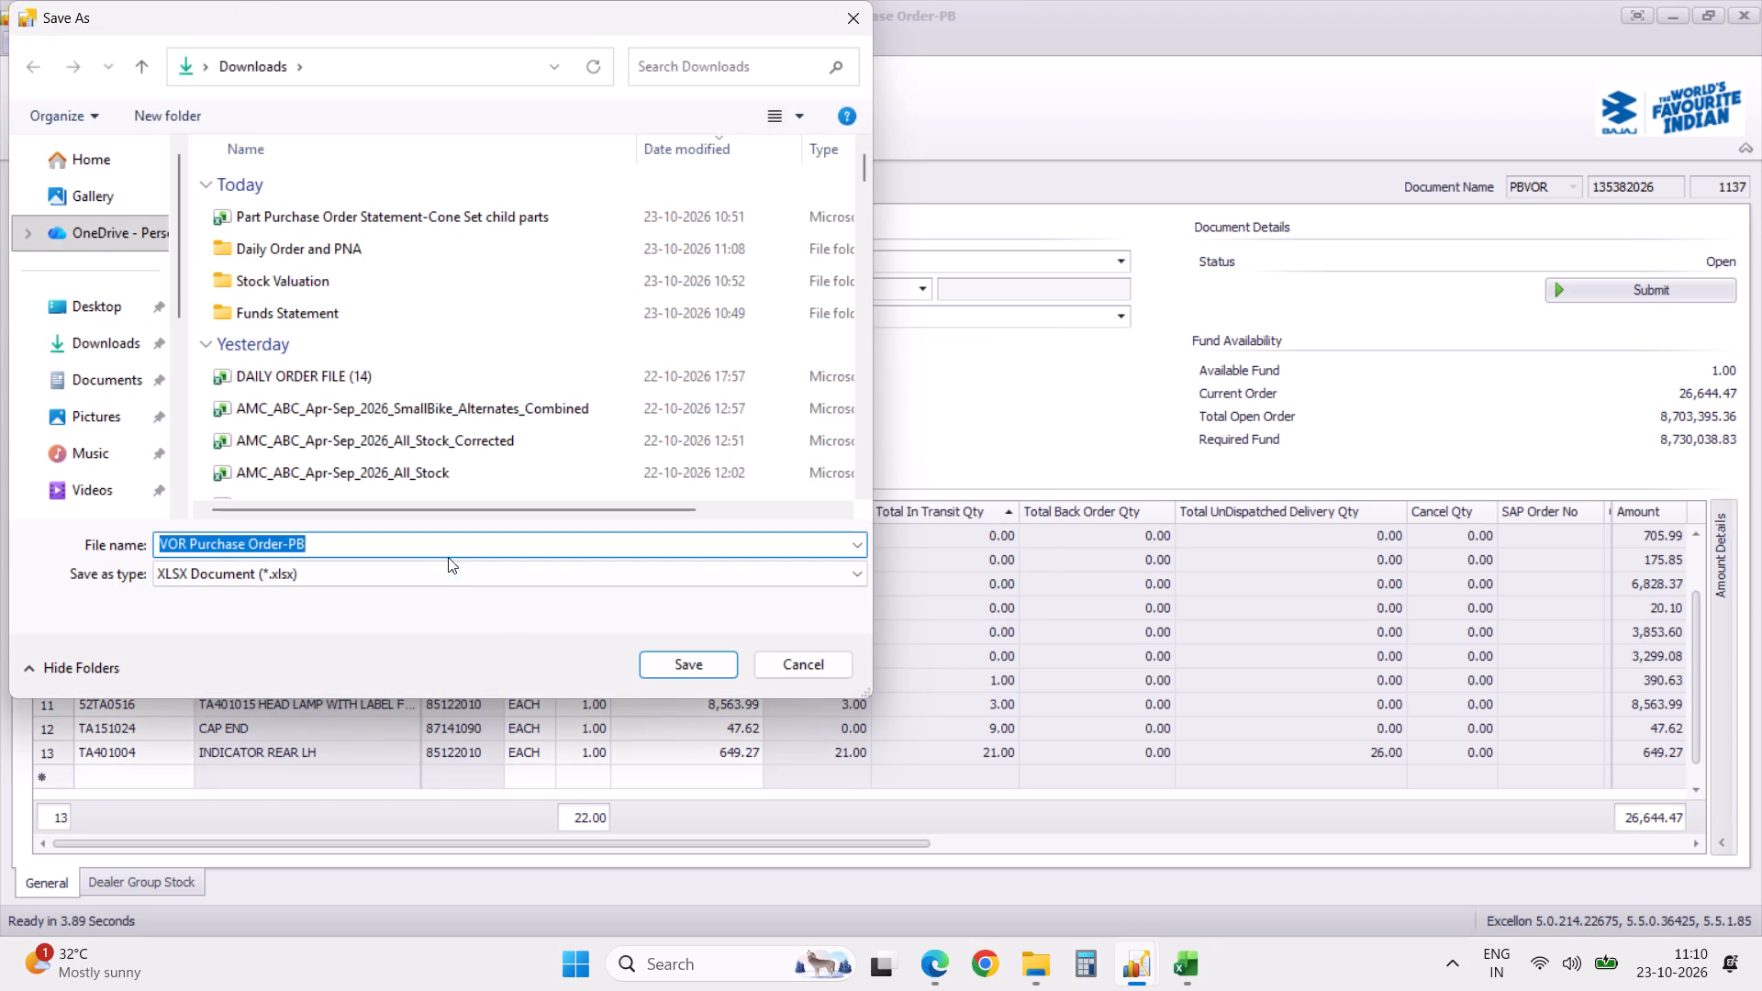
# Save the export in Downloads as VOR Purchase Order-PB-GG plus the vehicle registration from the Reference No, and open the file.
pyautogui.click(445, 548)
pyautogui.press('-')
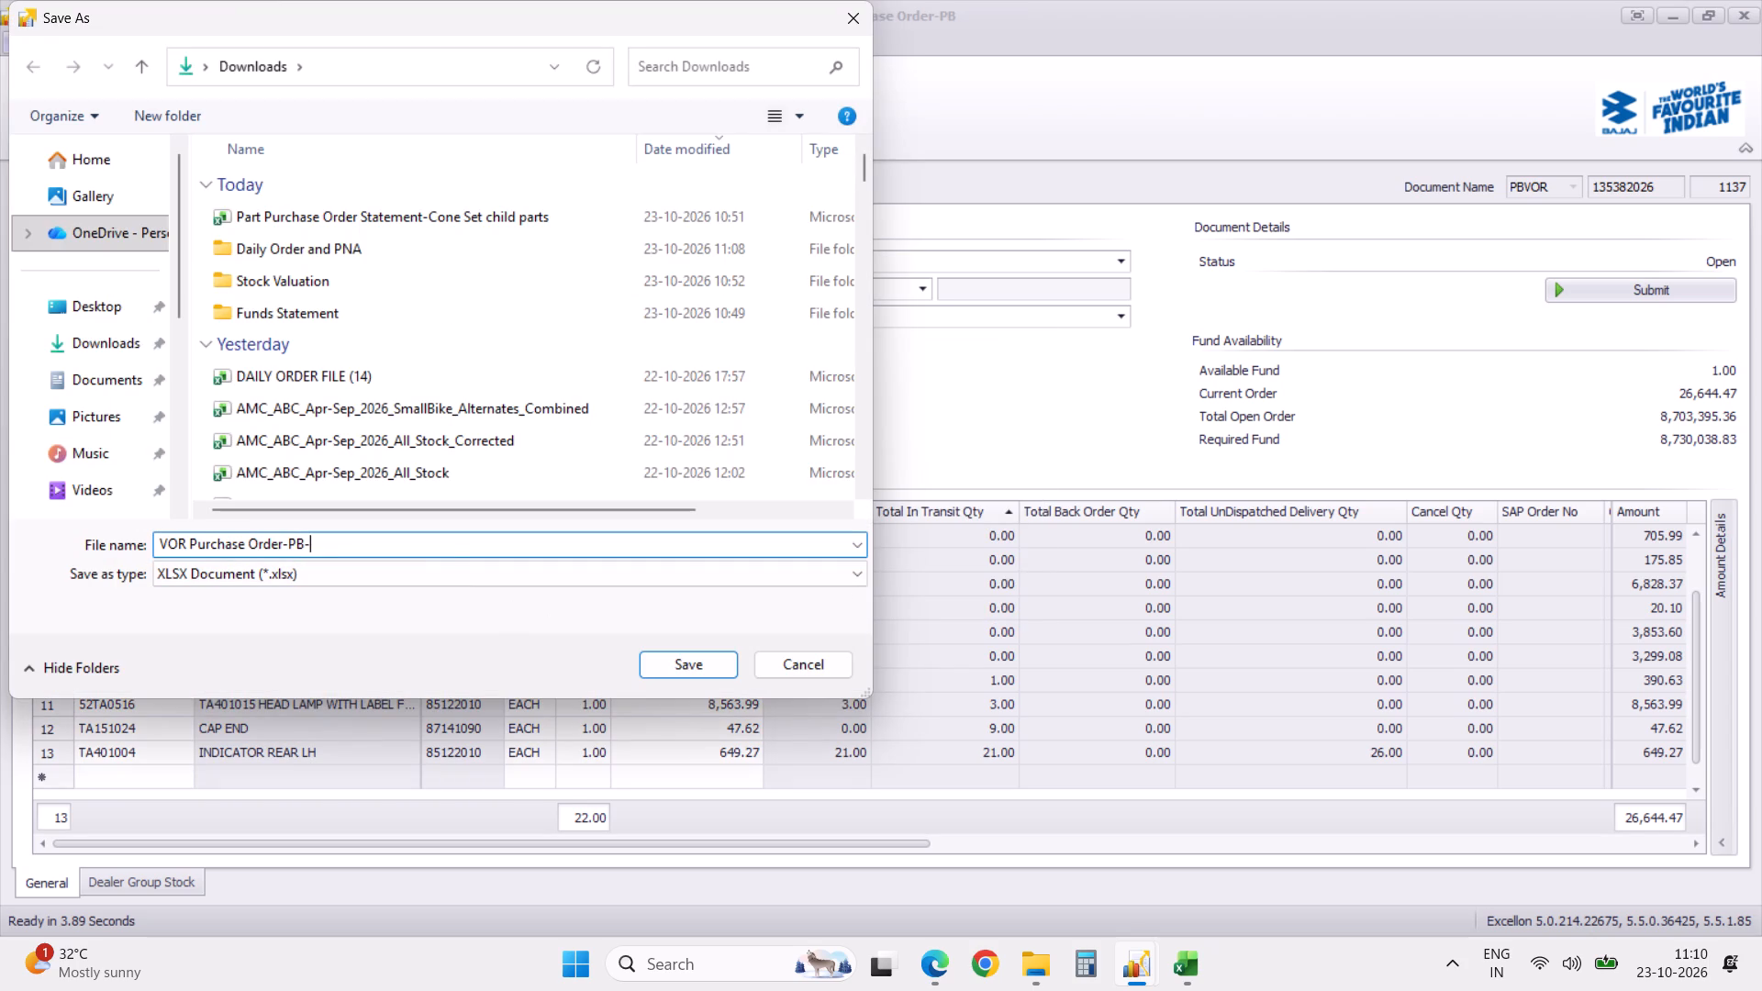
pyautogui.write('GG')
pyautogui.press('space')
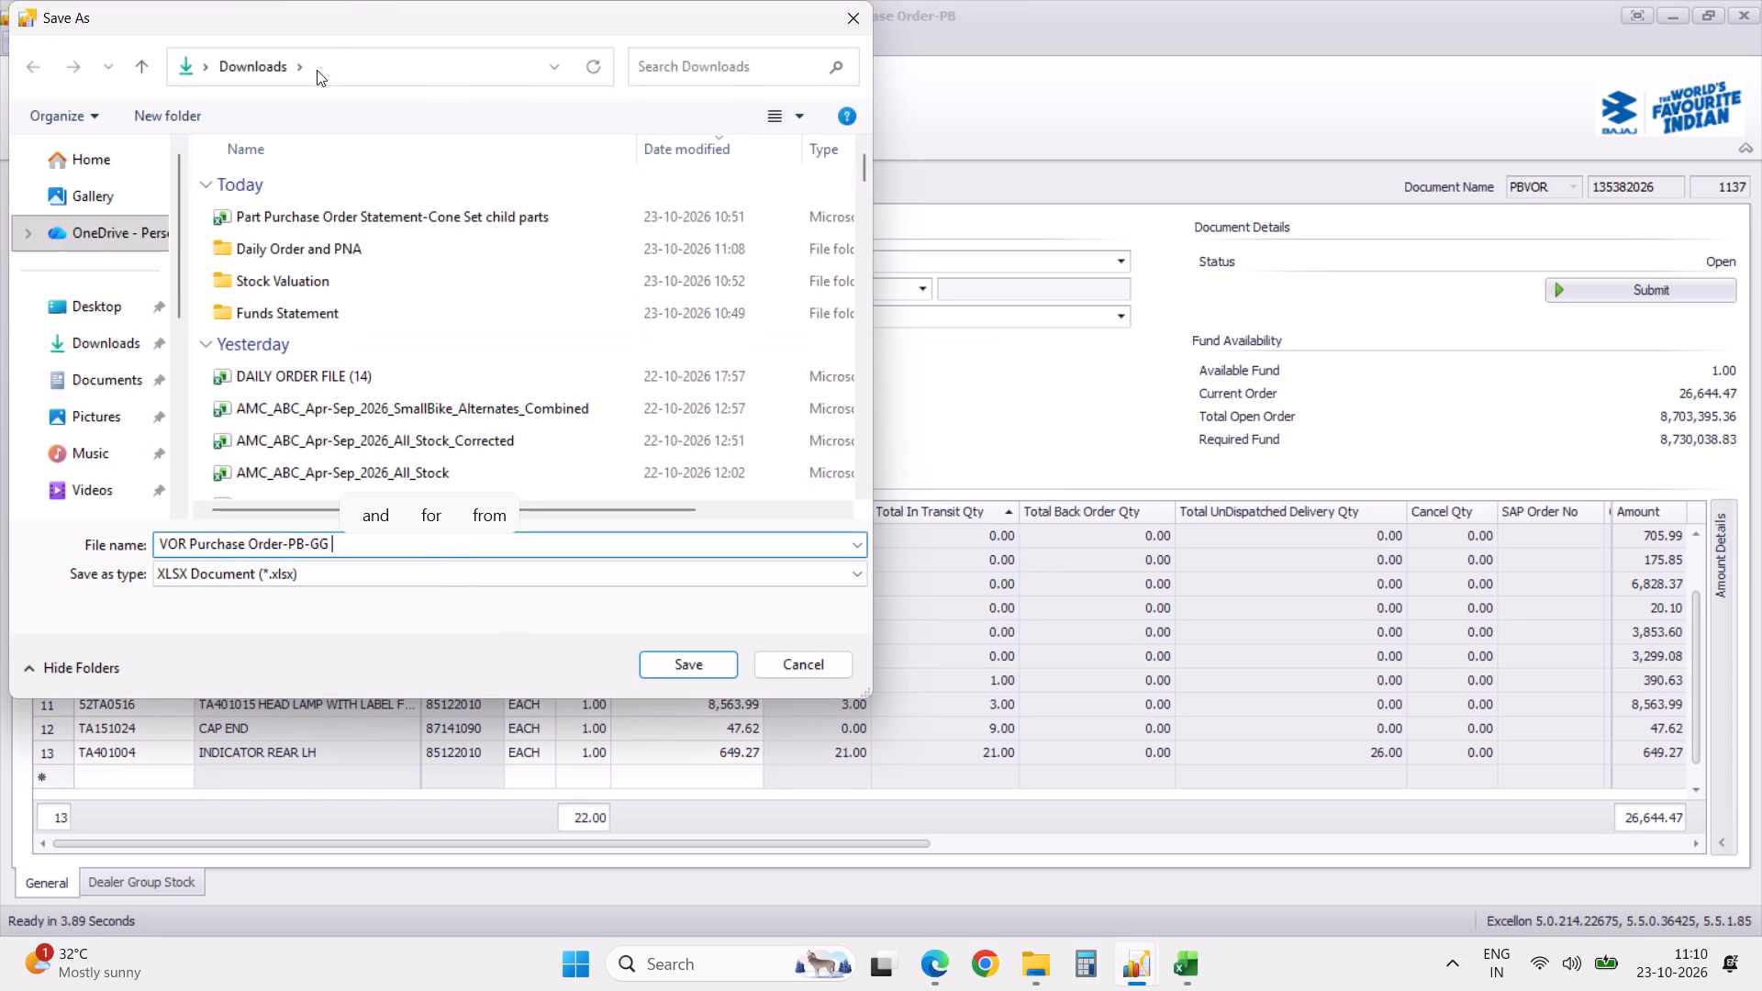
pyautogui.moveTo(380, 18); pyautogui.dragTo(1000, 142)
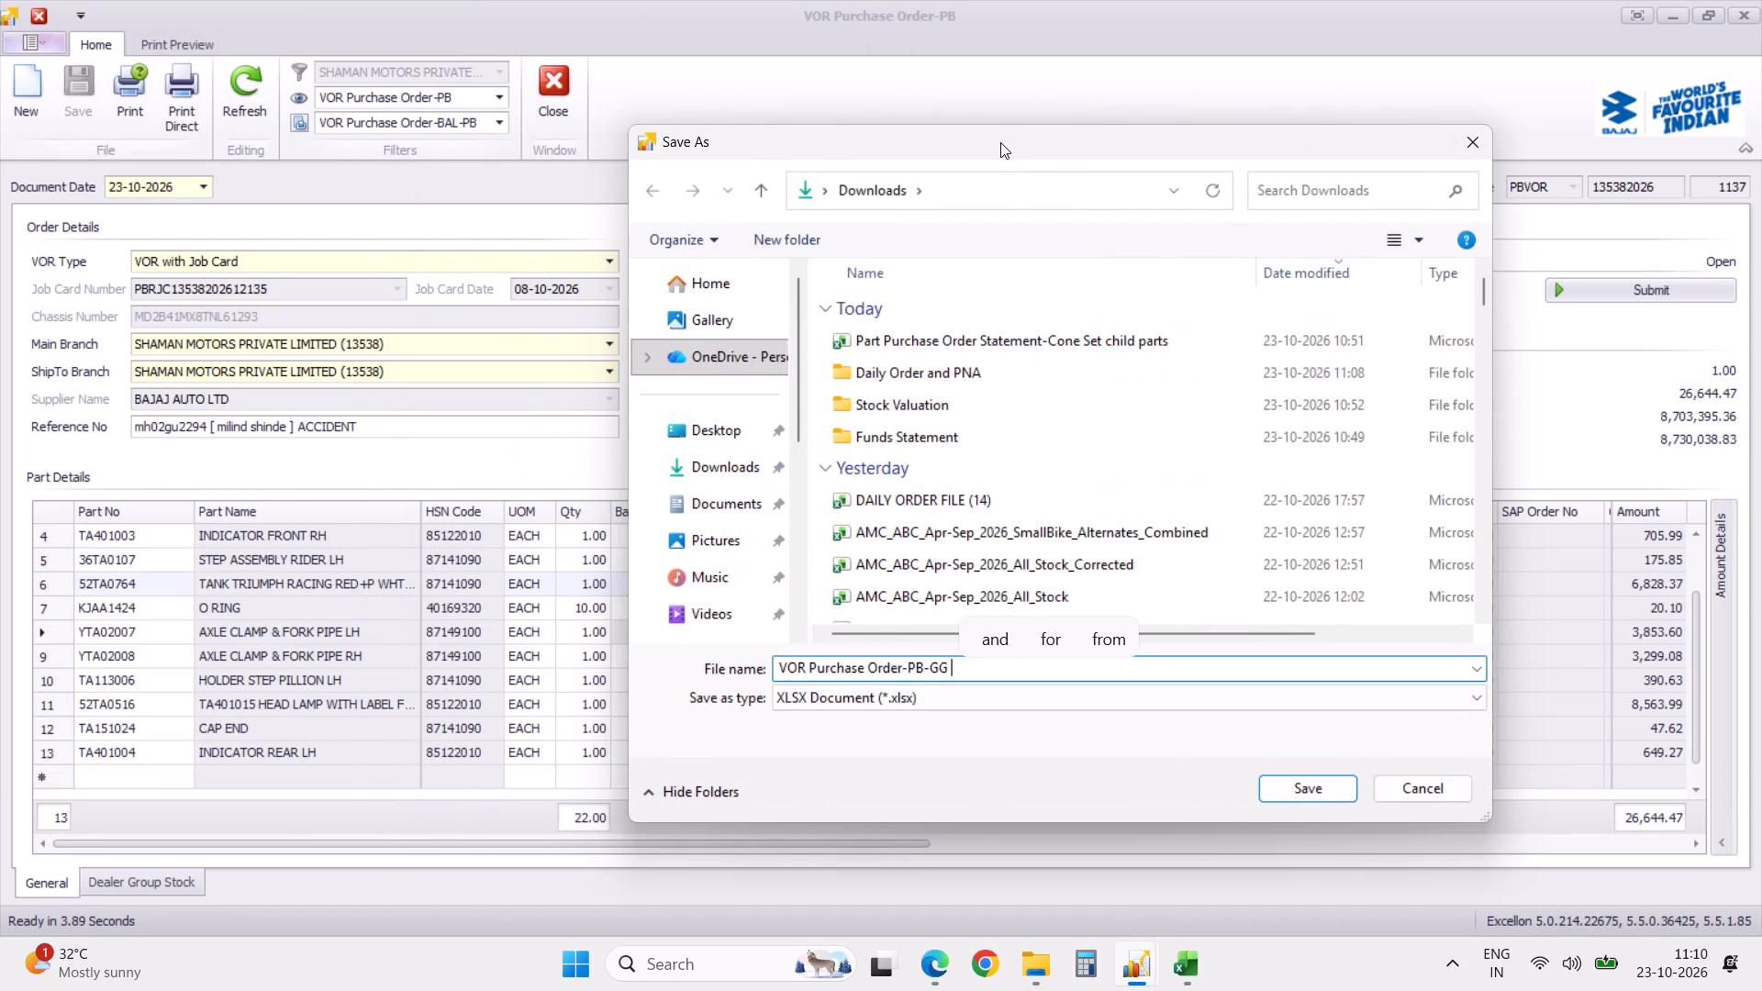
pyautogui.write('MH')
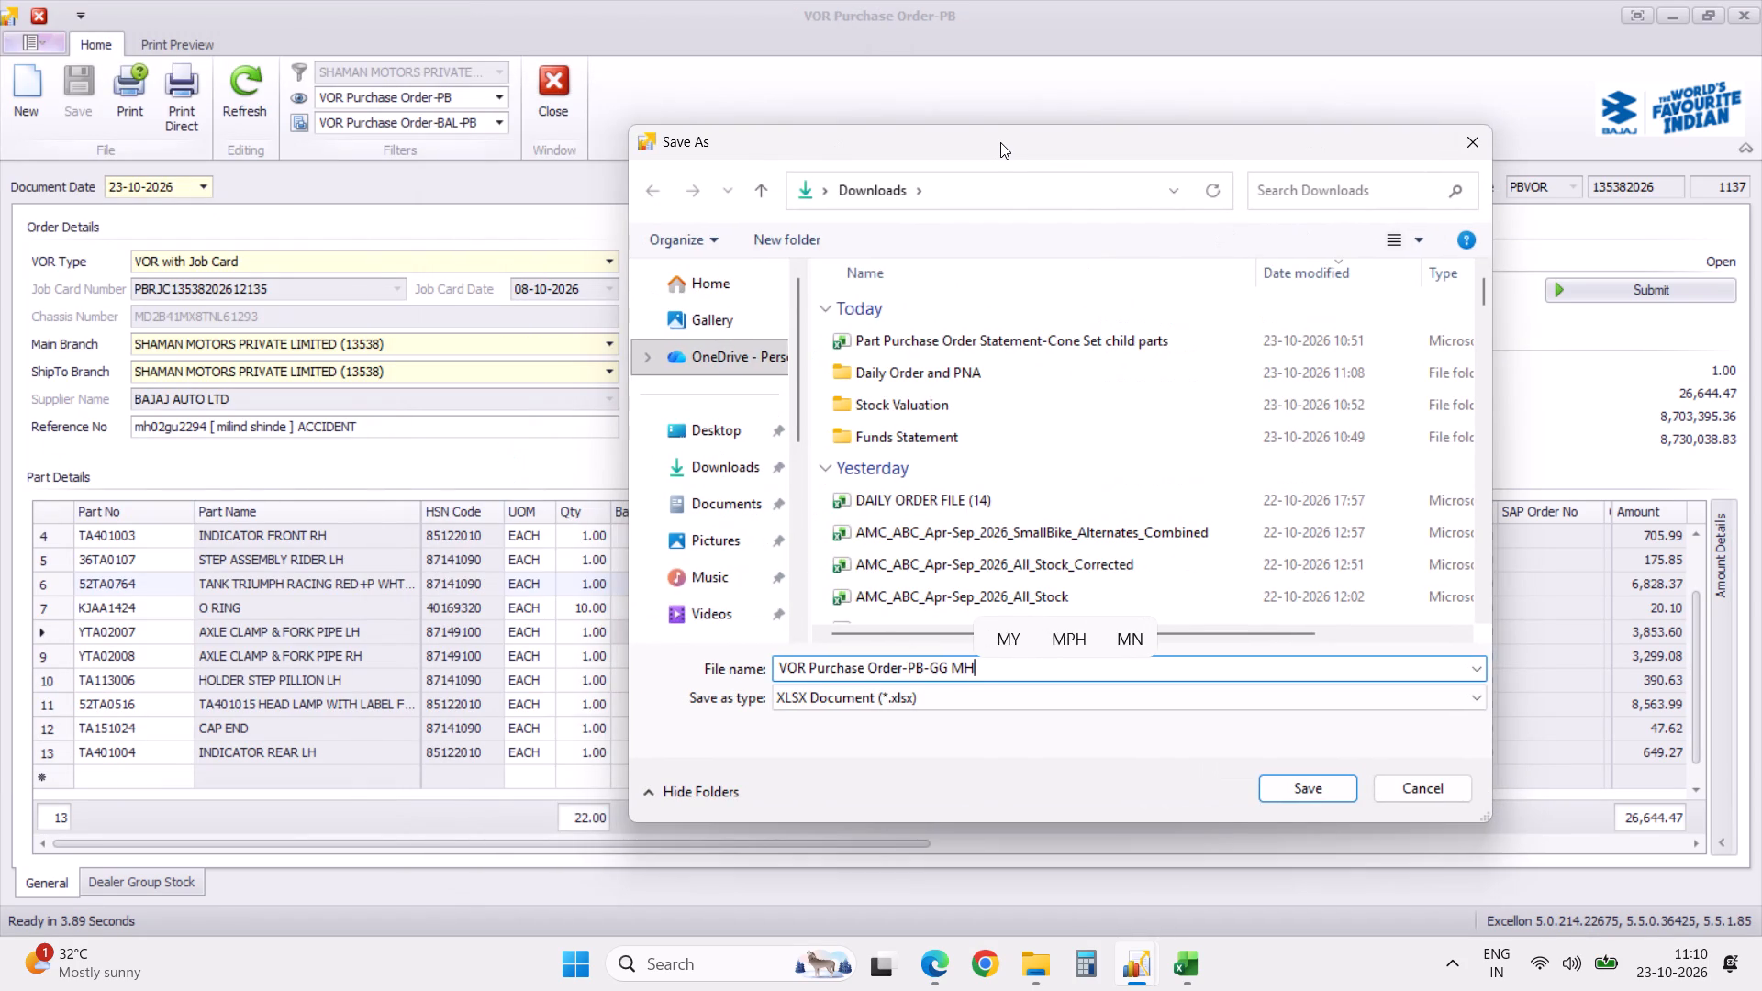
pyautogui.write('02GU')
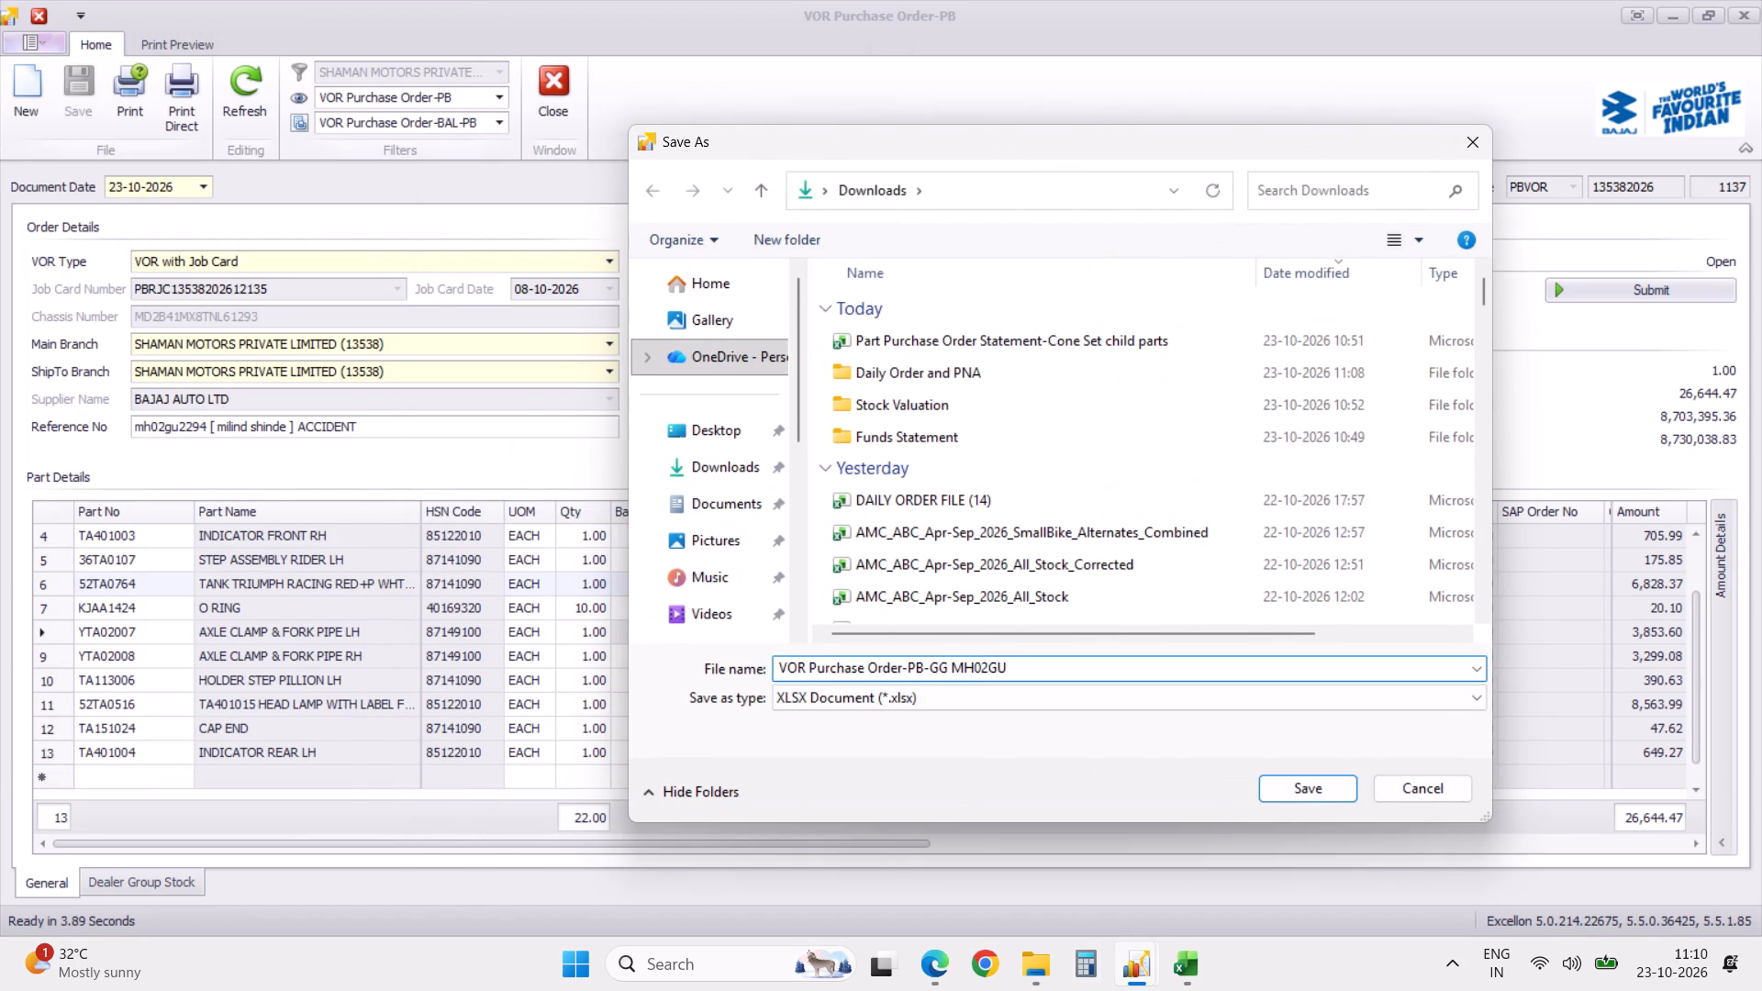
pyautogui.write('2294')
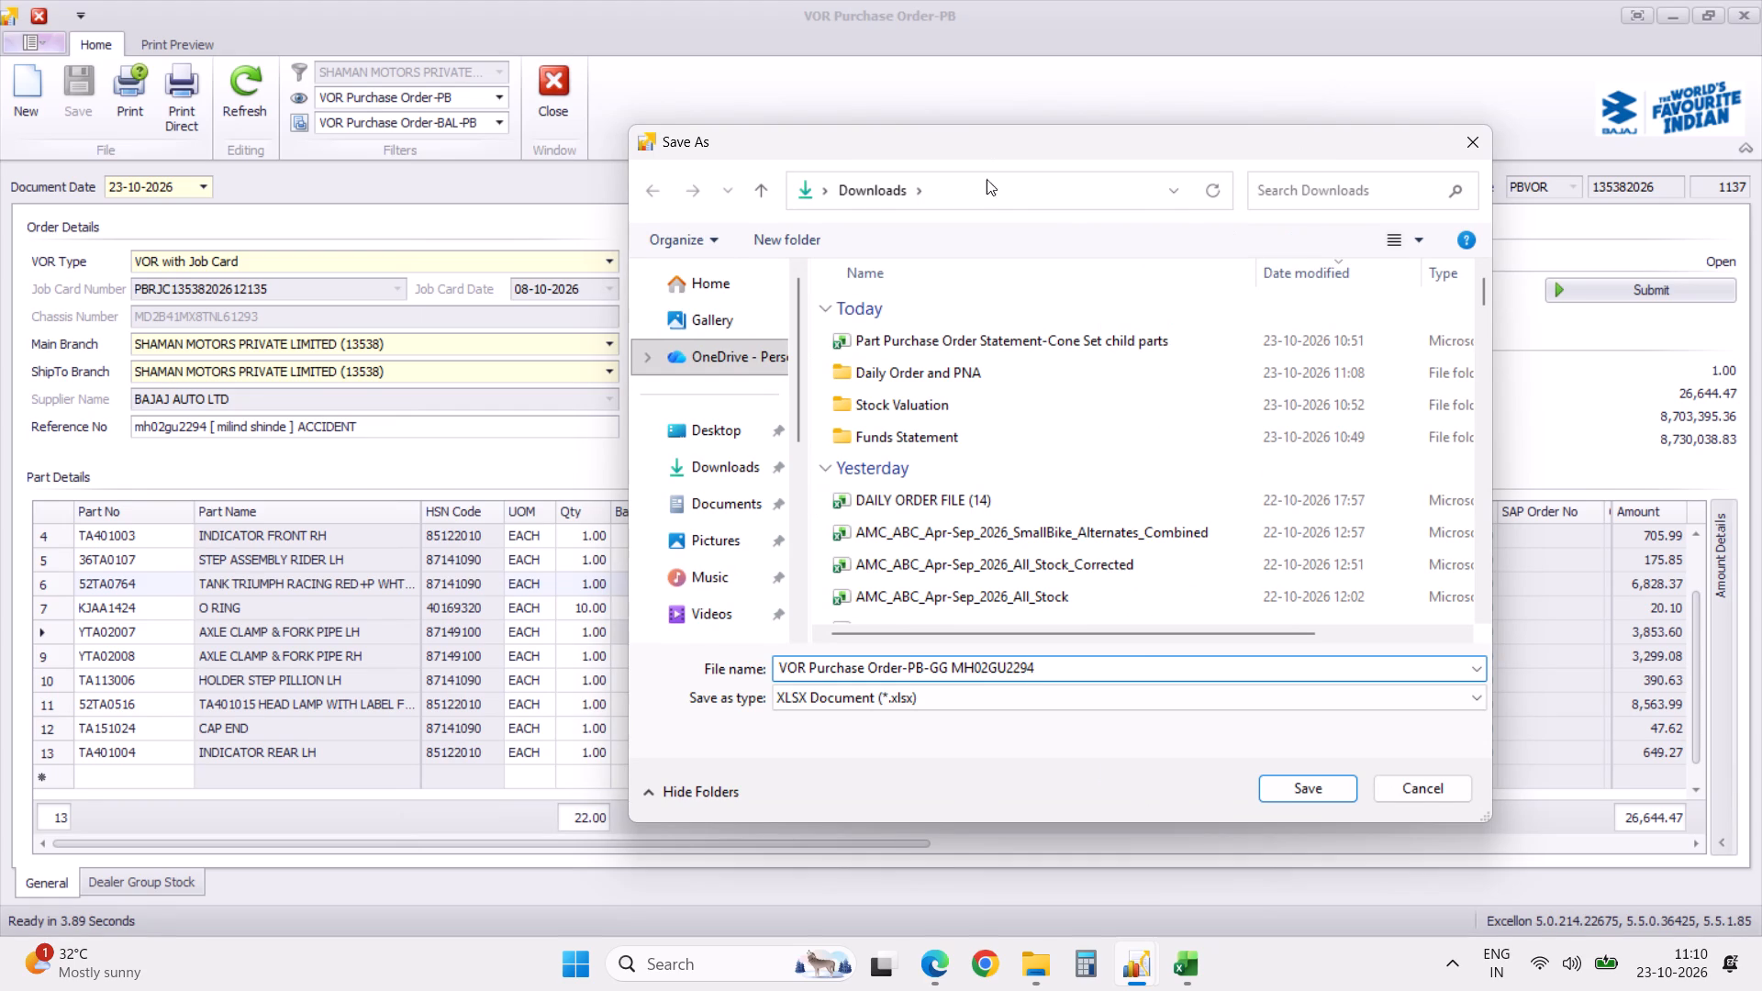
pyautogui.click(1304, 788)
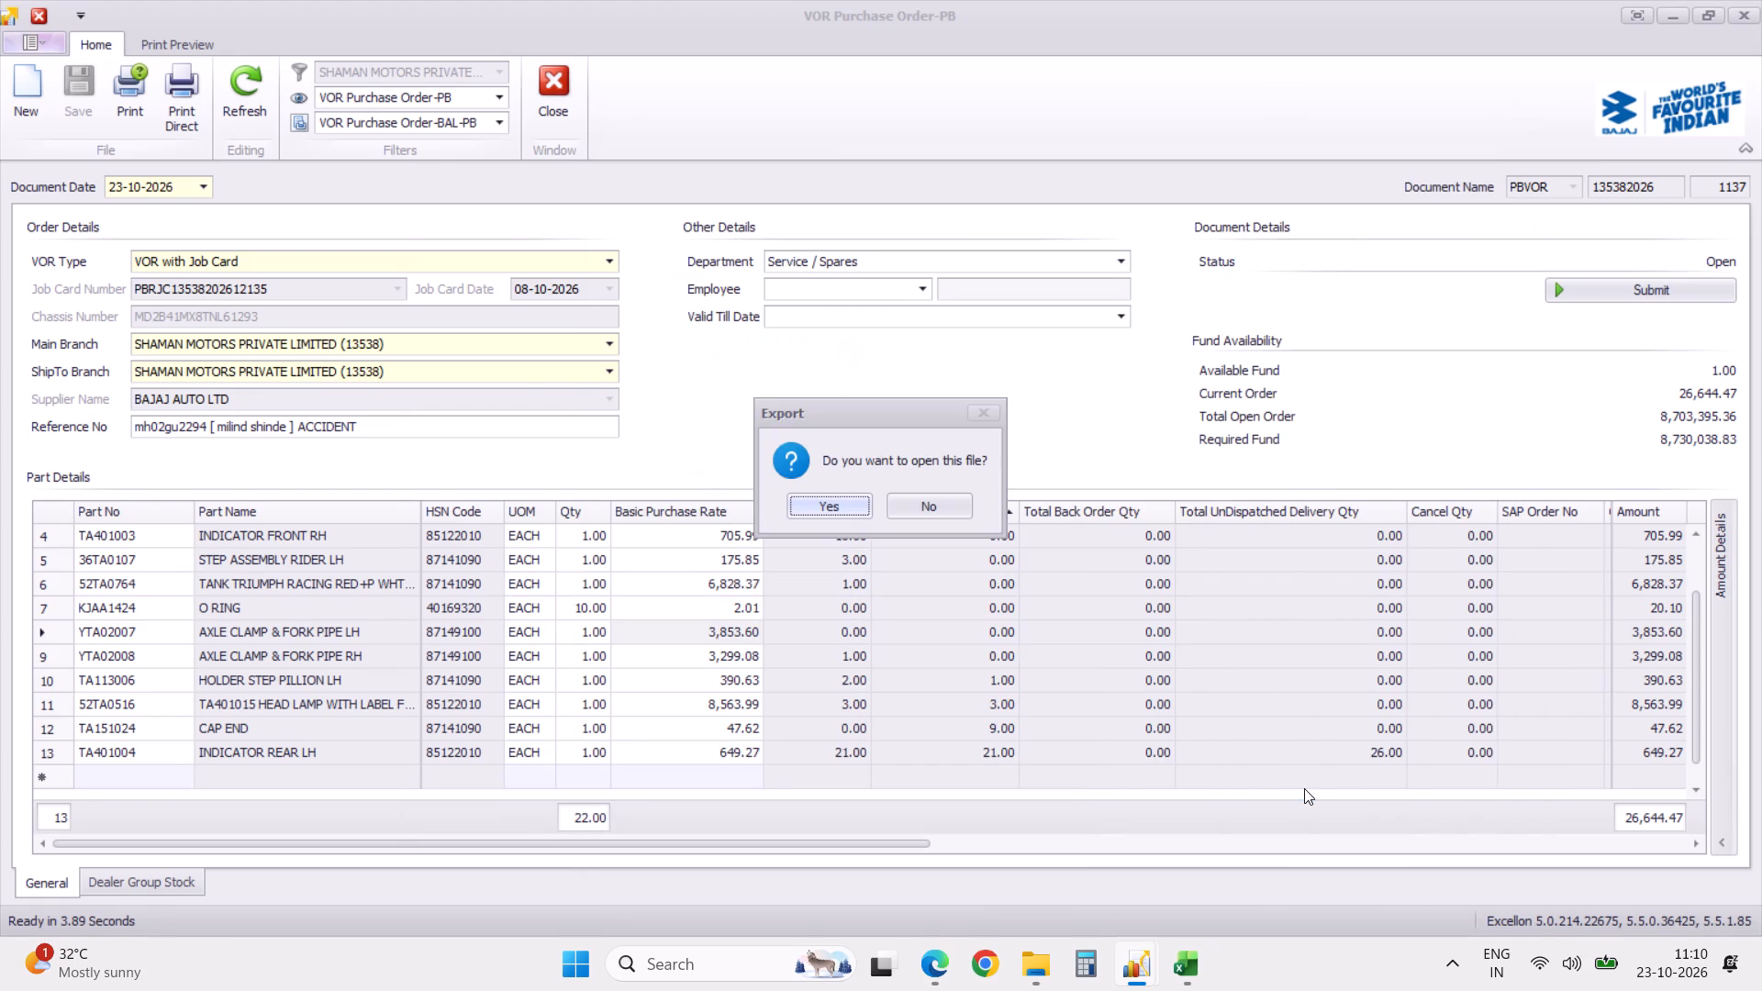
pyautogui.click(827, 503)
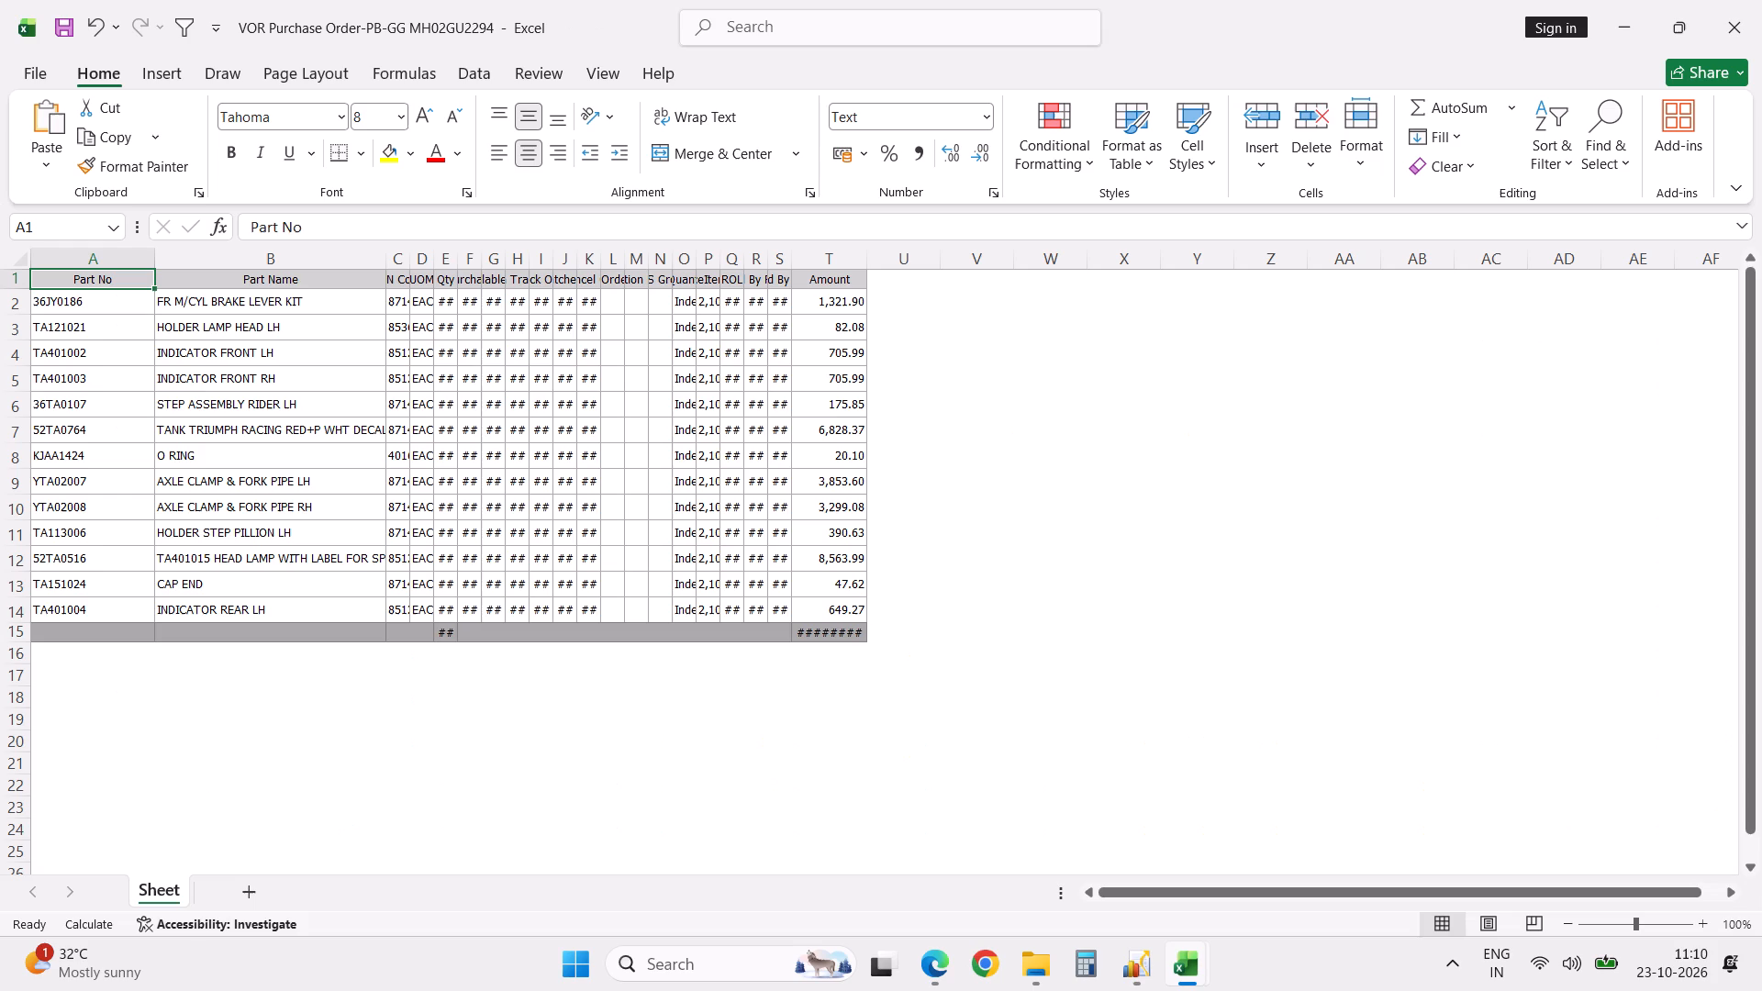
# Autofit the column widths of the whole exported parts table.
pyautogui.hotkey('ctrl', 'a')
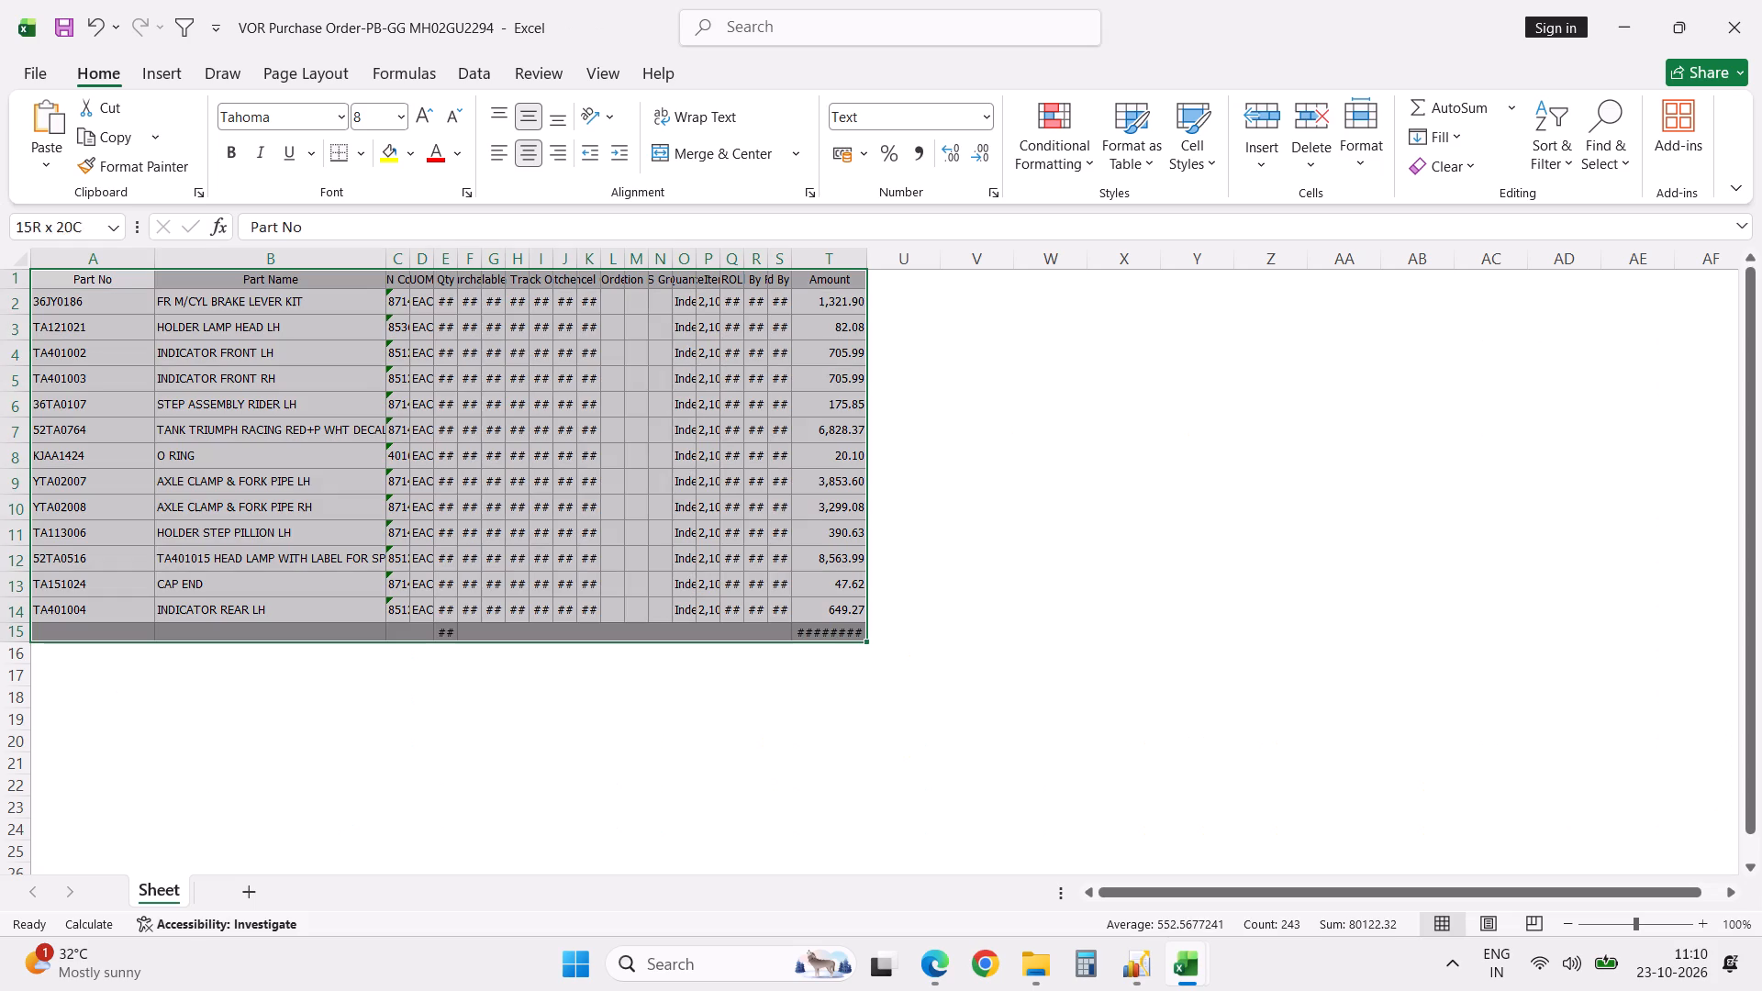
pyautogui.hotkey('alt', 'h')
pyautogui.hotkey('alt', 'o')
pyautogui.hotkey('alt', 'i')
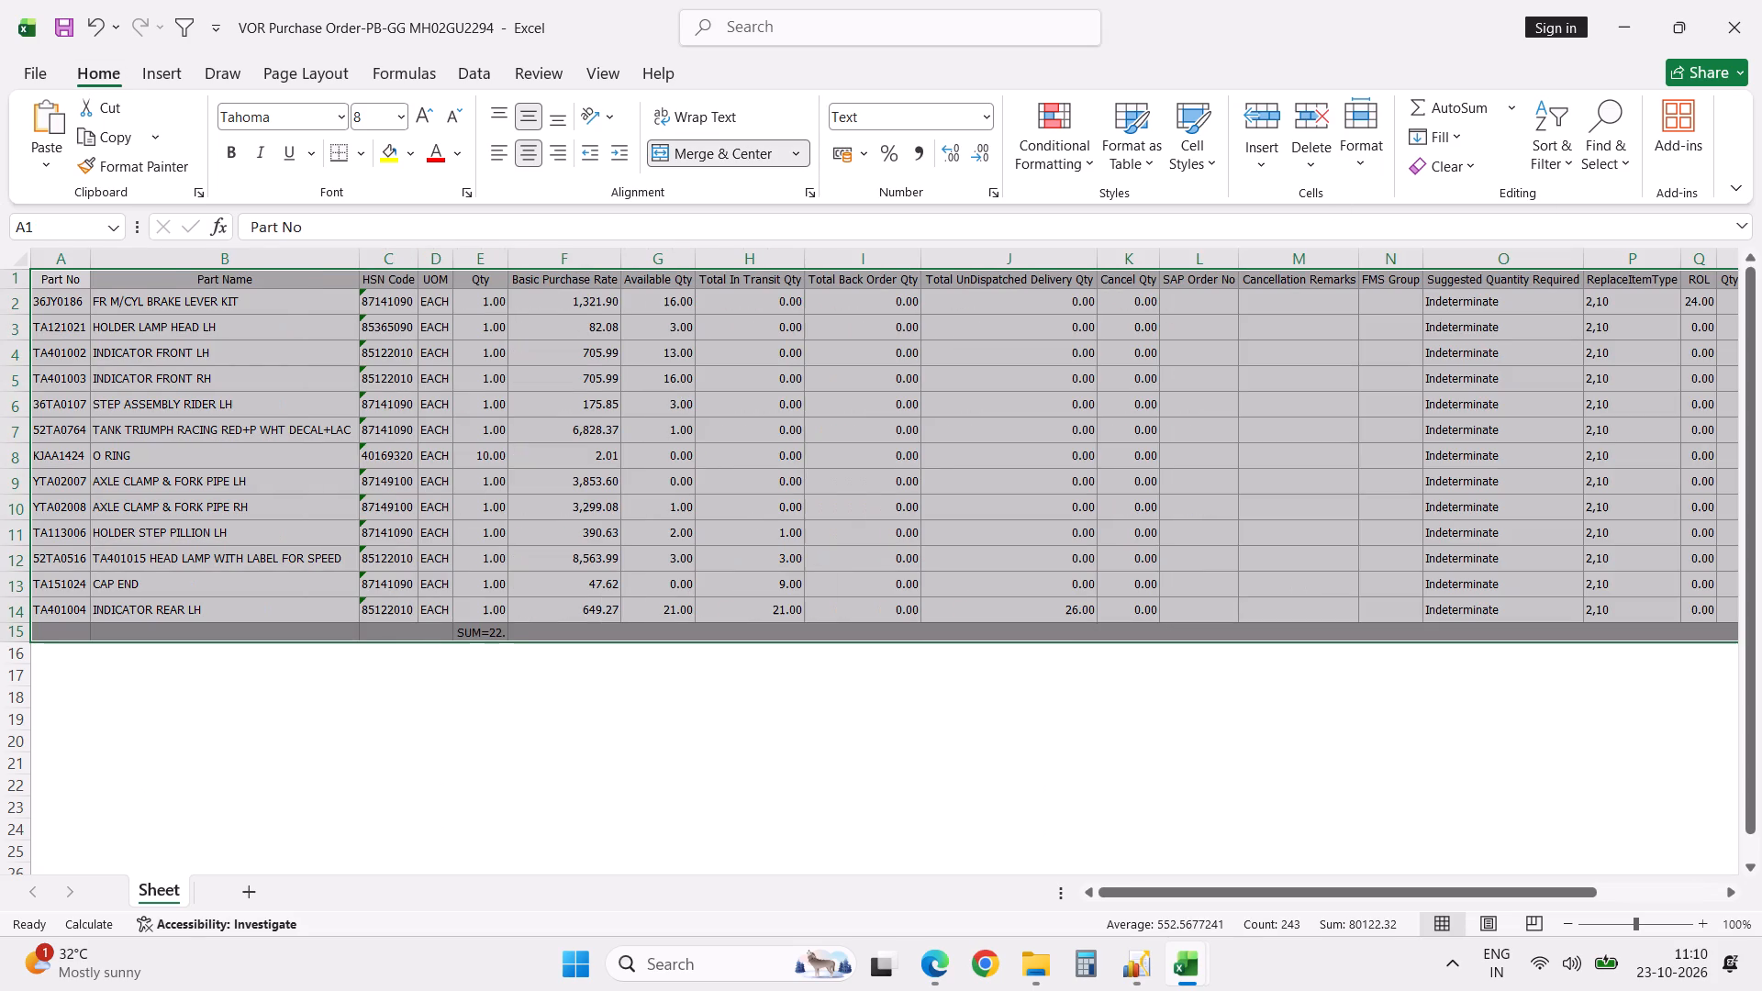
pyautogui.click(840, 701)
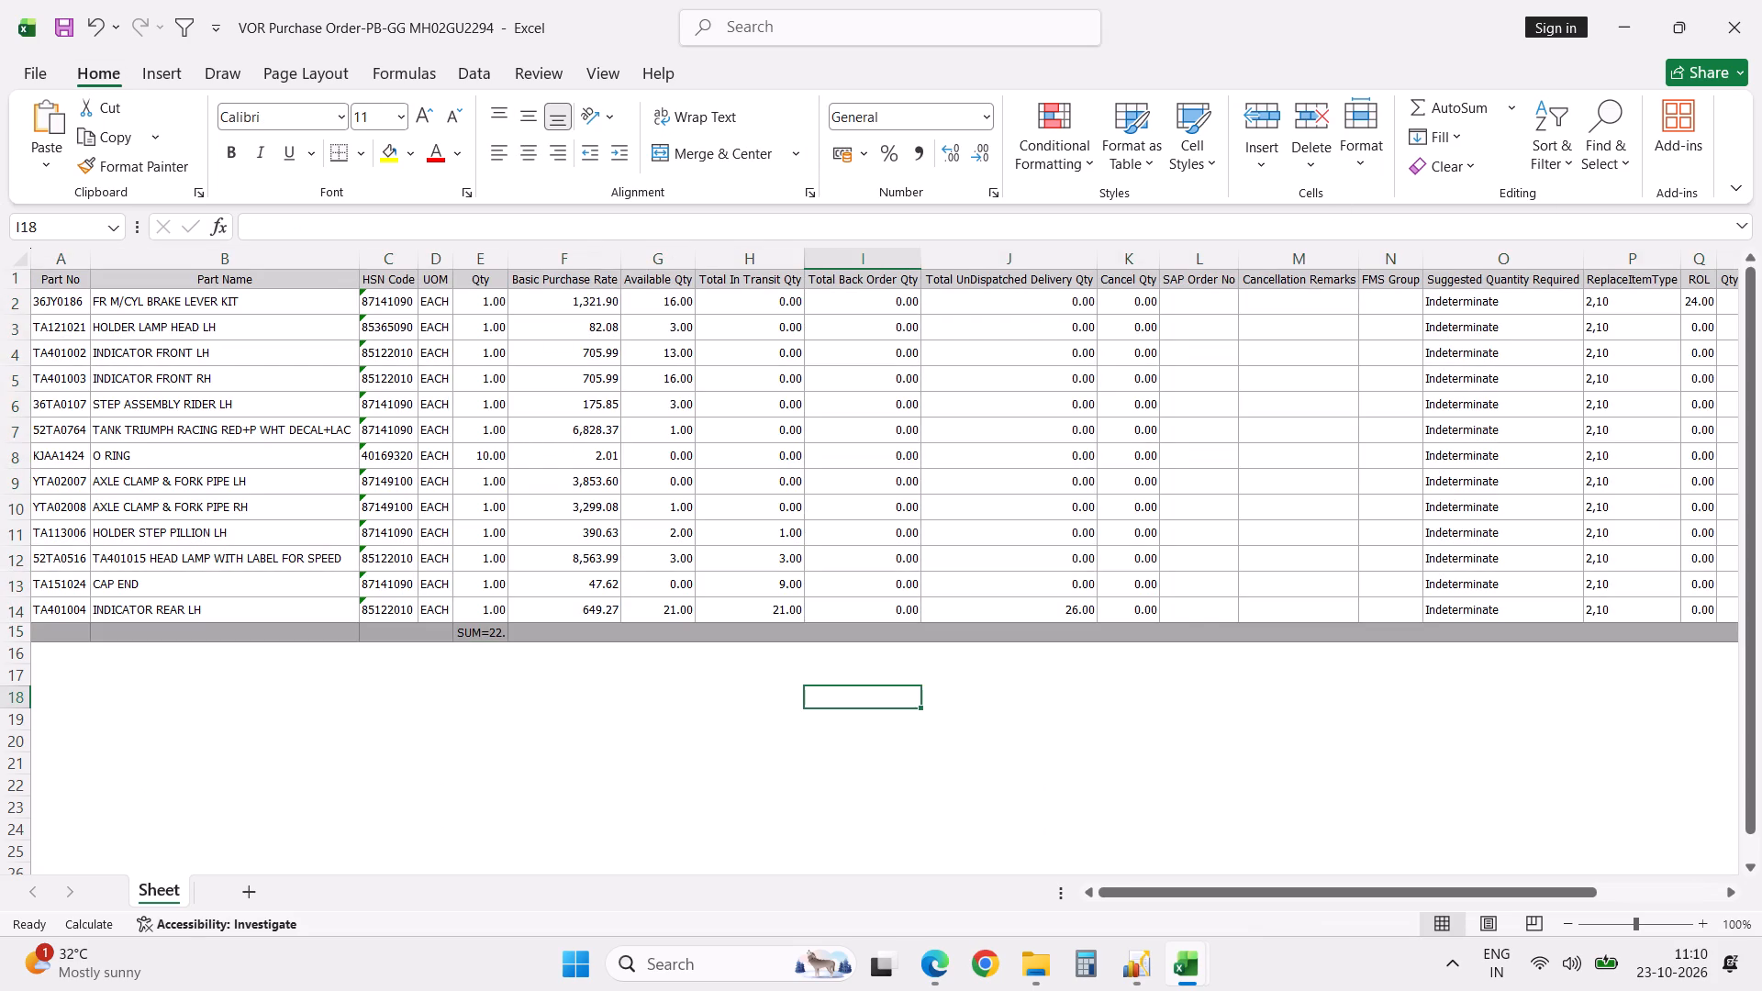
# Format the part rows from Qty through Cancel Qty (E2:K14) in comma style with no decimal places.
pyautogui.click(489, 306)
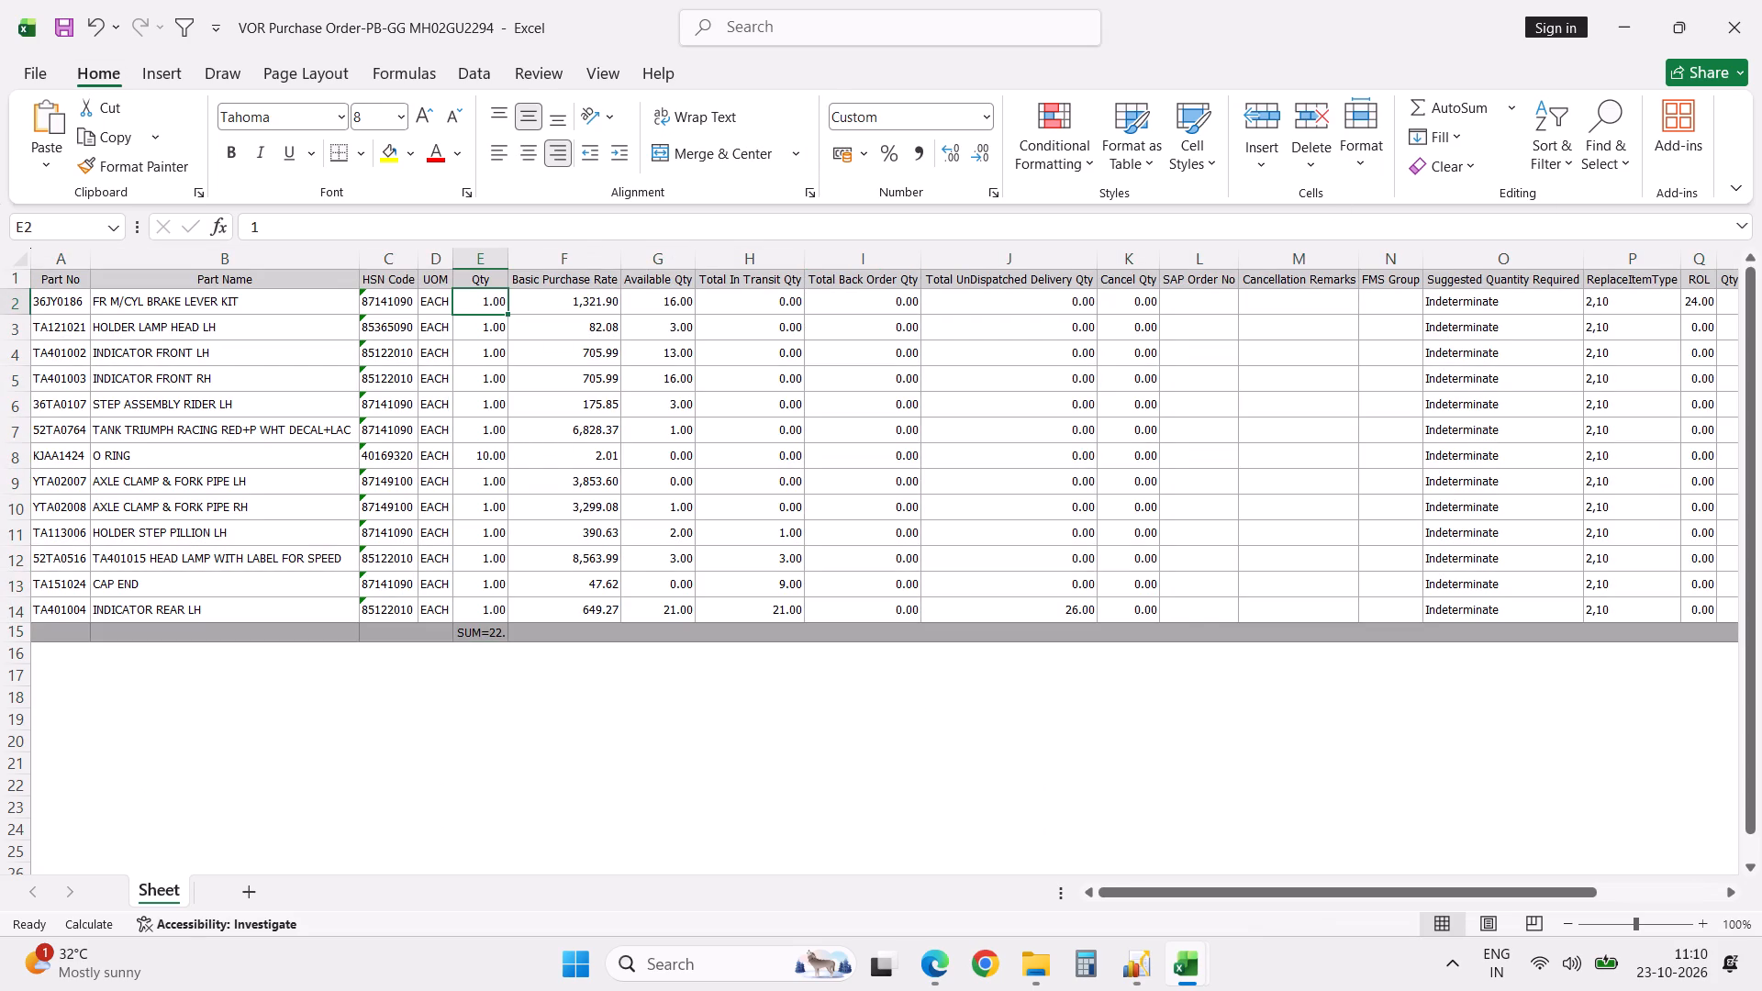
pyautogui.hotkey('ctrl', 'shift', 'Right')
pyautogui.hotkey('shift', 'Down')
pyautogui.hotkey('shift', 'Down')
pyautogui.hotkey('shift', 'Down')
pyautogui.hotkey('shift', 'Down')
pyautogui.hotkey('shift', 'Down')
pyautogui.hotkey('shift', 'Down')
pyautogui.hotkey('shift', 'Down')
pyautogui.hotkey('shift', 'Down')
pyautogui.hotkey('shift', 'Down')
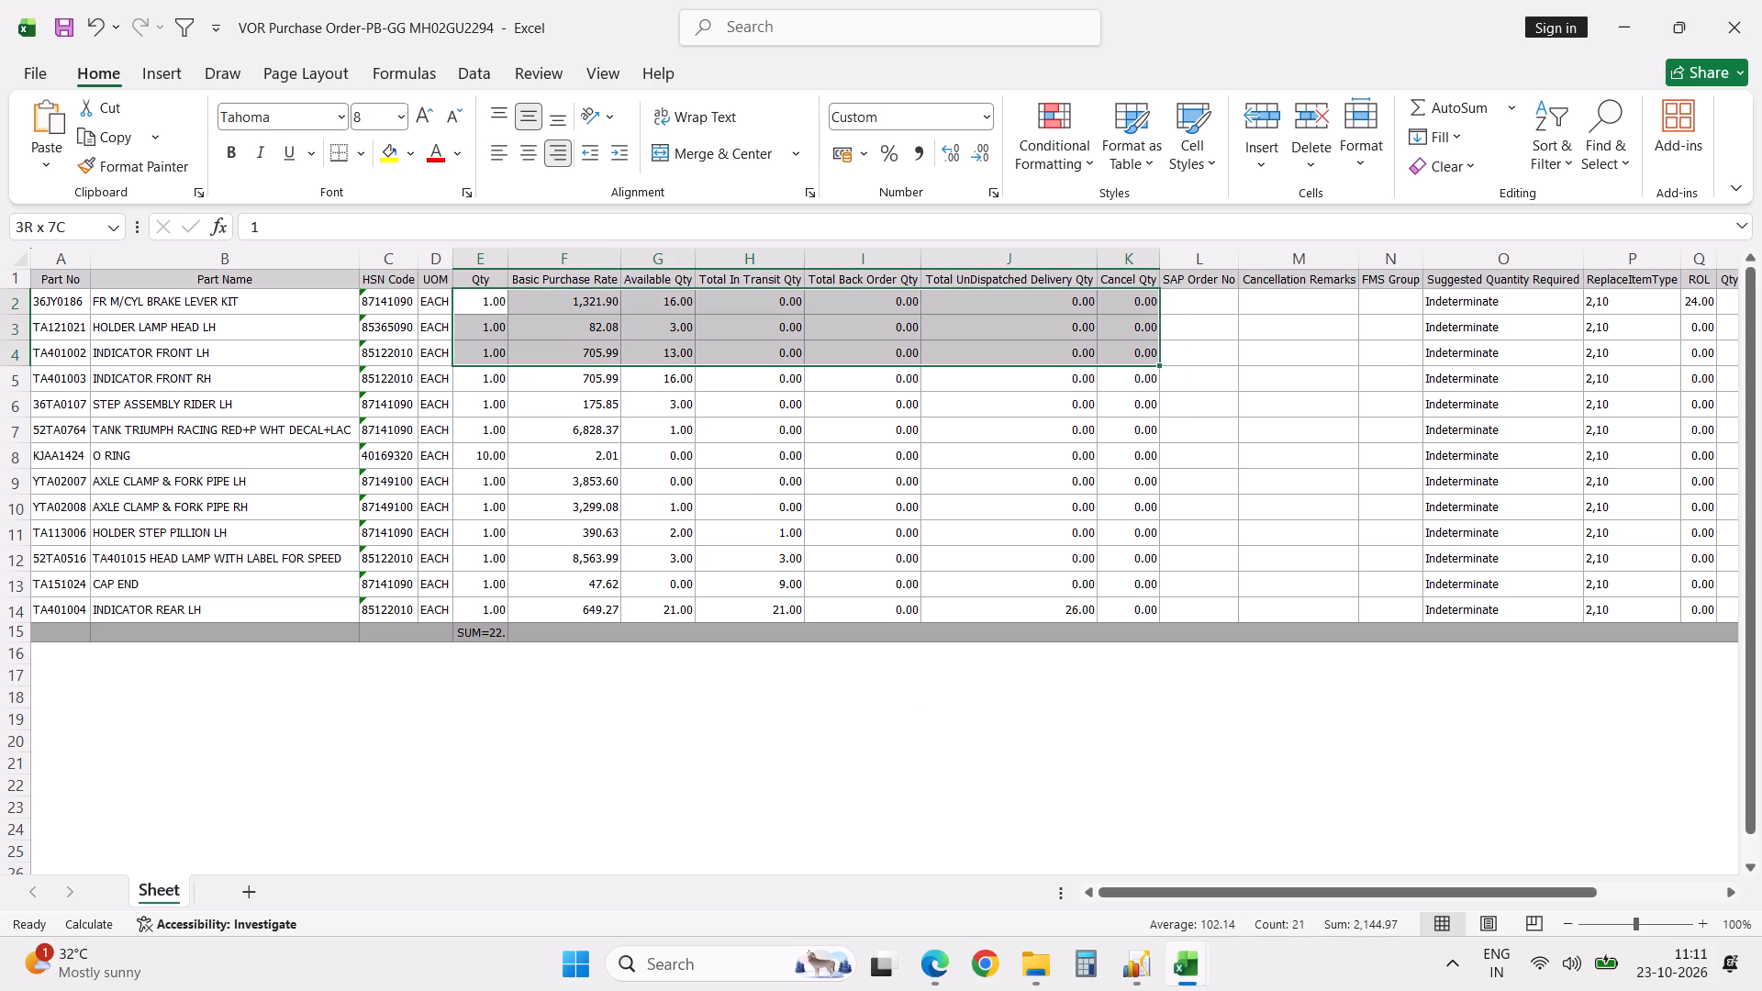
pyautogui.hotkey('shift', 'Down')
pyautogui.hotkey('shift', 'Down')
pyautogui.hotkey('shift', 'Down')
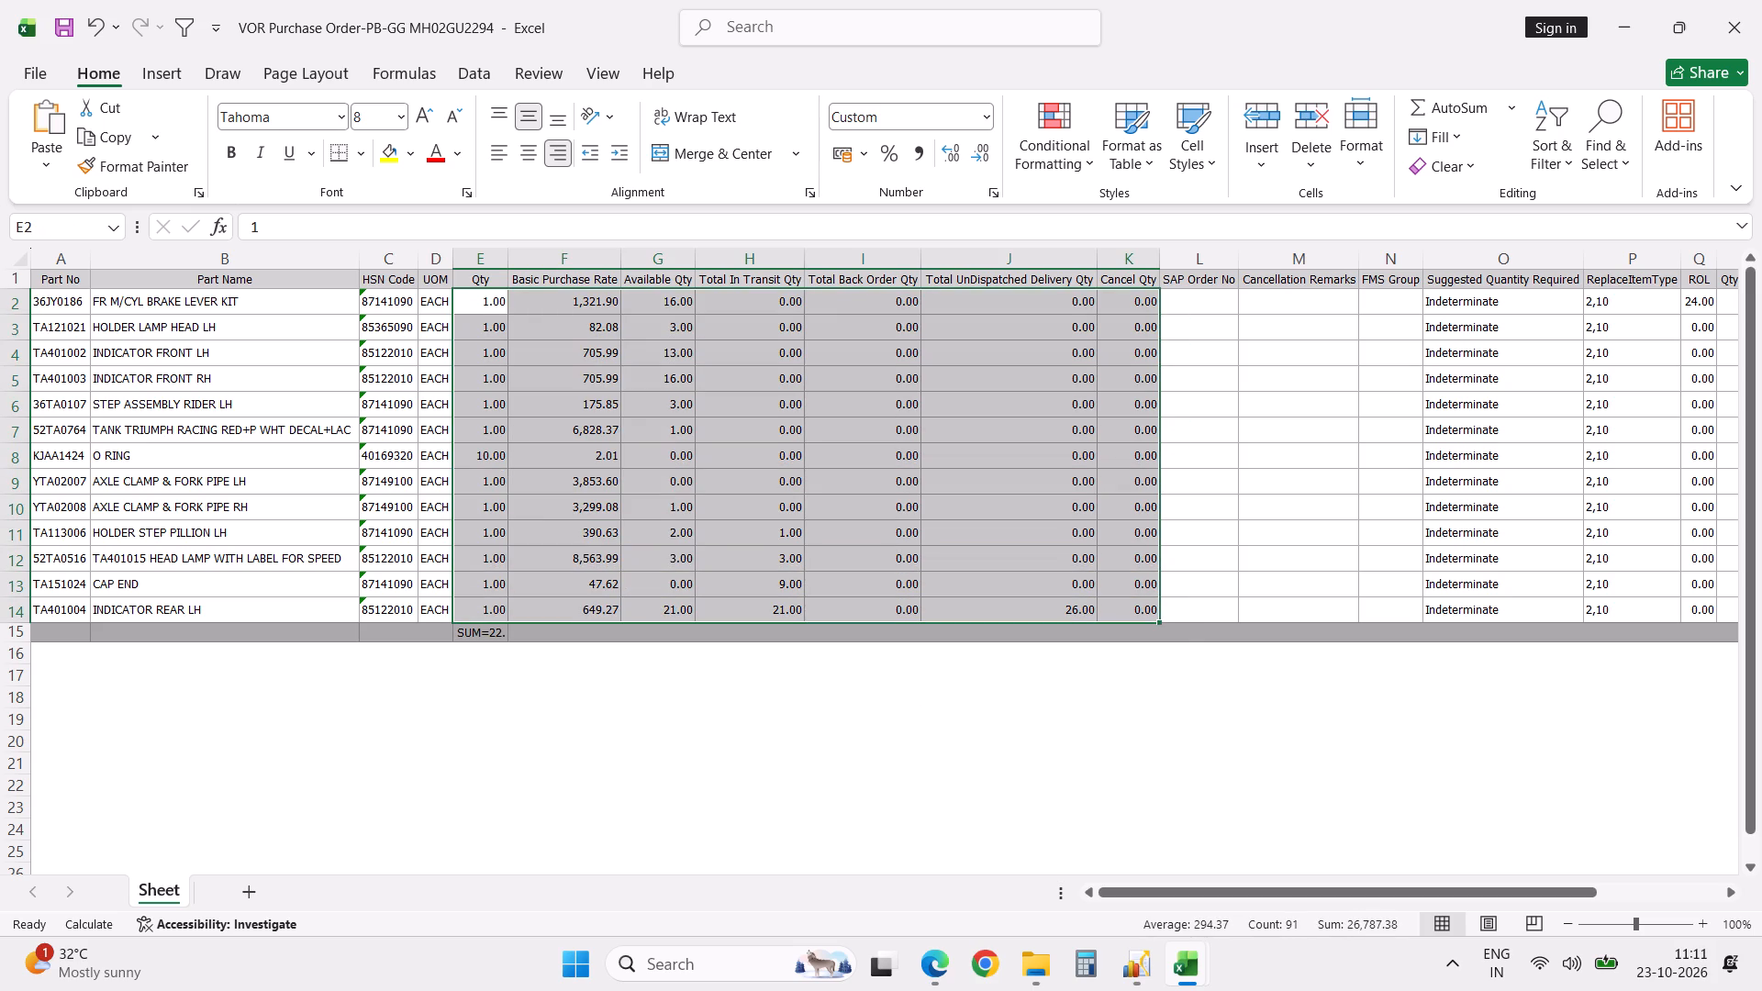
pyautogui.click(918, 158)
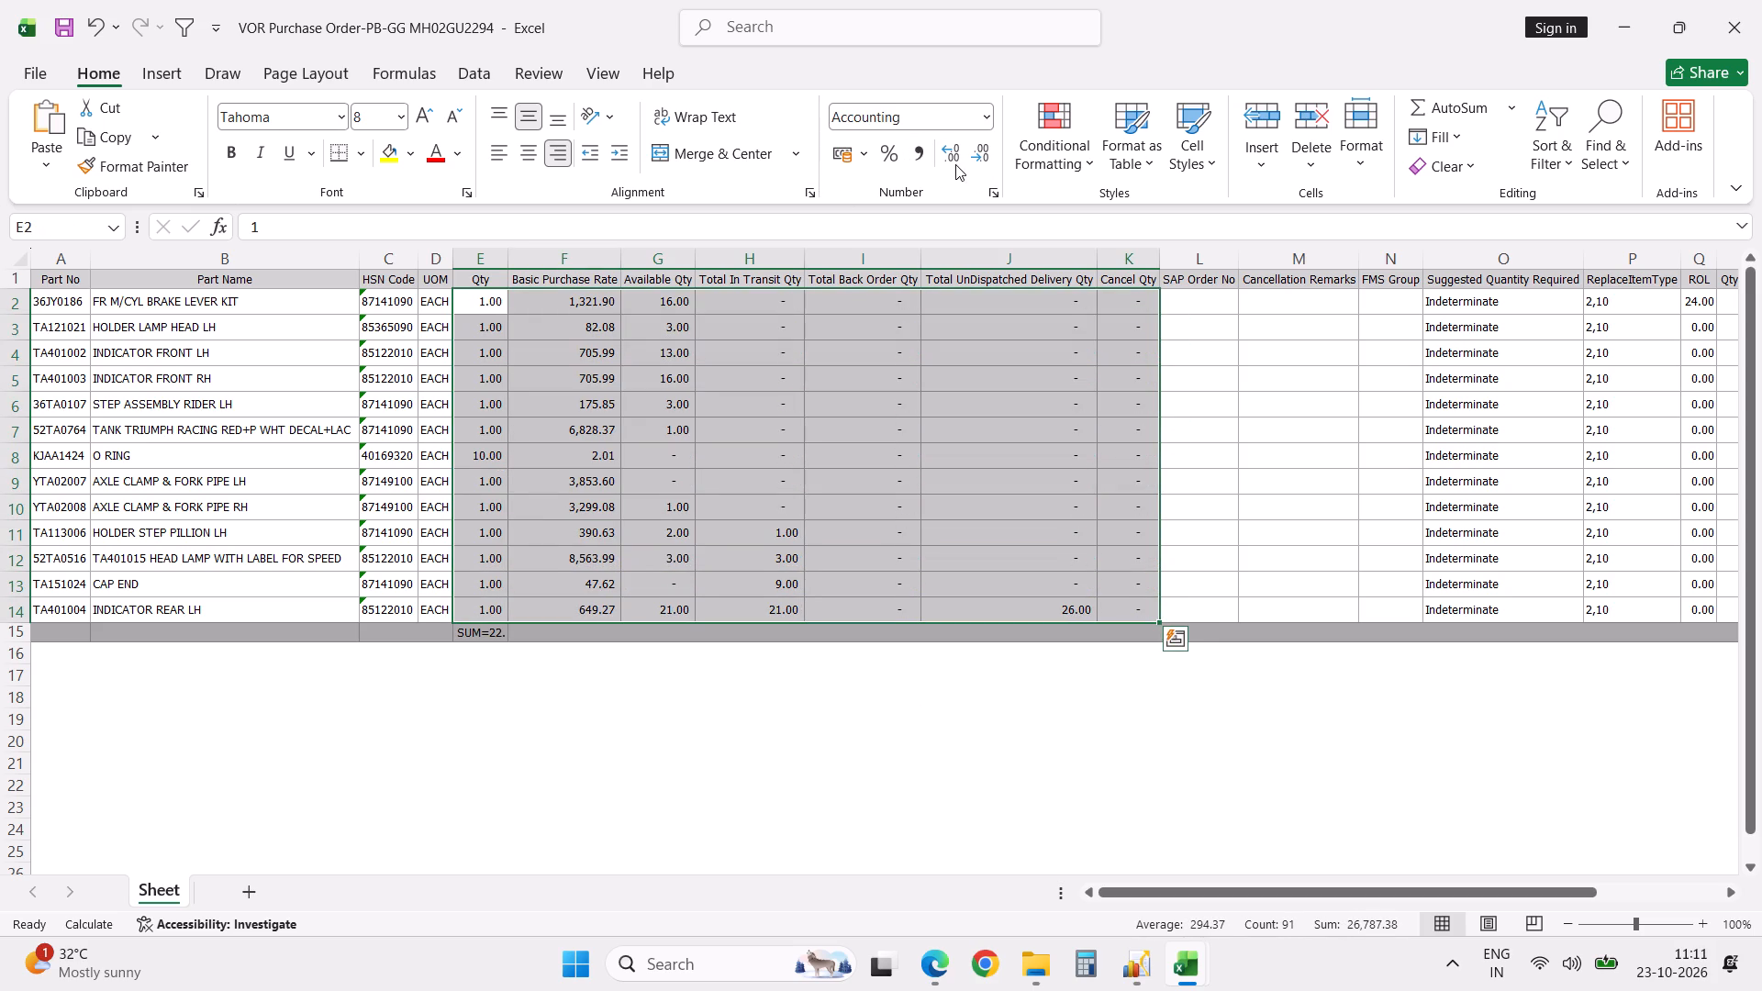
pyautogui.tripleClick(976, 156)
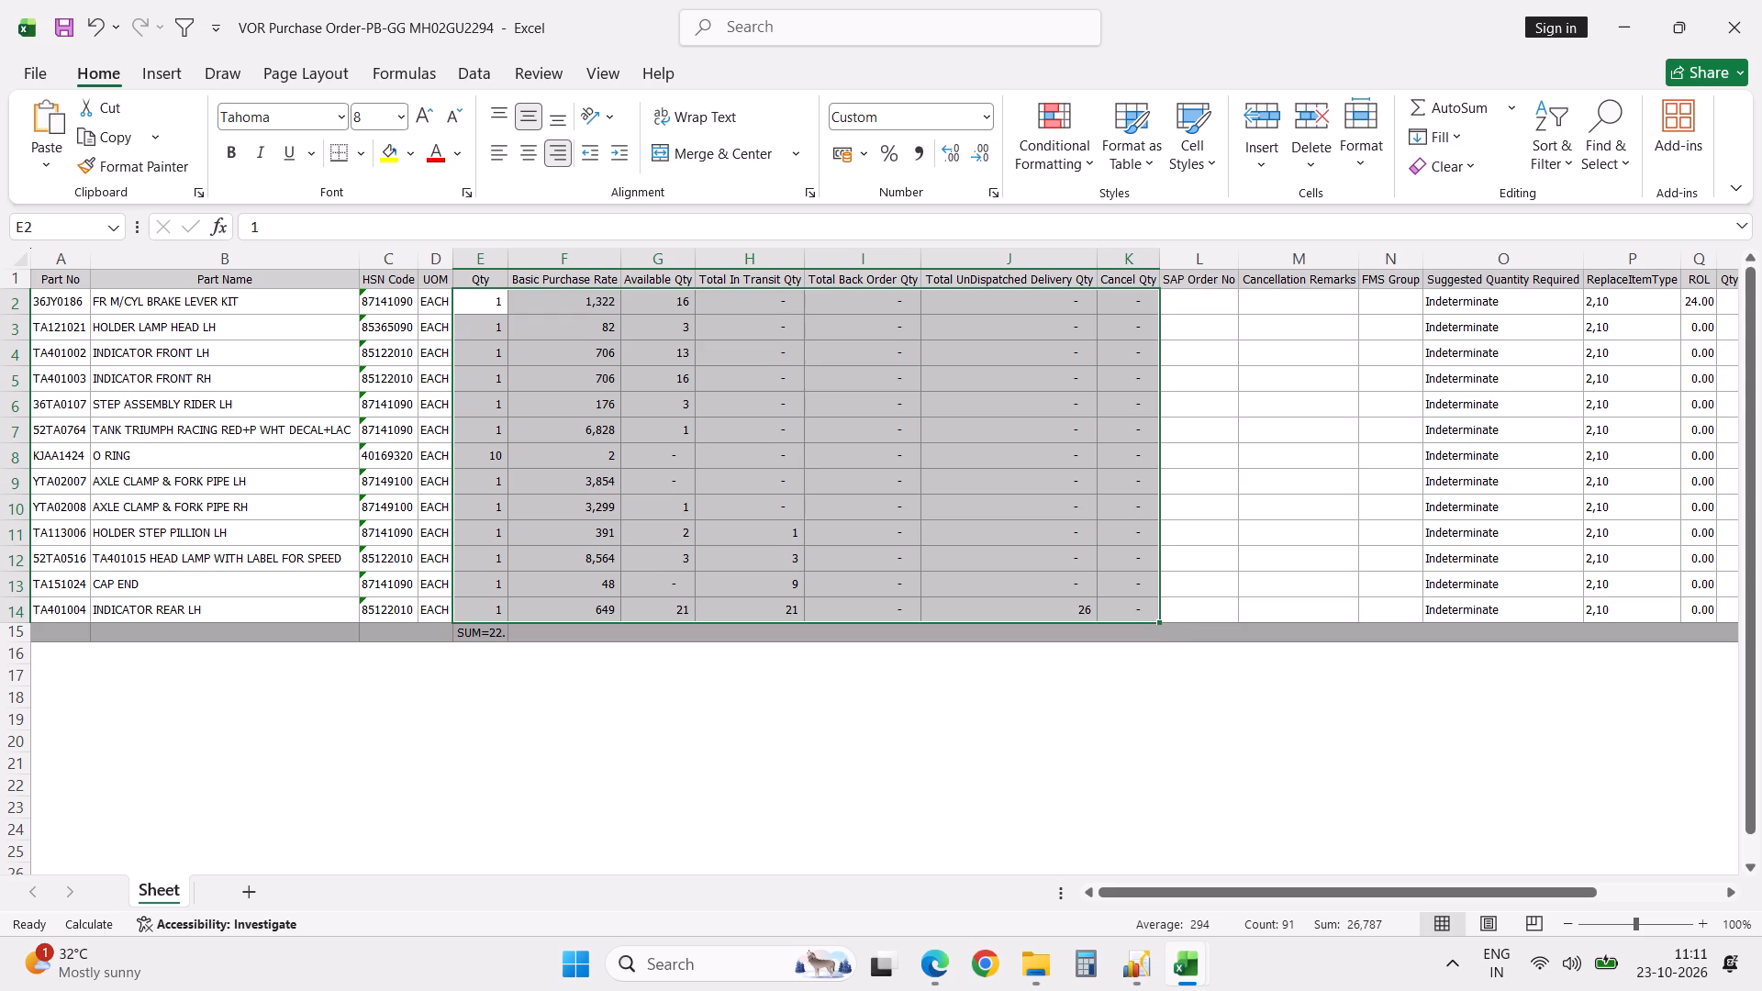
# Delete the totals row (row 15) beneath the last part in the exported VOR parts table.
pyautogui.click(24, 634)
pyautogui.hotkey('ctrl', '-')
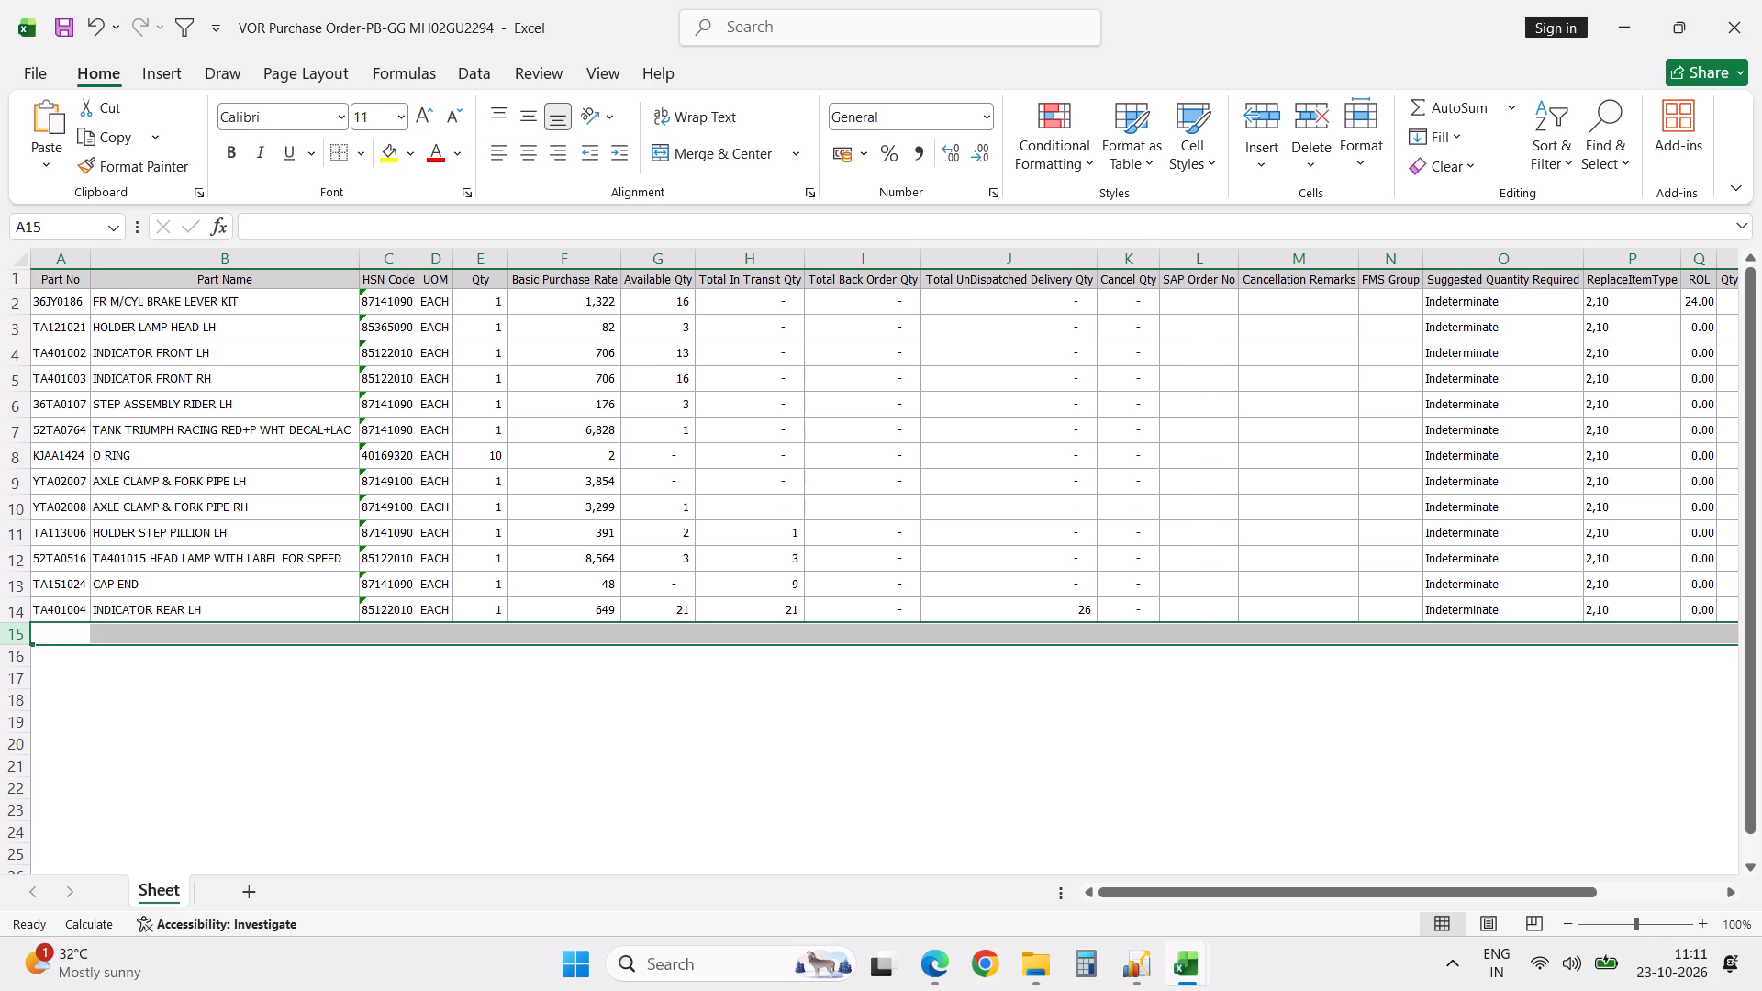
# Delete the HSN Code and UOM columns from the exported parts table.
pyautogui.click(396, 266)
pyautogui.hotkey('shift', 'Right')
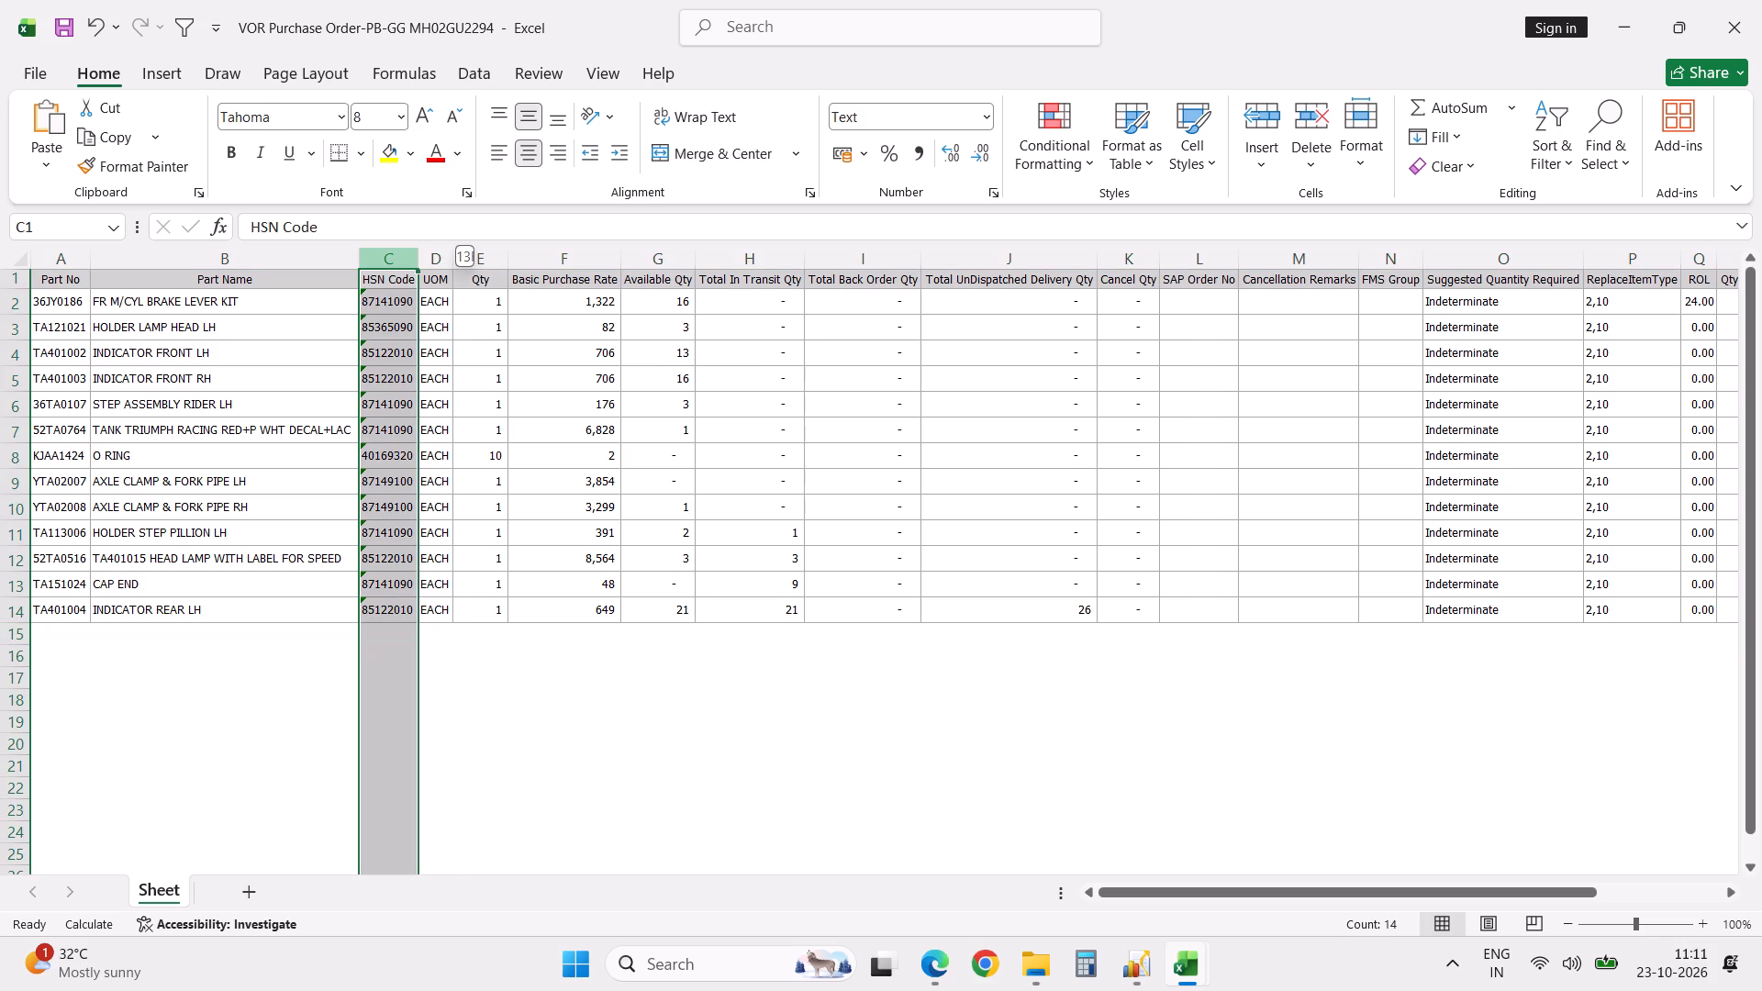
pyautogui.hotkey('ctrl', '-')
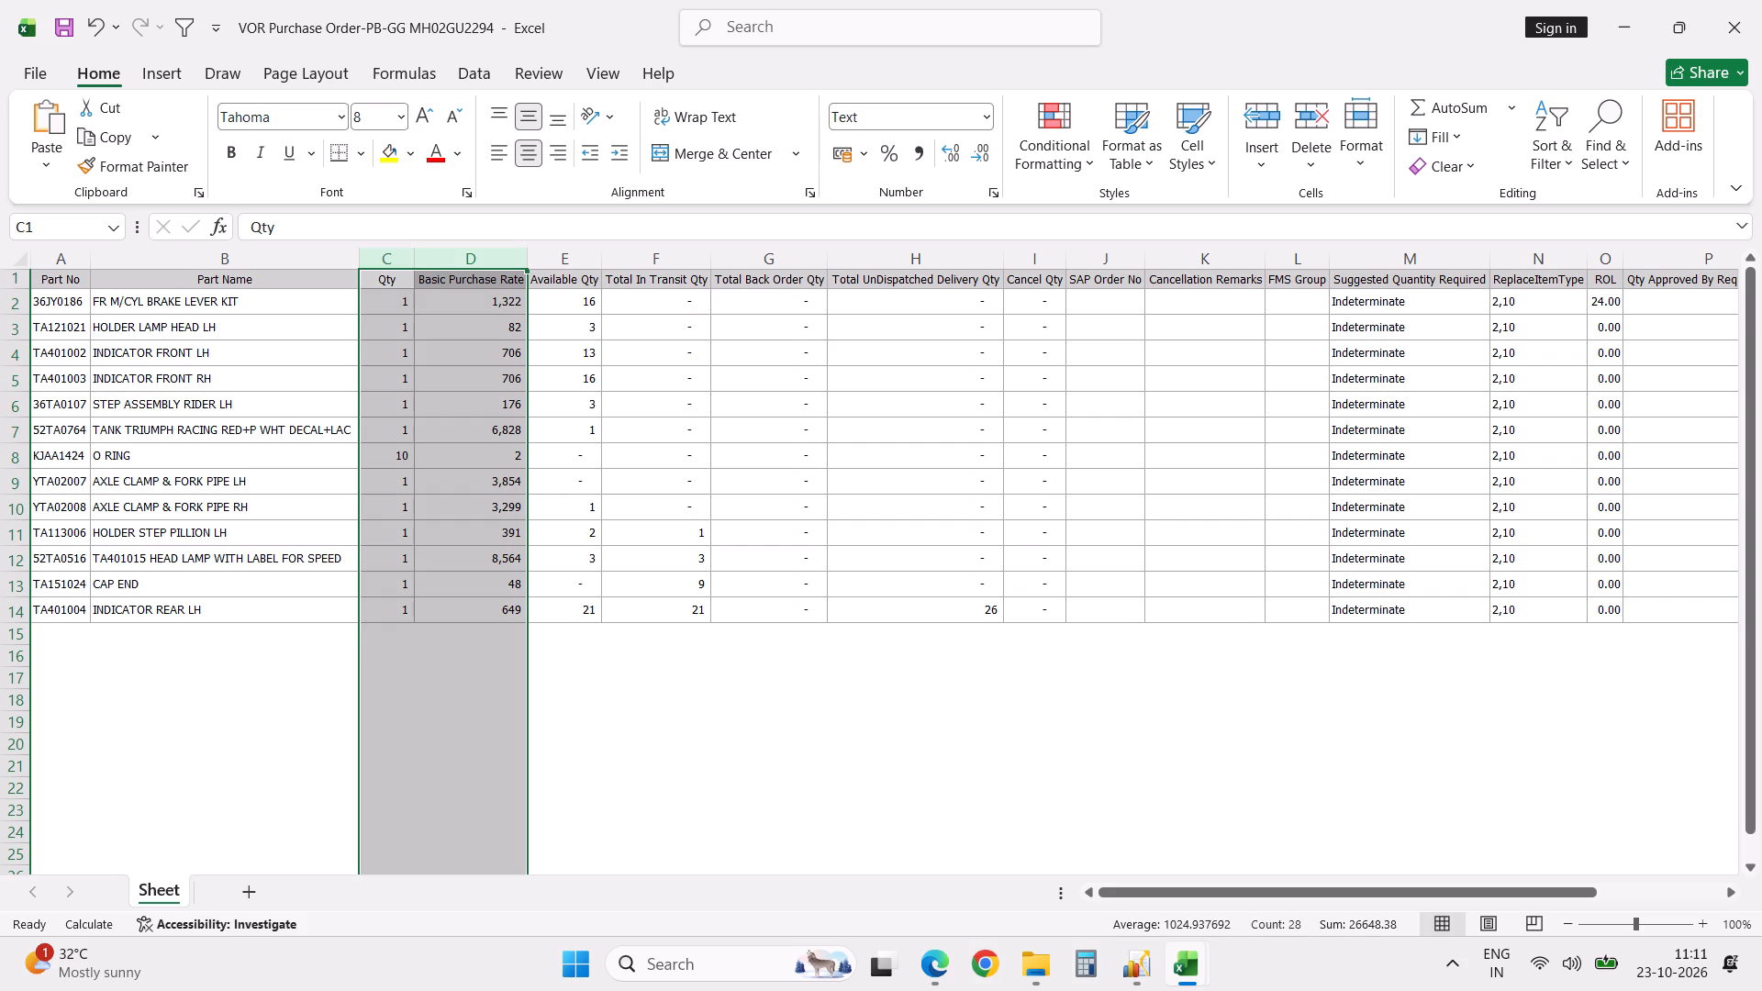
# Delete the columns from Cancel Qty through Qty Approved By Supplier RM, keeping the Amount column.
pyautogui.click(1024, 257)
pyautogui.hotkey('shift', 'Right')
pyautogui.hotkey('shift', 'Right')
pyautogui.hotkey('shift', 'Right')
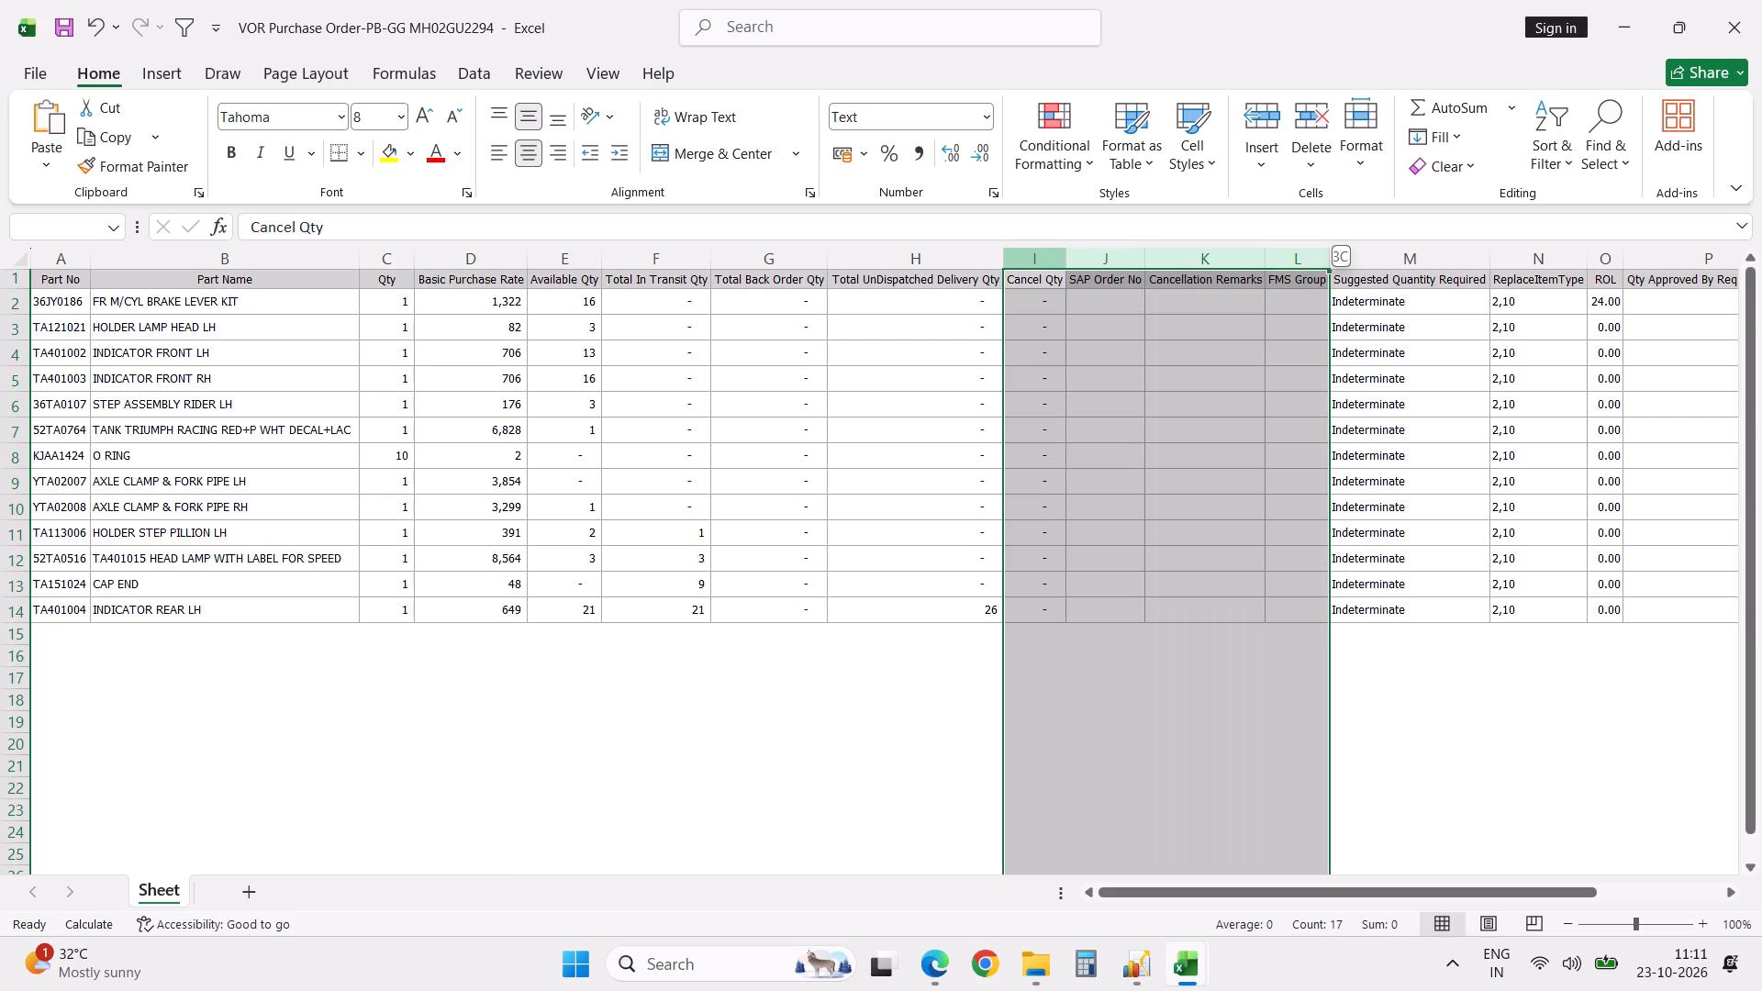
pyautogui.hotkey('shift', 'Right')
pyautogui.hotkey('shift', 'Right')
pyautogui.hotkey('shift', 'Right')
pyautogui.hotkey('shift', 'Right')
pyautogui.hotkey('shift', 'Right')
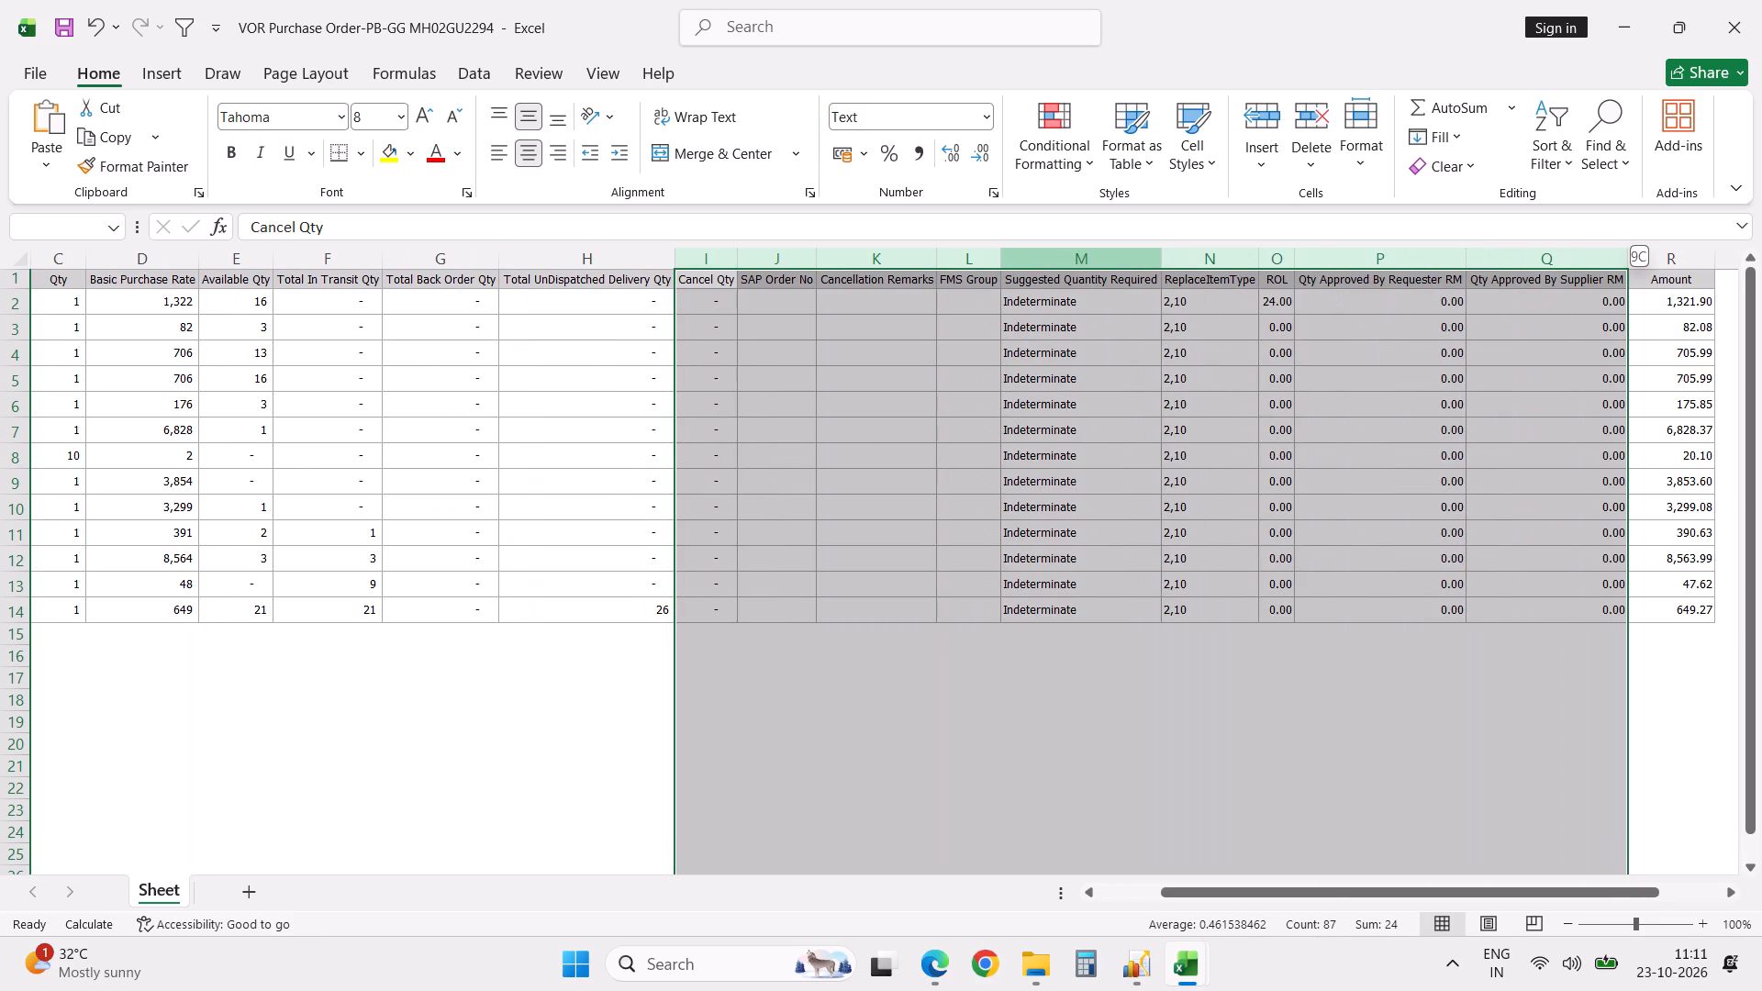
pyautogui.hotkey('shift', 'Right')
pyautogui.hotkey('shift', 'Right')
pyautogui.hotkey('shift', 'Right')
pyautogui.hotkey('shift', 'Right')
pyautogui.hotkey('shift', 'Left')
pyautogui.hotkey('shift', 'Left')
pyautogui.hotkey('shift', 'Left')
pyautogui.hotkey('shift', 'Left')
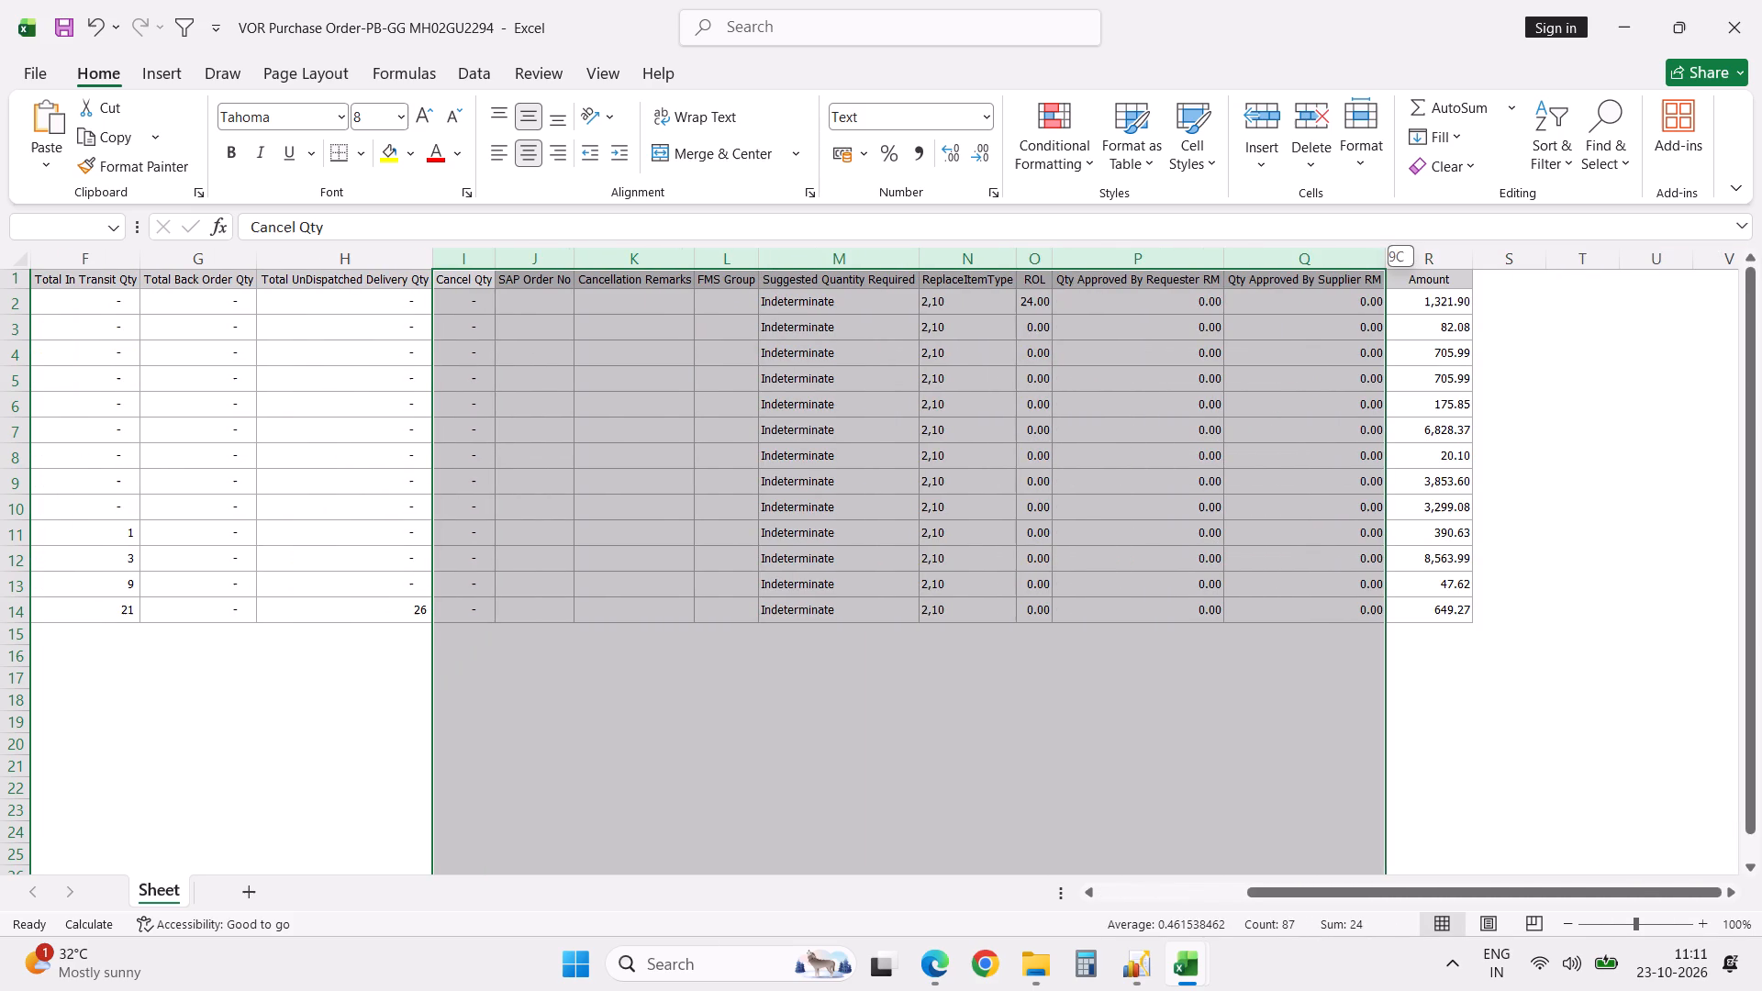
pyautogui.hotkey('ctrl', '-')
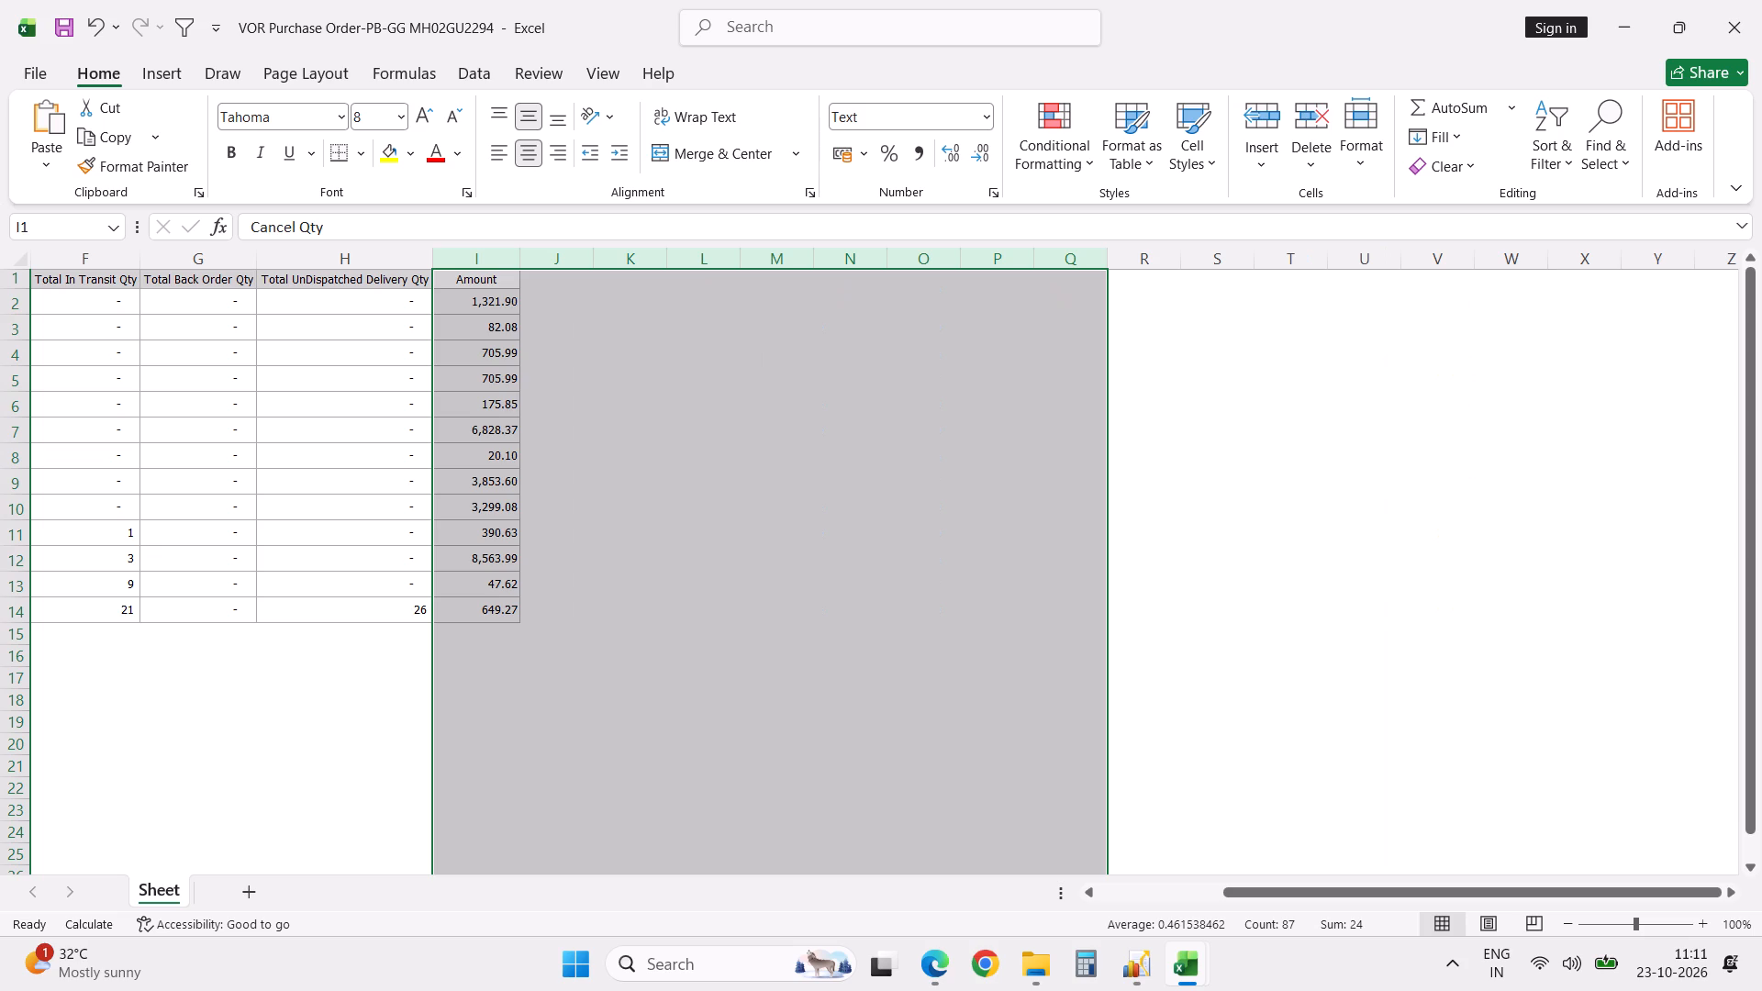
# Copy the head lamp's part number 52TA0516 and filter Part Code by it in the Part Stock Valuation-23102026 workbook.
pyautogui.press('Left')
pyautogui.press('Left')
pyautogui.press('Left')
pyautogui.press('Left')
pyautogui.press('Left')
pyautogui.press('Left')
pyautogui.press('Left')
pyautogui.press('Left')
pyautogui.press('Left')
pyautogui.press('Left')
pyautogui.press('Left')
pyautogui.press('Left')
pyautogui.press('Left')
pyautogui.press('Left')
pyautogui.press('Left')
pyautogui.press('Left')
pyautogui.press('Left')
pyautogui.press('Left')
pyautogui.press('Left')
pyautogui.press('Left')
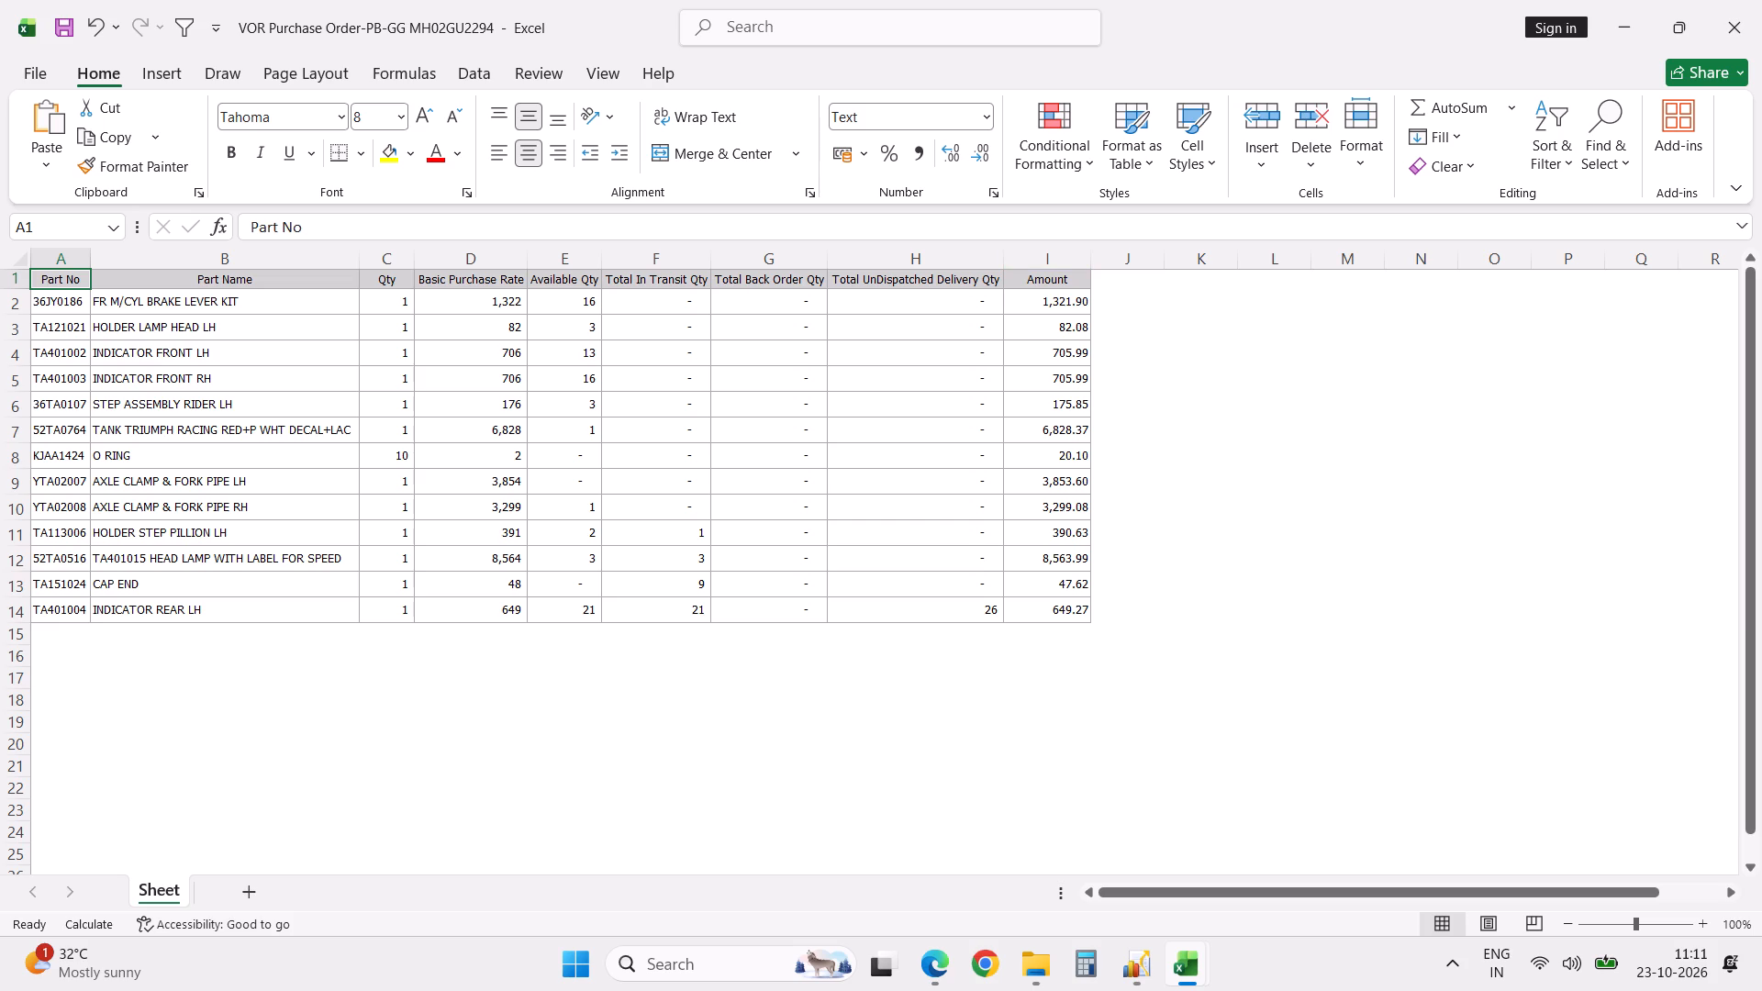
pyautogui.click(52, 556)
pyautogui.hotkey('ctrl', 'c')
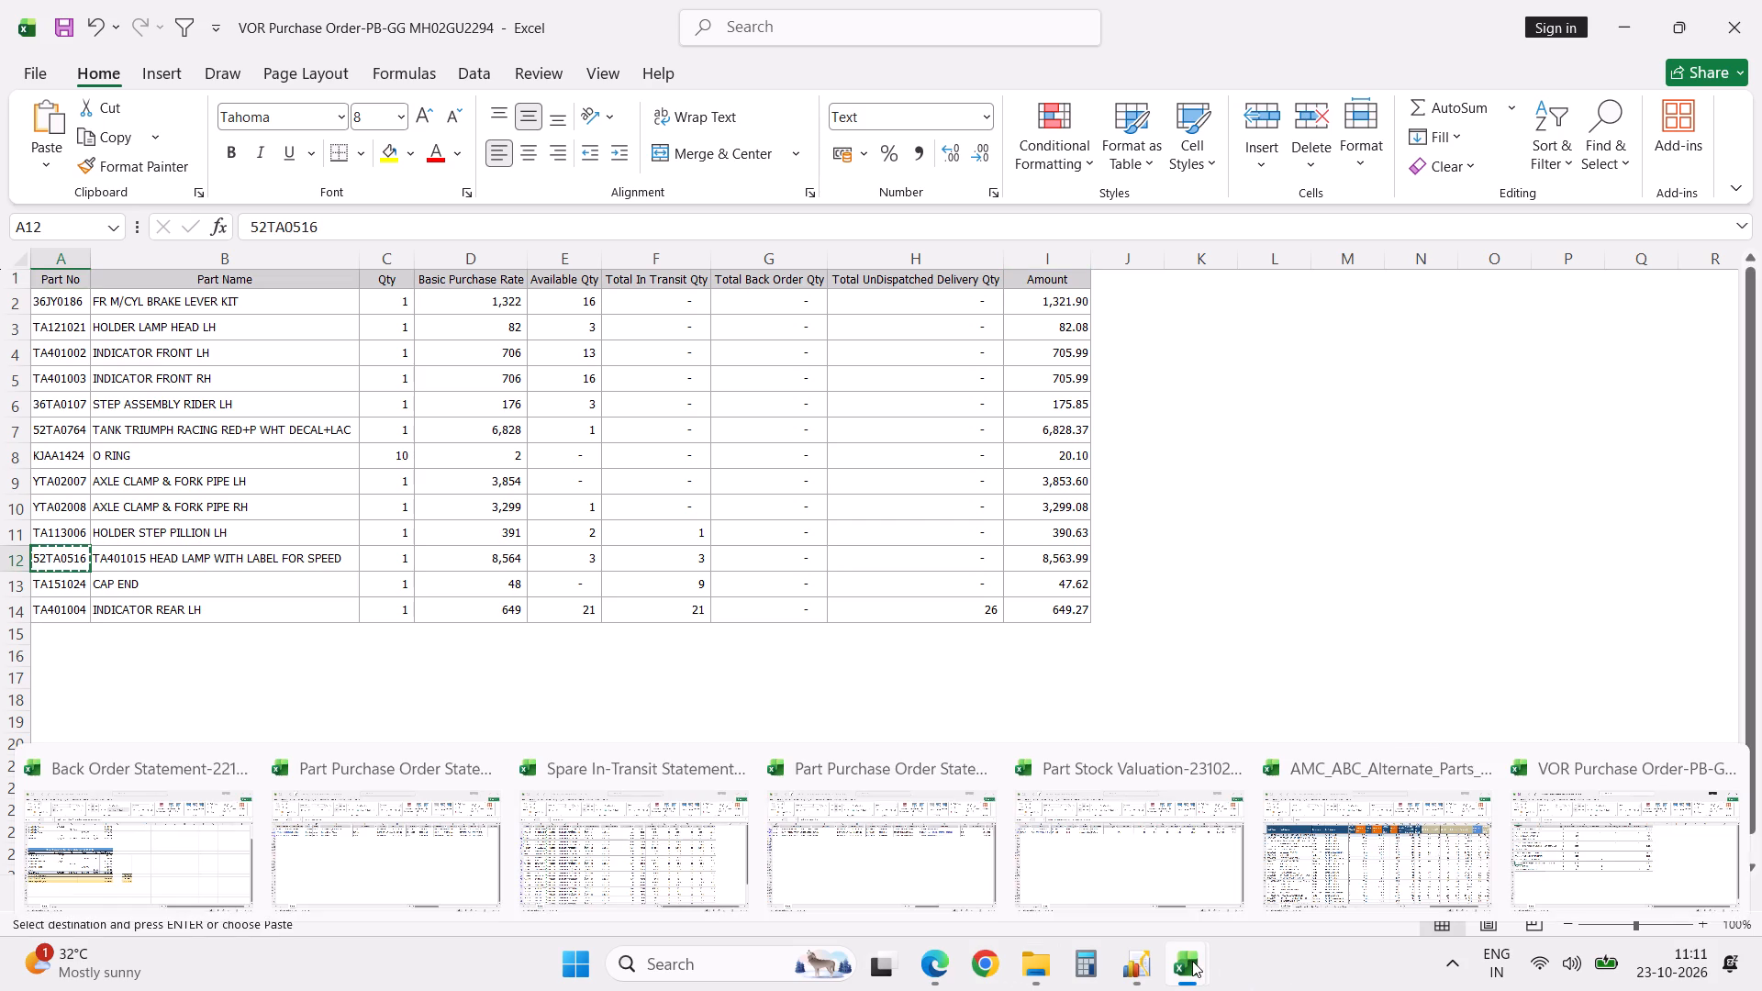
pyautogui.click(1132, 833)
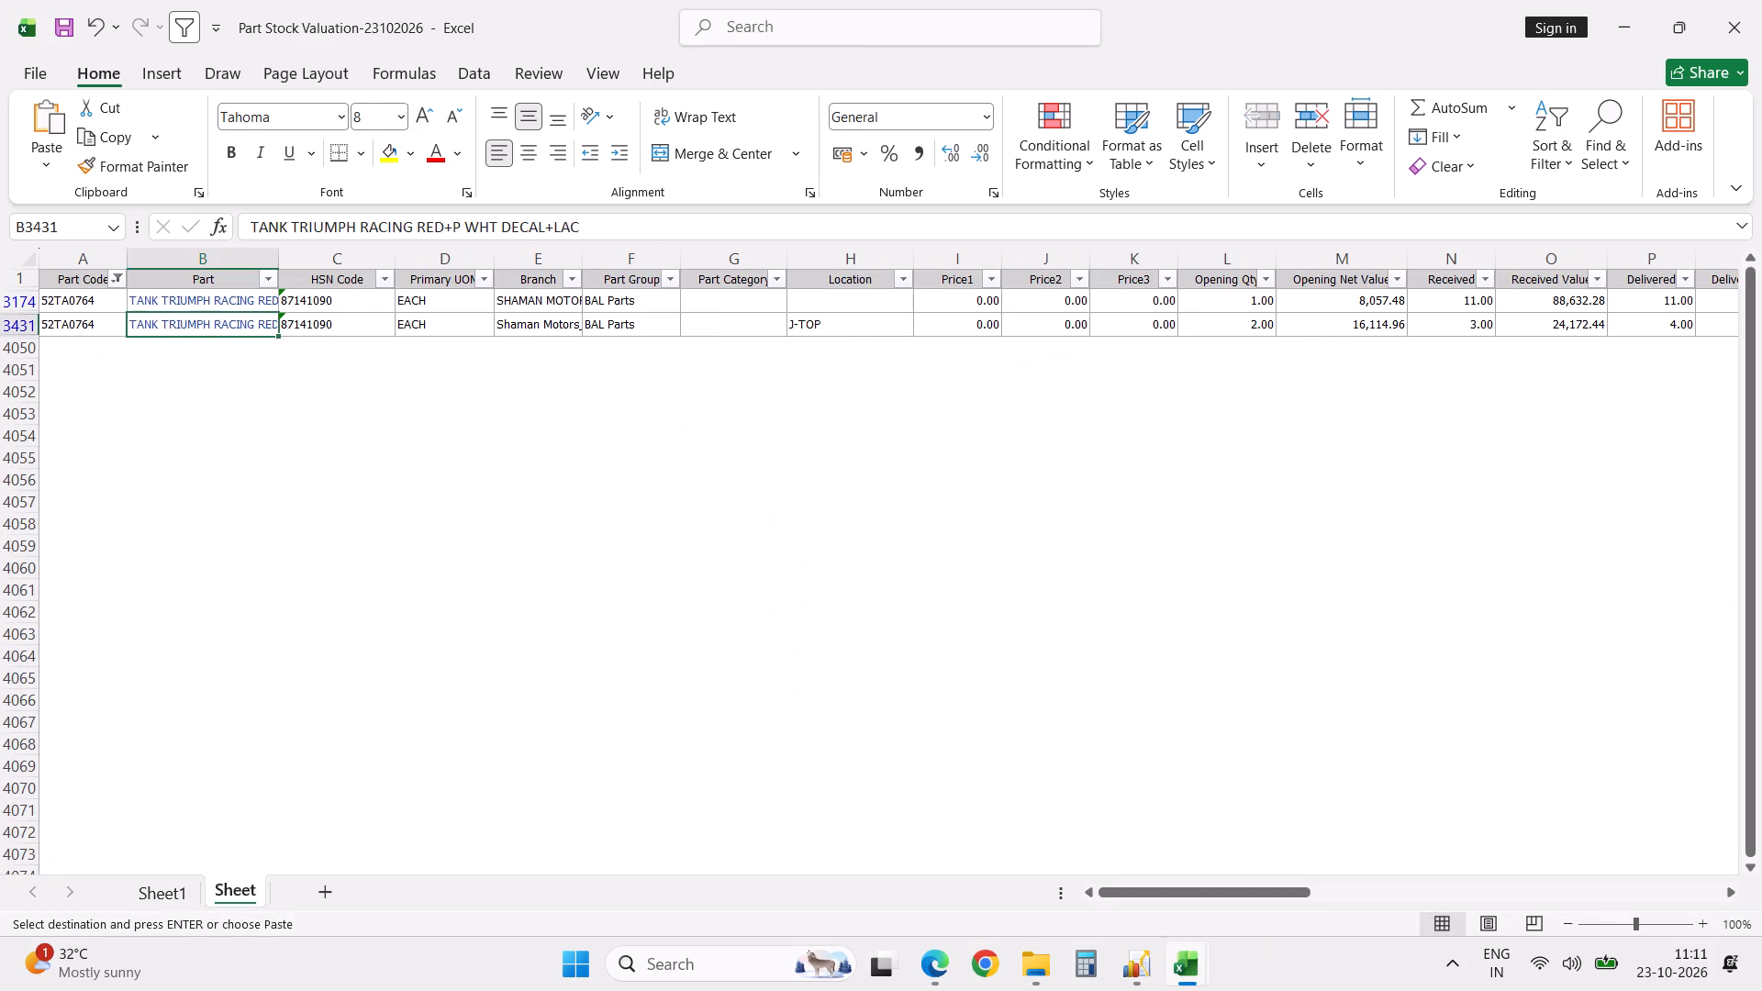
pyautogui.click(113, 275)
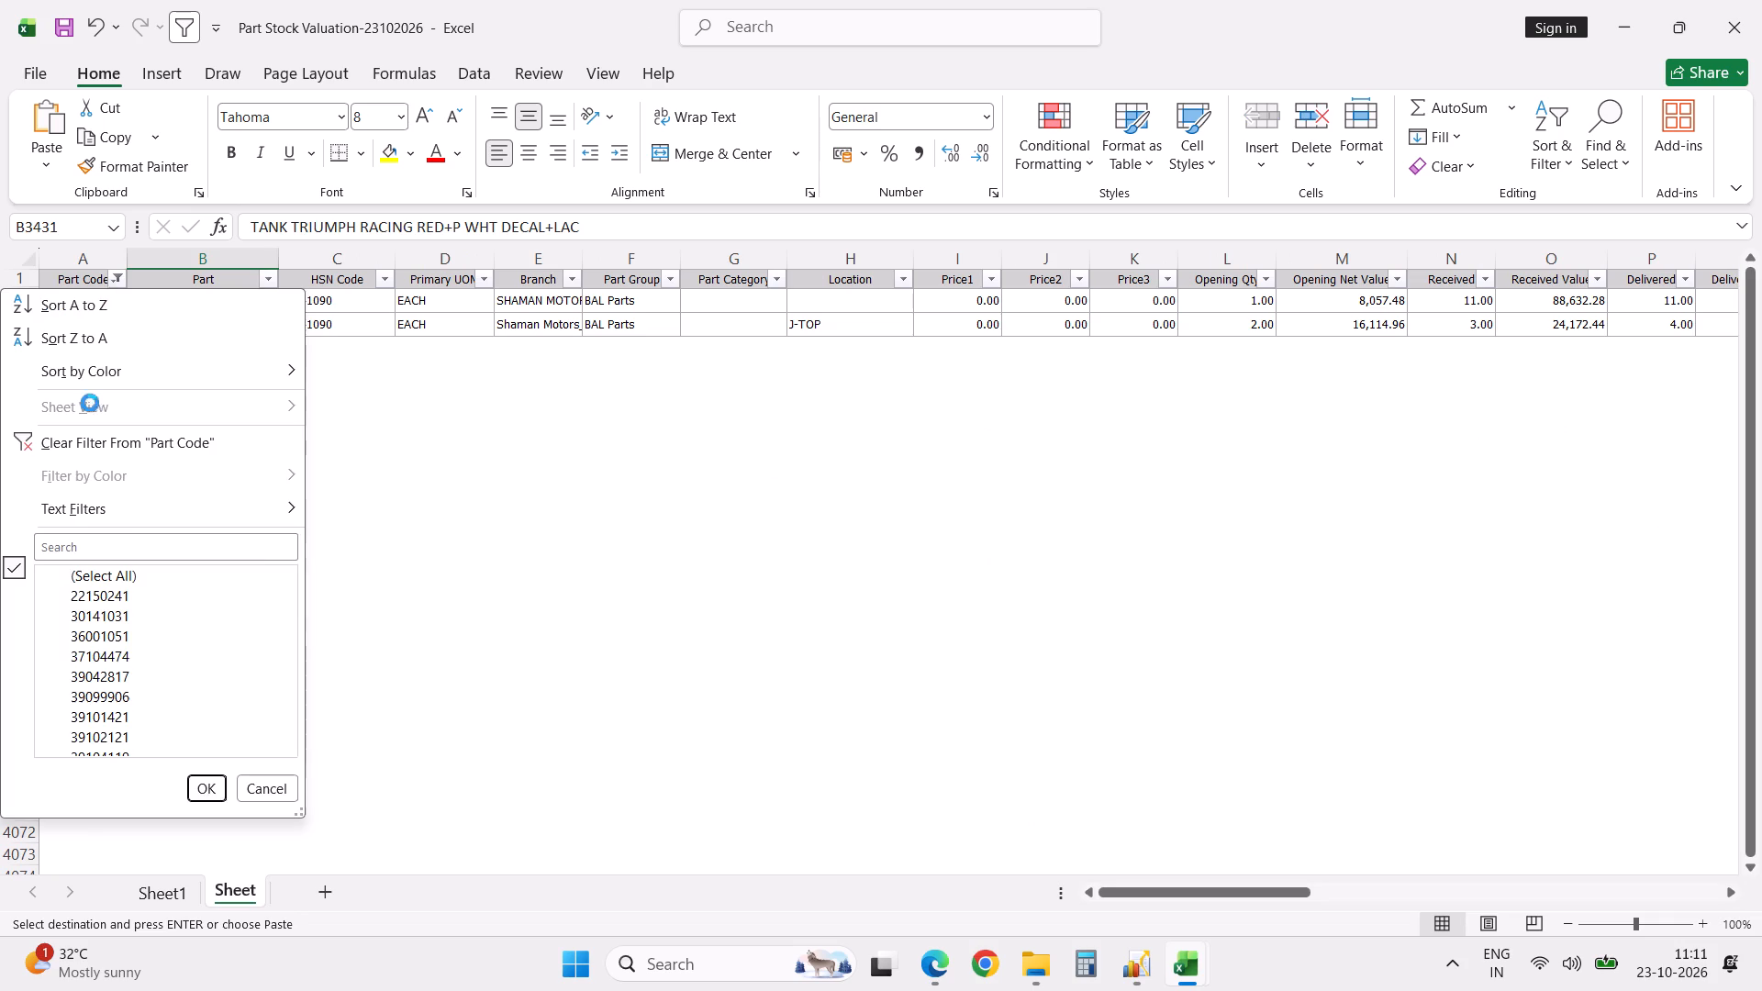
pyautogui.click(203, 551)
pyautogui.hotkey('ctrl', 'v')
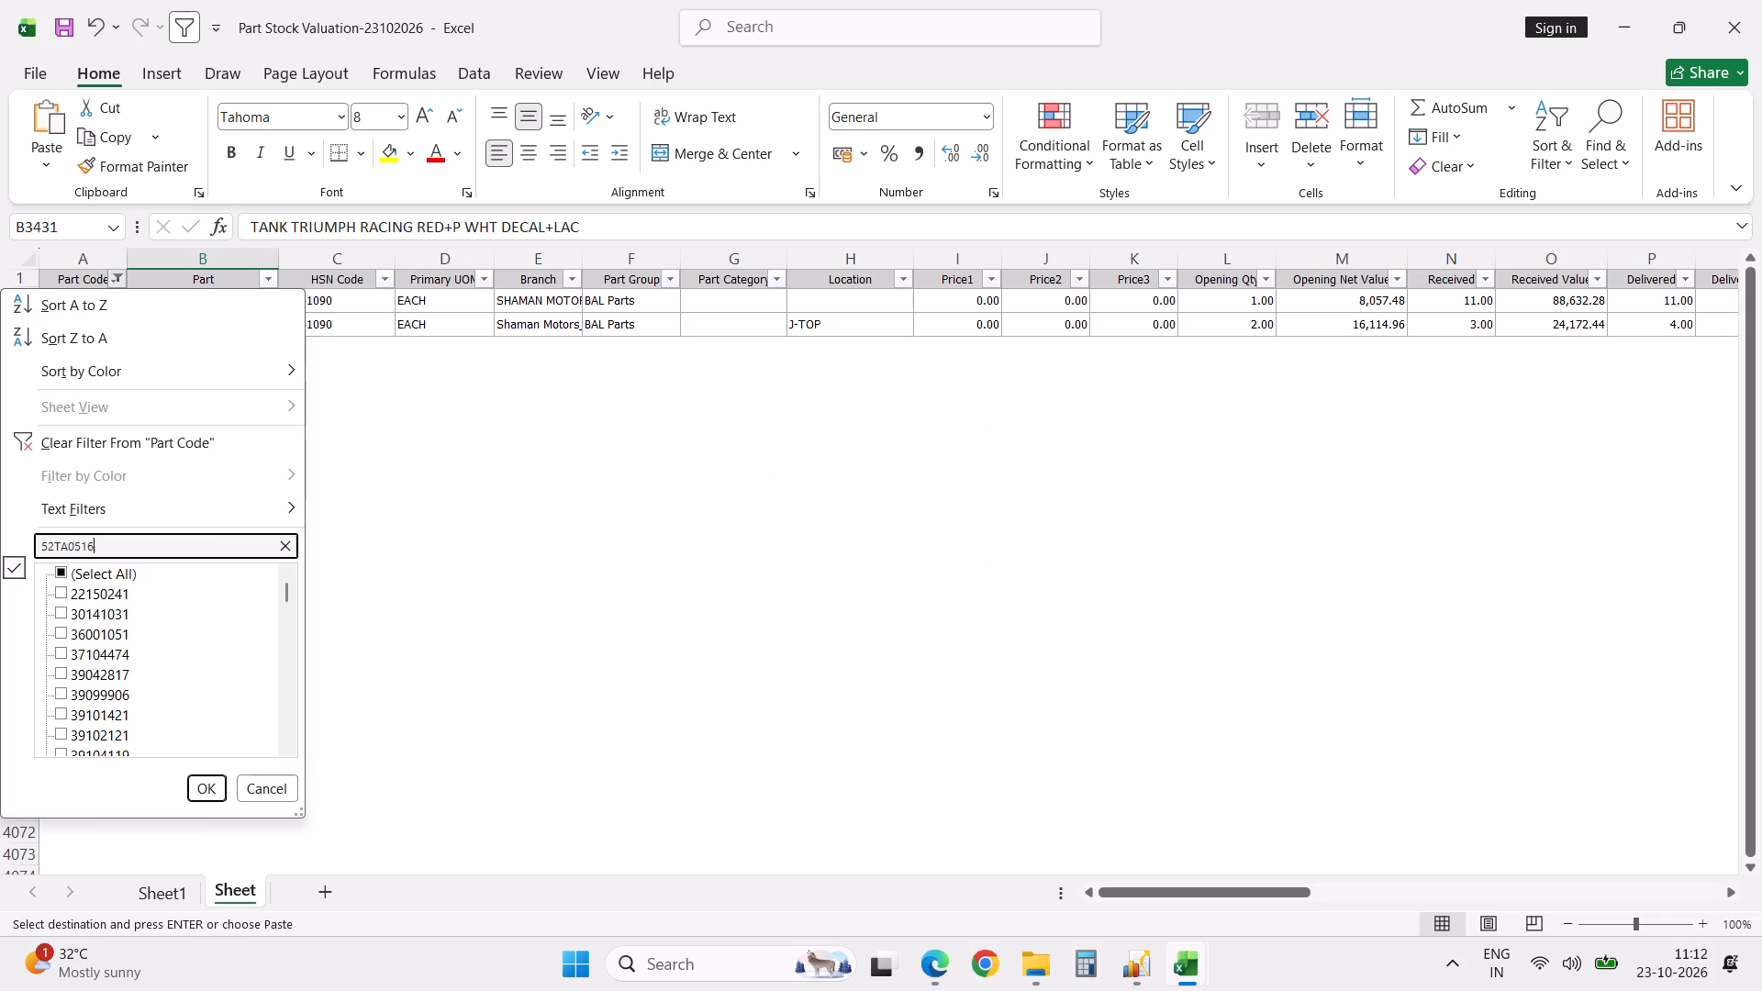
pyautogui.press('Return')
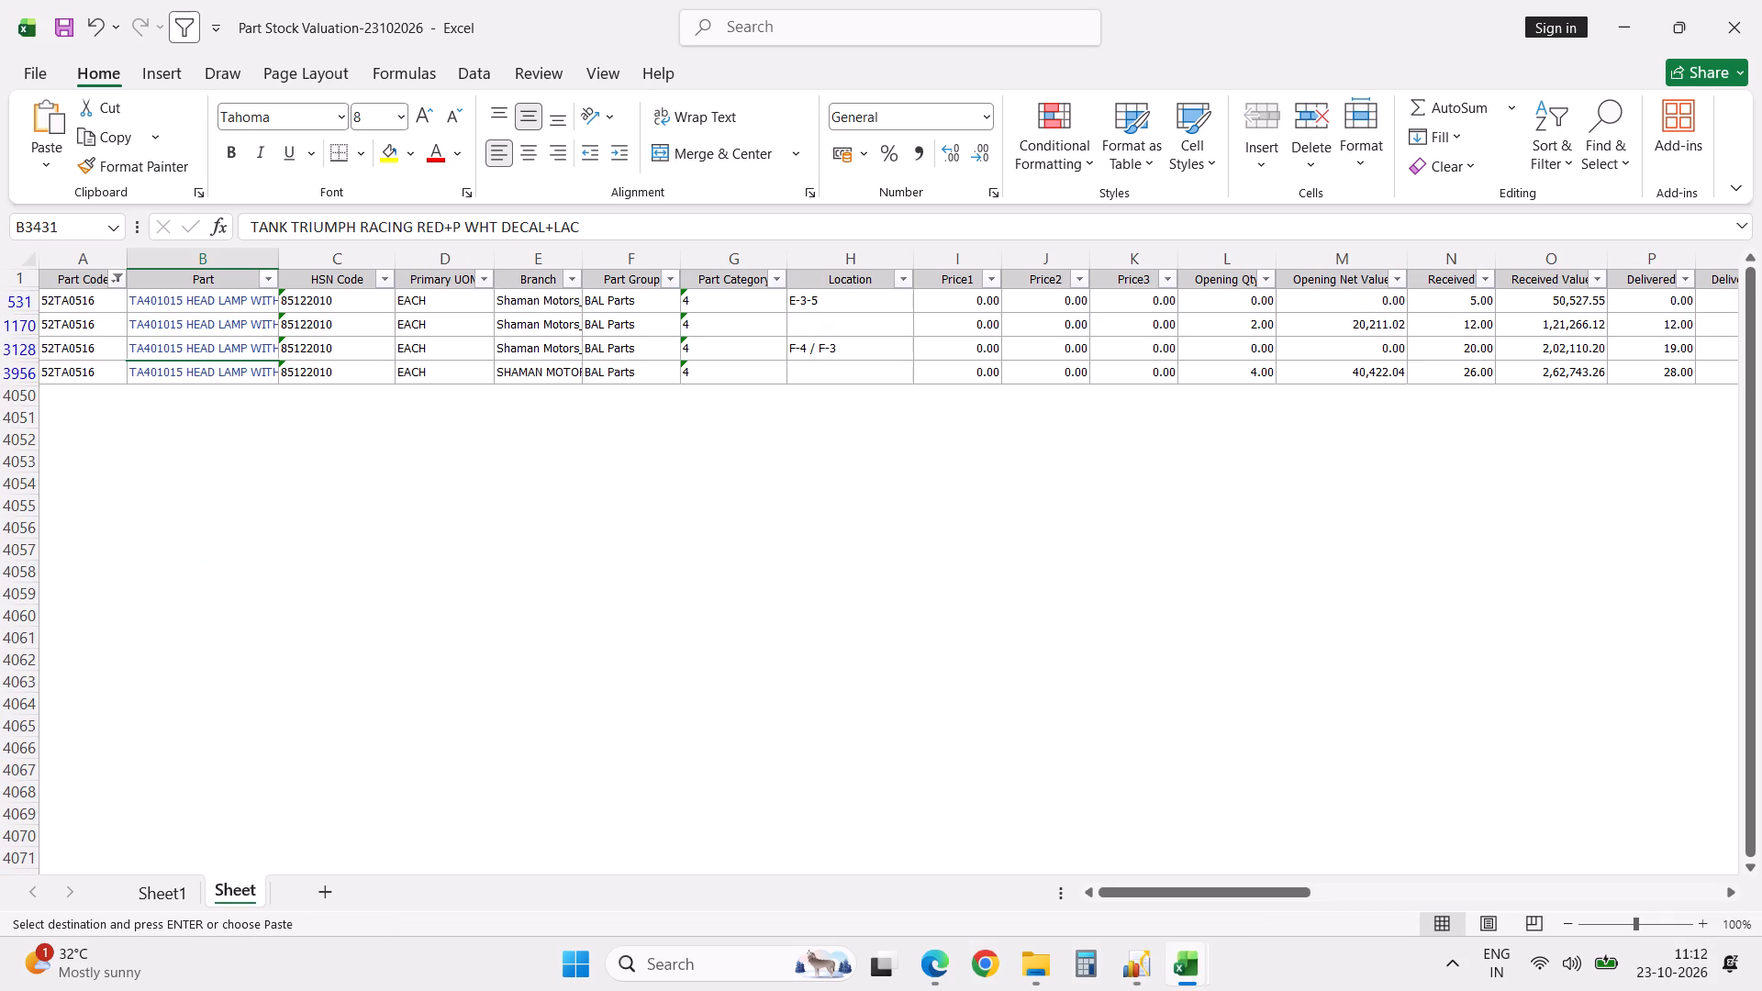
# Examine the head lamp's branch, received, delivered, available and transit stock figures in the filtered rows, and return to the VOR order workbook.
pyautogui.click(546, 379)
pyautogui.press('Up')
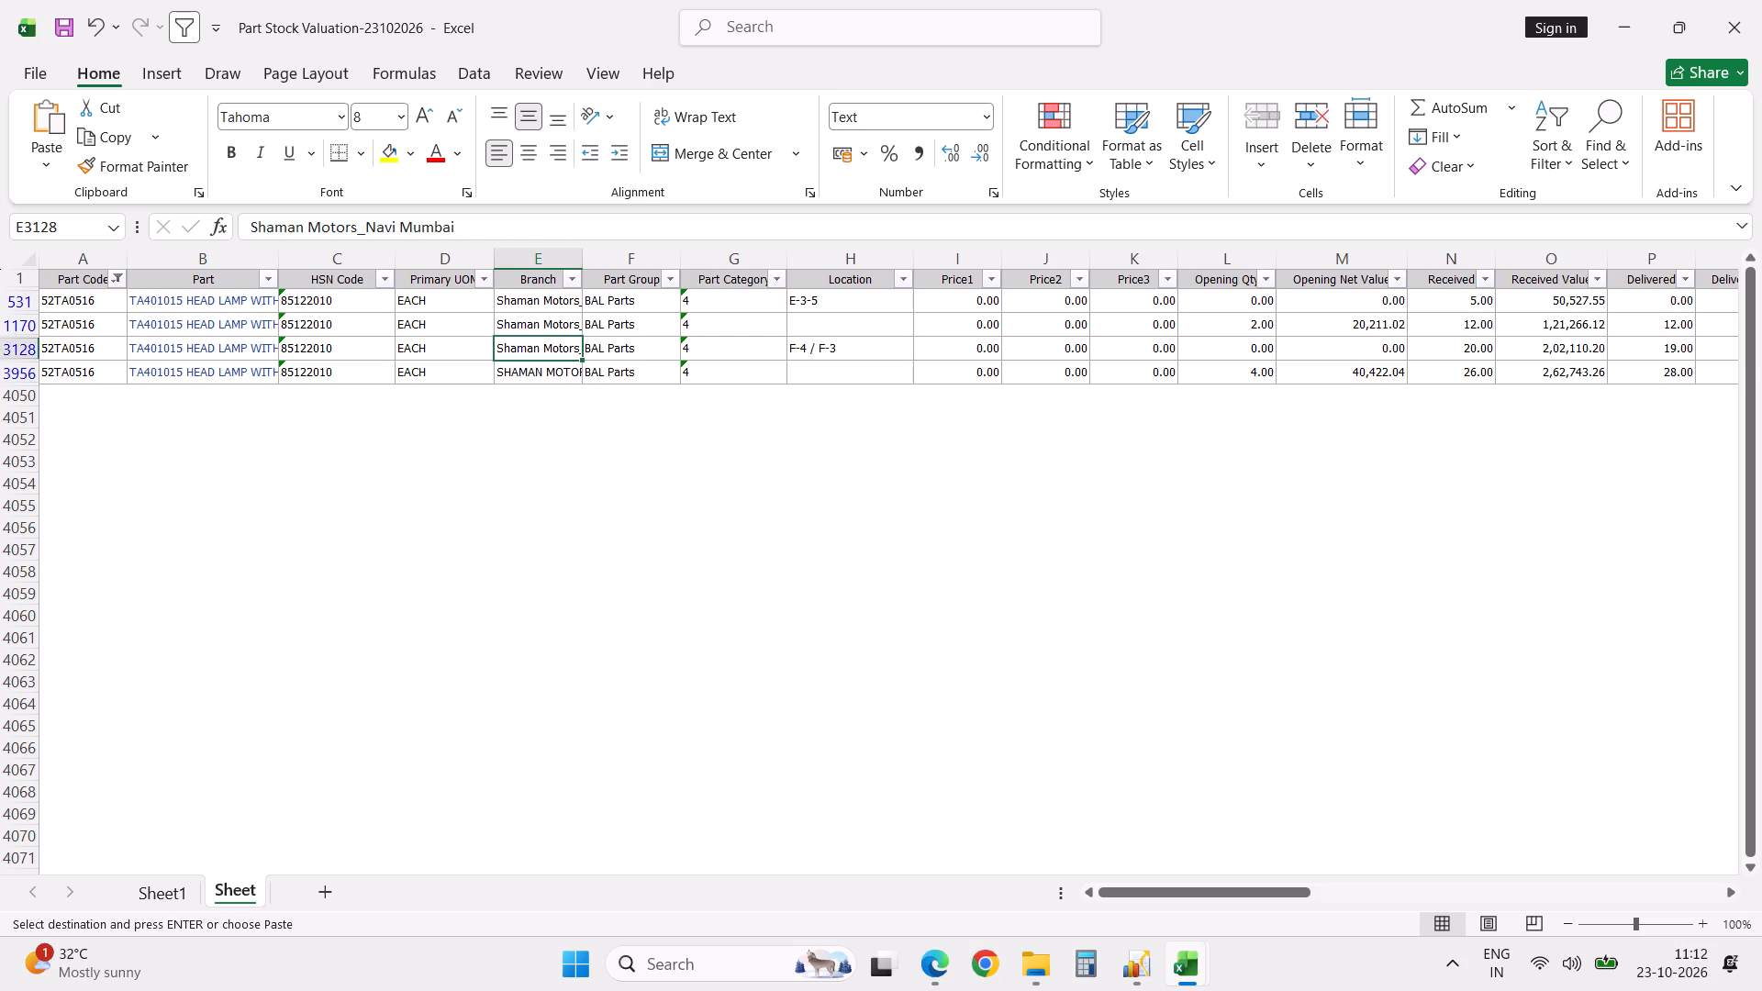
pyautogui.press('Up')
pyautogui.press('Up')
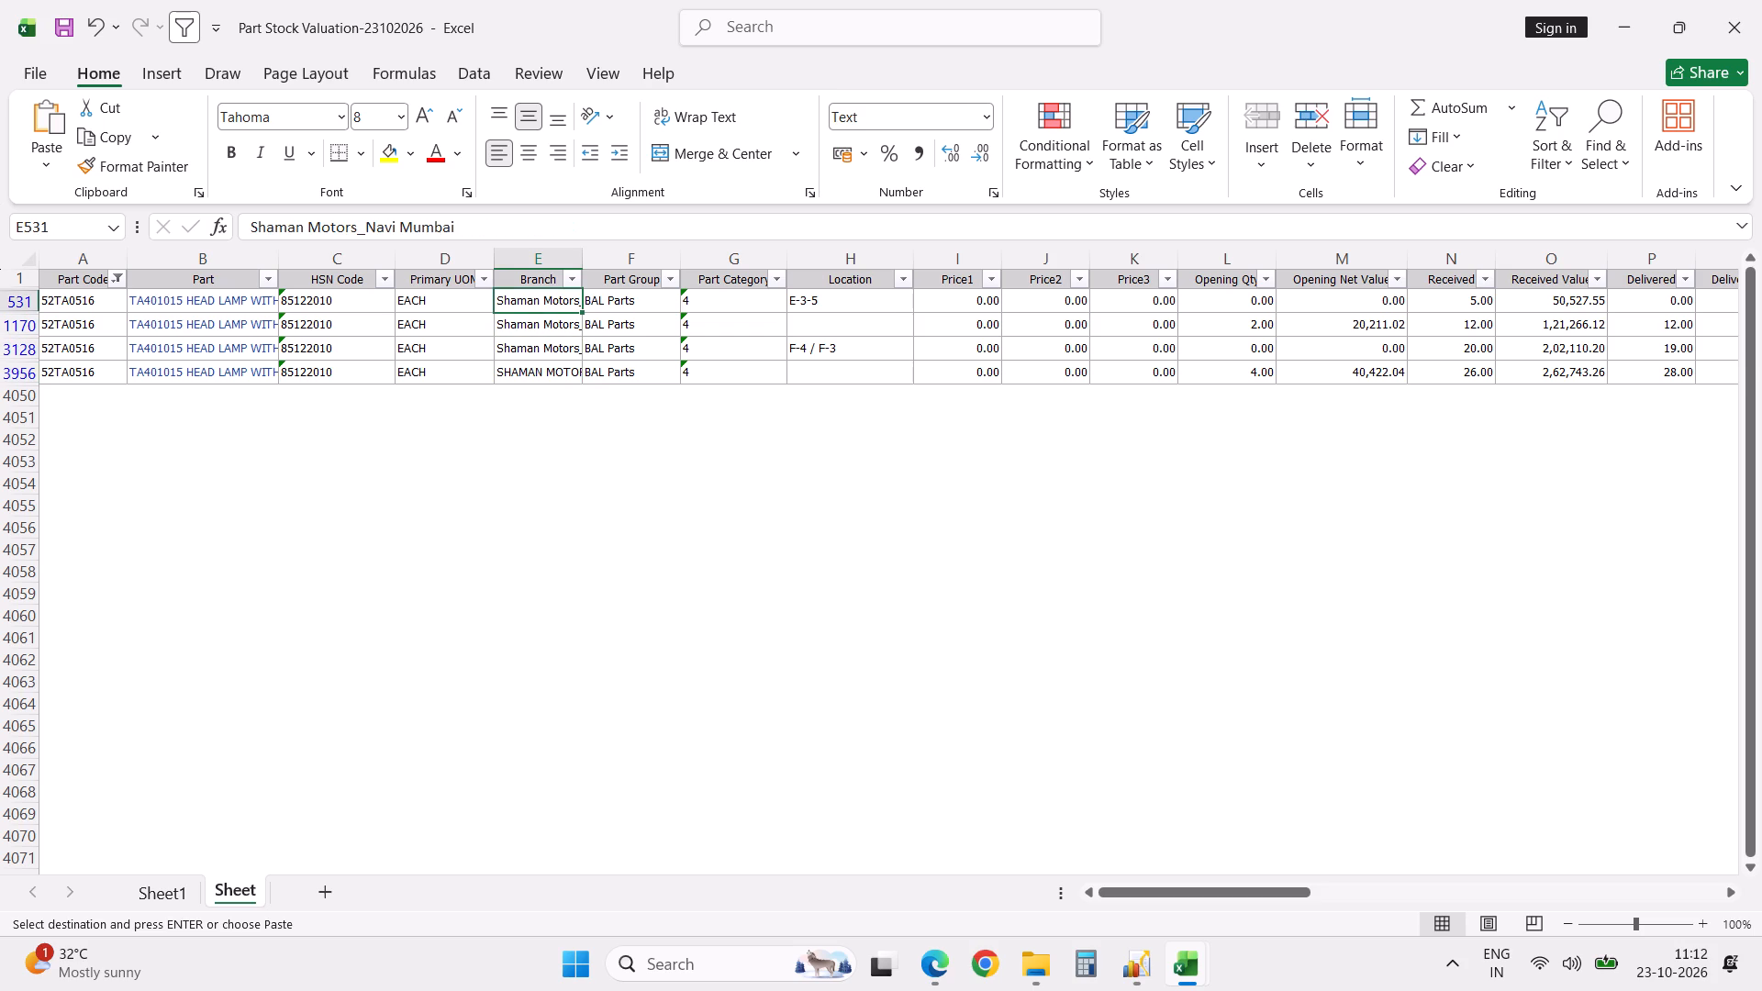
pyautogui.press('Down')
pyautogui.press('Down')
pyautogui.press('Down')
pyautogui.press('Right')
pyautogui.press('Right')
pyautogui.press('Right')
pyautogui.press('Right')
pyautogui.press('Right')
pyautogui.press('Right')
pyautogui.press('Right')
pyautogui.press('Right')
pyautogui.press('Right')
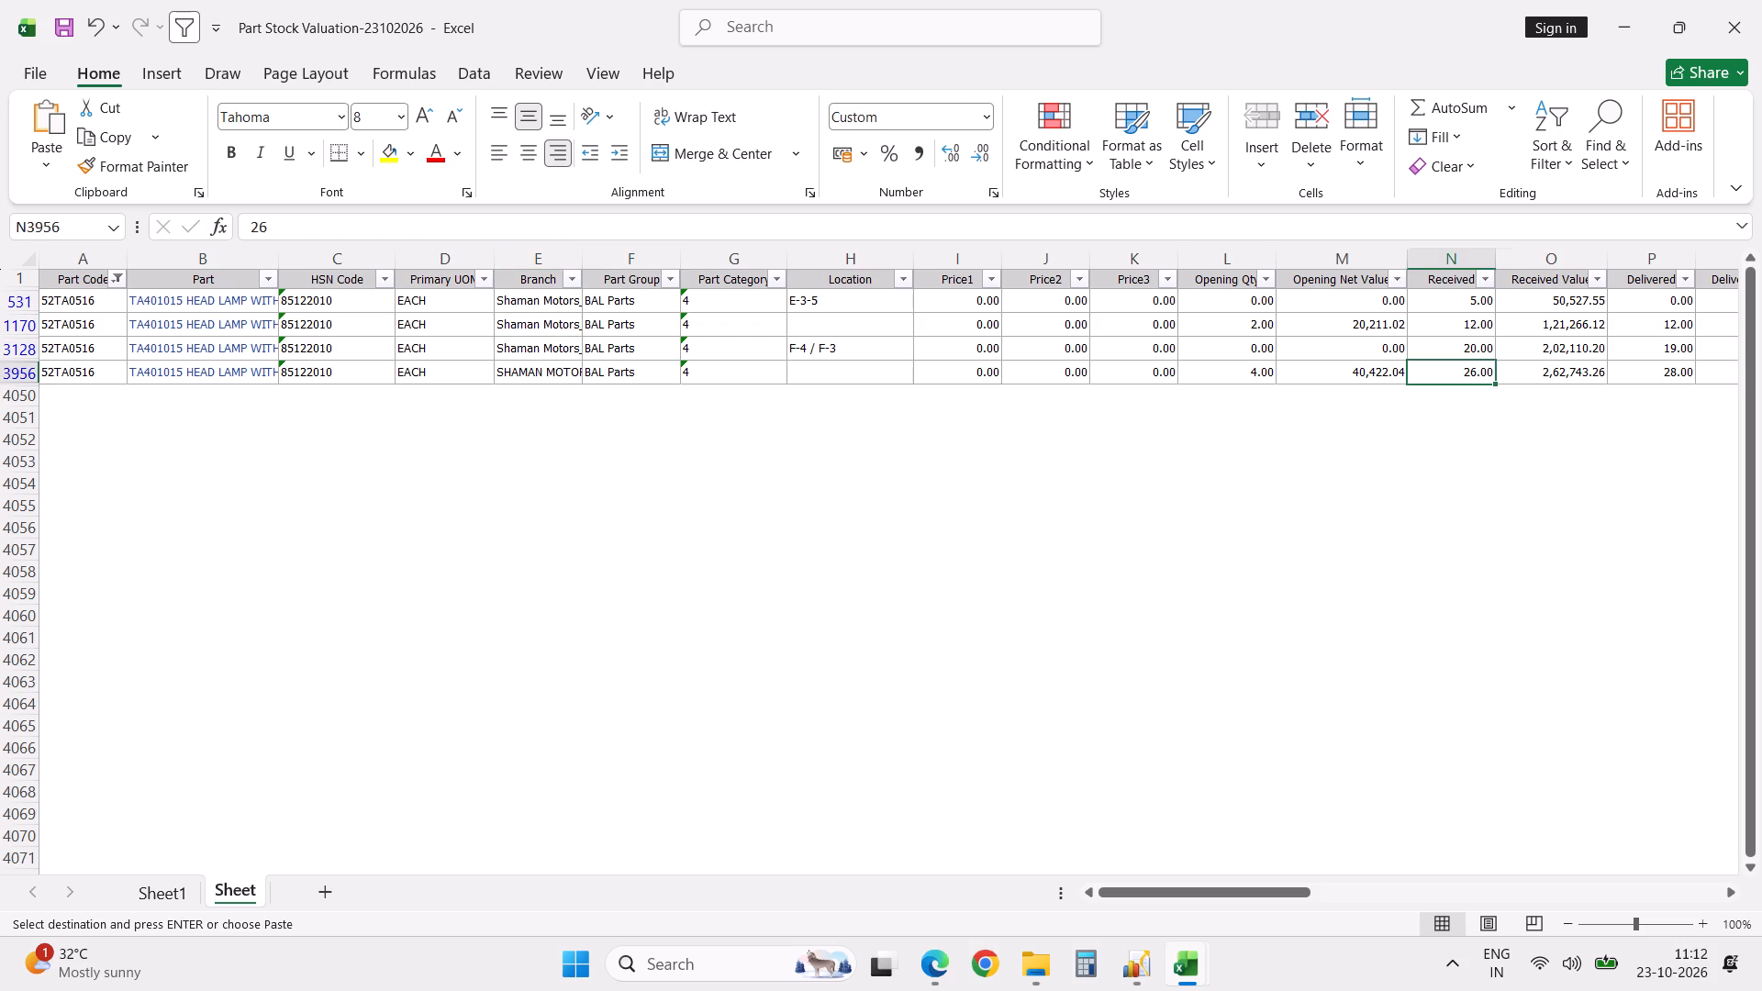
pyautogui.press('Right')
pyautogui.press('Right')
pyautogui.press('Right')
pyautogui.press('Right')
pyautogui.press('Right')
pyautogui.press('Right')
pyautogui.press('Right')
pyautogui.press('Right')
pyautogui.press('Up')
pyautogui.press('Up')
pyautogui.press('Up')
pyautogui.press('Up')
pyautogui.press('Up')
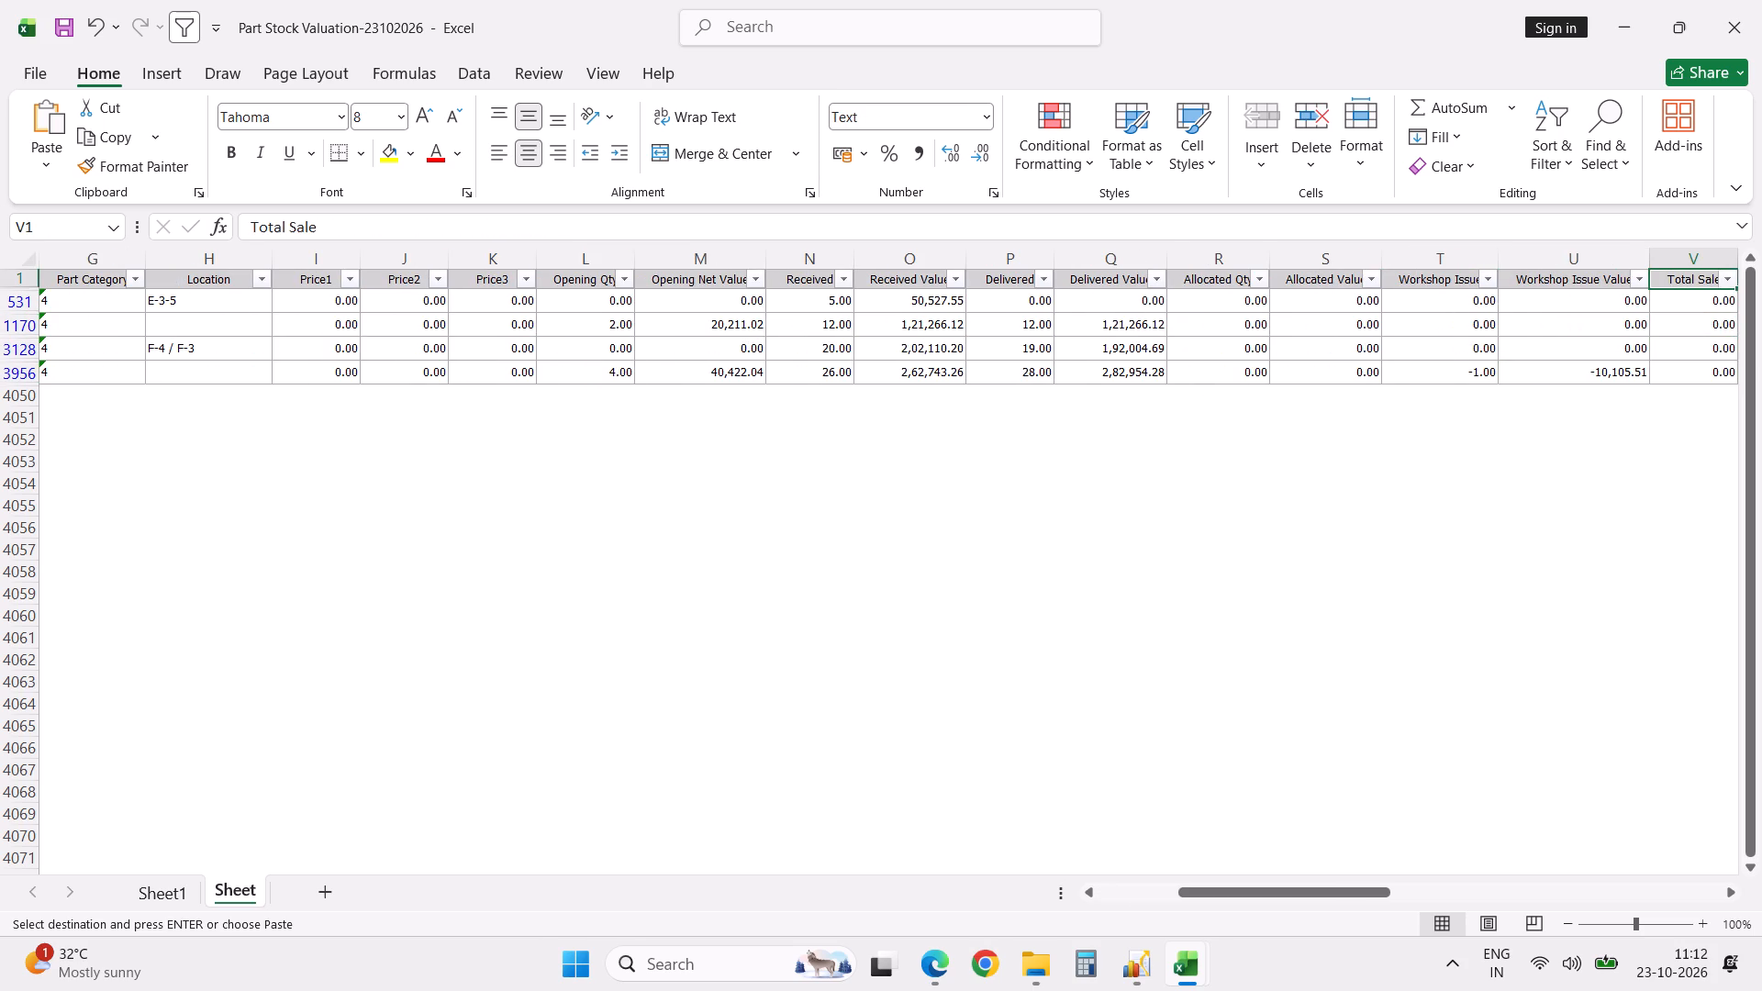
pyautogui.hotkey('ctrl', 'Right')
pyautogui.press('Left')
pyautogui.press('Left')
pyautogui.press('Left')
pyautogui.press('Left')
pyautogui.press('Left')
pyautogui.press('Left')
pyautogui.press('Left')
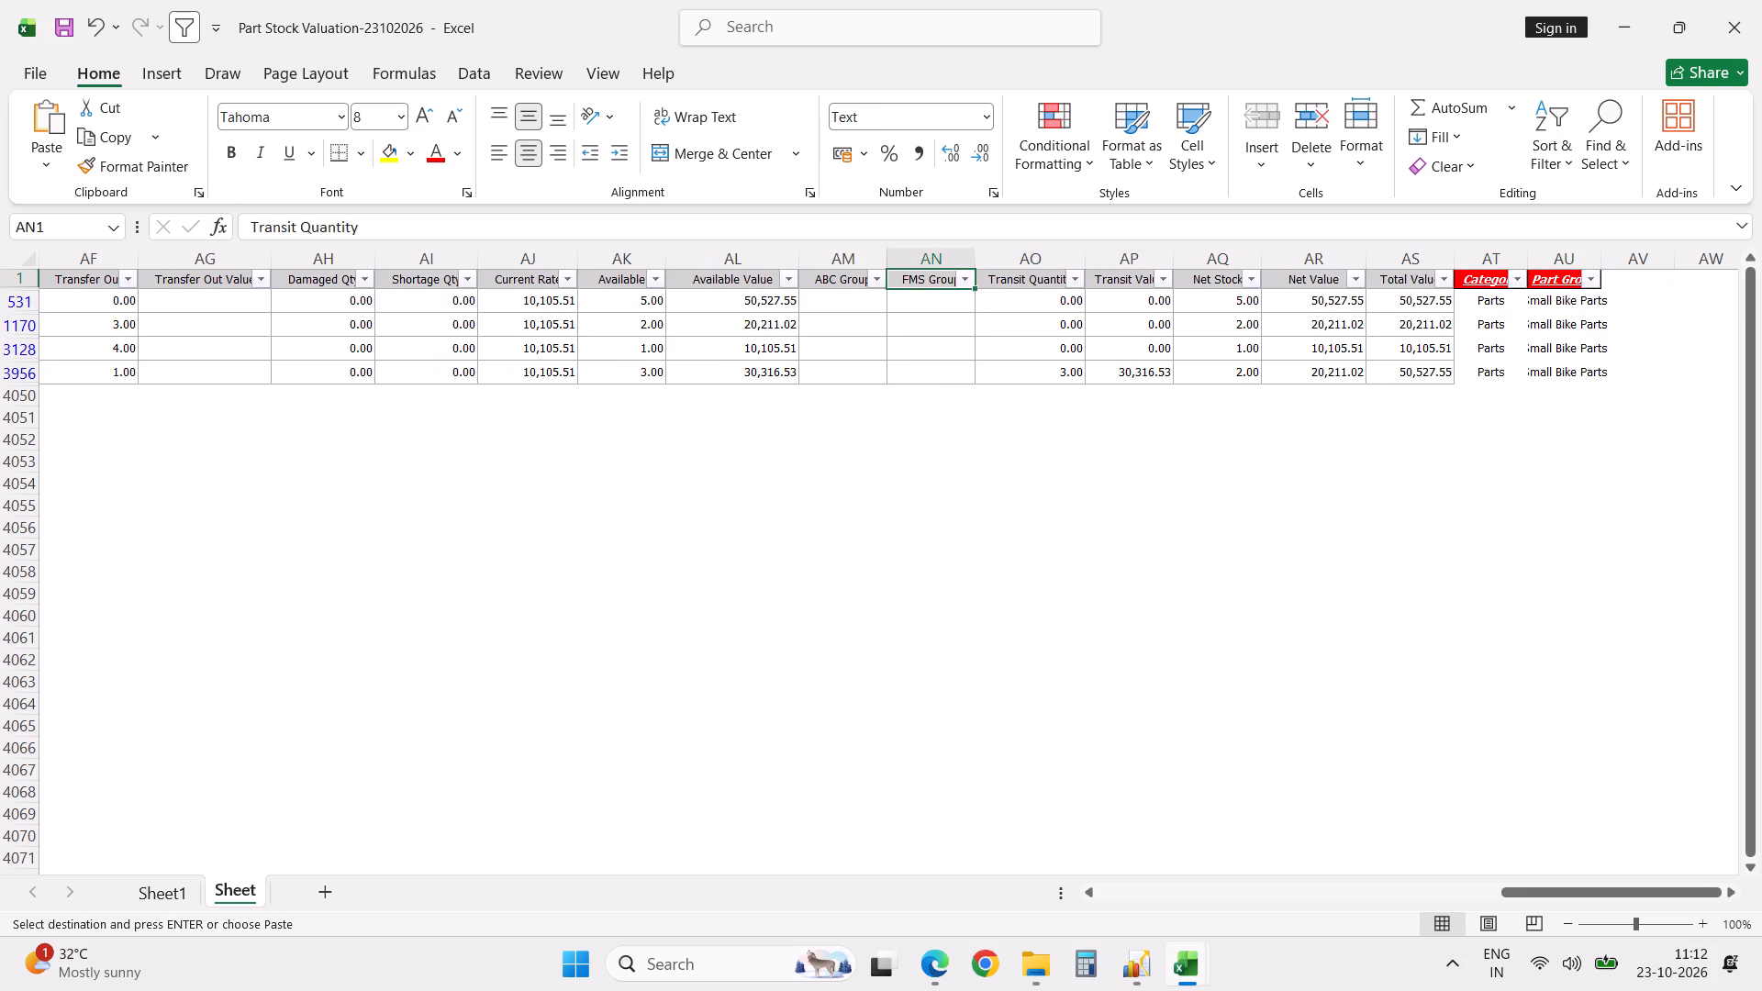
pyautogui.press('Left')
pyautogui.press('Left')
pyautogui.press('Left')
pyautogui.press('Down')
pyautogui.hotkey('ctrl', 'Left')
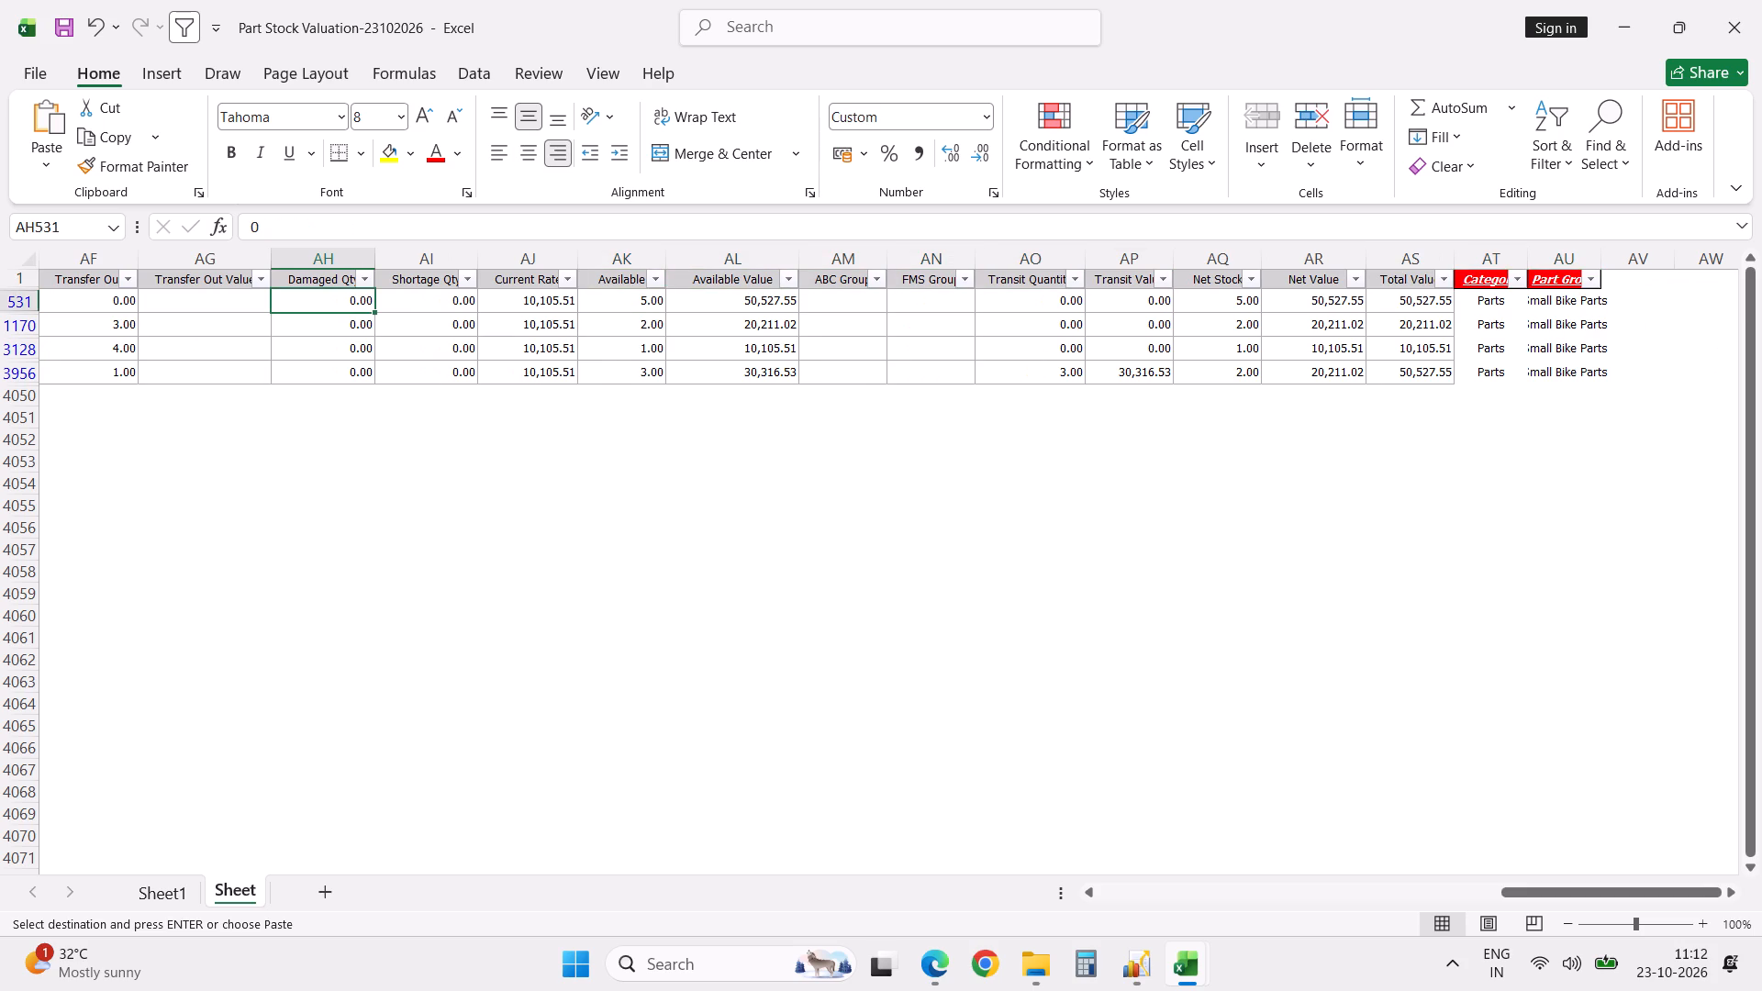
pyautogui.press('Up')
pyautogui.hotkey('ctrl', 'Left')
pyautogui.hotkey('alt', 'Tab')
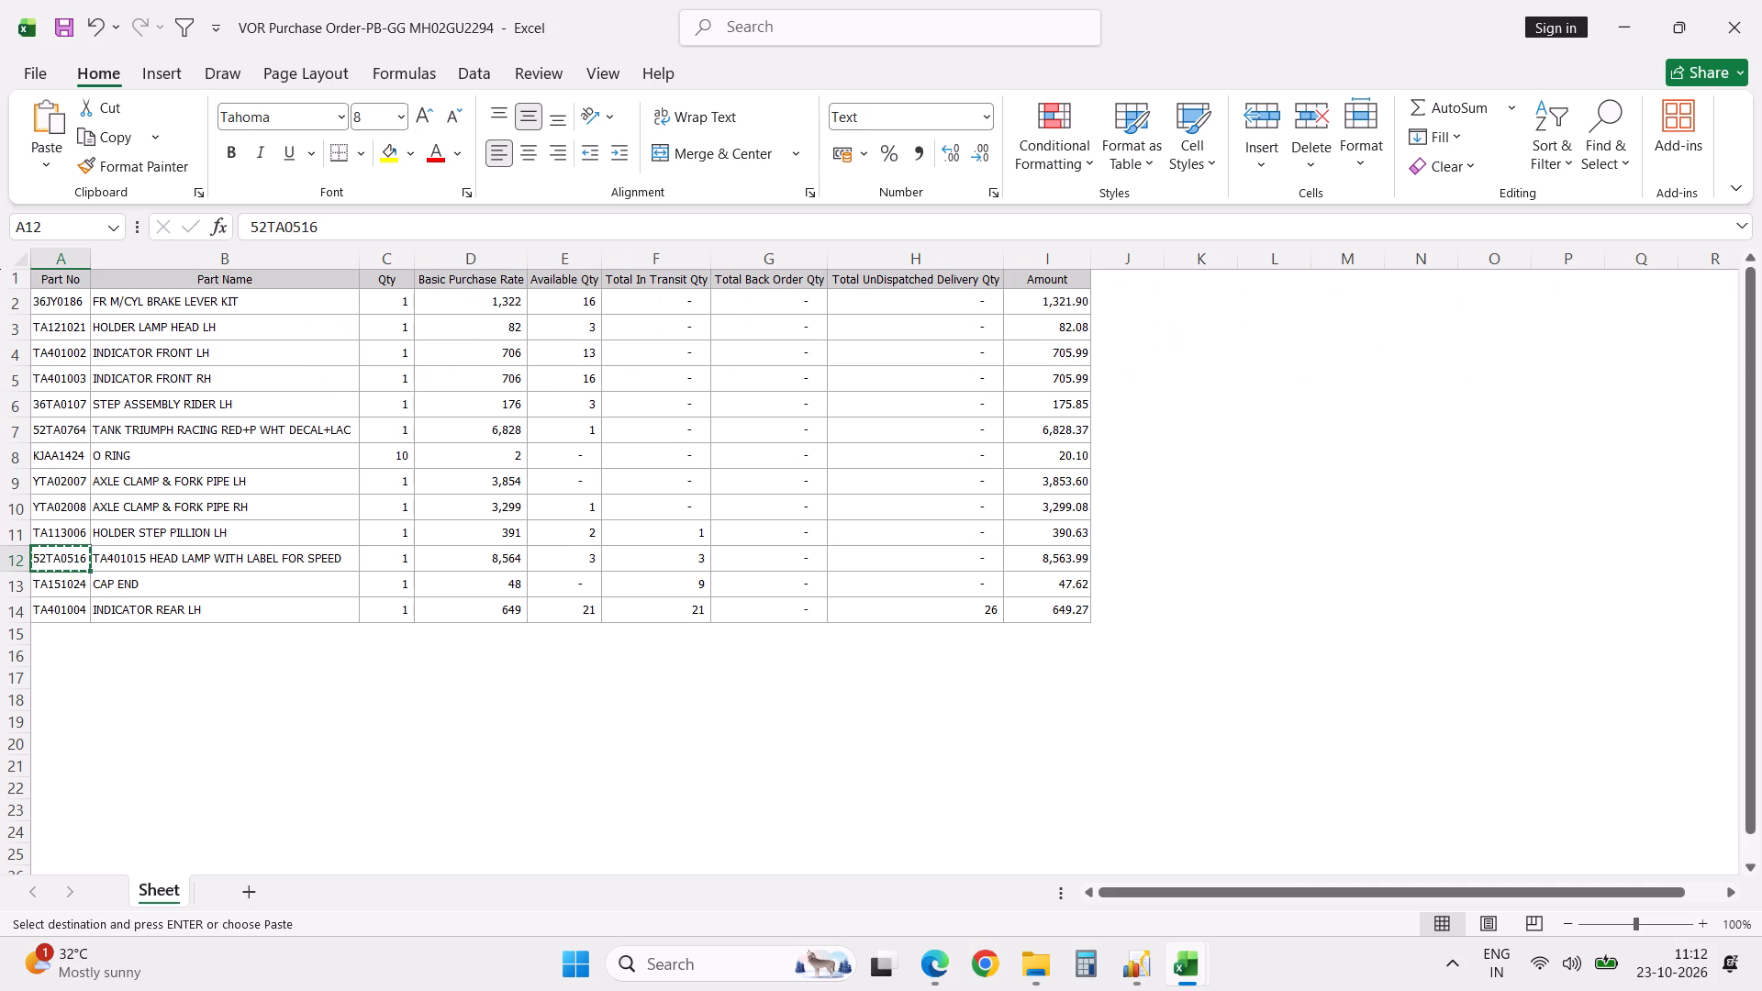
# Open the head lamp's part number in cell A12 for editing.
pyautogui.click(269, 222)
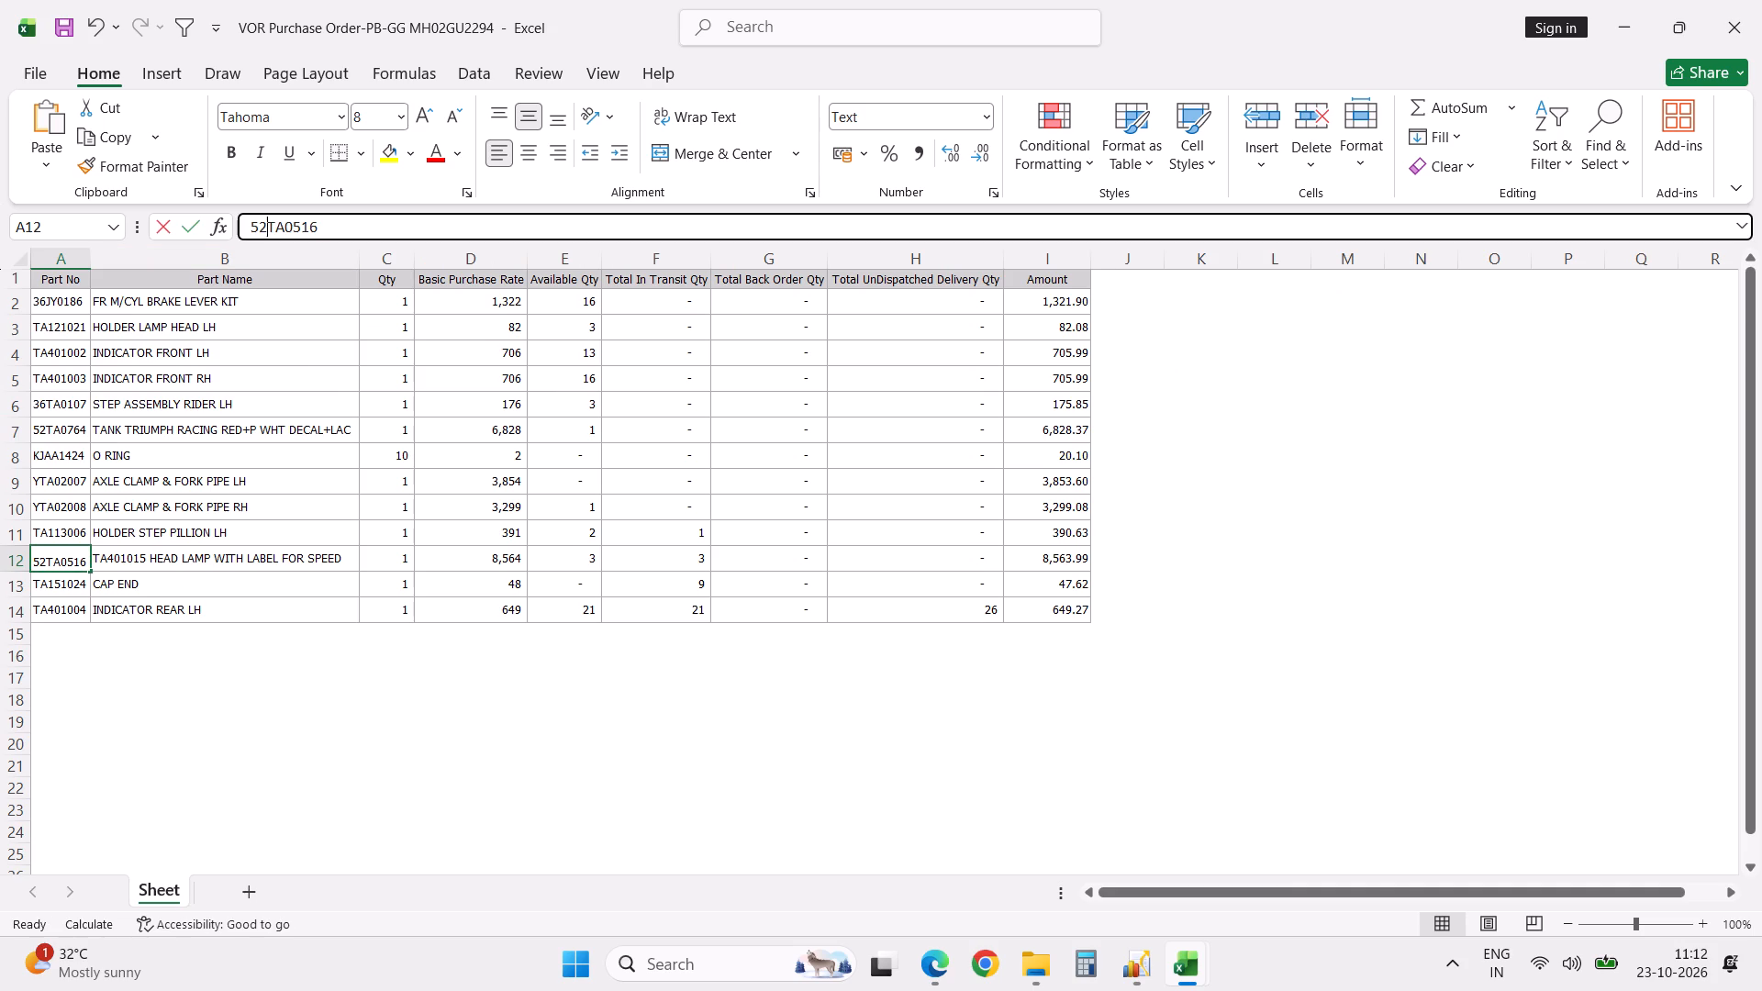
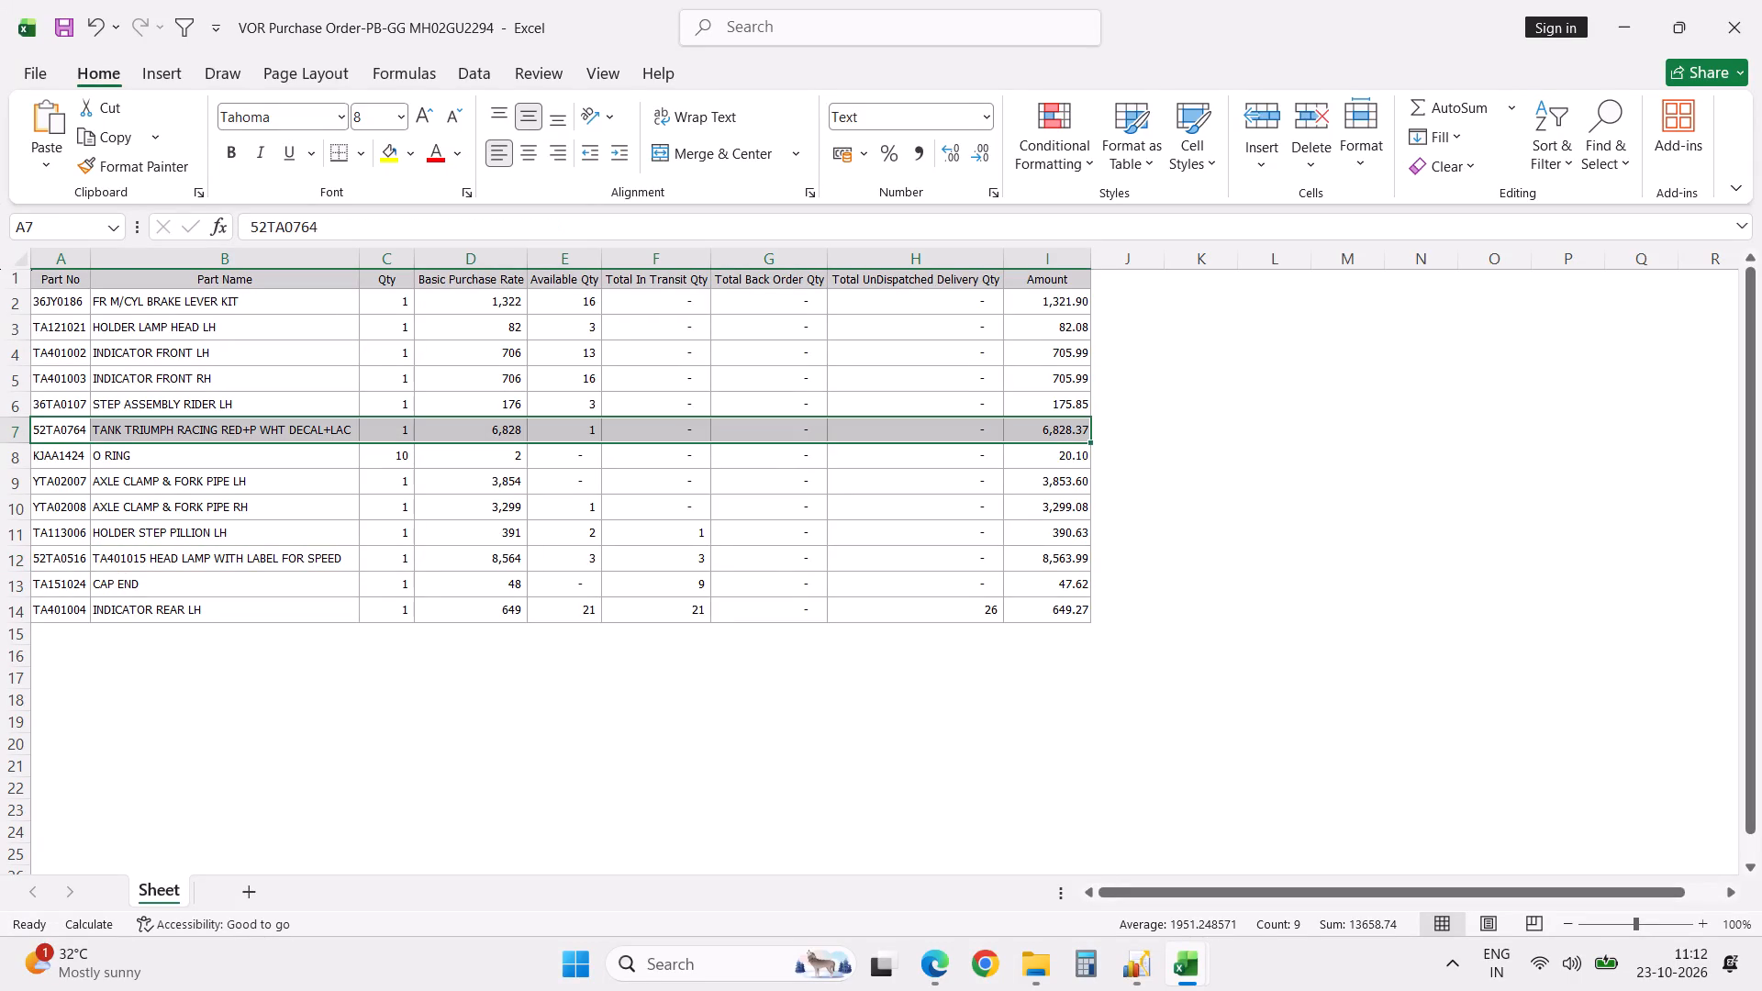
# Fill the Triumph racing red tank row and the head lamp row with yellow, from Part No through Amount.
pyautogui.click(388, 161)
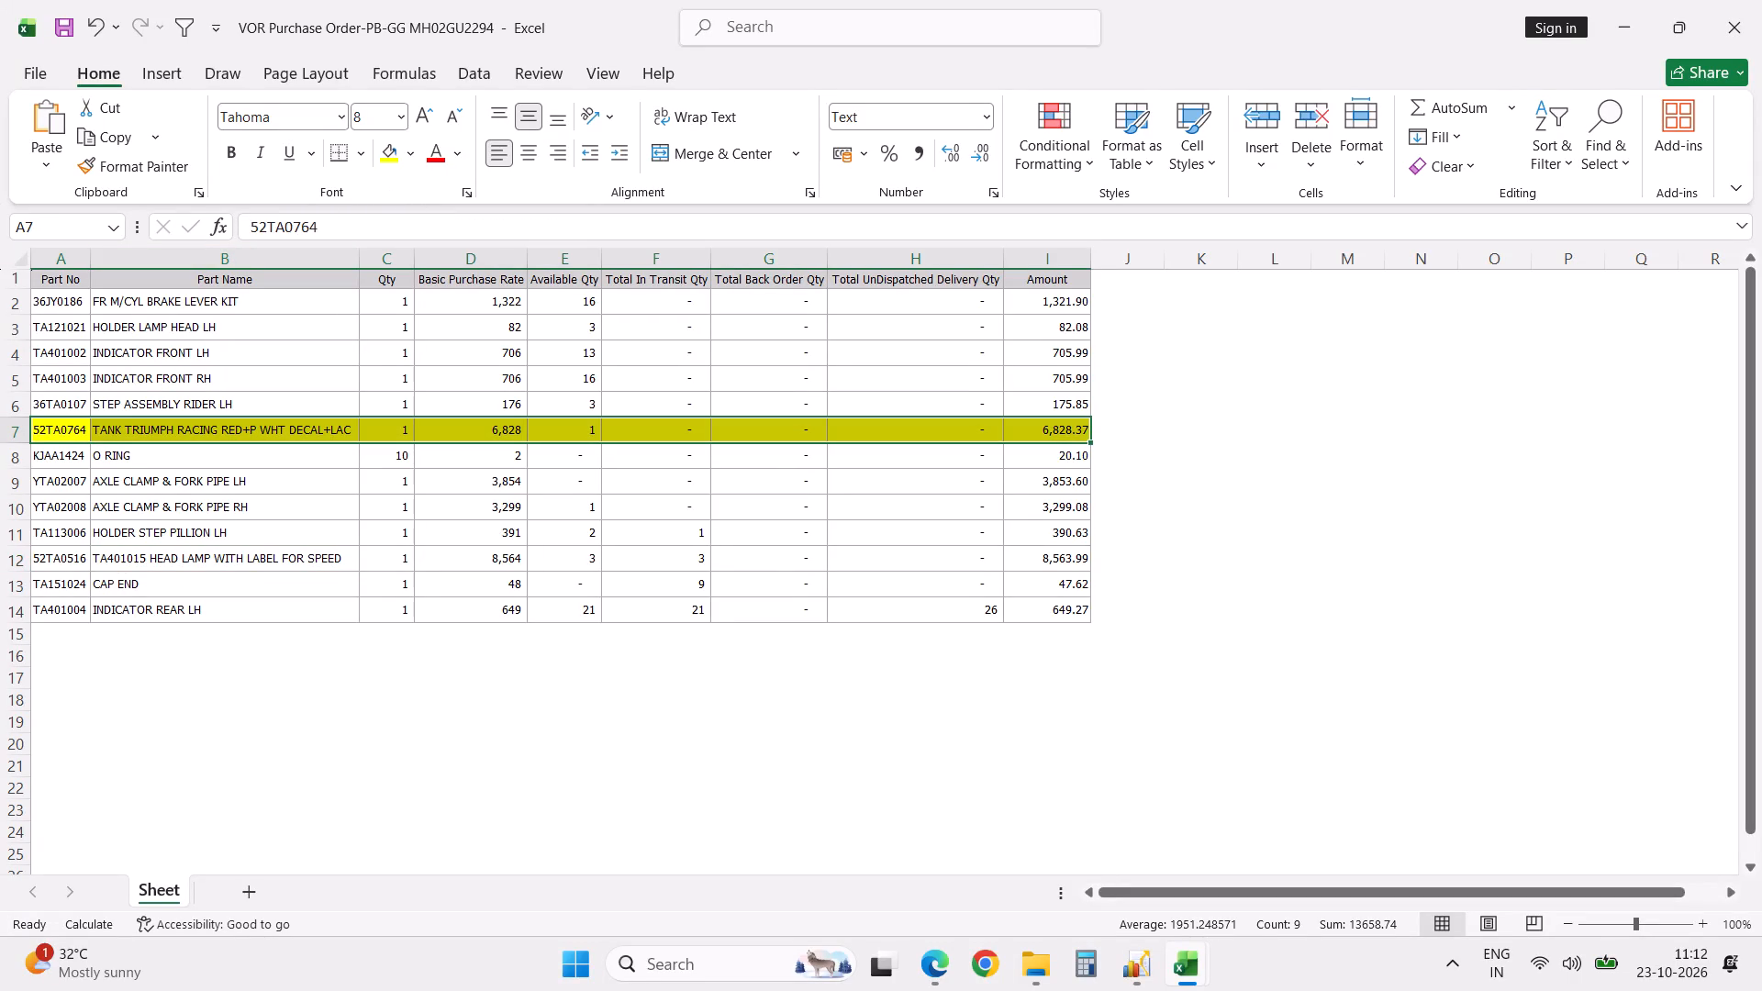
pyautogui.click(71, 562)
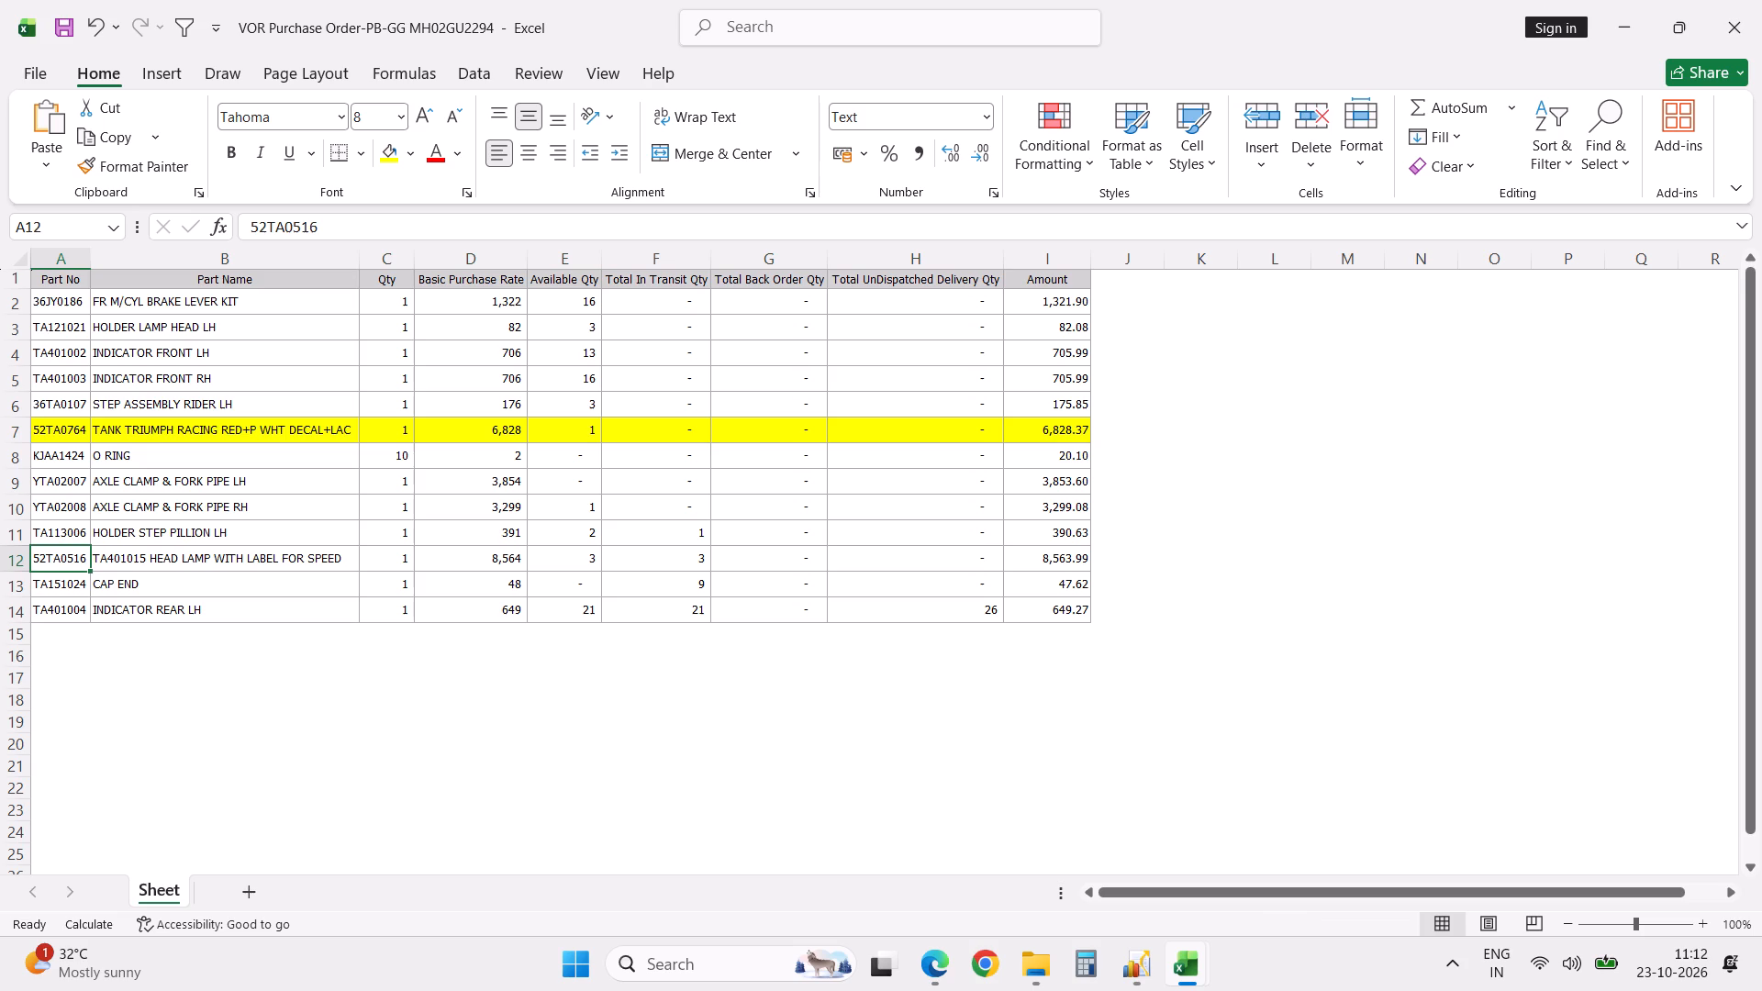
pyautogui.keyDown('shift'); pyautogui.click(1069, 560); pyautogui.keyUp('shift')
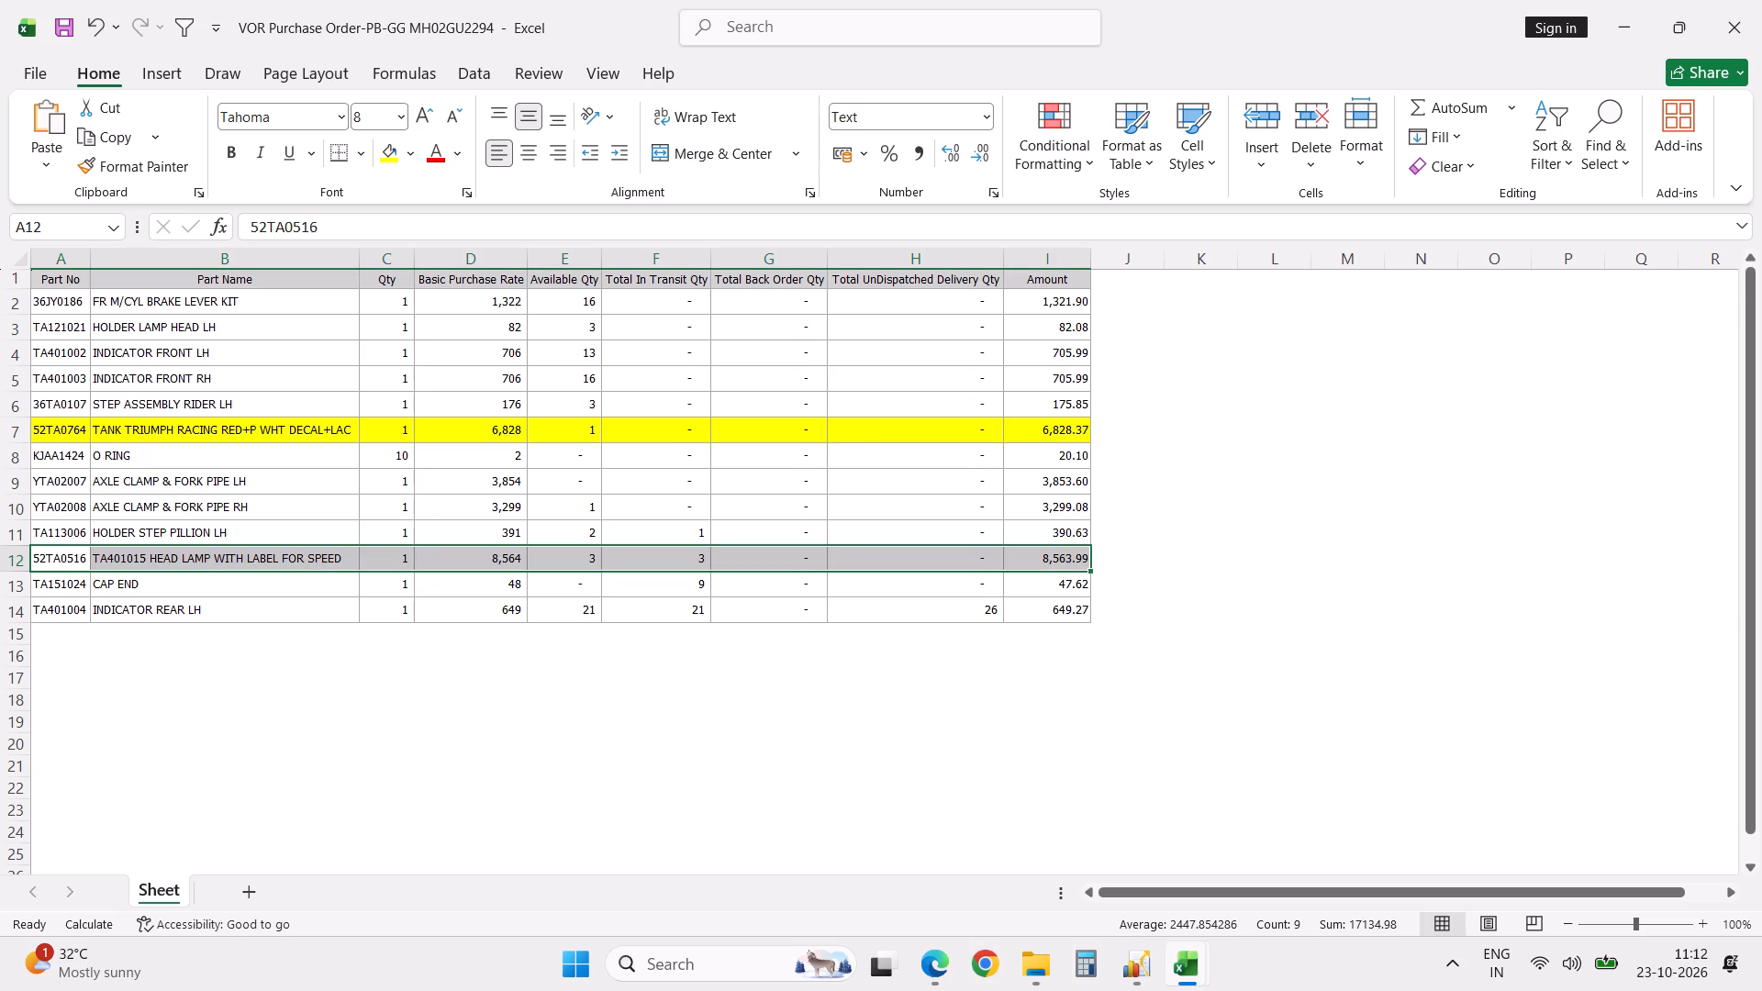
pyautogui.click(390, 160)
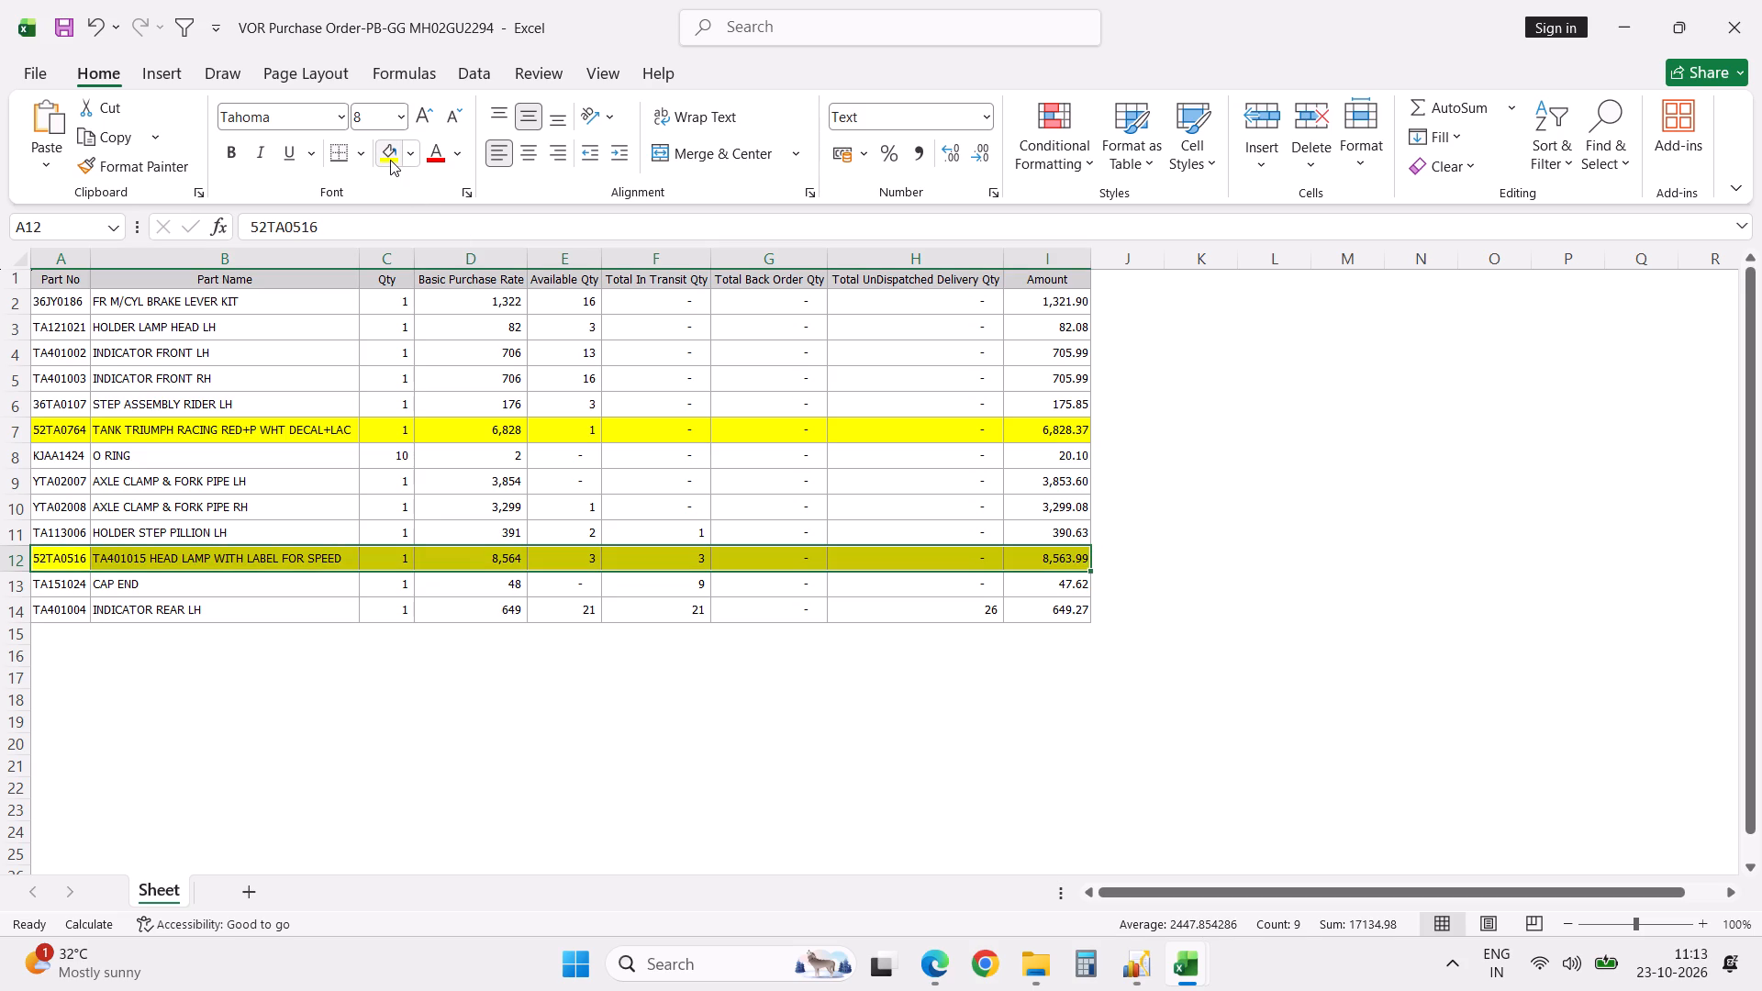
# Fill the Indicator Rear LH, Indicator Front LH and Indicator Front RH rows with the same yellow, from Part No through Amount.
pyautogui.click(56, 613)
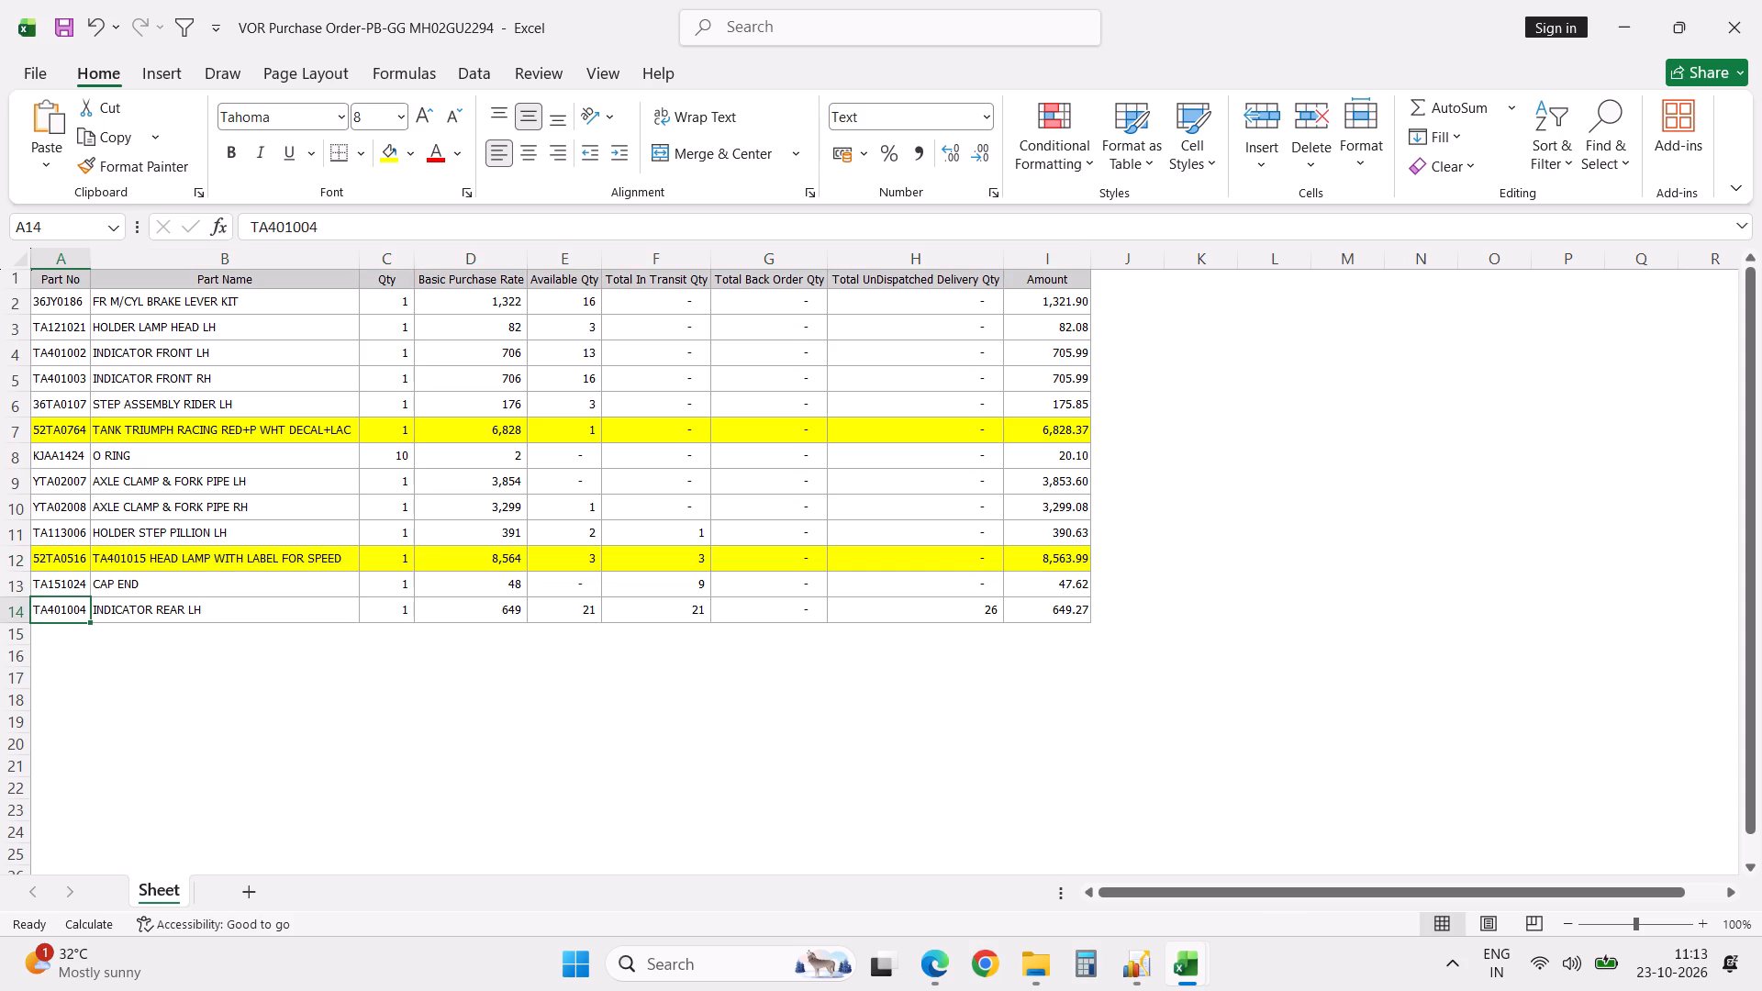
pyautogui.keyDown('shift'); pyautogui.click(1069, 613); pyautogui.keyUp('shift')
pyautogui.press('F4')
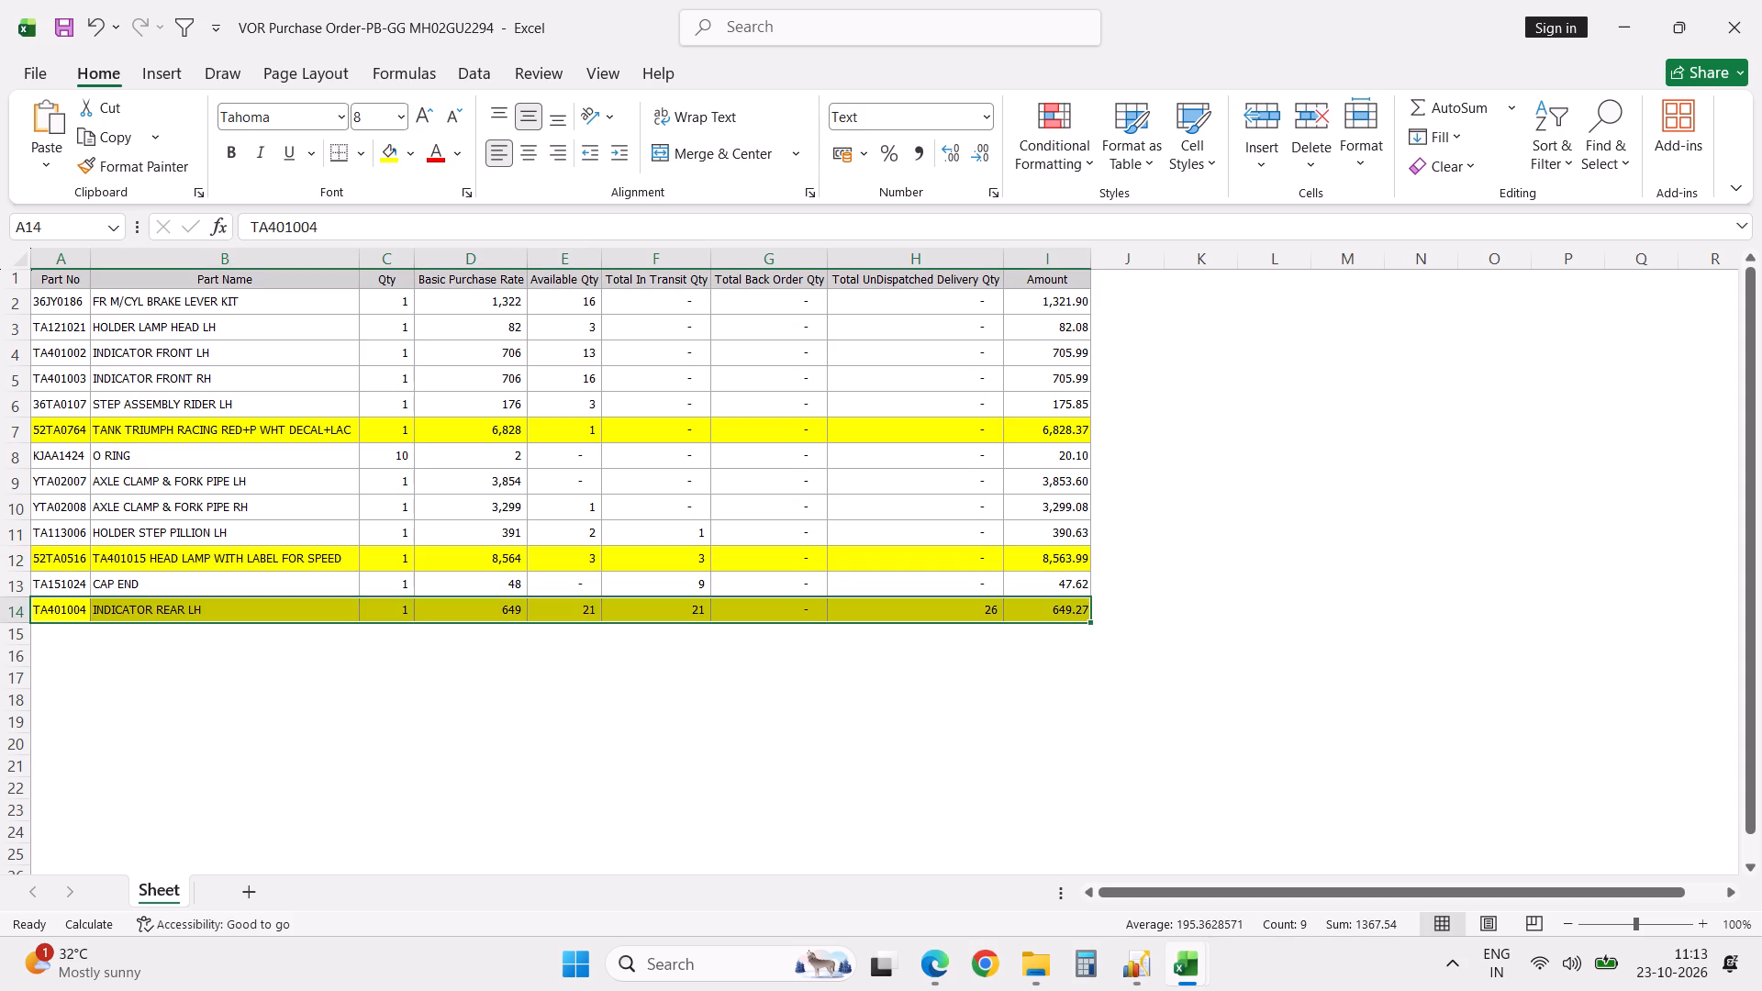
pyautogui.click(72, 359)
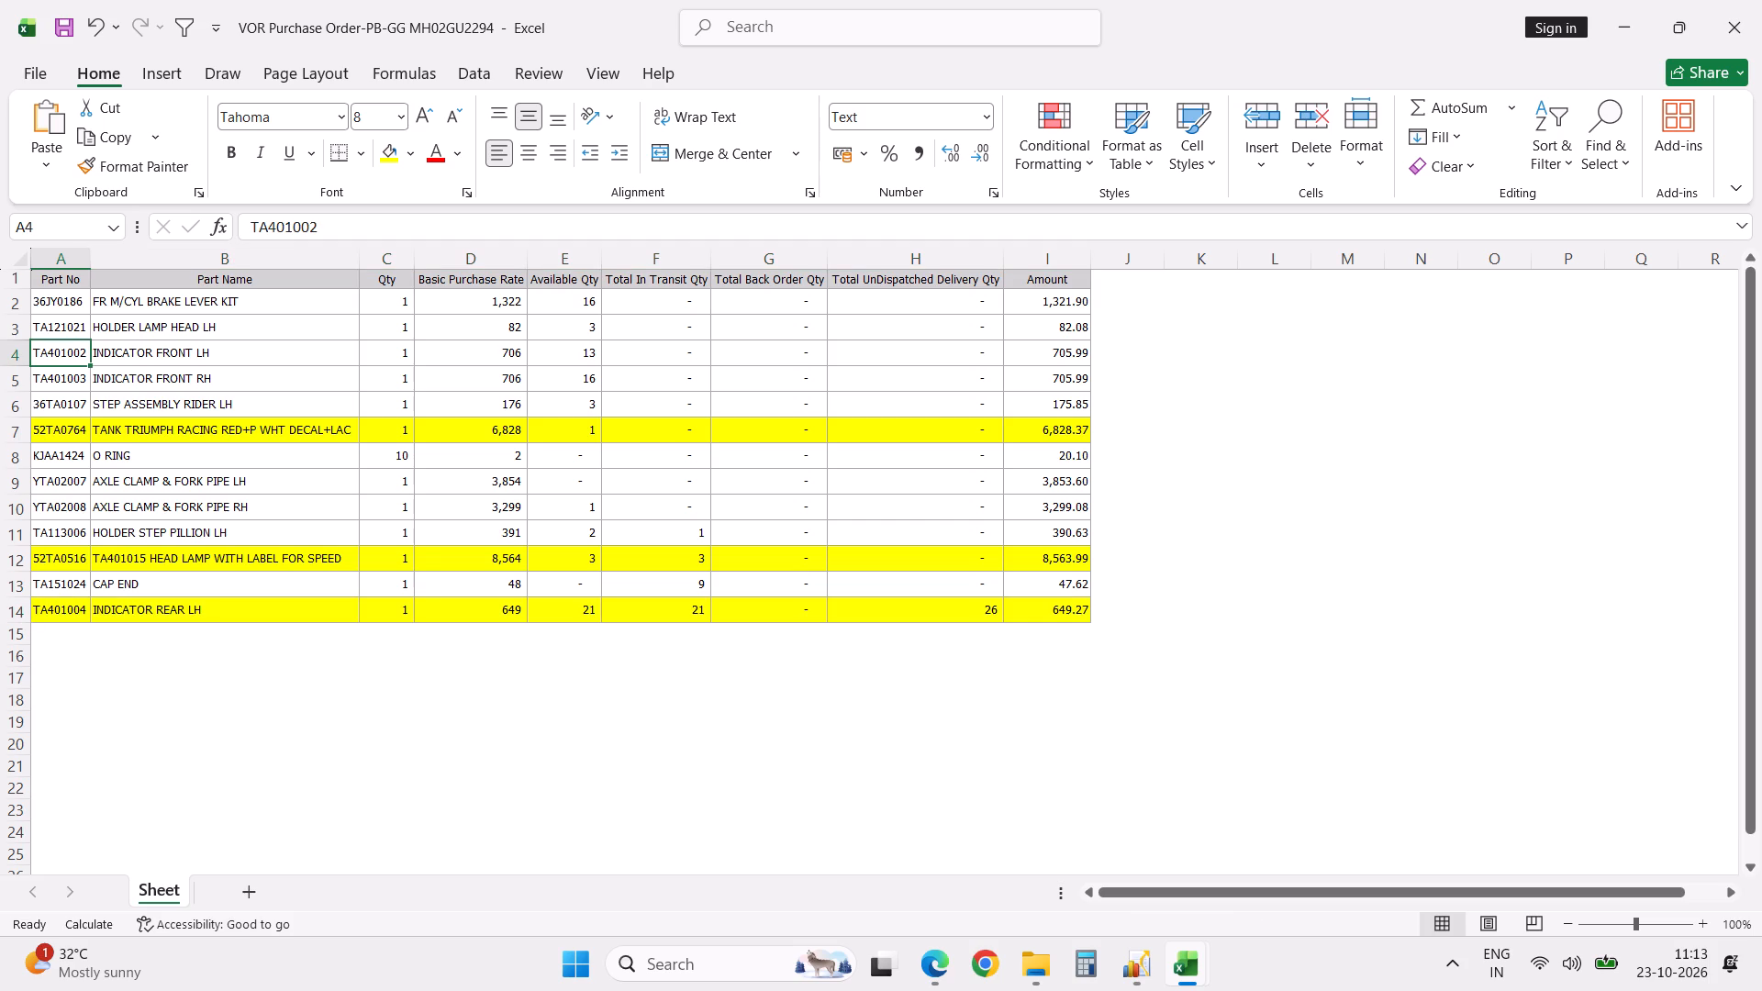
pyautogui.keyDown('shift'); pyautogui.click(1075, 376); pyautogui.keyUp('shift')
pyautogui.press('F4')
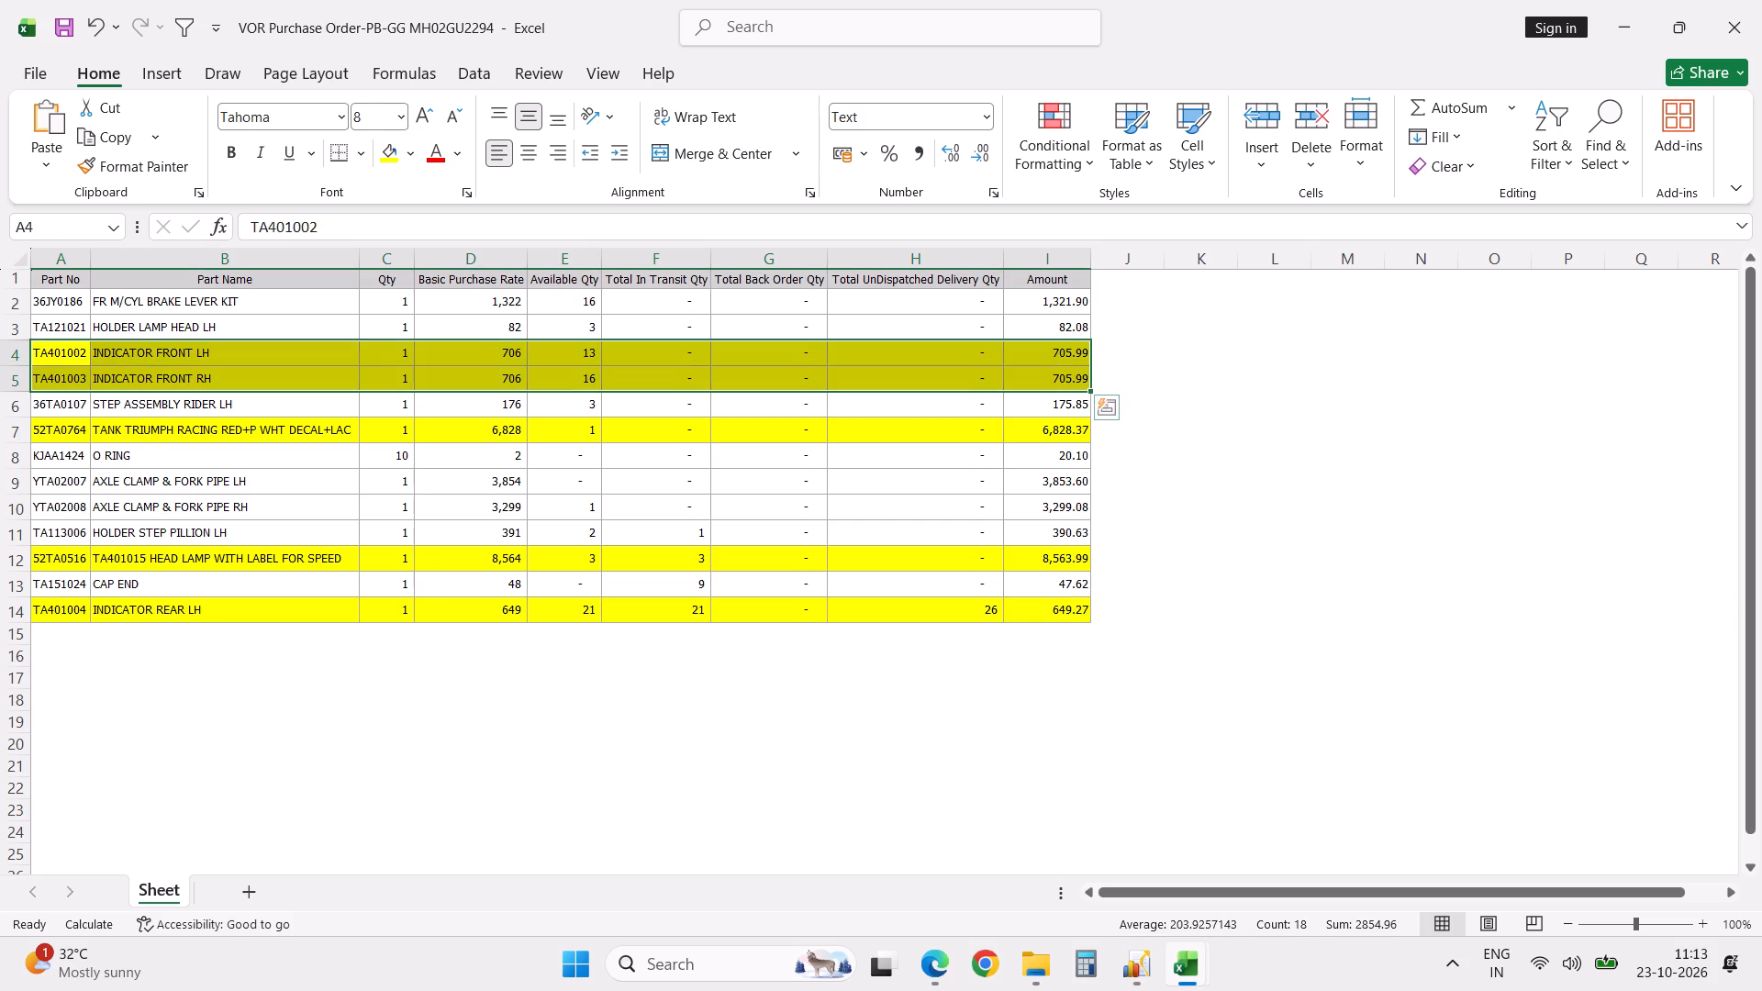
pyautogui.click(1271, 507)
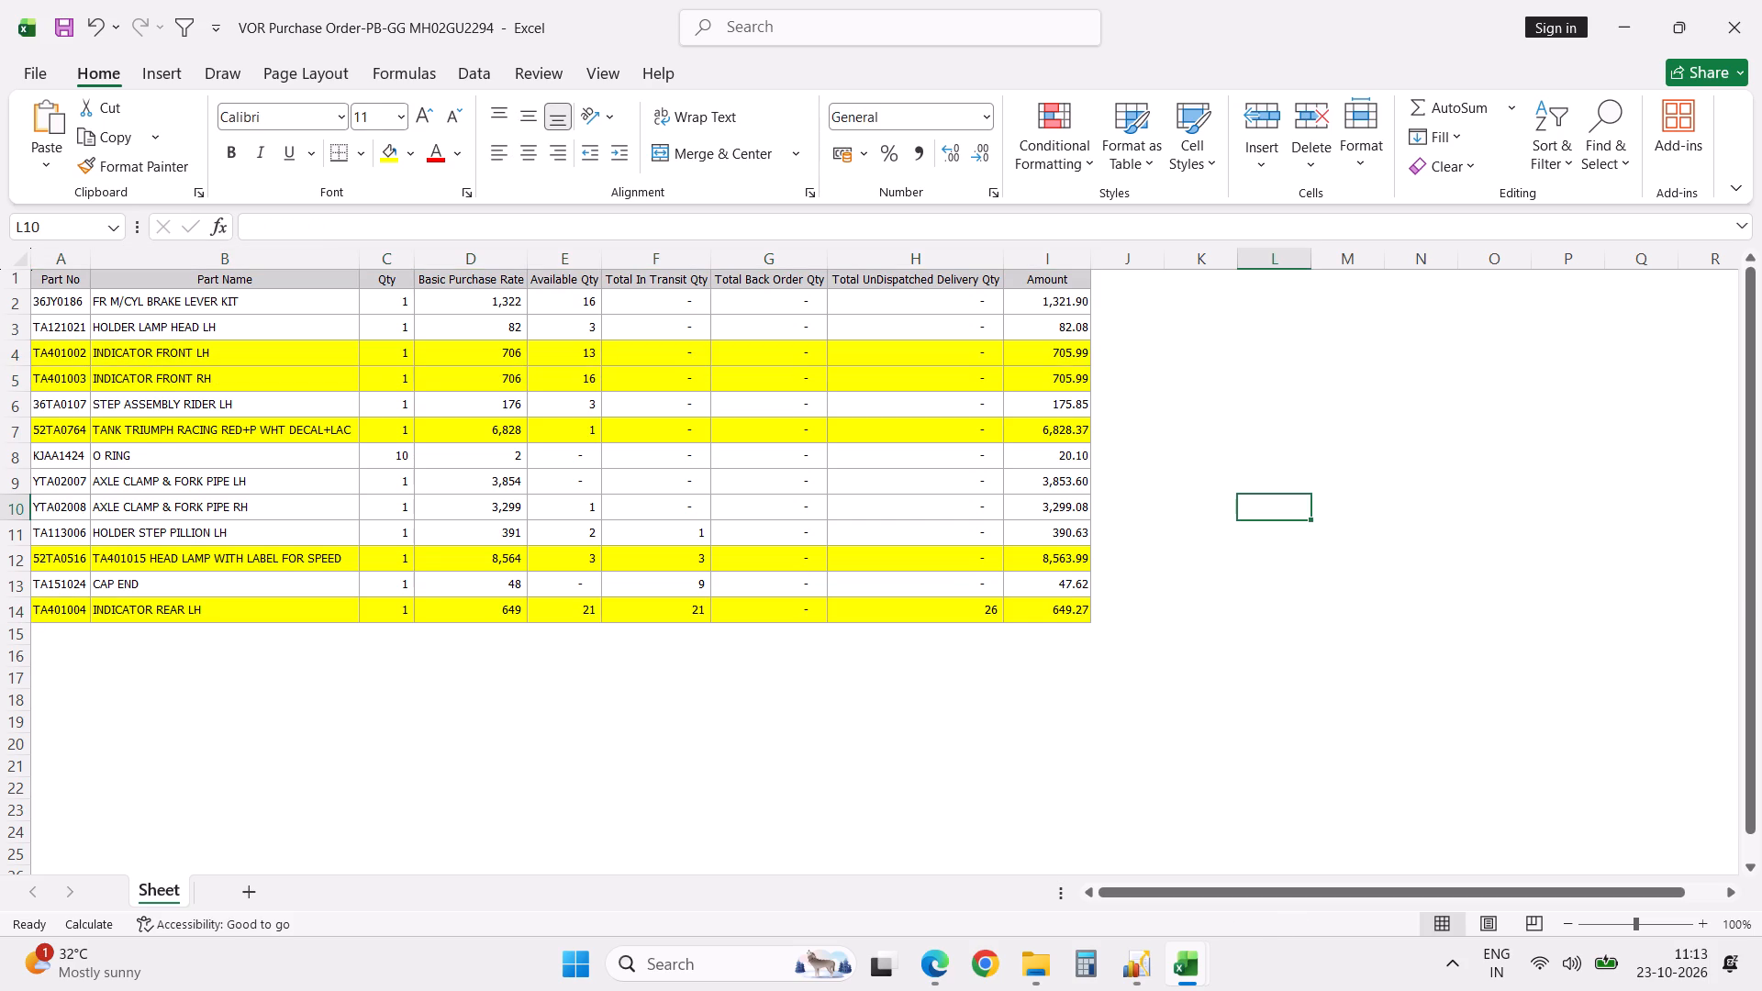
# Fill the FR M/CYL Brake Lever Kit row with the same yellow, from Part No through Amount.
pyautogui.click(47, 304)
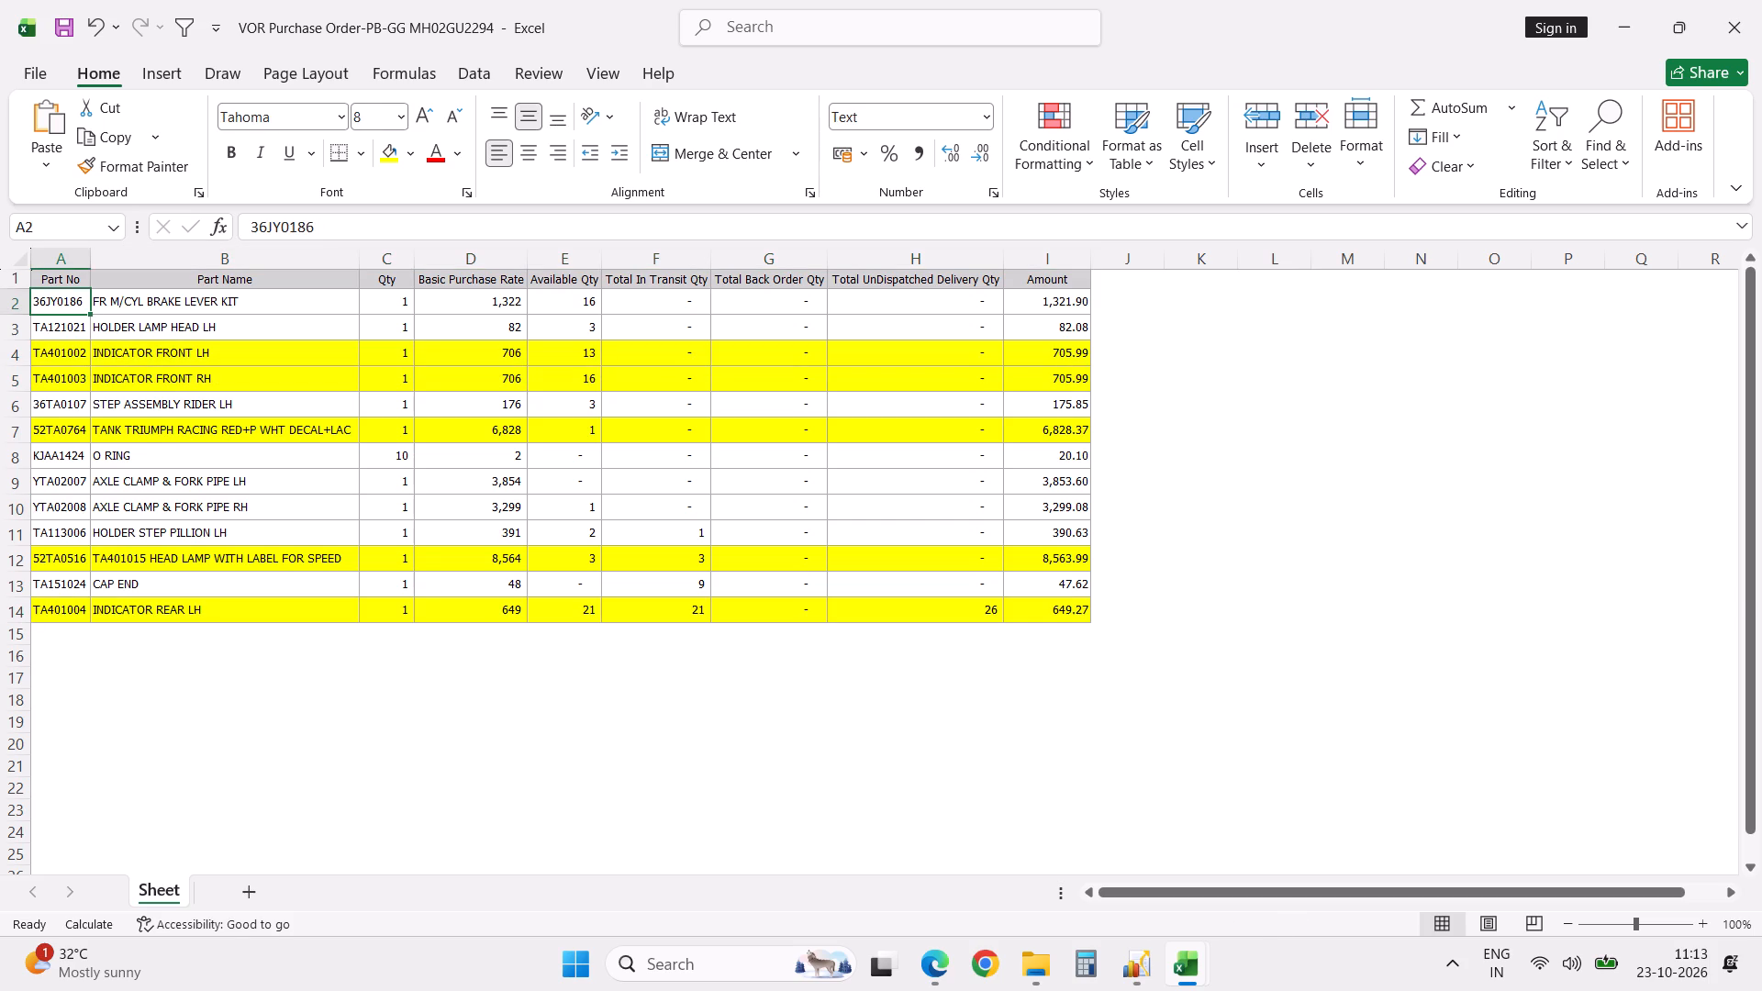
pyautogui.keyDown('shift'); pyautogui.click(1078, 301); pyautogui.keyUp('shift')
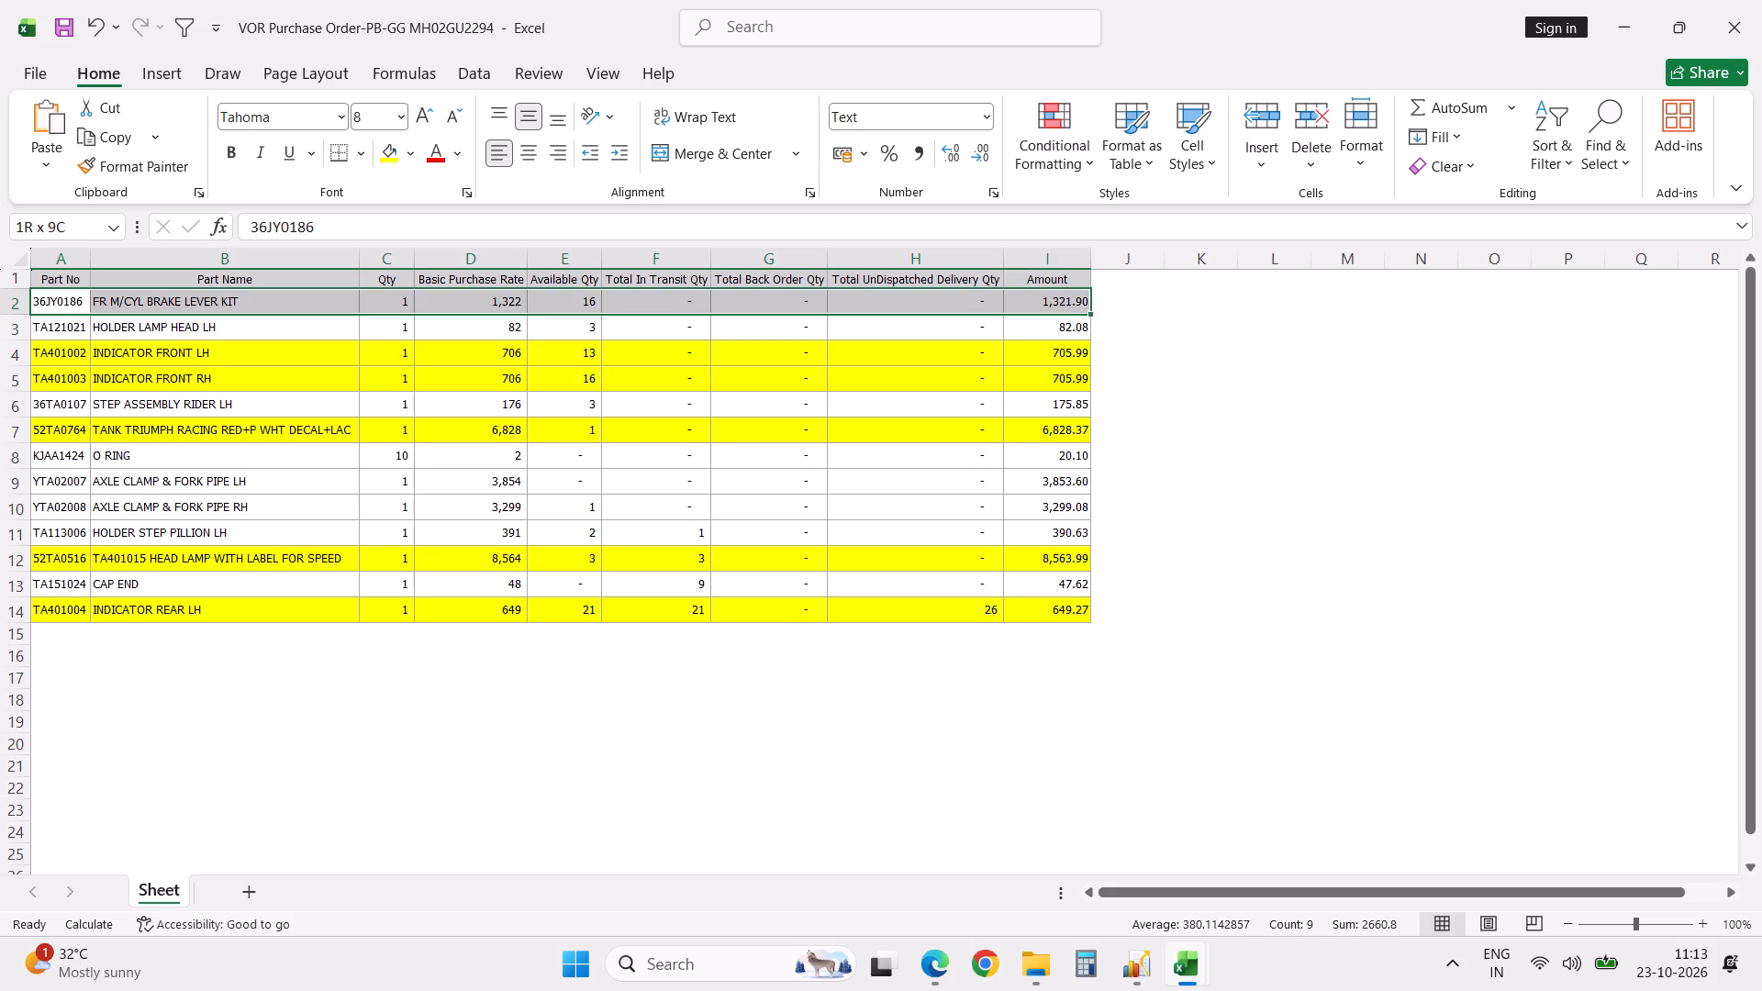
pyautogui.press('F4')
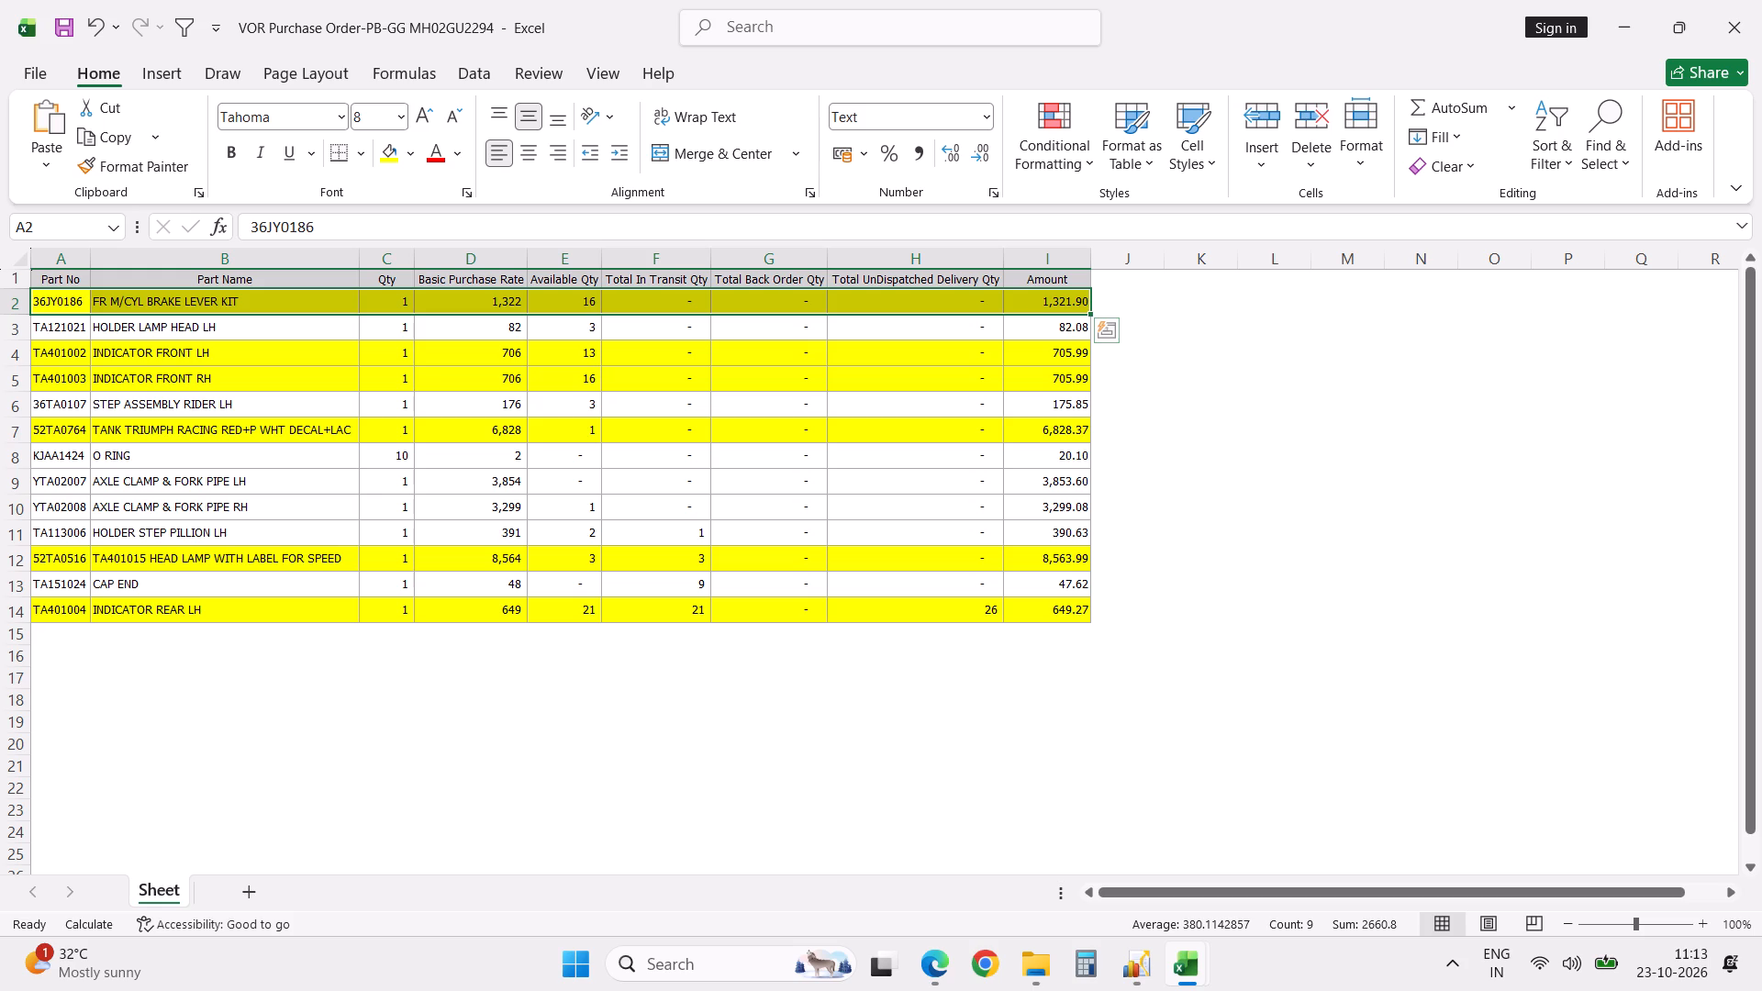
# Select the part number cell of Axle Clamp & Fork Pipe LH, YTA02007.
pyautogui.click(70, 488)
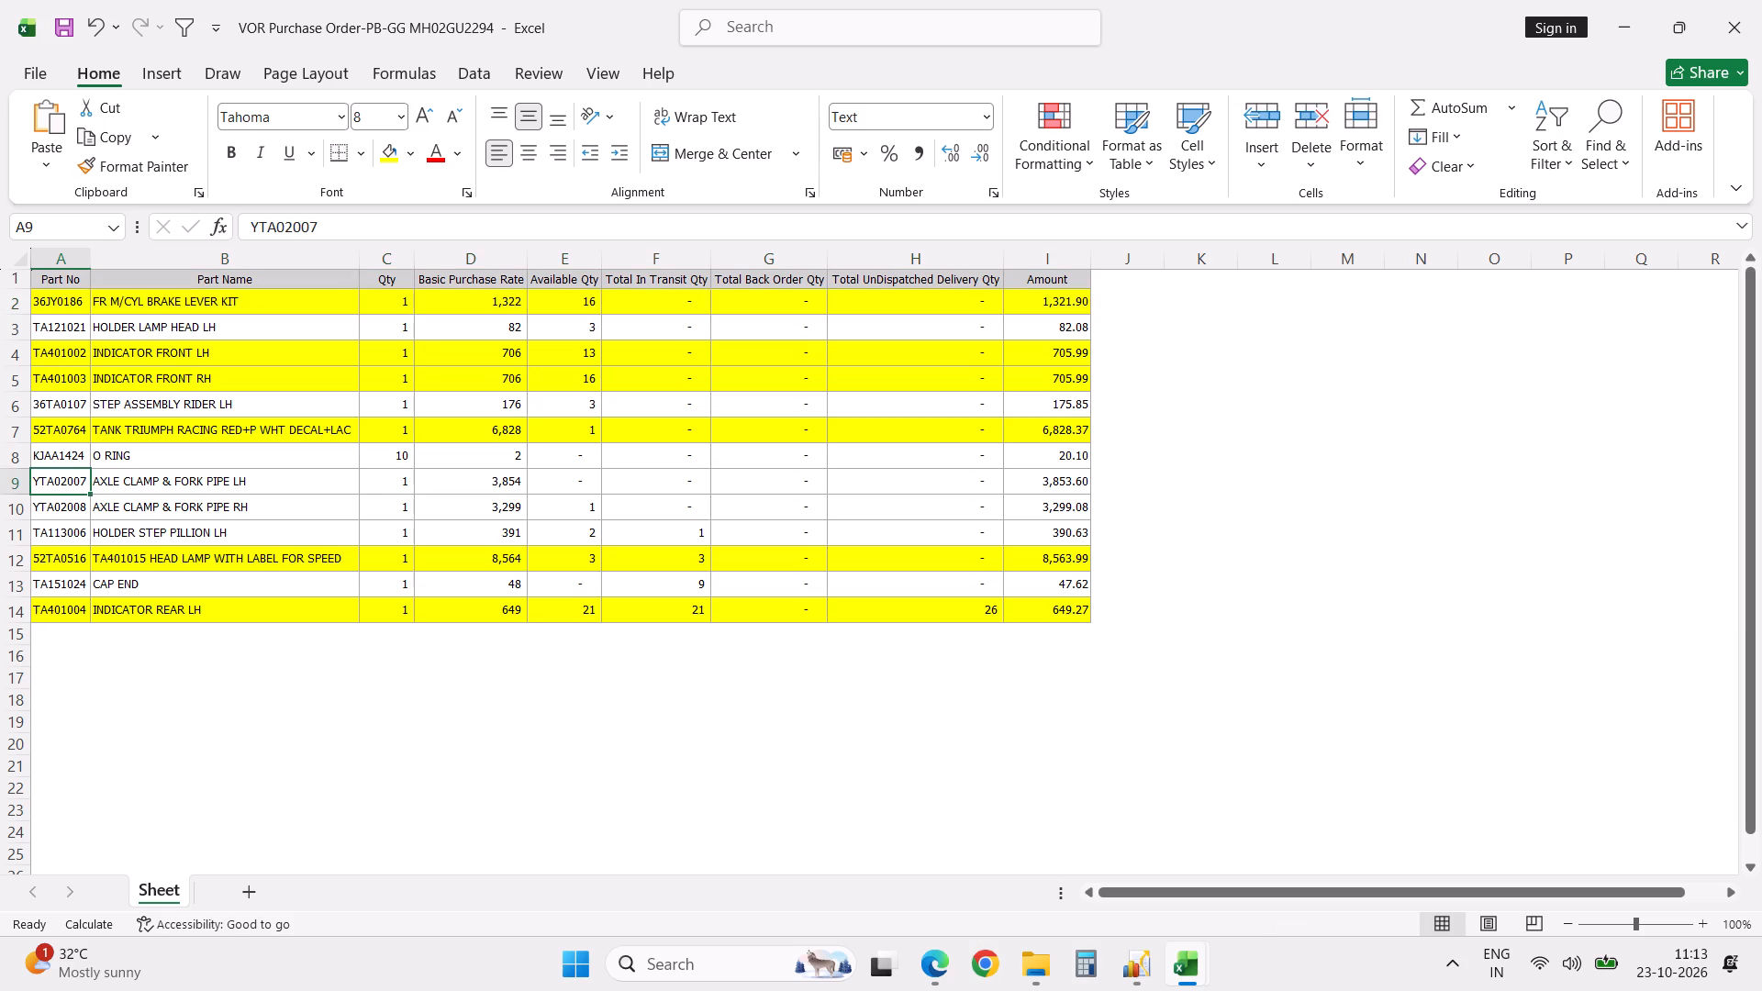
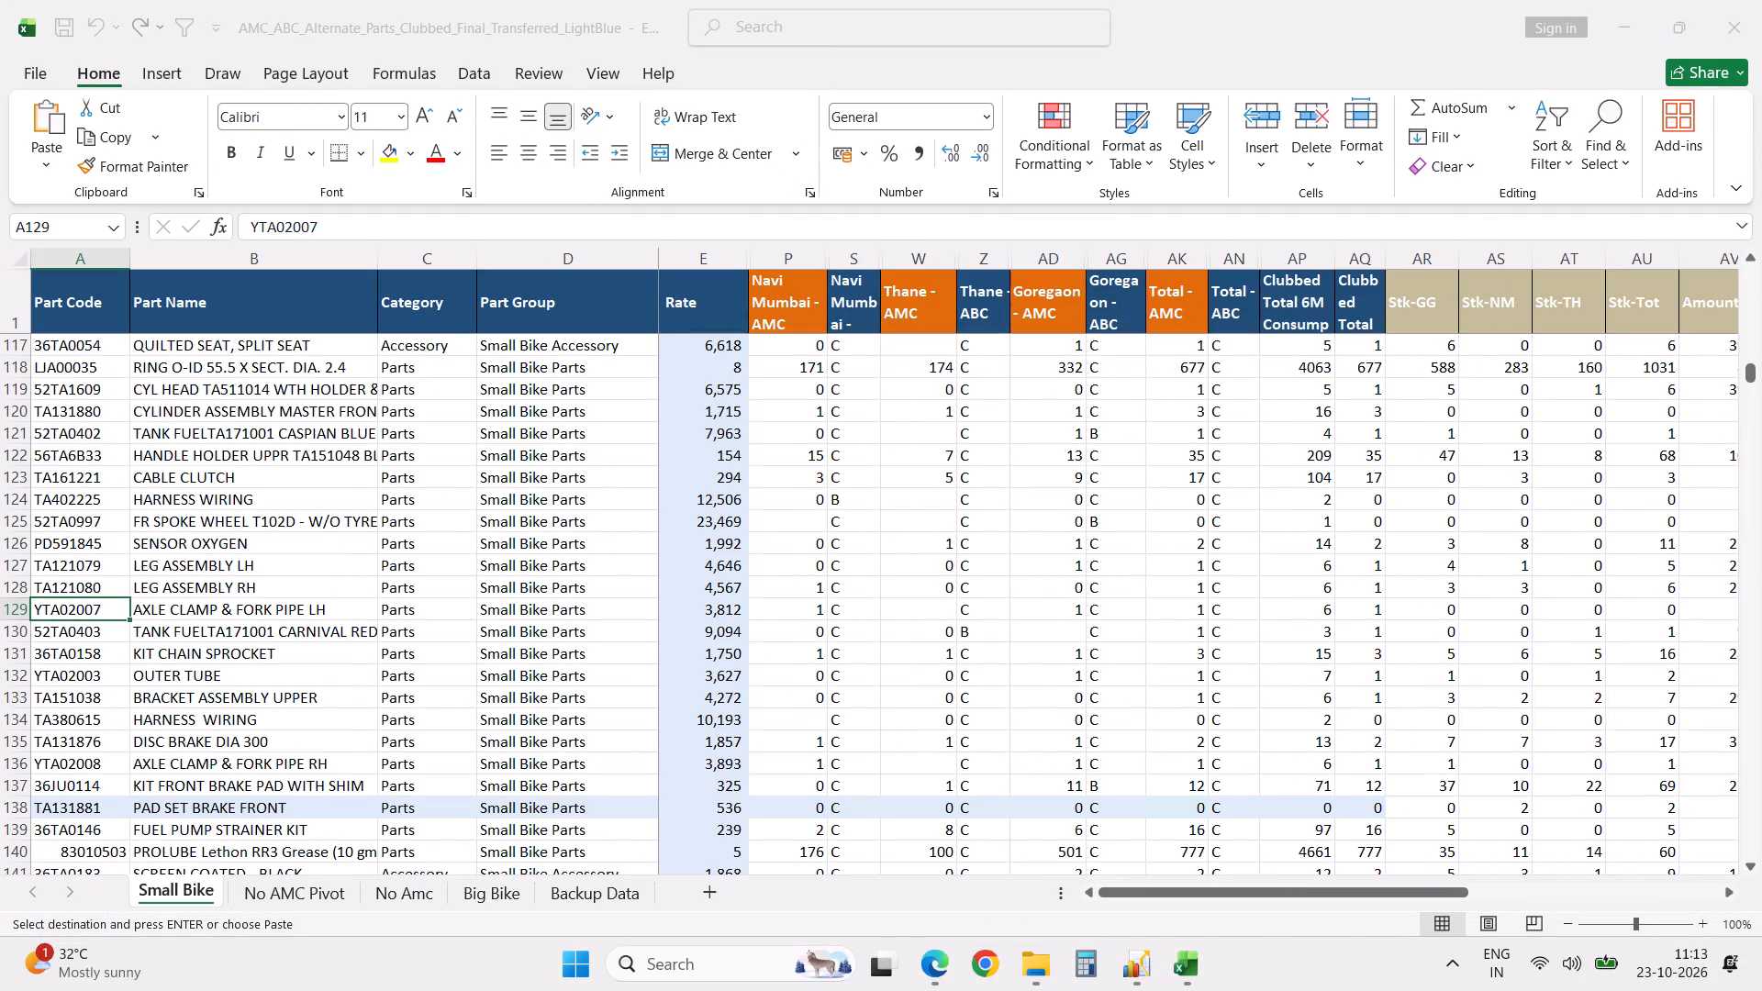
# In the VOR Purchase Order workbook, add filters to the header row and filter Amount to rows with no fill colour.
pyautogui.hotkey('shift', 'space')
pyautogui.hotkey('alt', 'Tab')
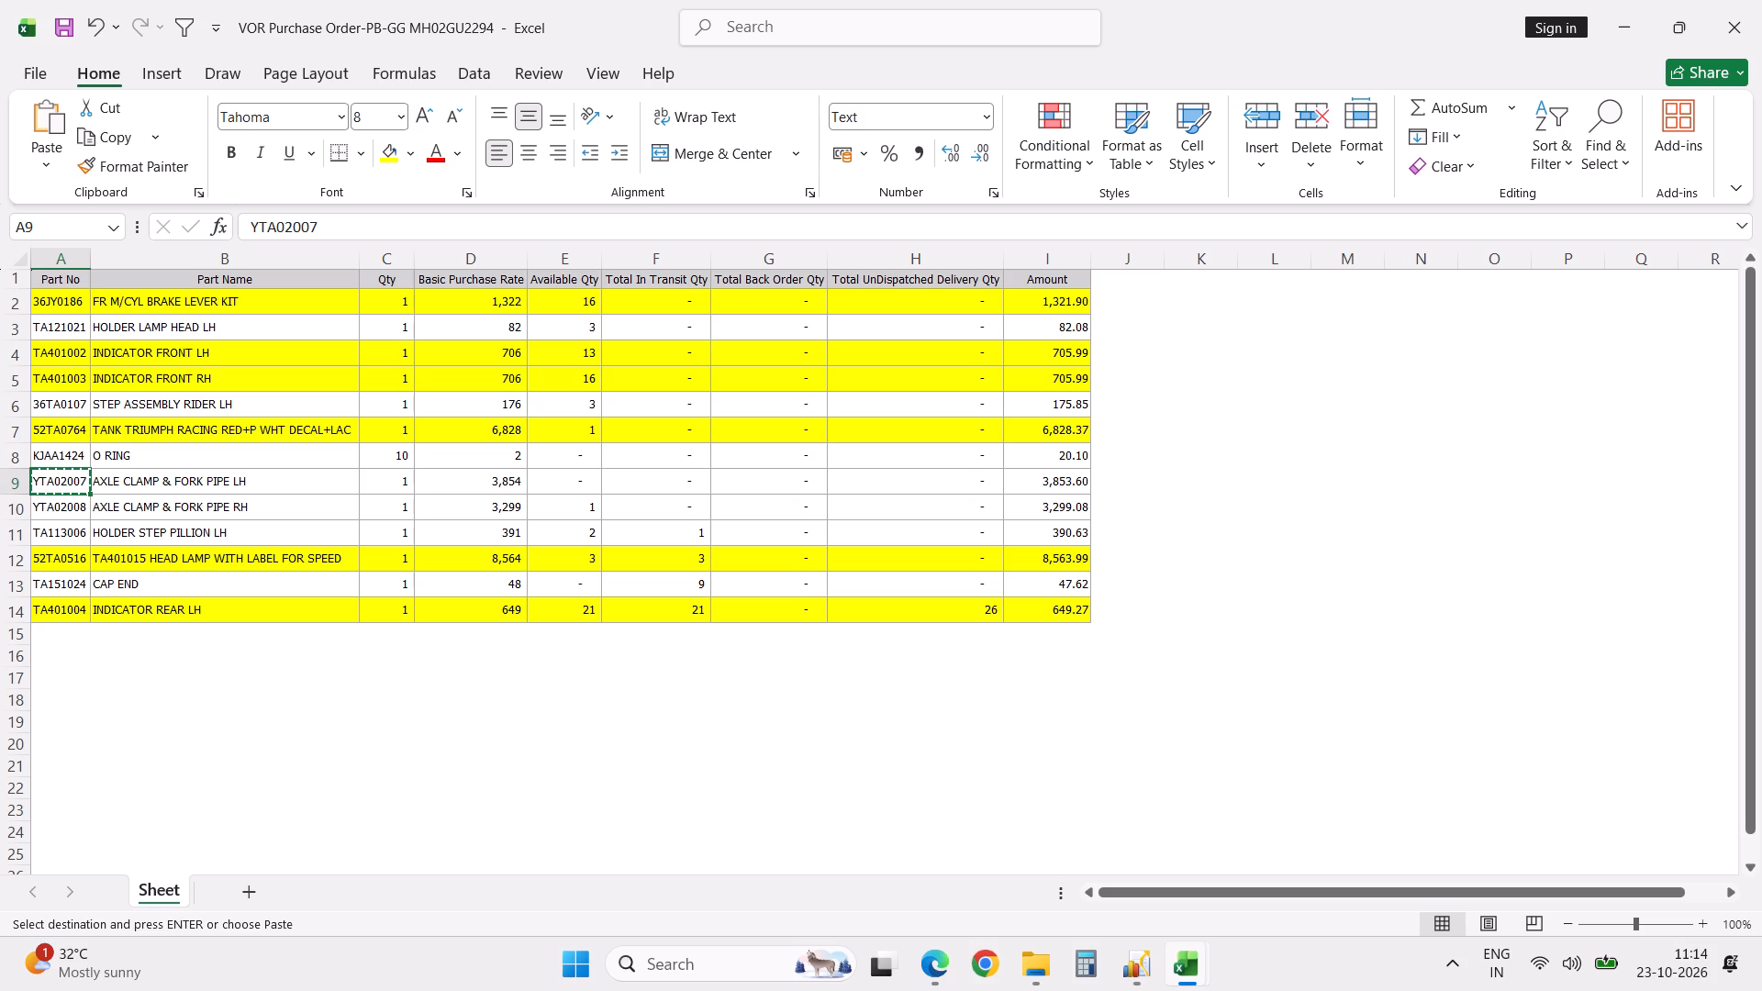
pyautogui.click(63, 282)
pyautogui.keyDown('shift'); pyautogui.click(1052, 275); pyautogui.keyUp('shift')
pyautogui.hotkey('alt', 'd')
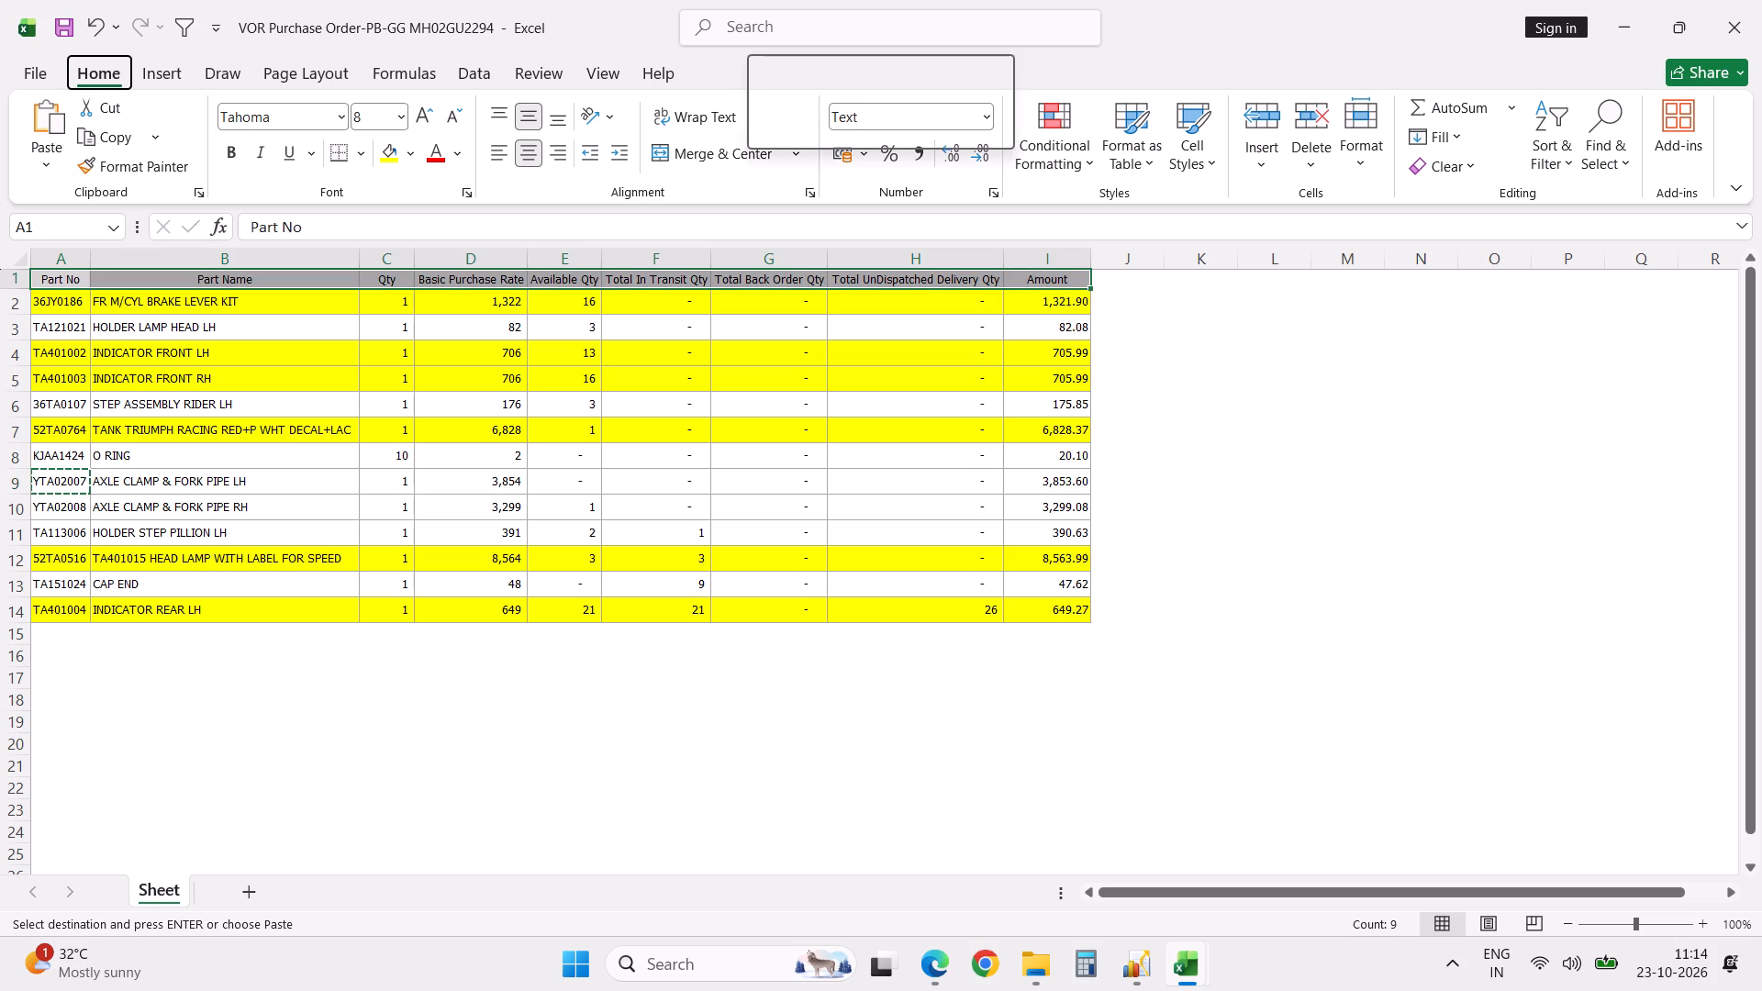
pyautogui.write('FF')
pyautogui.click(1081, 282)
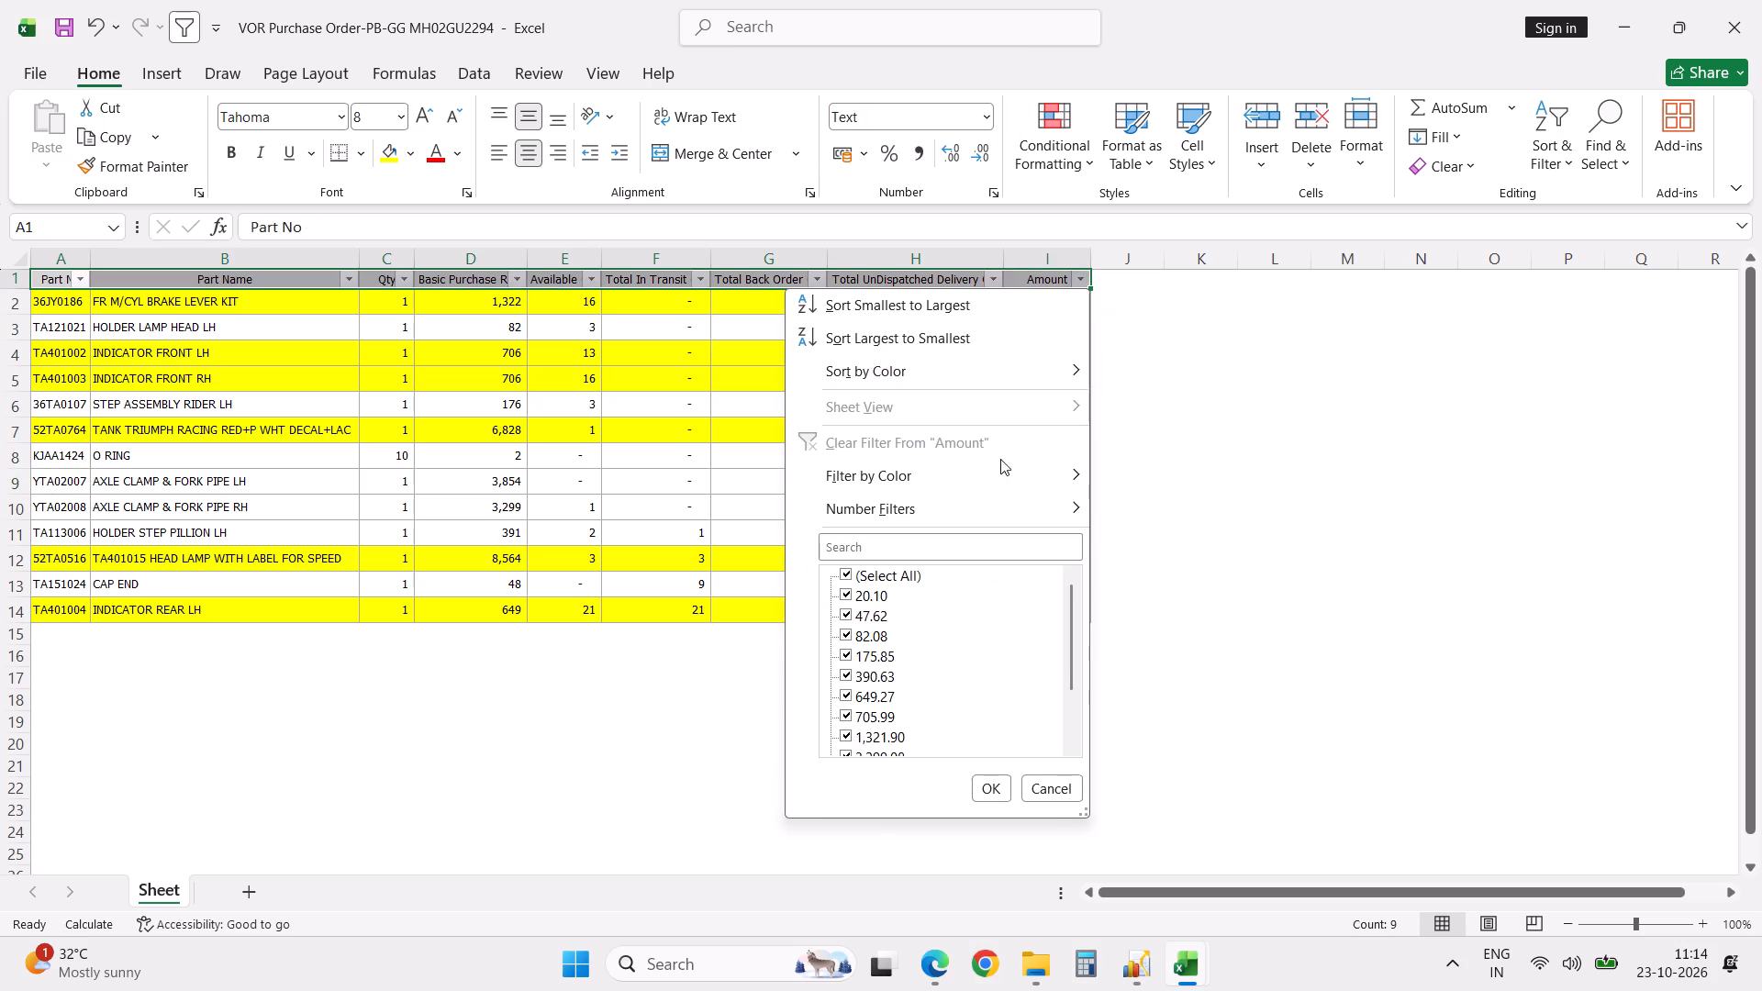
pyautogui.click(1161, 533)
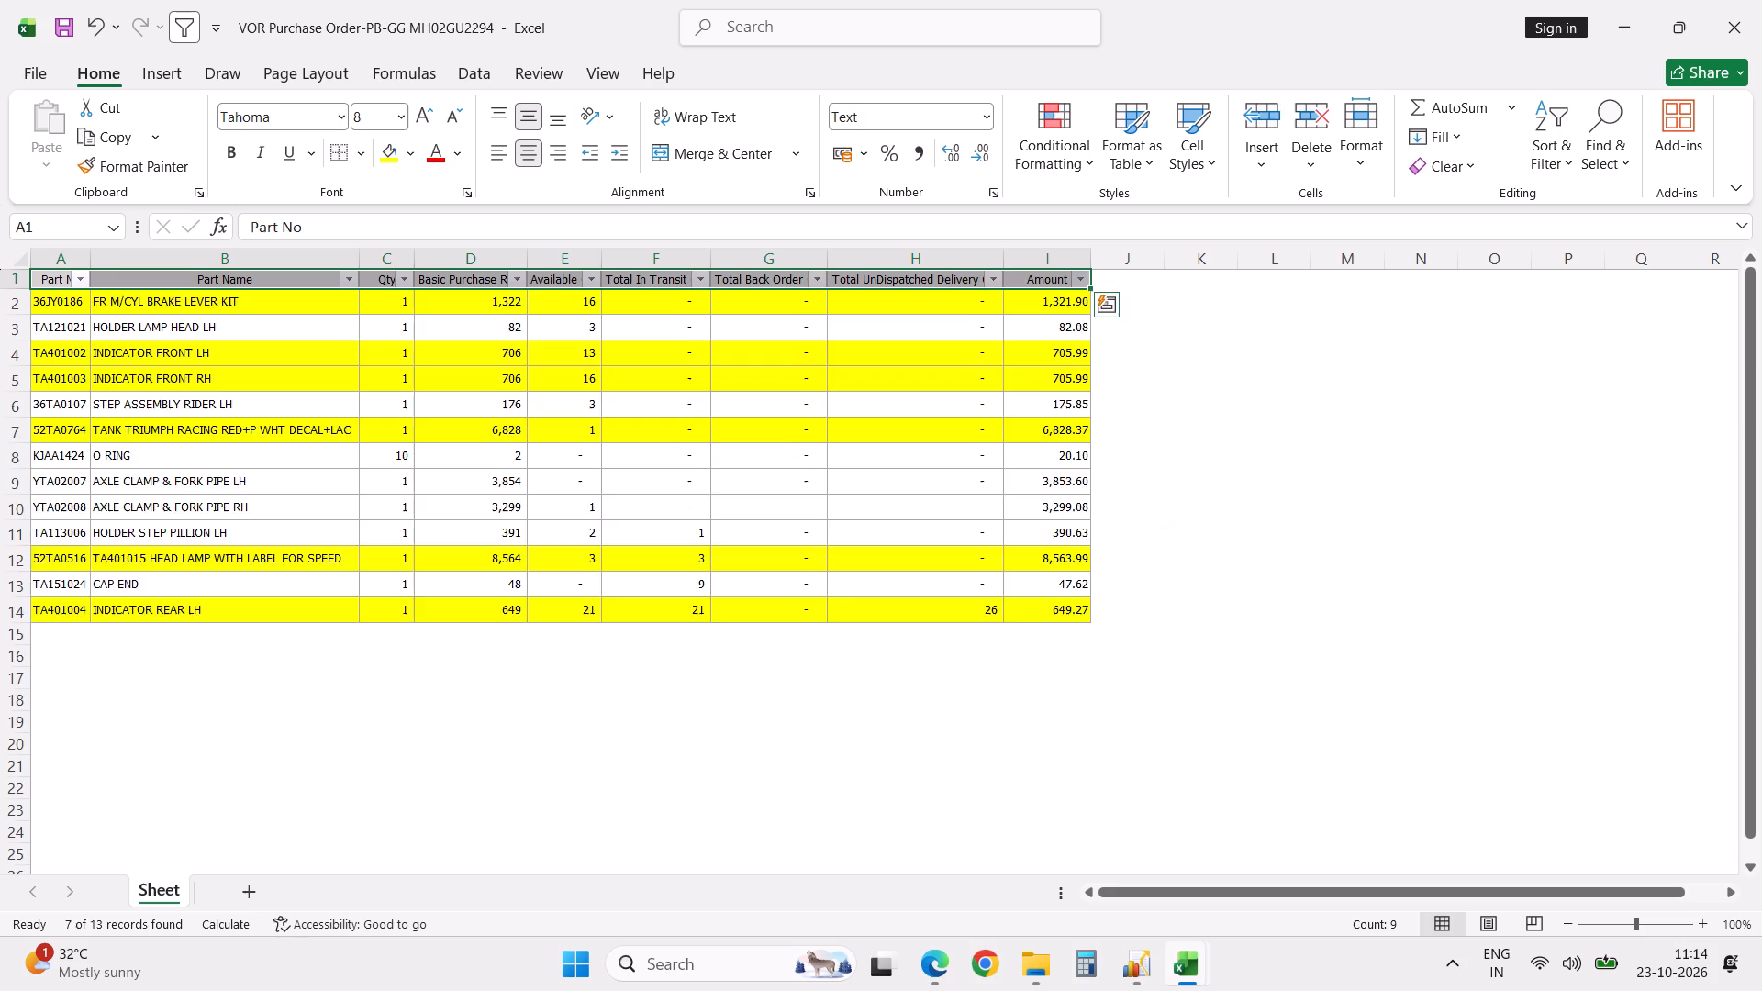
pyautogui.click(1161, 533)
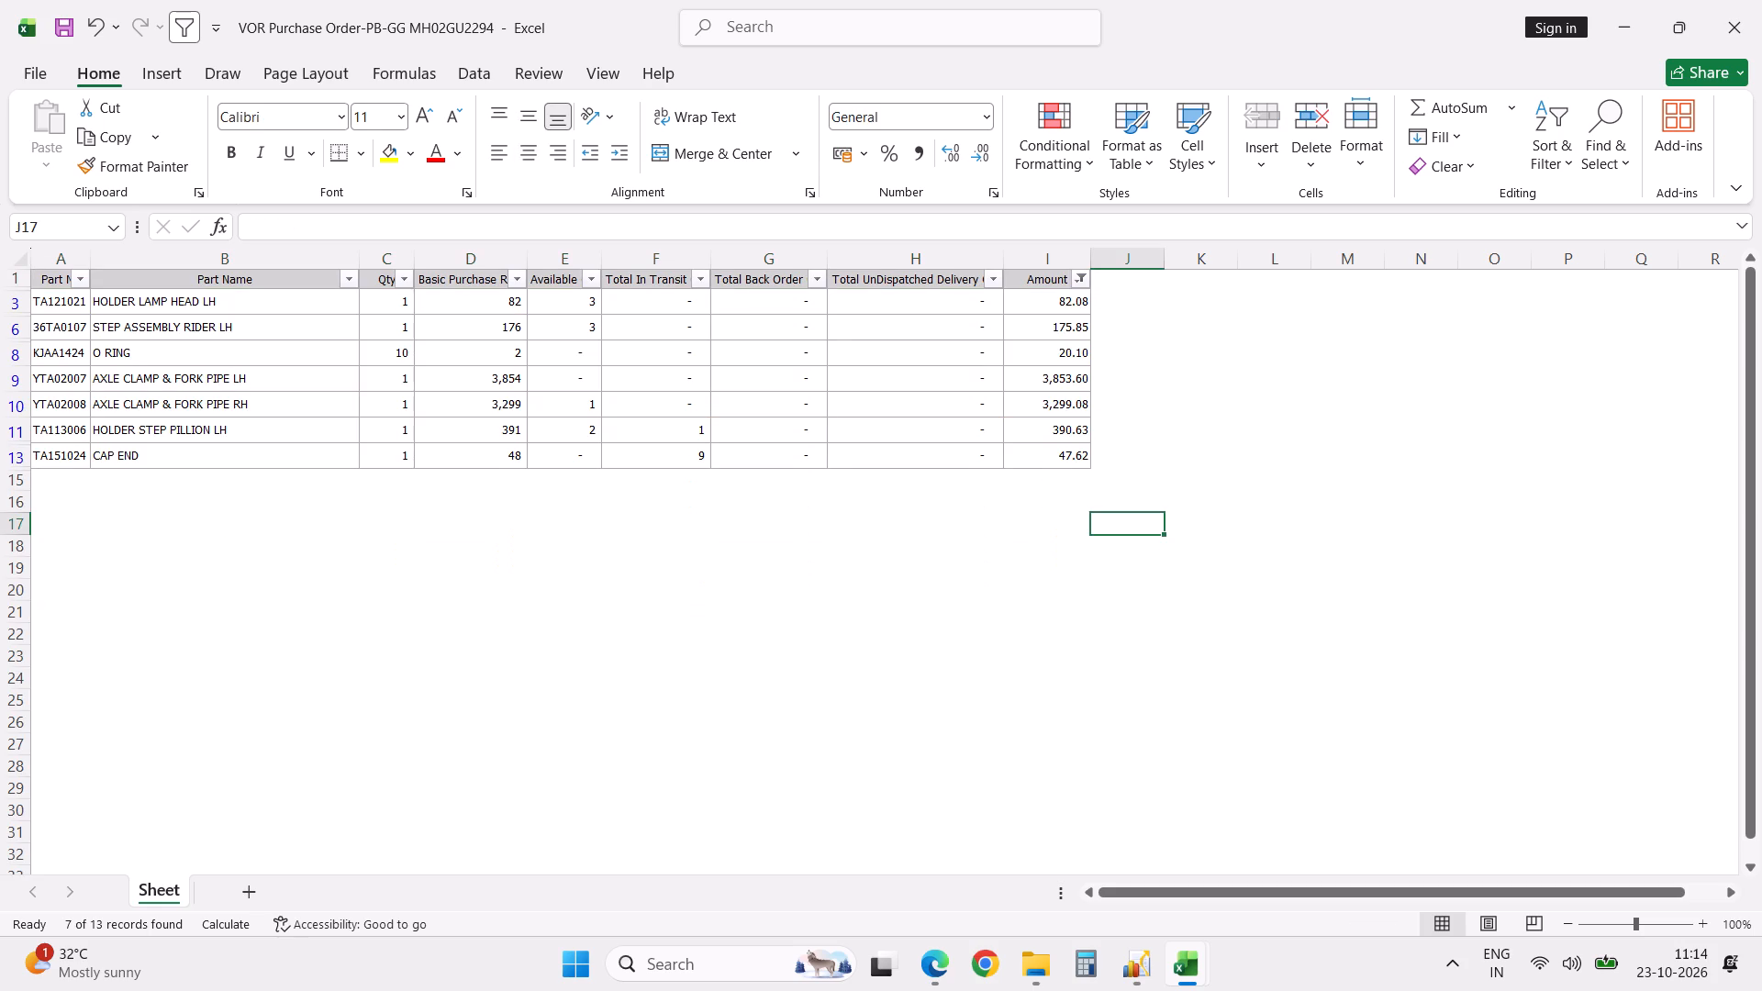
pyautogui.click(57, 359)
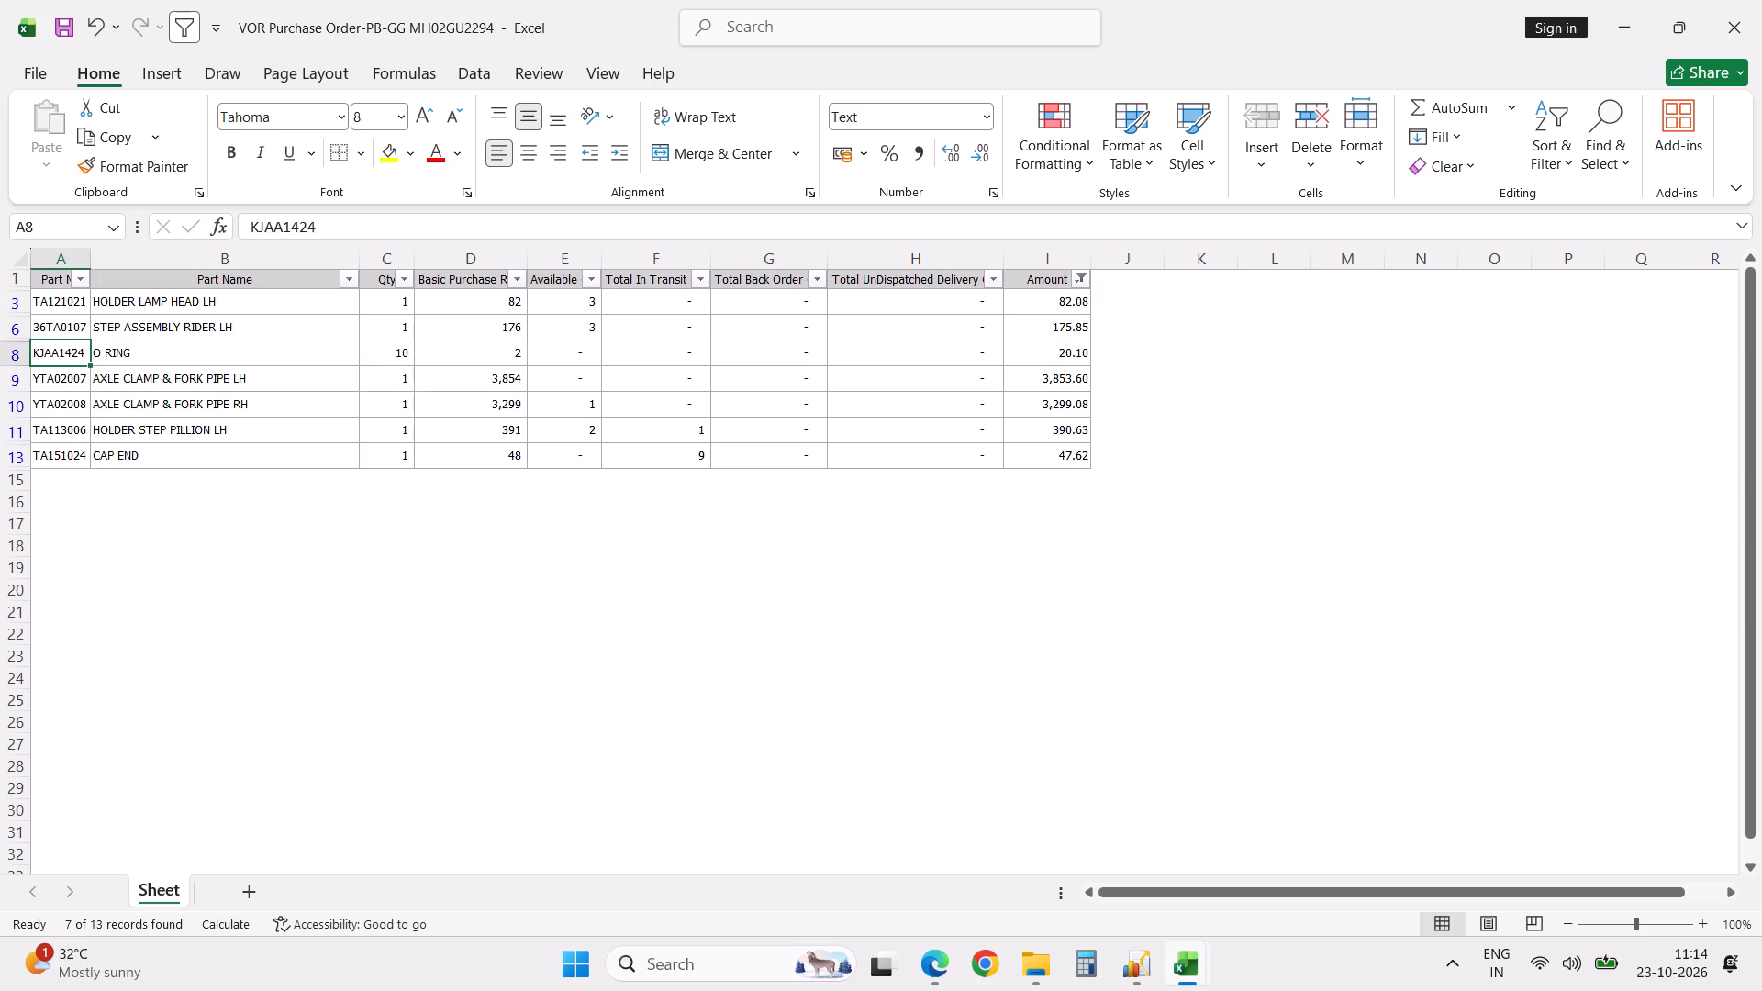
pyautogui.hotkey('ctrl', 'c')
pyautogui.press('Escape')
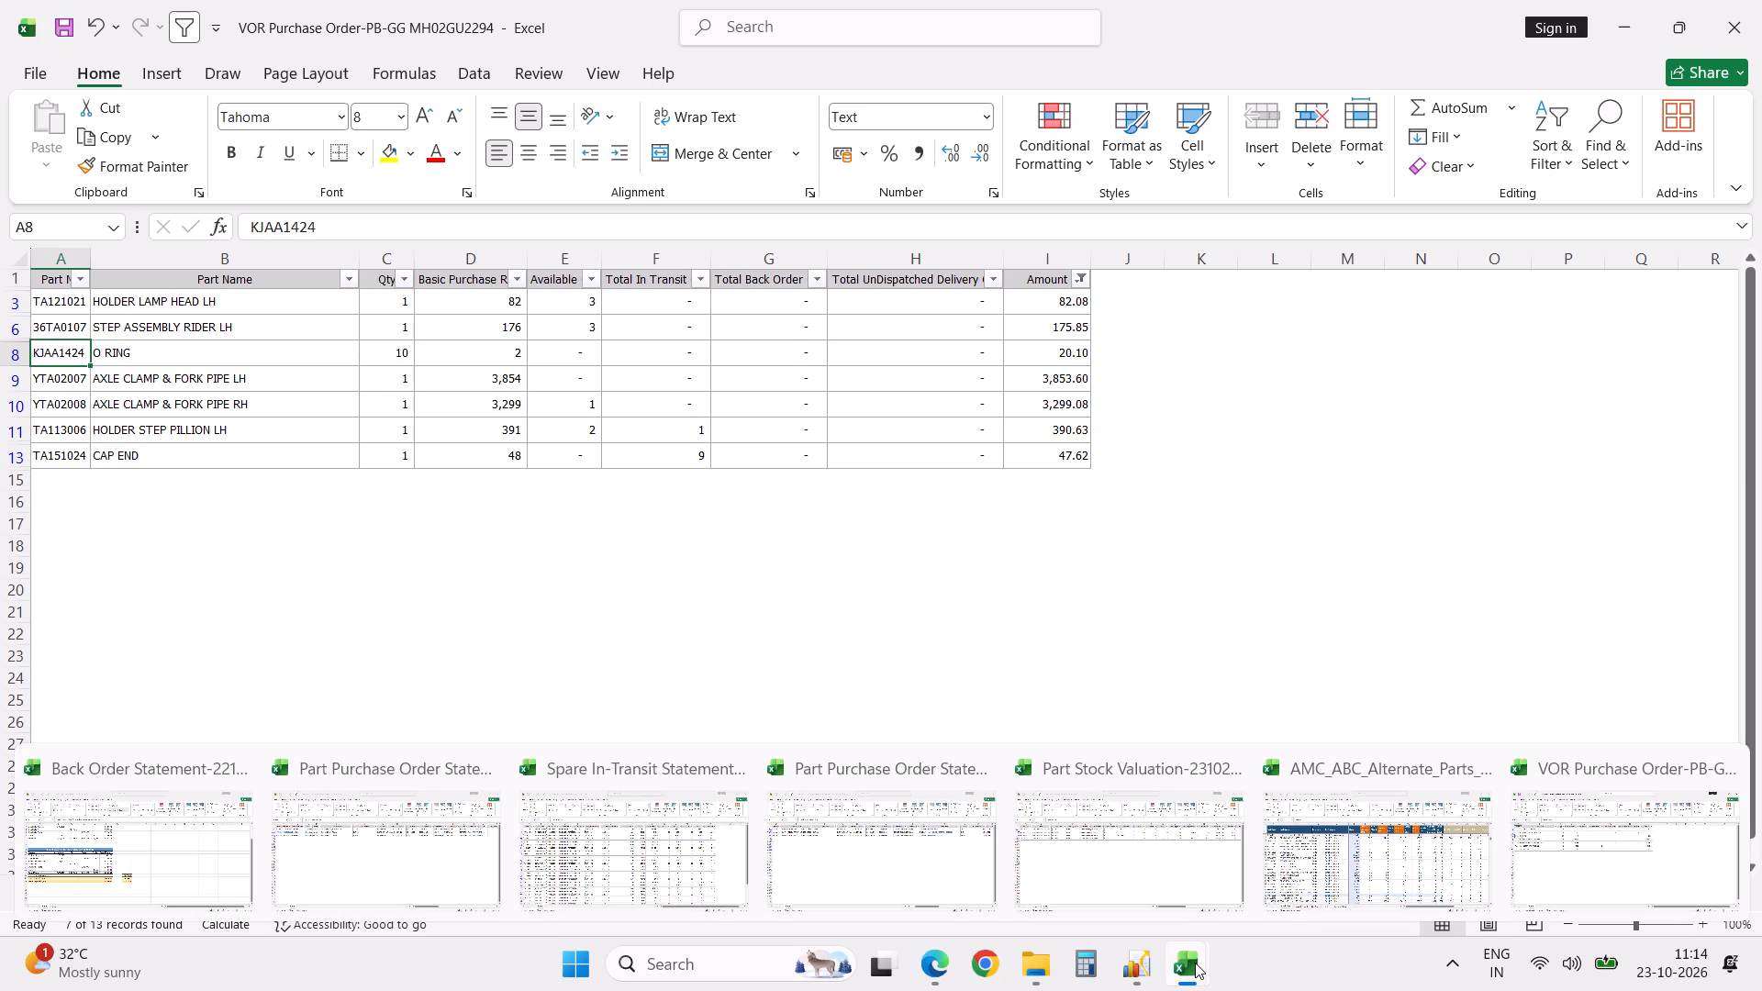
# Switch to the Part Stock Valuation workbook and remove the filter from its stock list.
pyautogui.click(1160, 909)
pyautogui.click(807, 685)
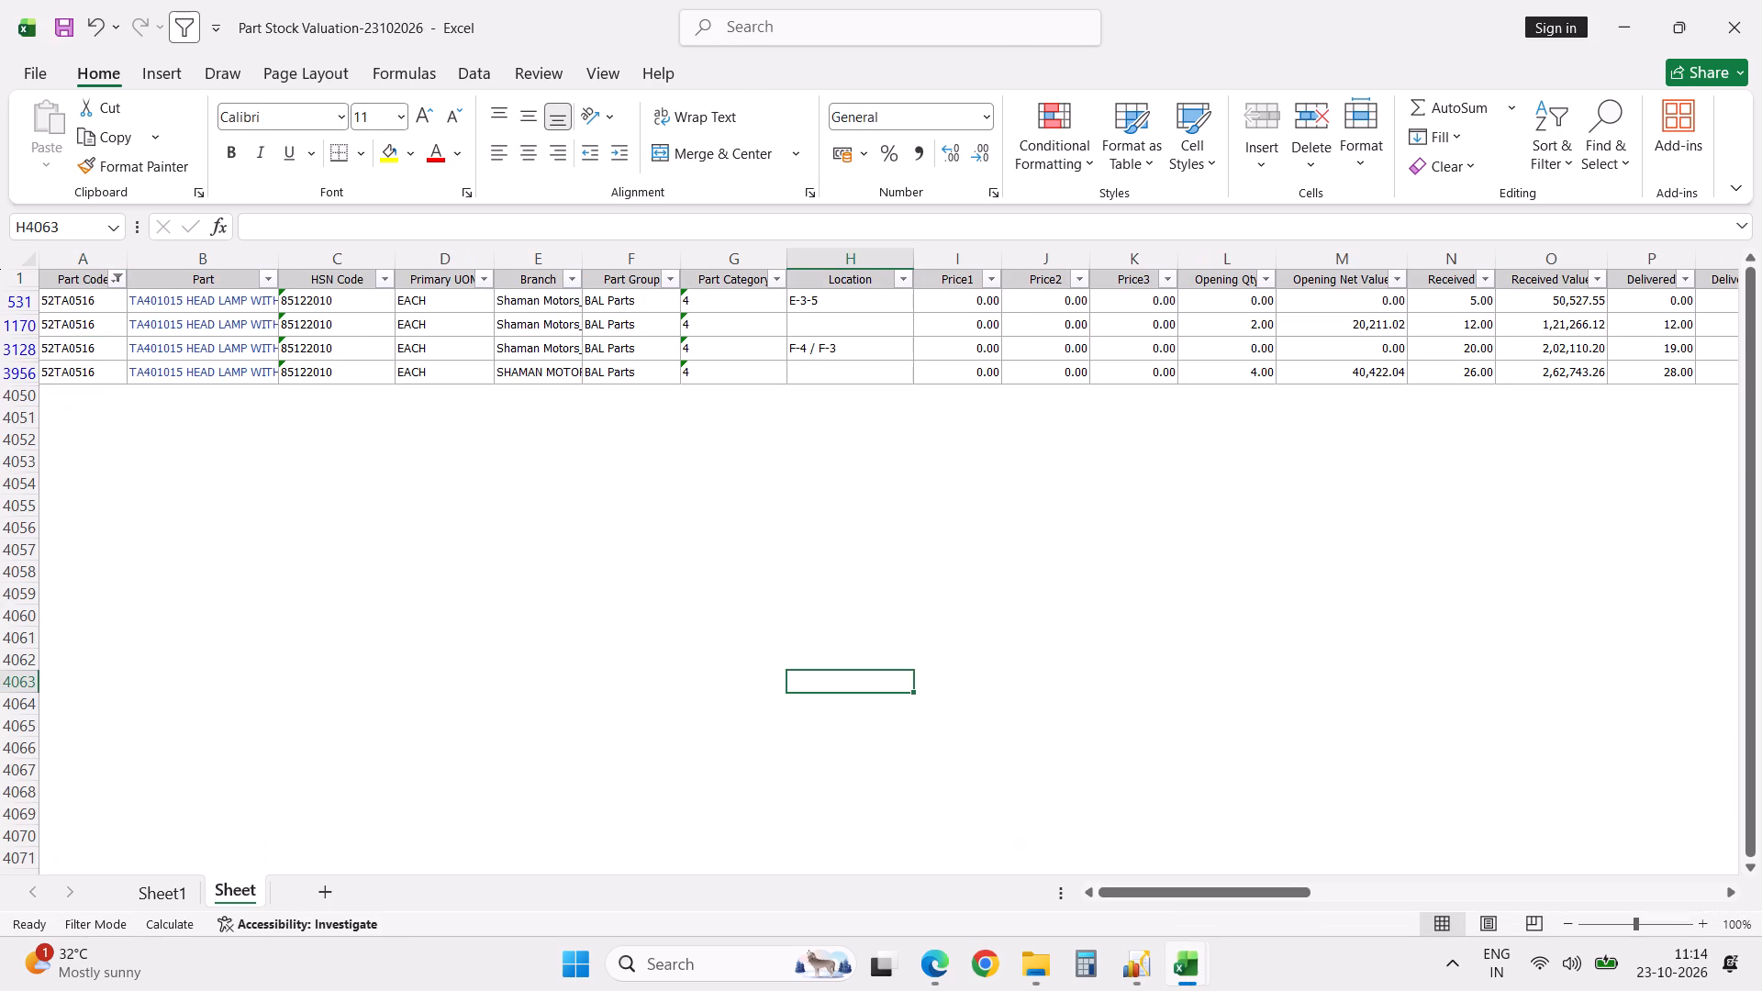
pyautogui.hotkey('alt', 'd')
pyautogui.write('FF')
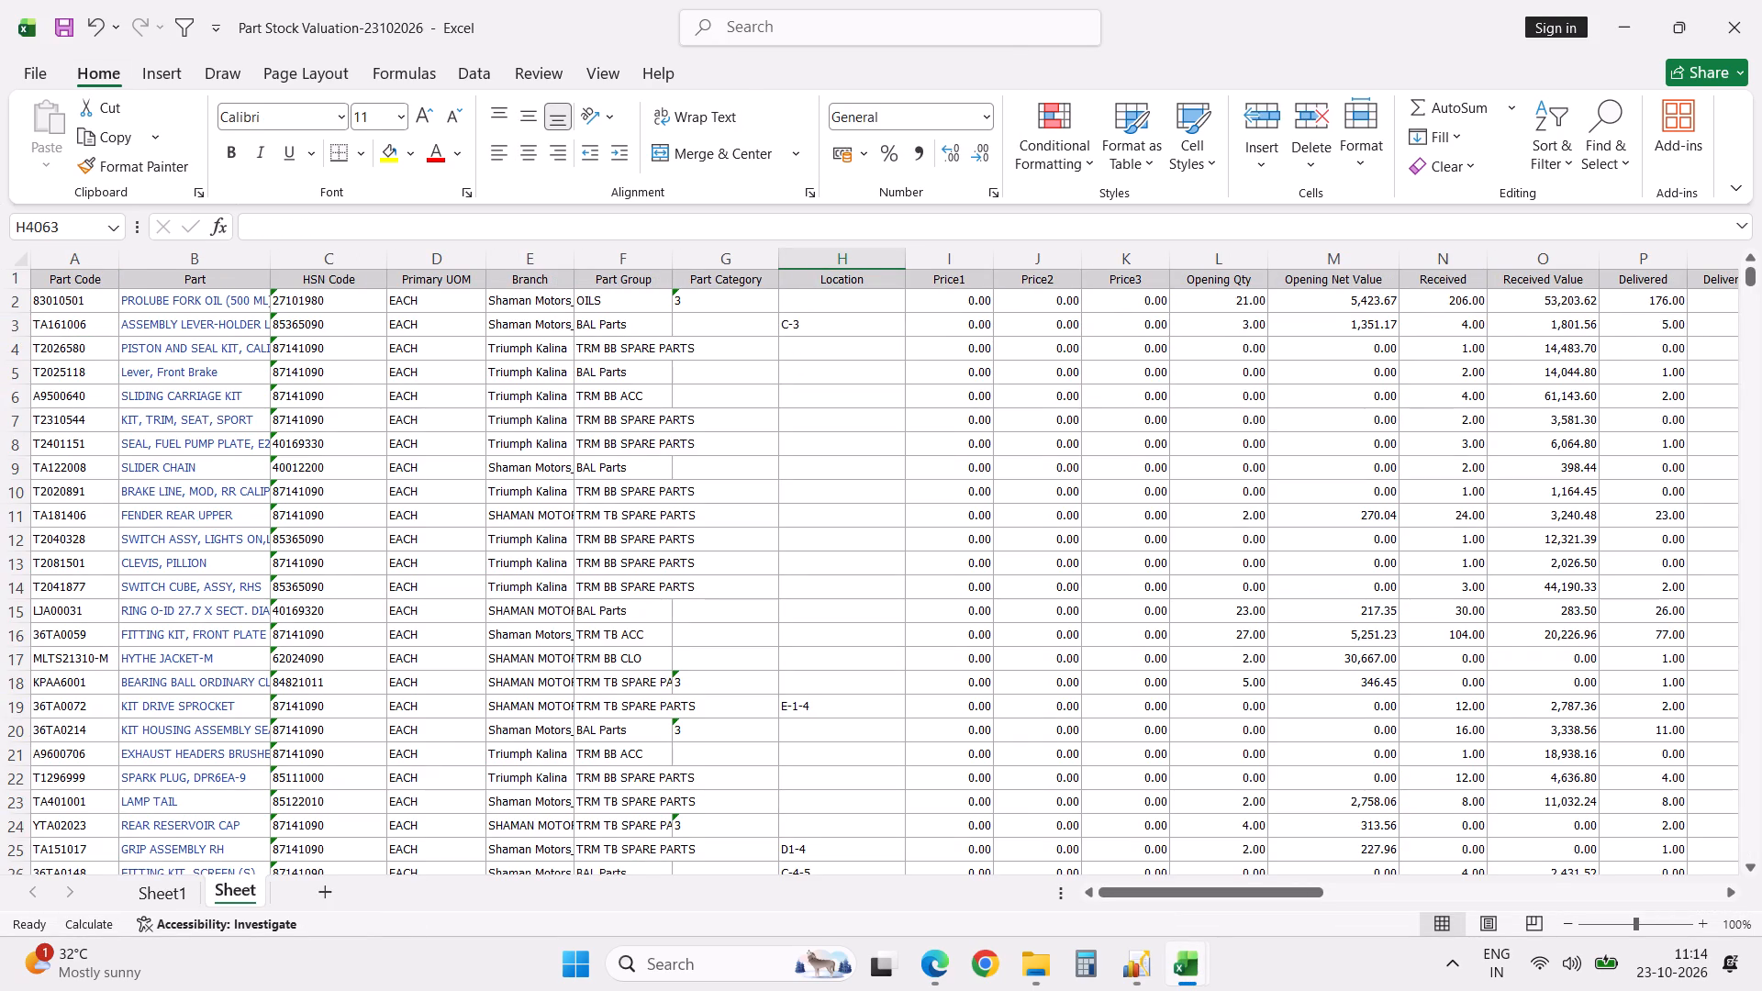
# Create a PivotTable on a new sheet from the full stock list, range A1:AU4049.
pyautogui.click(99, 290)
pyautogui.click(89, 280)
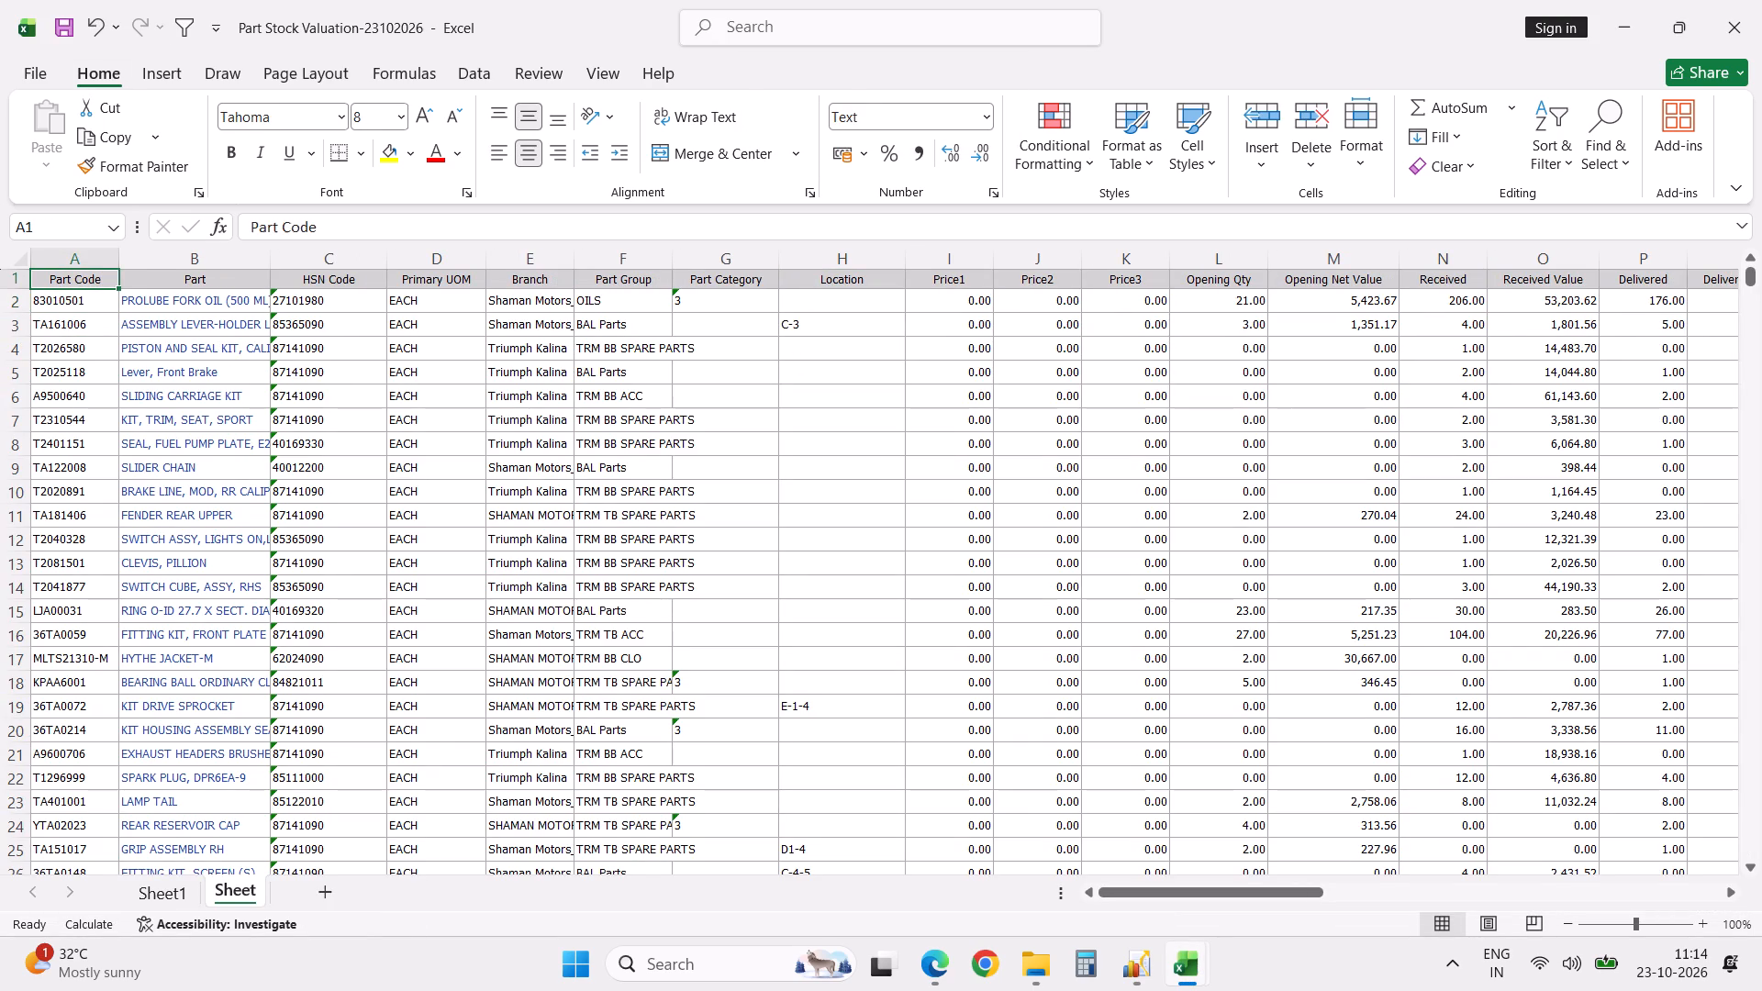
pyautogui.hotkey('alt', 'd')
pyautogui.write('PN')
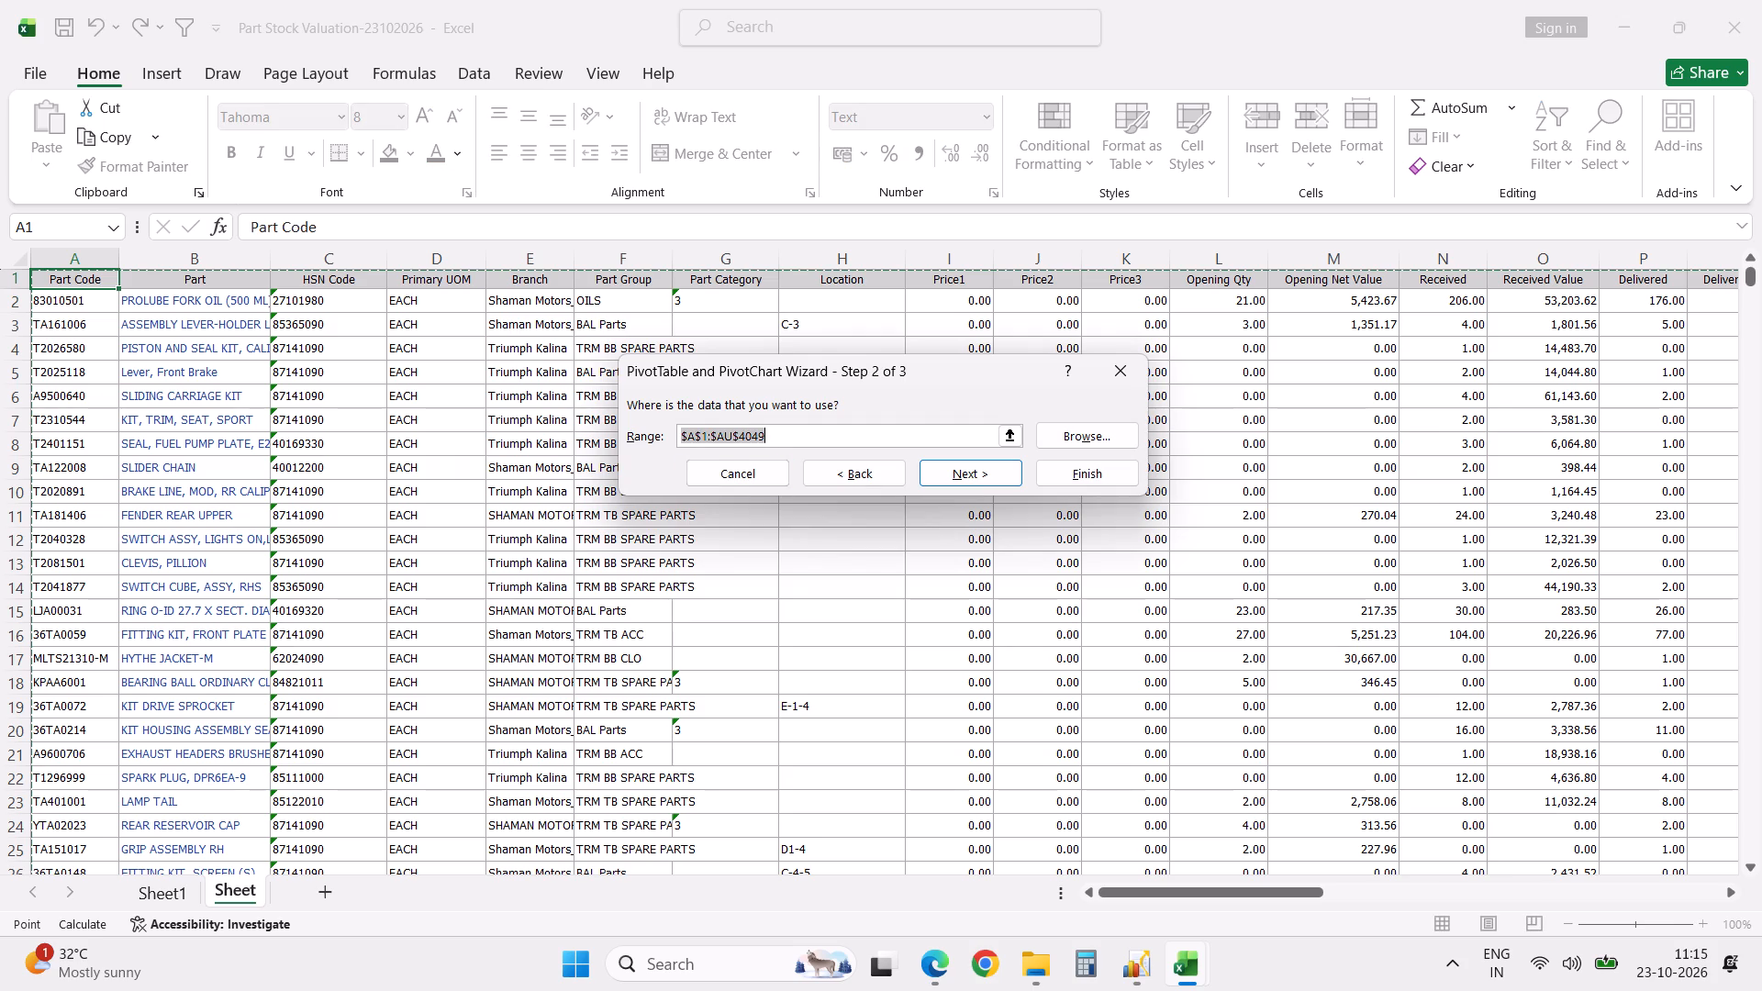
pyautogui.click(1115, 475)
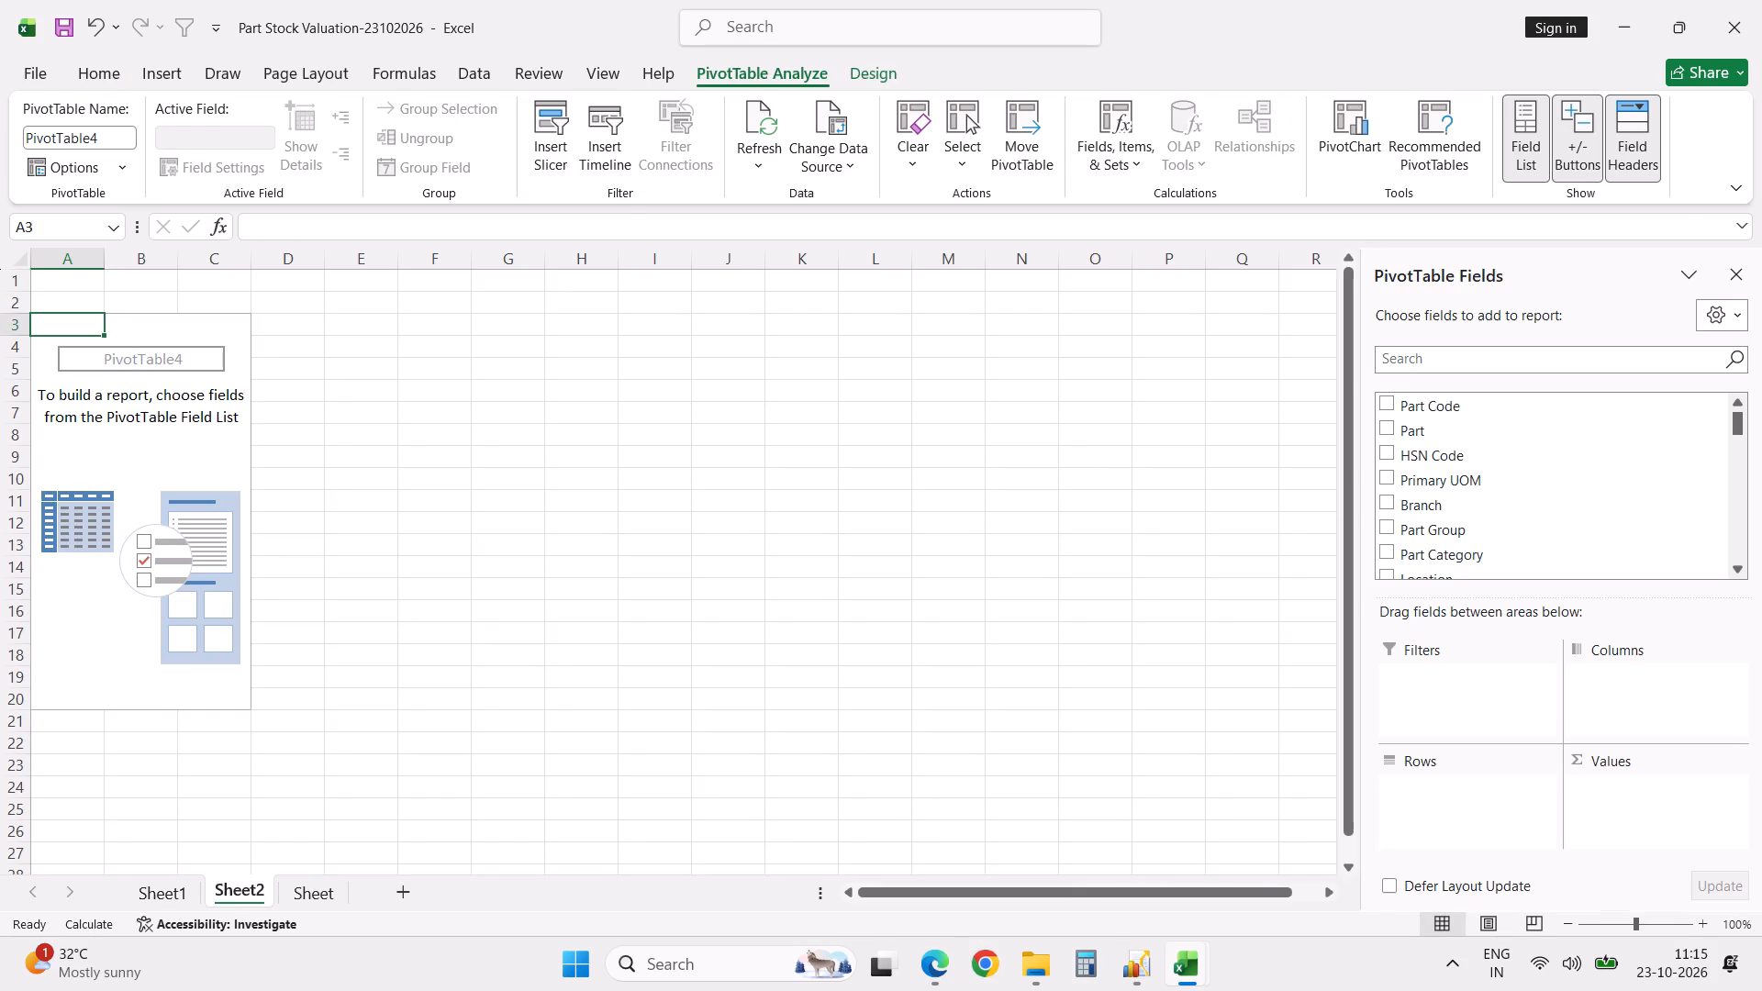
# Add Part Code and Part as the PivotTable's row fields and Branch as its column field.
pyautogui.click(1388, 403)
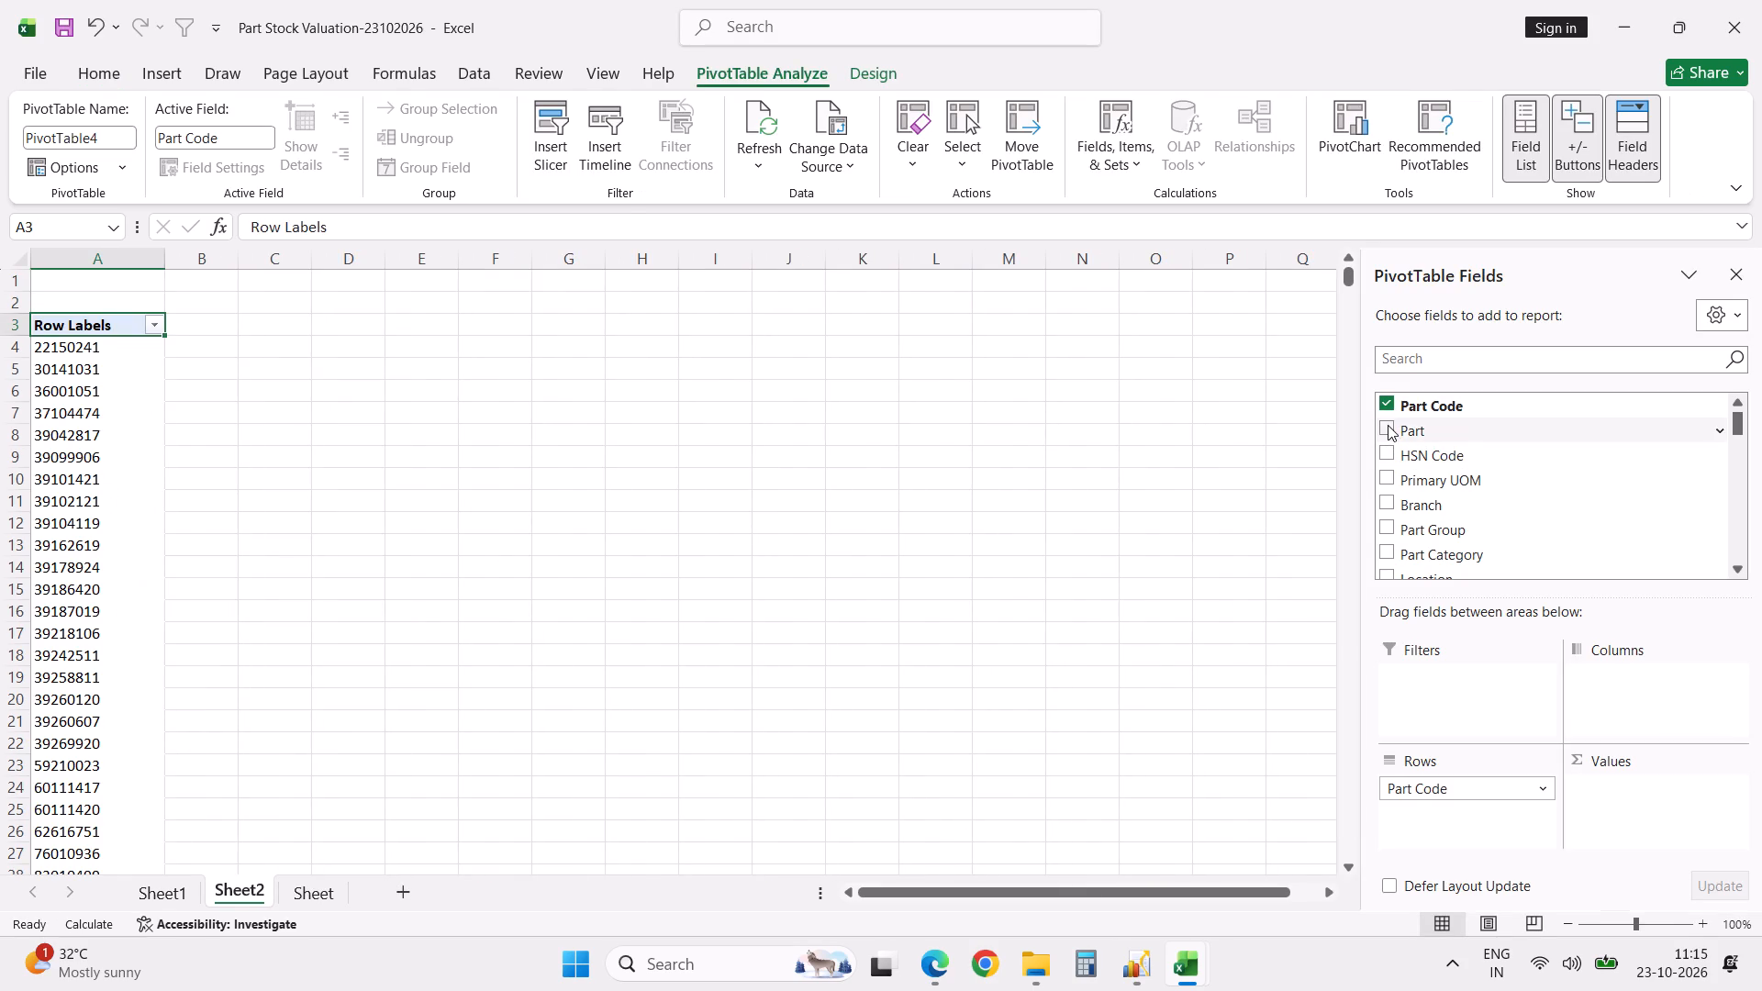
pyautogui.click(1388, 425)
pyautogui.moveTo(1415, 509); pyautogui.dragTo(1641, 614)
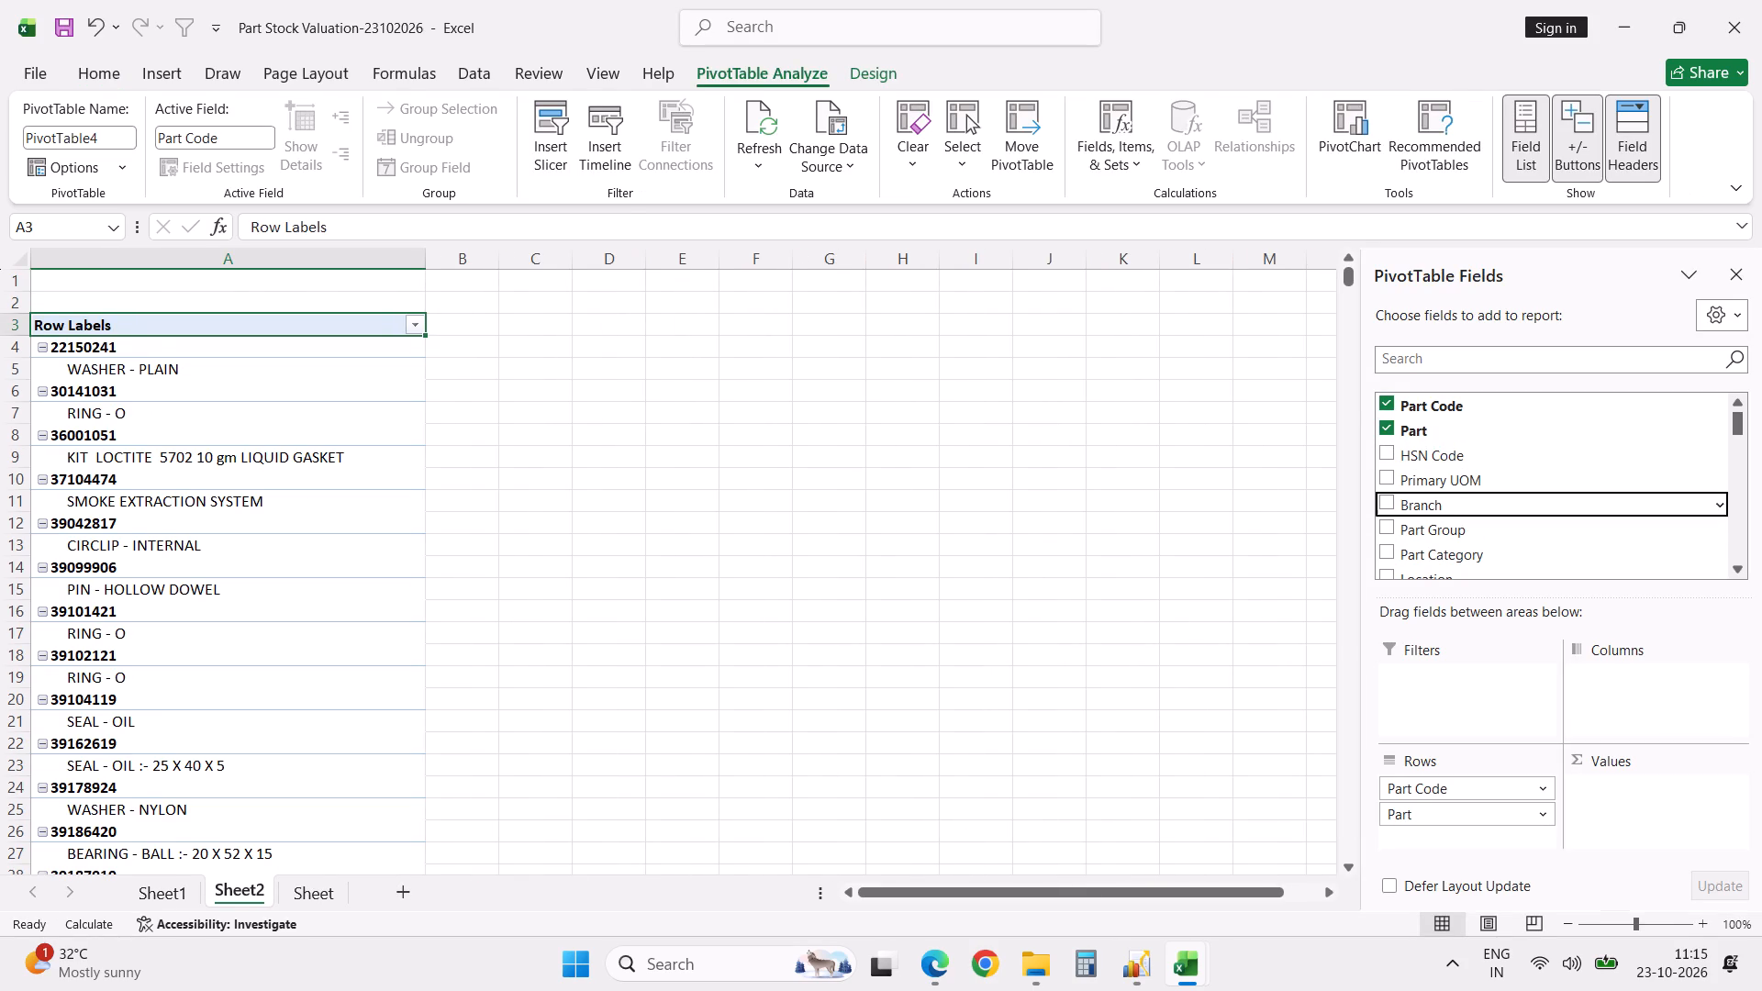
pyautogui.moveTo(1641, 614); pyautogui.dragTo(1657, 687)
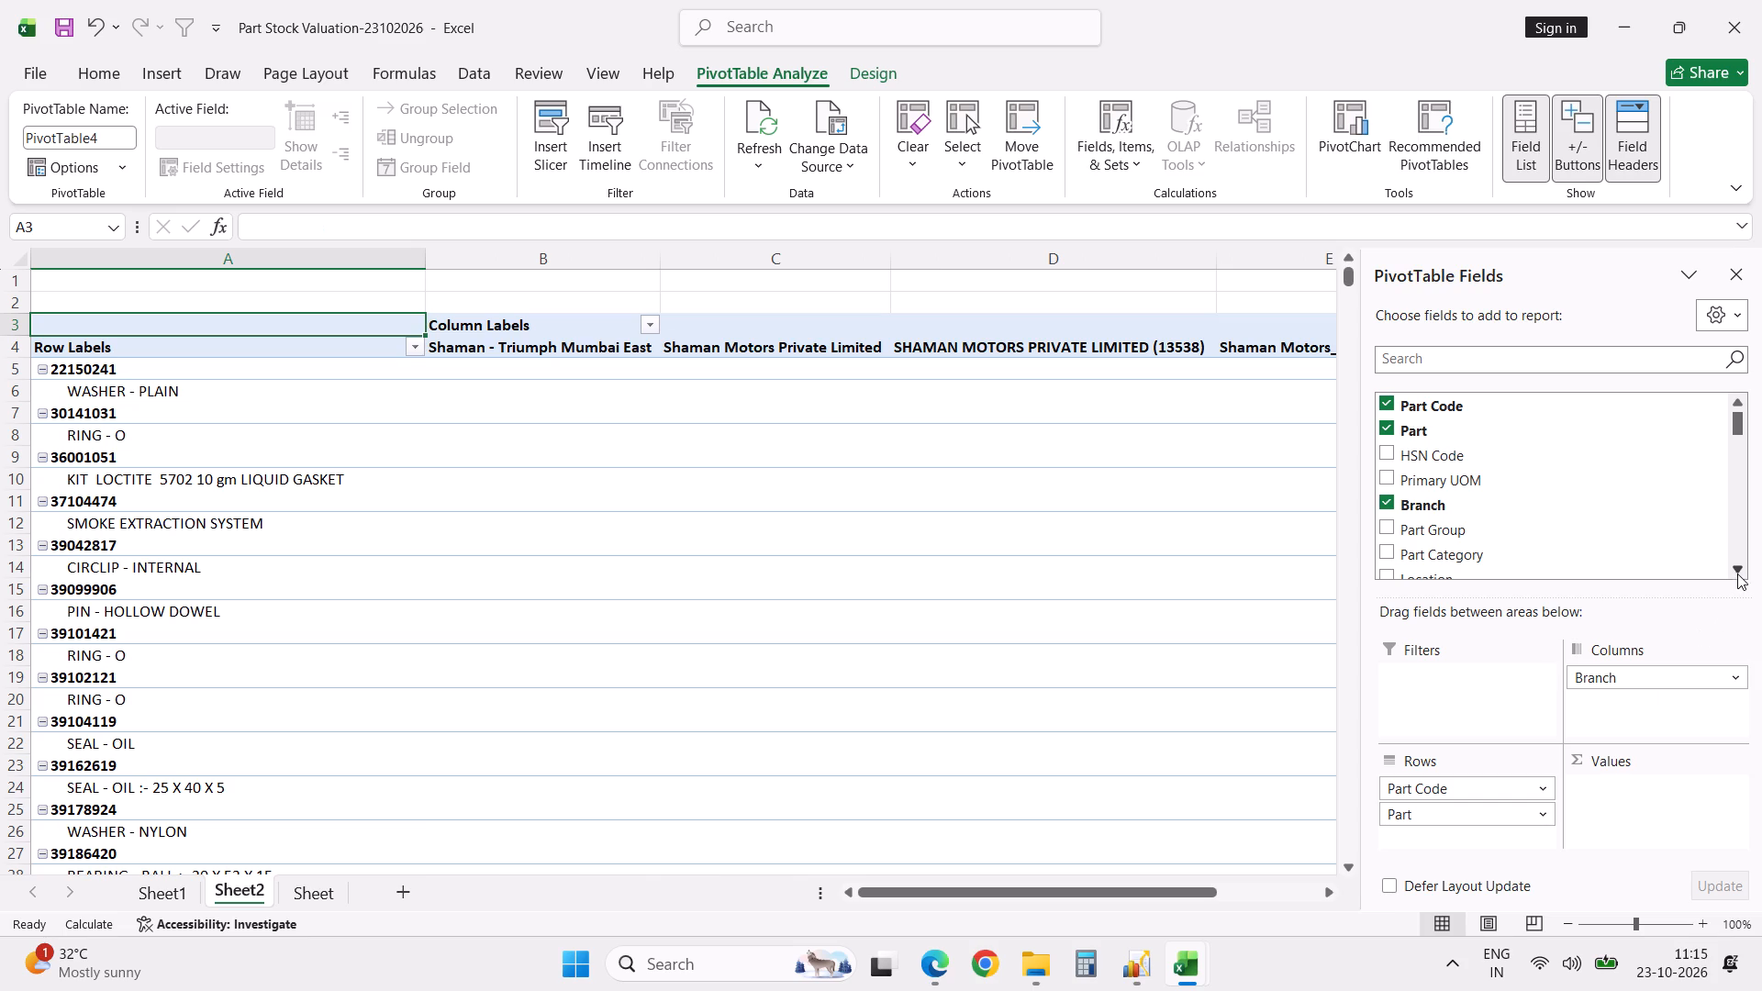
# Add the Available field to the PivotTable's values as a sum.
pyautogui.tripleClick(1737, 572)
pyautogui.tripleClick(1737, 572)
pyautogui.tripleClick(1737, 572)
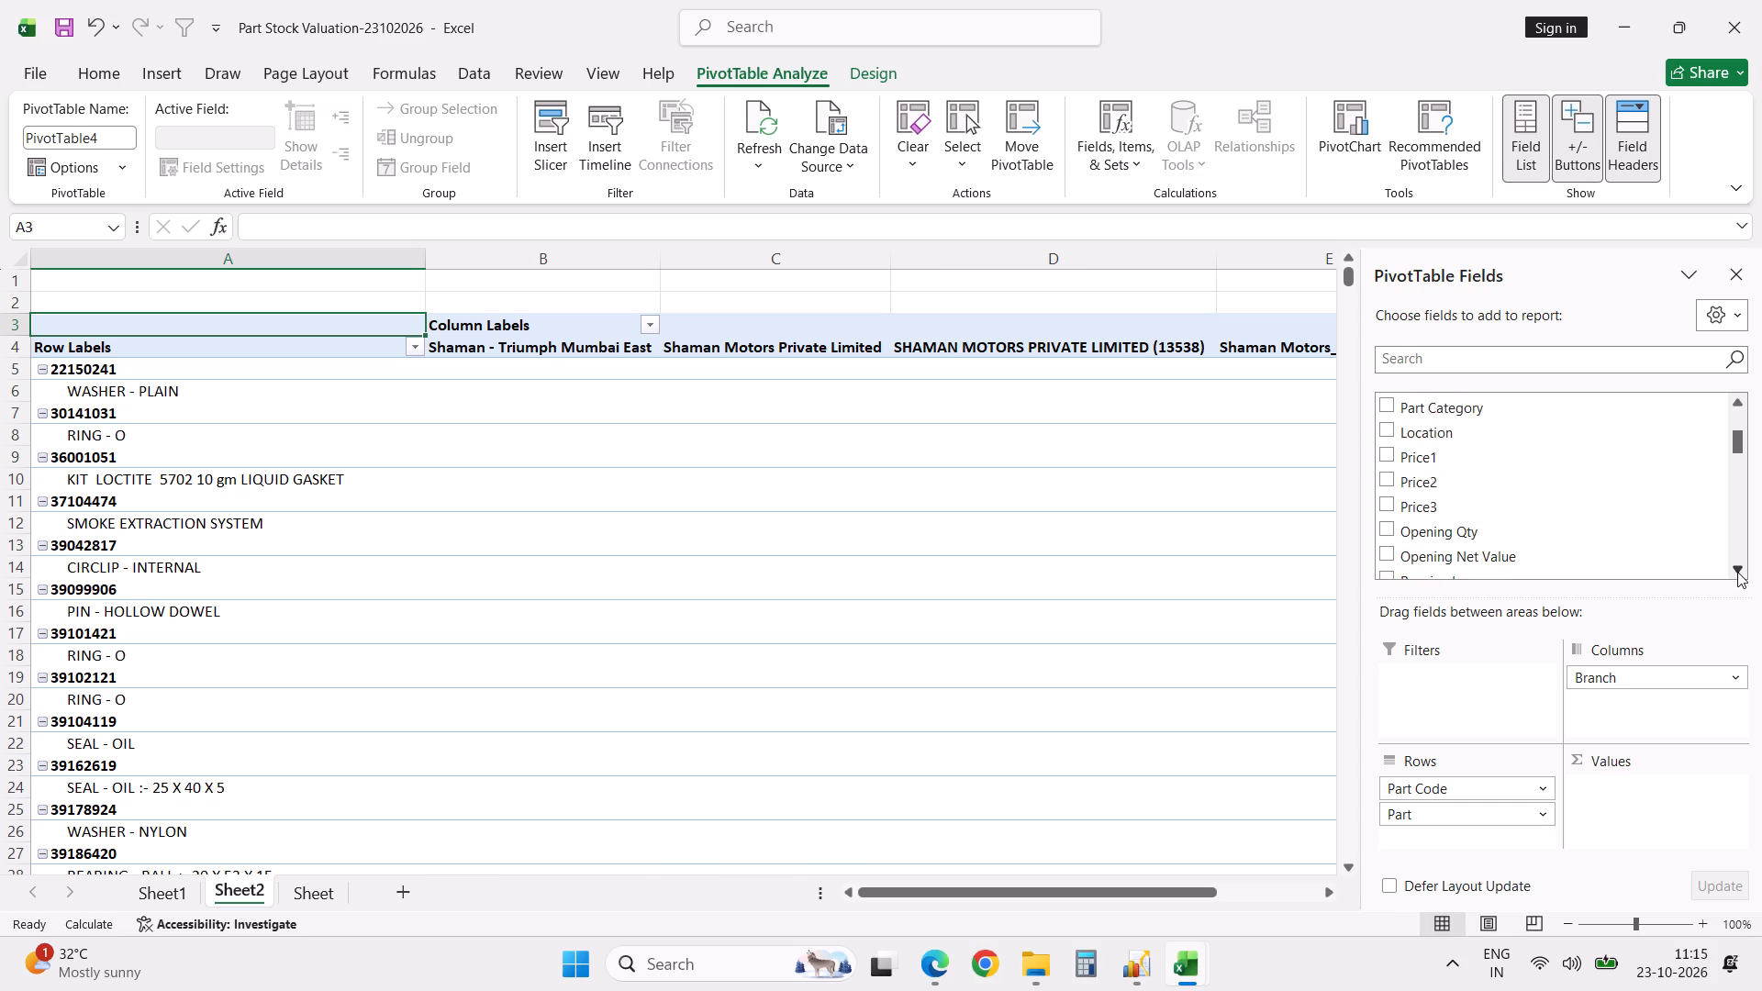
pyautogui.tripleClick(1737, 572)
pyautogui.tripleClick(1737, 572)
pyautogui.tripleClick(1737, 572)
pyautogui.tripleClick(1737, 572)
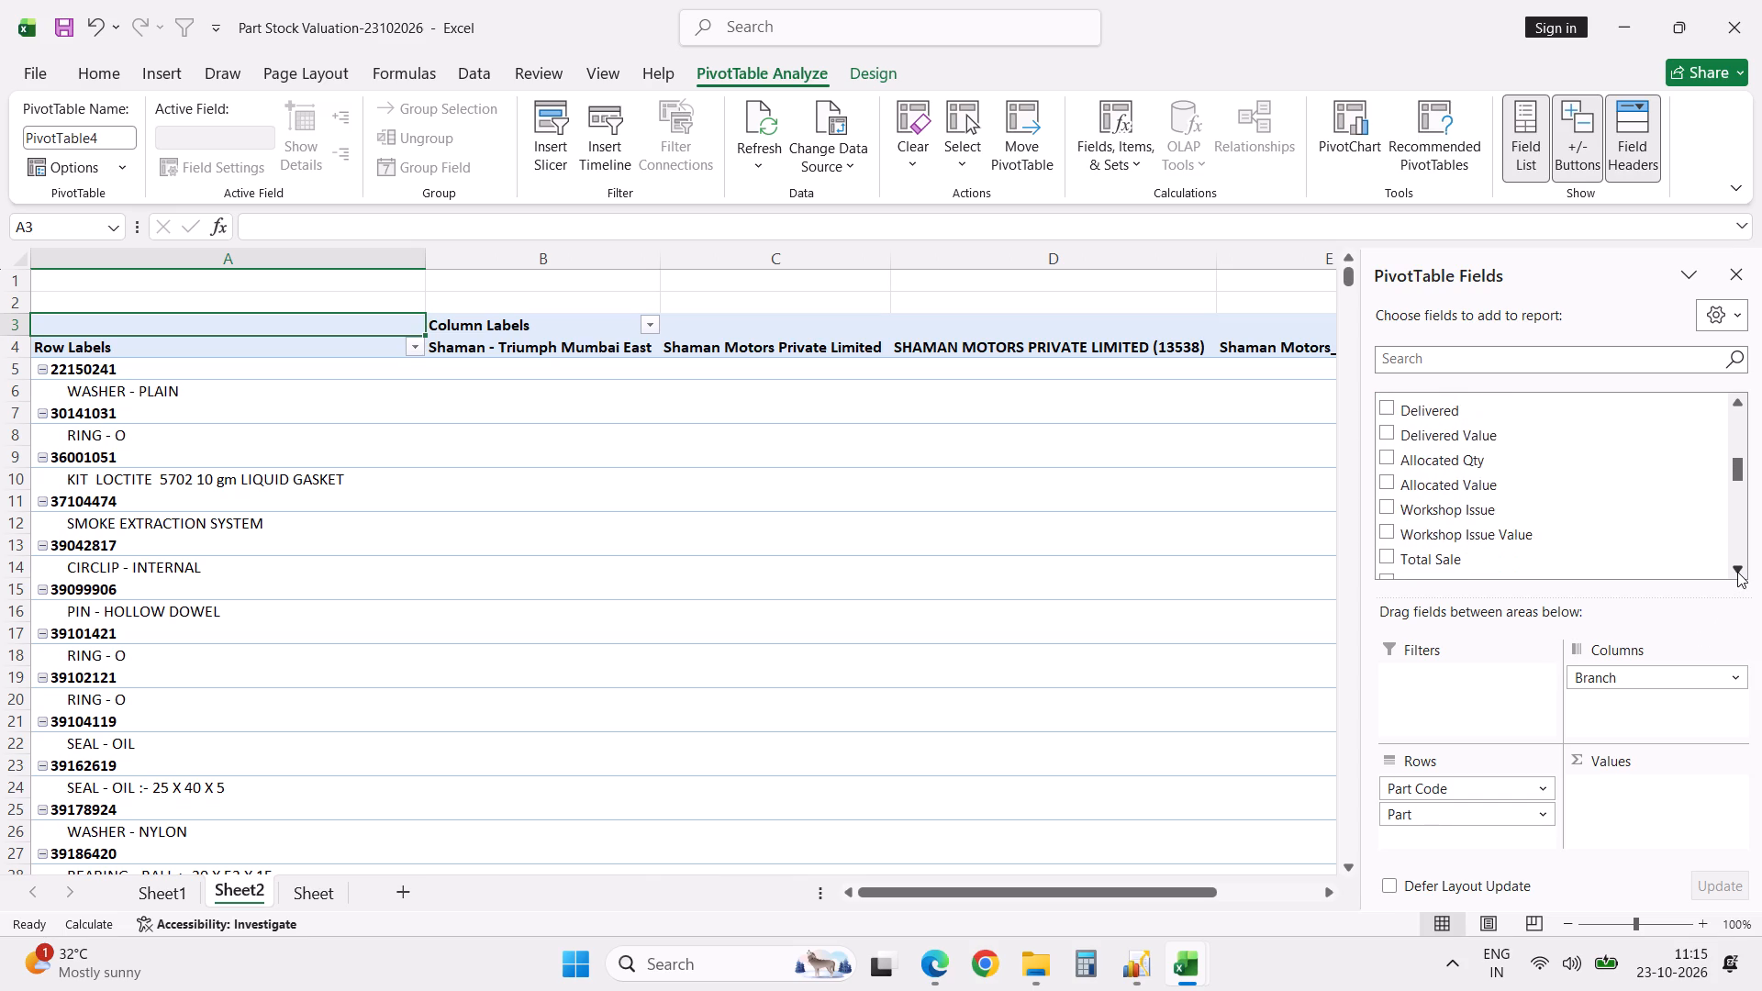
pyautogui.tripleClick(1737, 572)
pyautogui.tripleClick(1737, 572)
pyautogui.tripleClick(1737, 572)
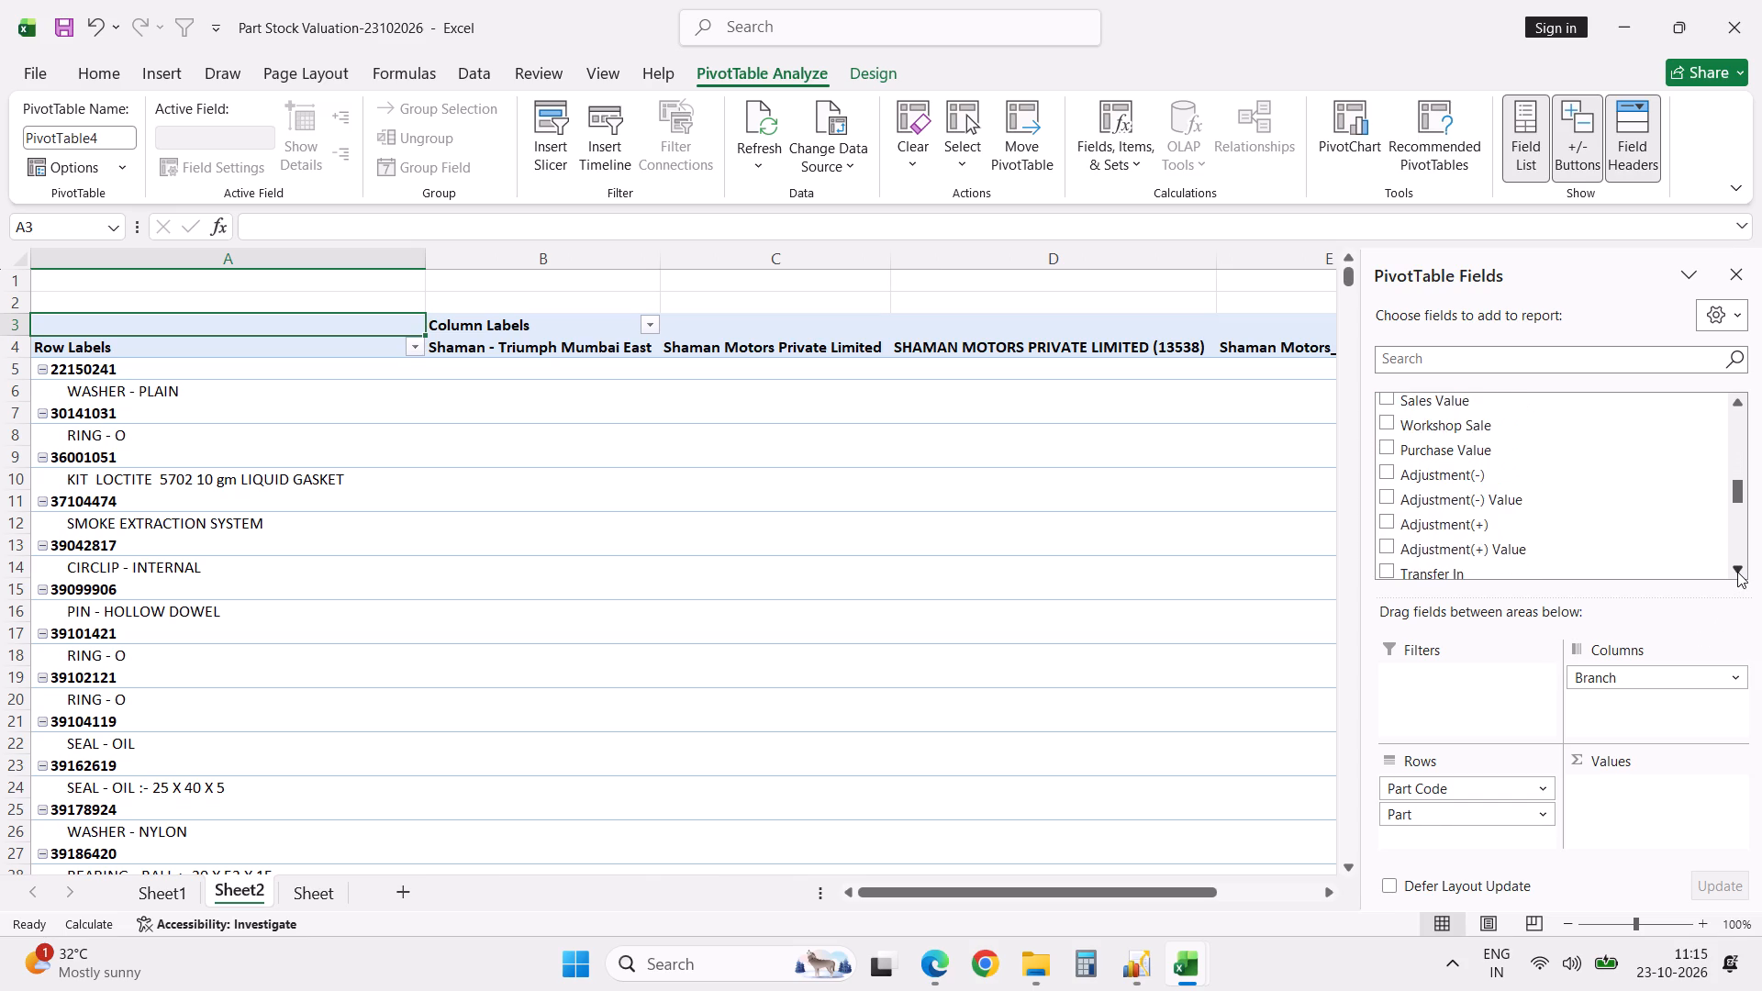
pyautogui.tripleClick(1737, 572)
pyautogui.tripleClick(1737, 572)
pyautogui.tripleClick(1737, 572)
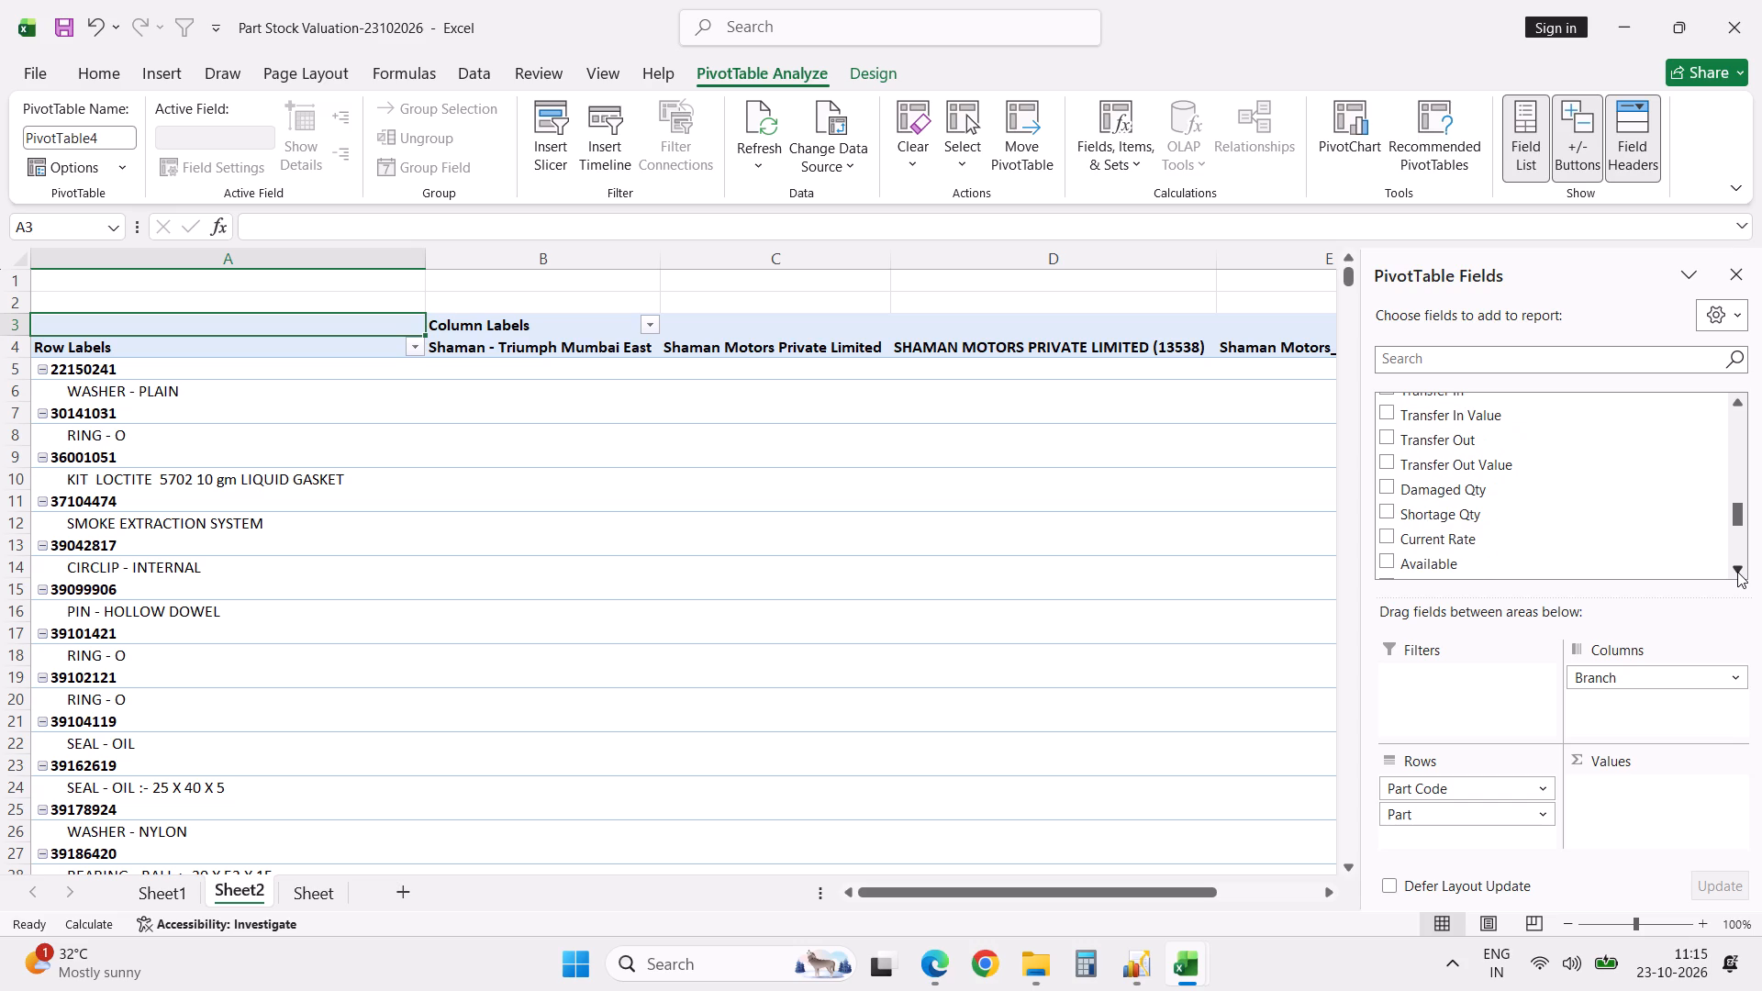
pyautogui.click(1737, 572)
pyautogui.moveTo(1443, 529); pyautogui.dragTo(1634, 783)
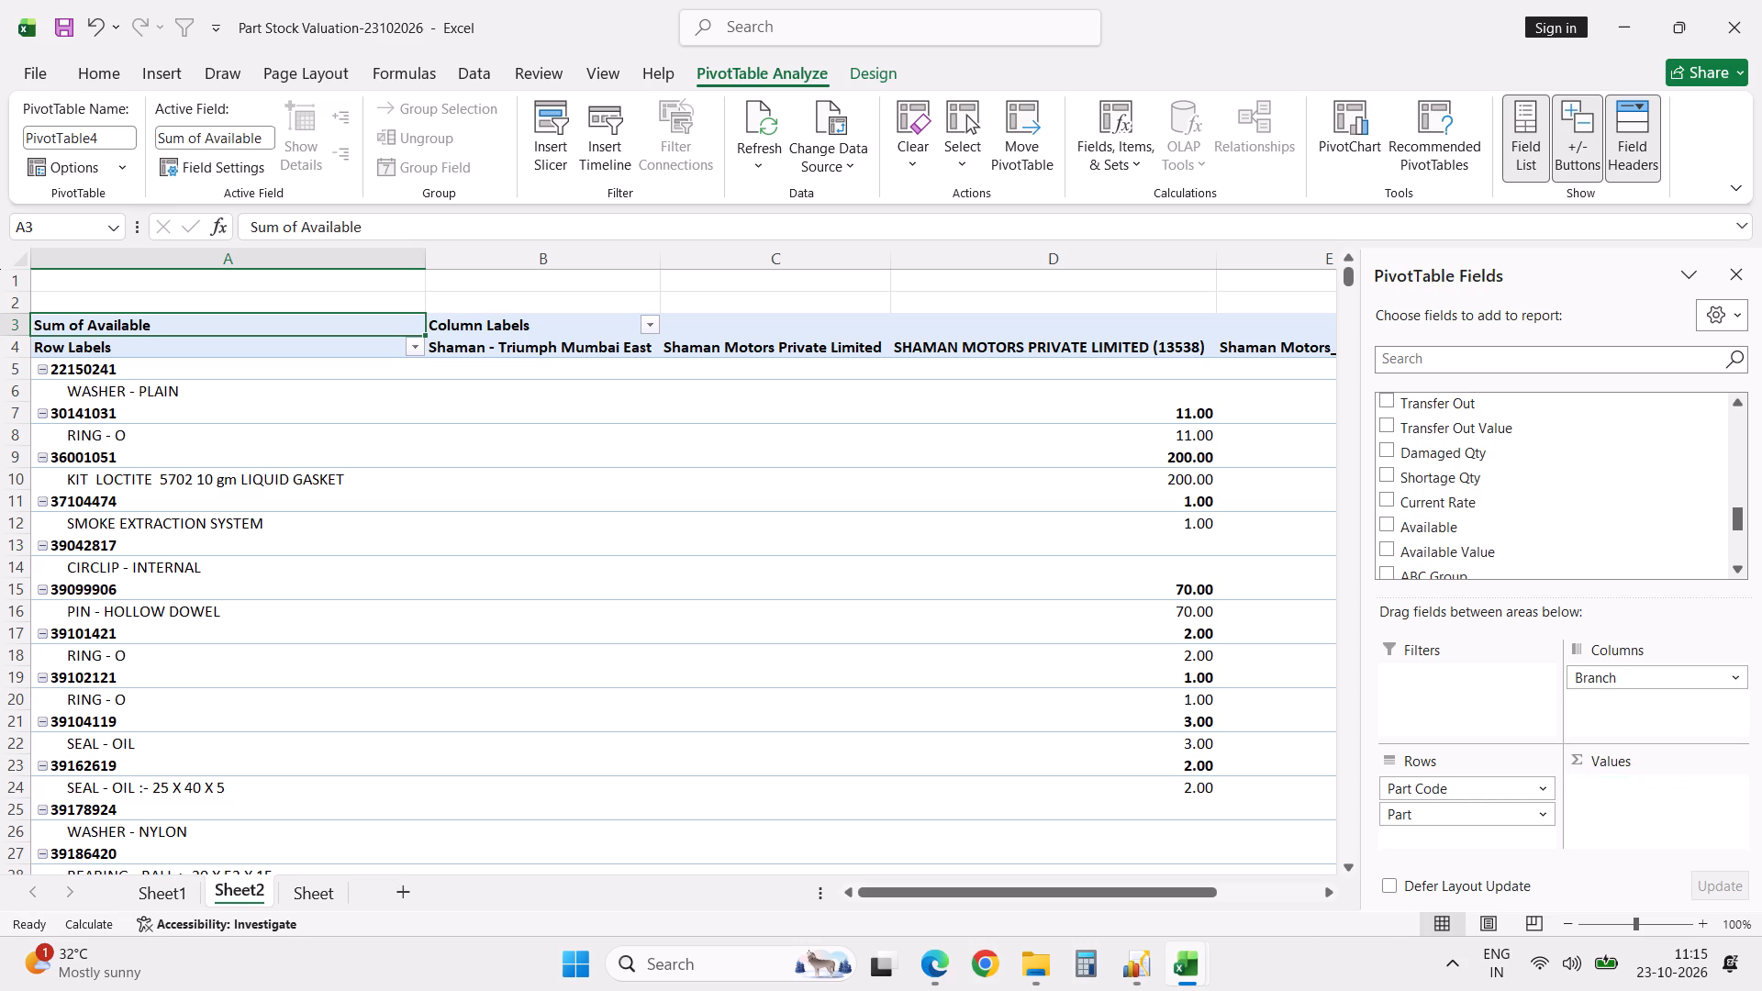
# Show the PivotTable in tabular form and remove the Part Code subtotals.
pyautogui.click(947, 608)
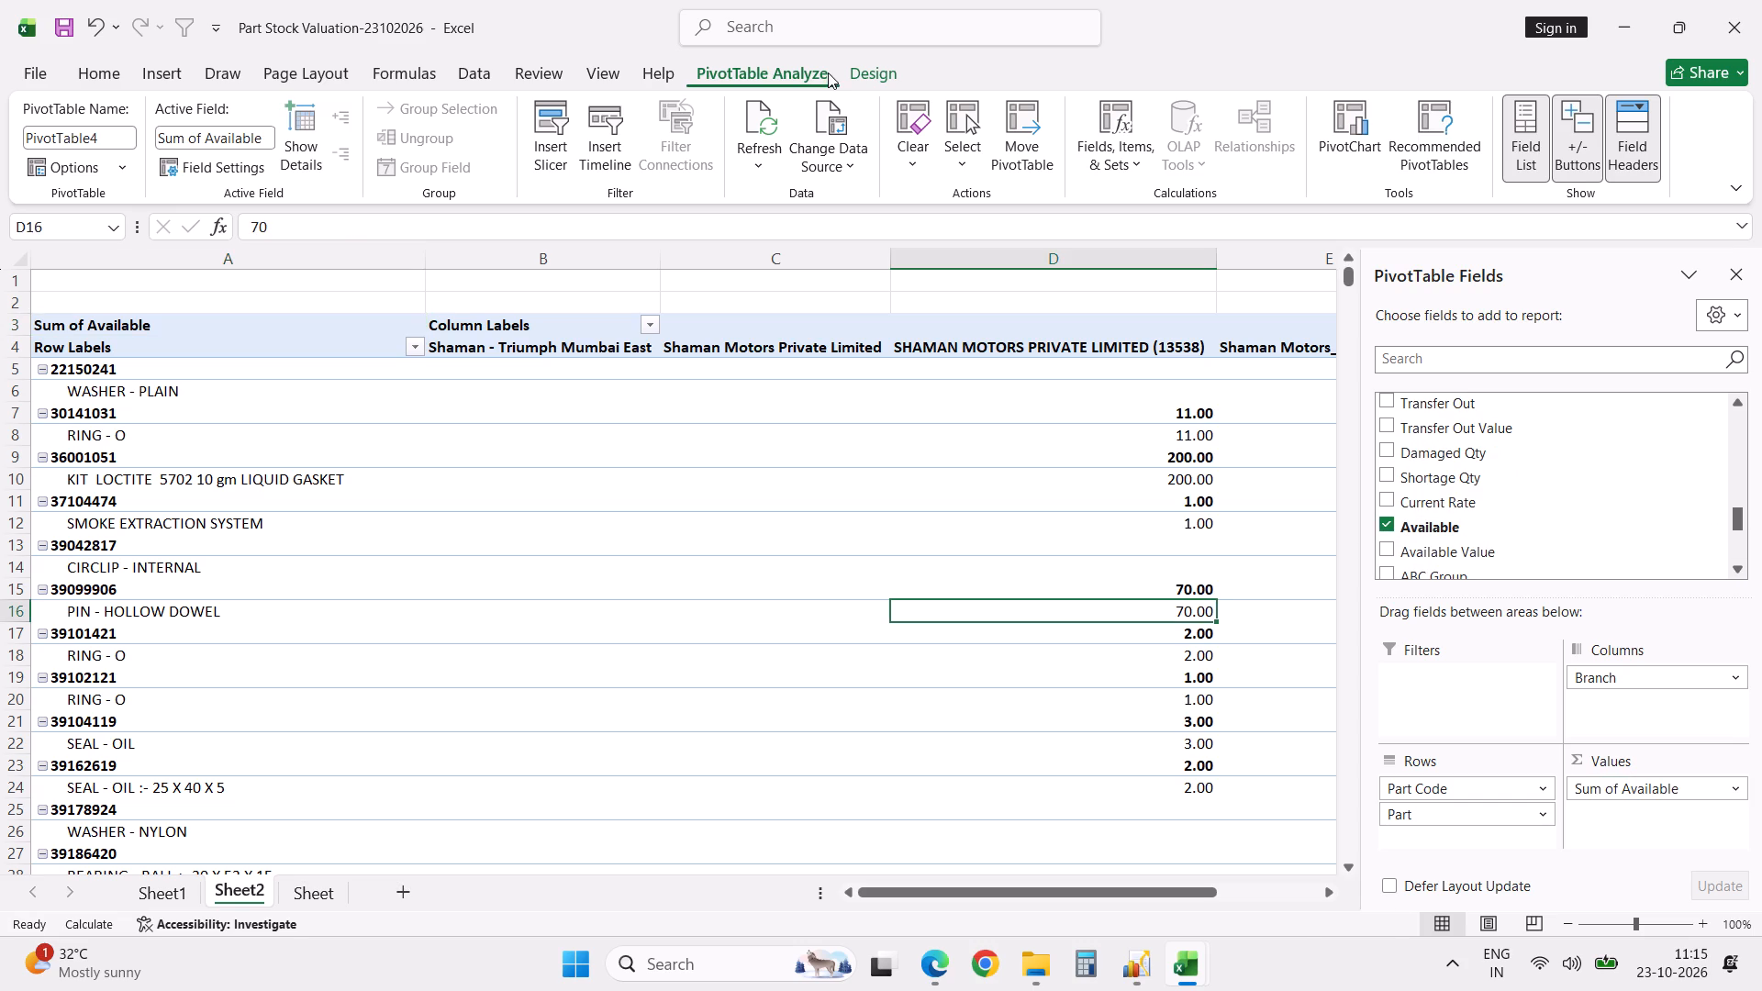
pyautogui.click(888, 75)
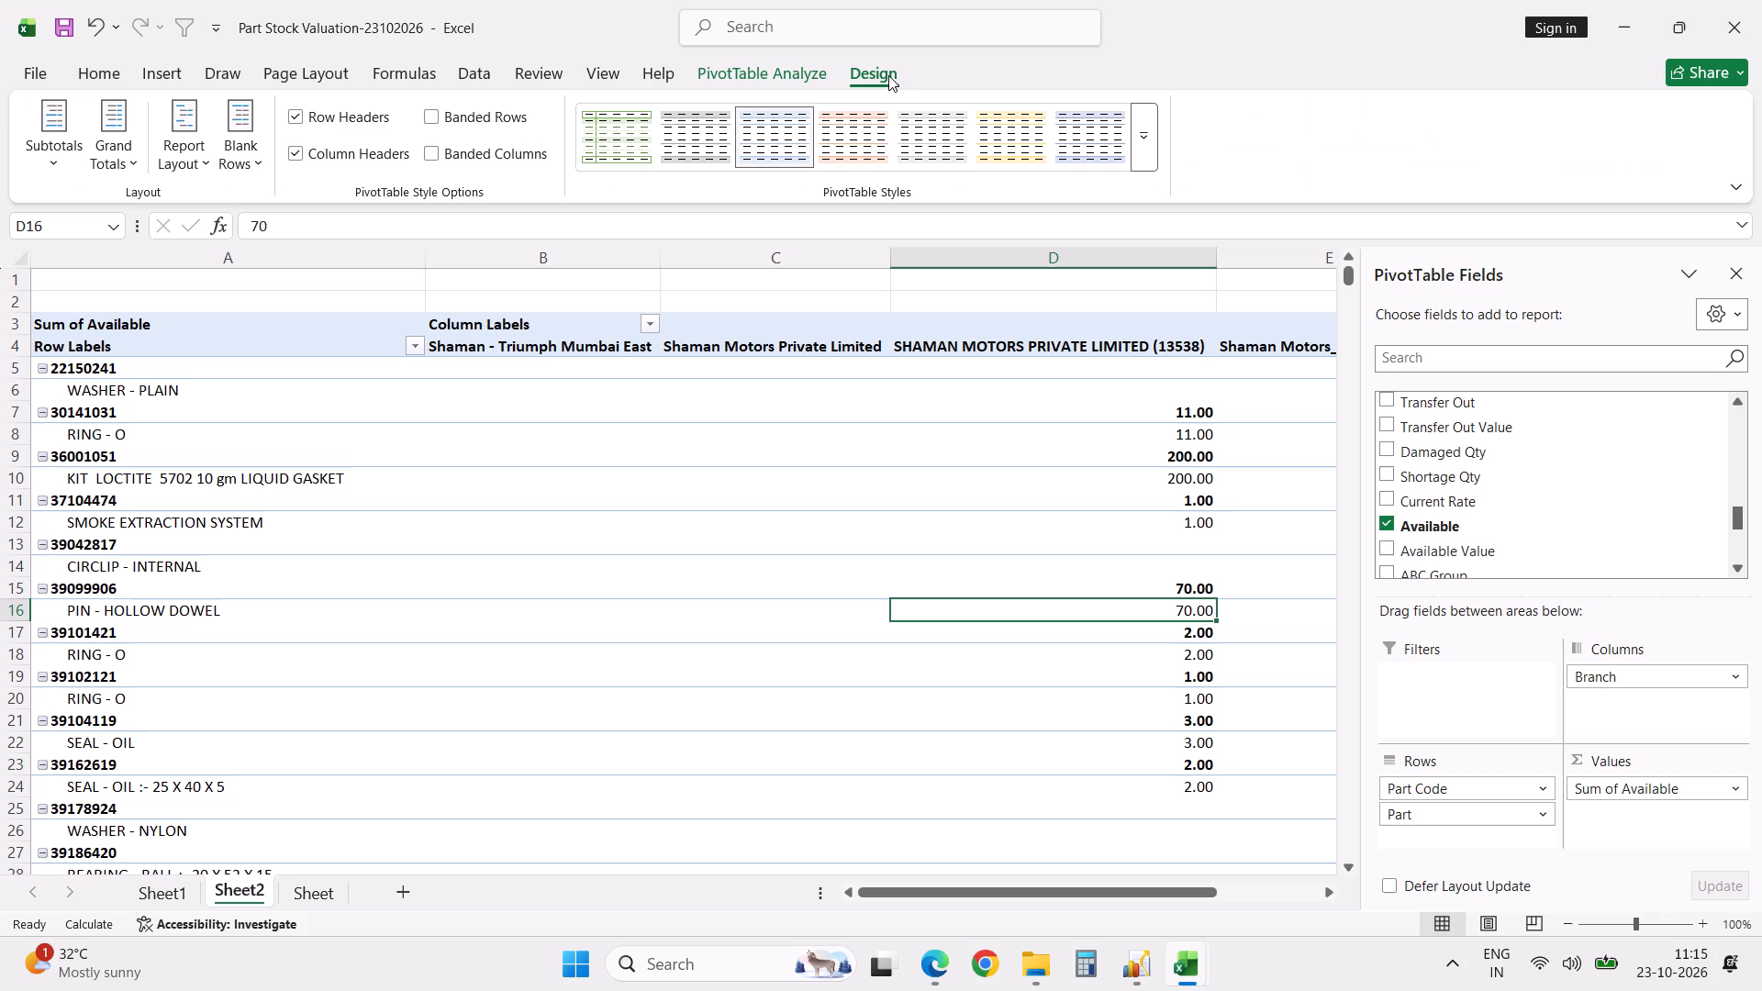
pyautogui.click(206, 169)
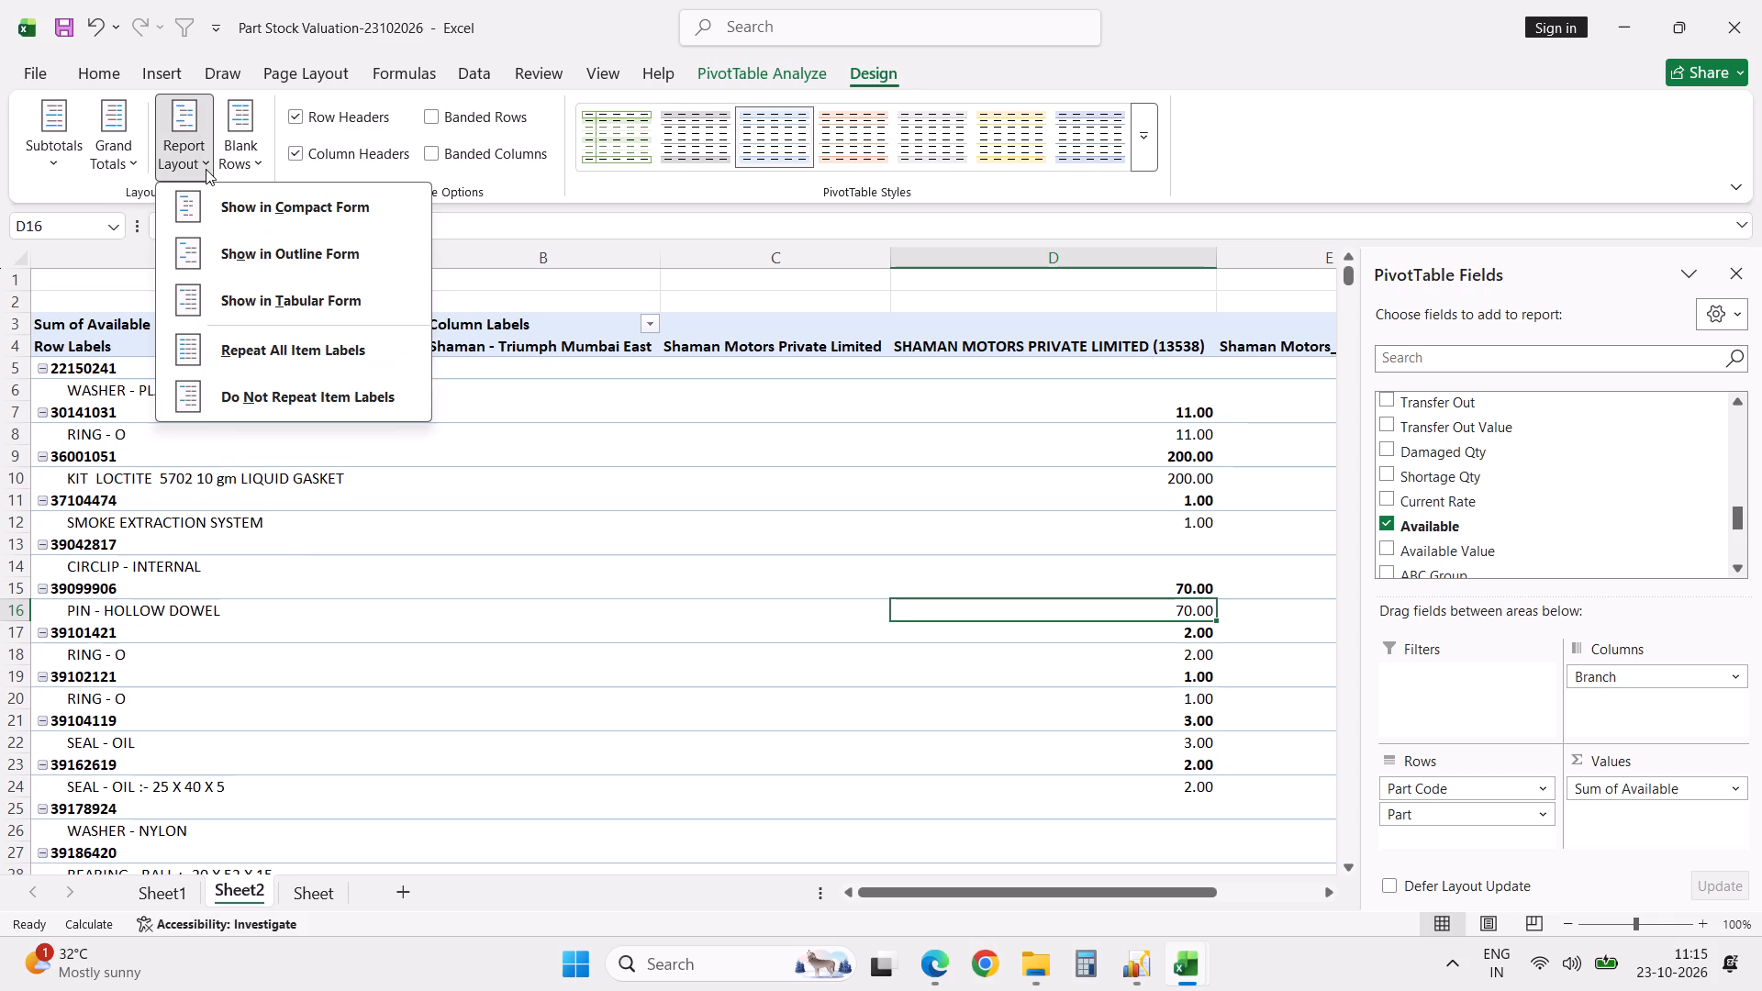
pyautogui.click(307, 297)
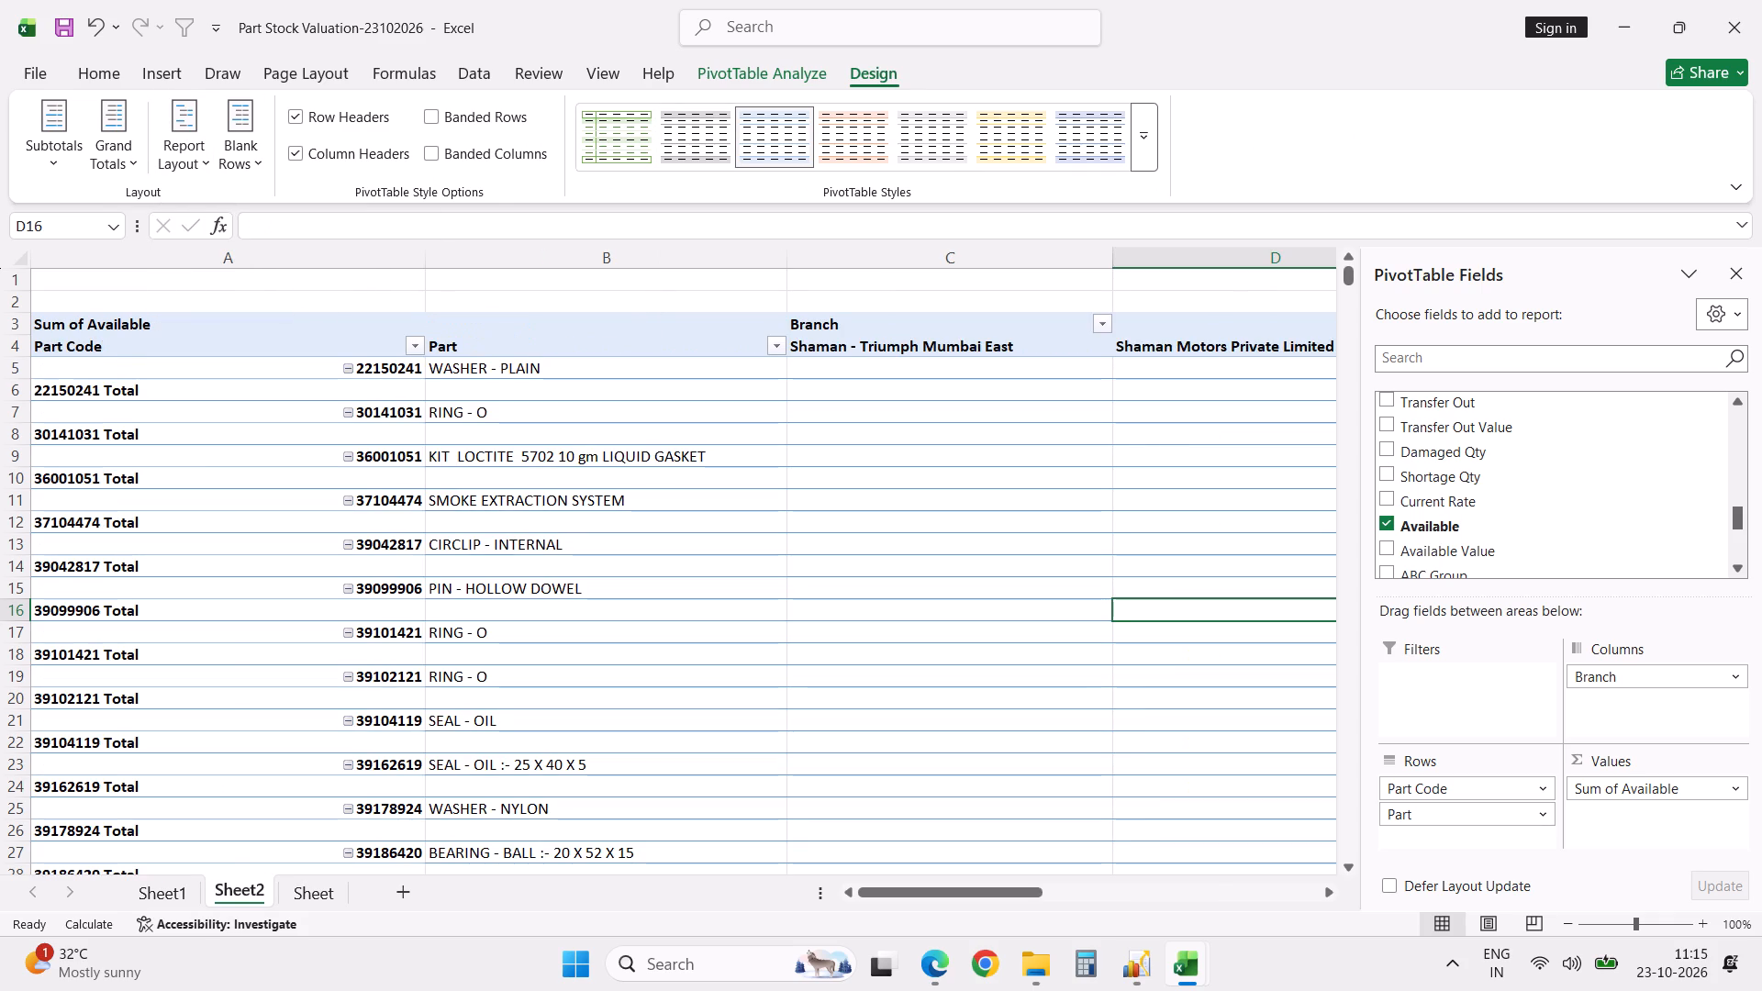
pyautogui.click(231, 410)
pyautogui.rightClick(231, 410)
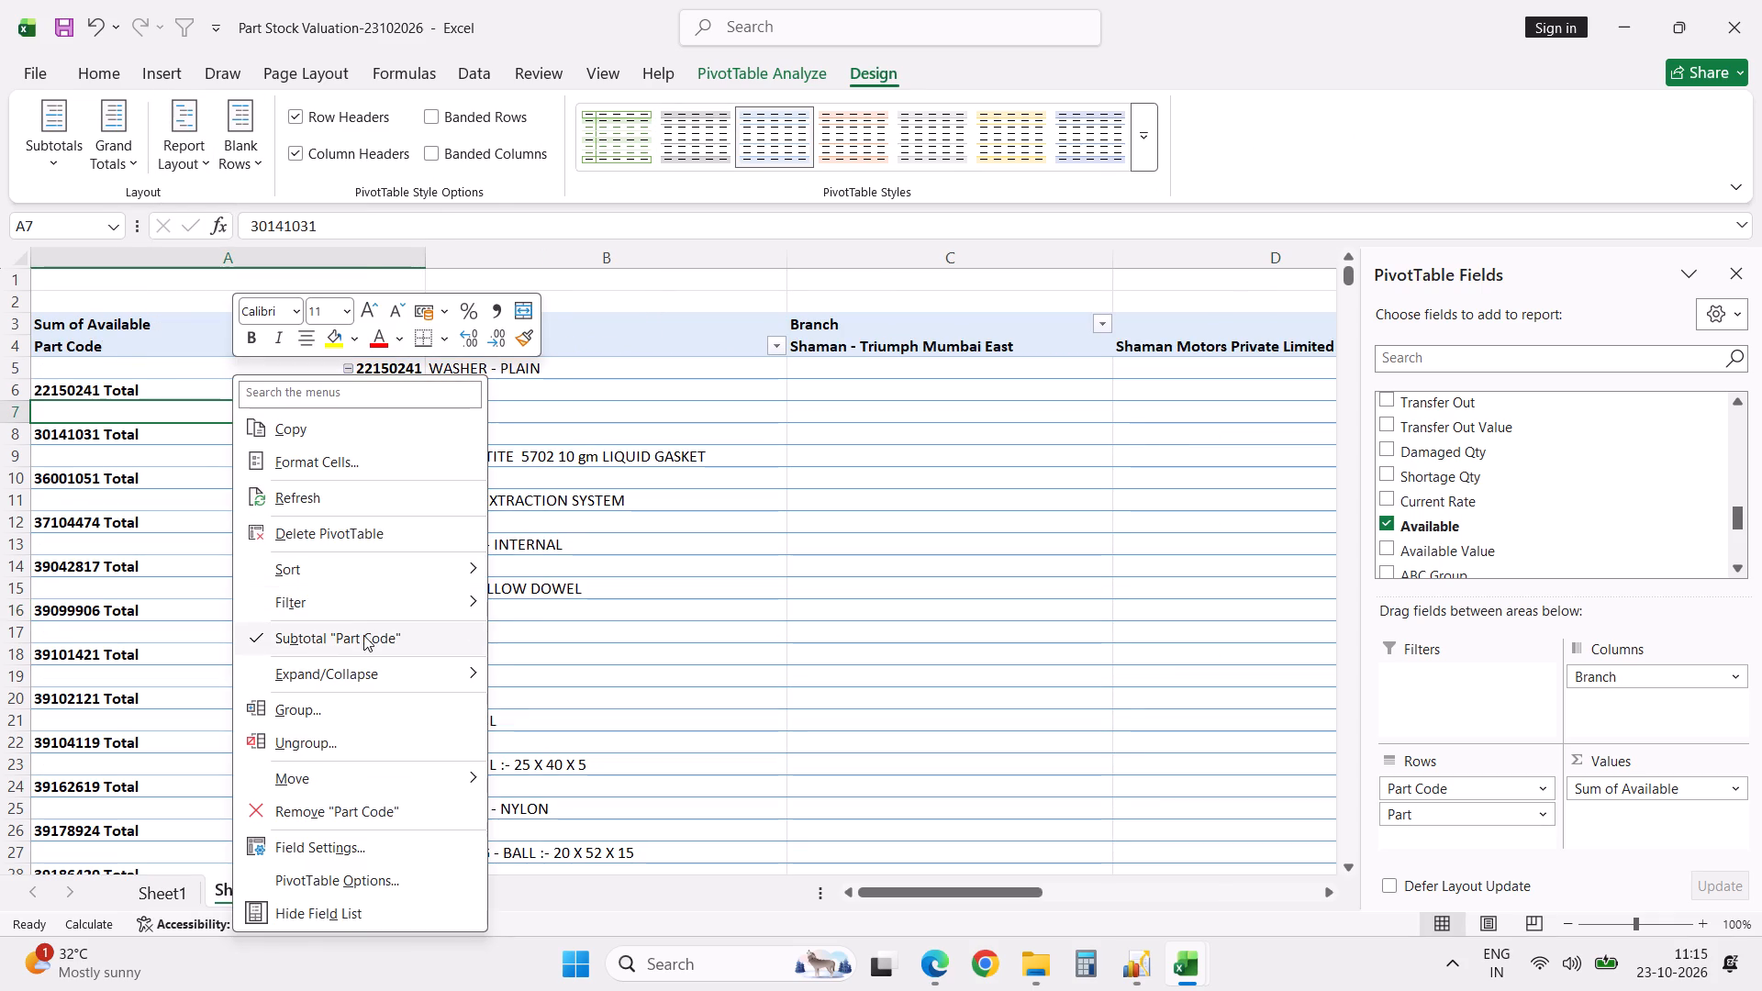
pyautogui.click(363, 635)
# Copy the entire PivotTable sheet and paste it over itself as values only.
pyautogui.hotkey('ctrl', 'a')
pyautogui.hotkey('ctrl', 'a')
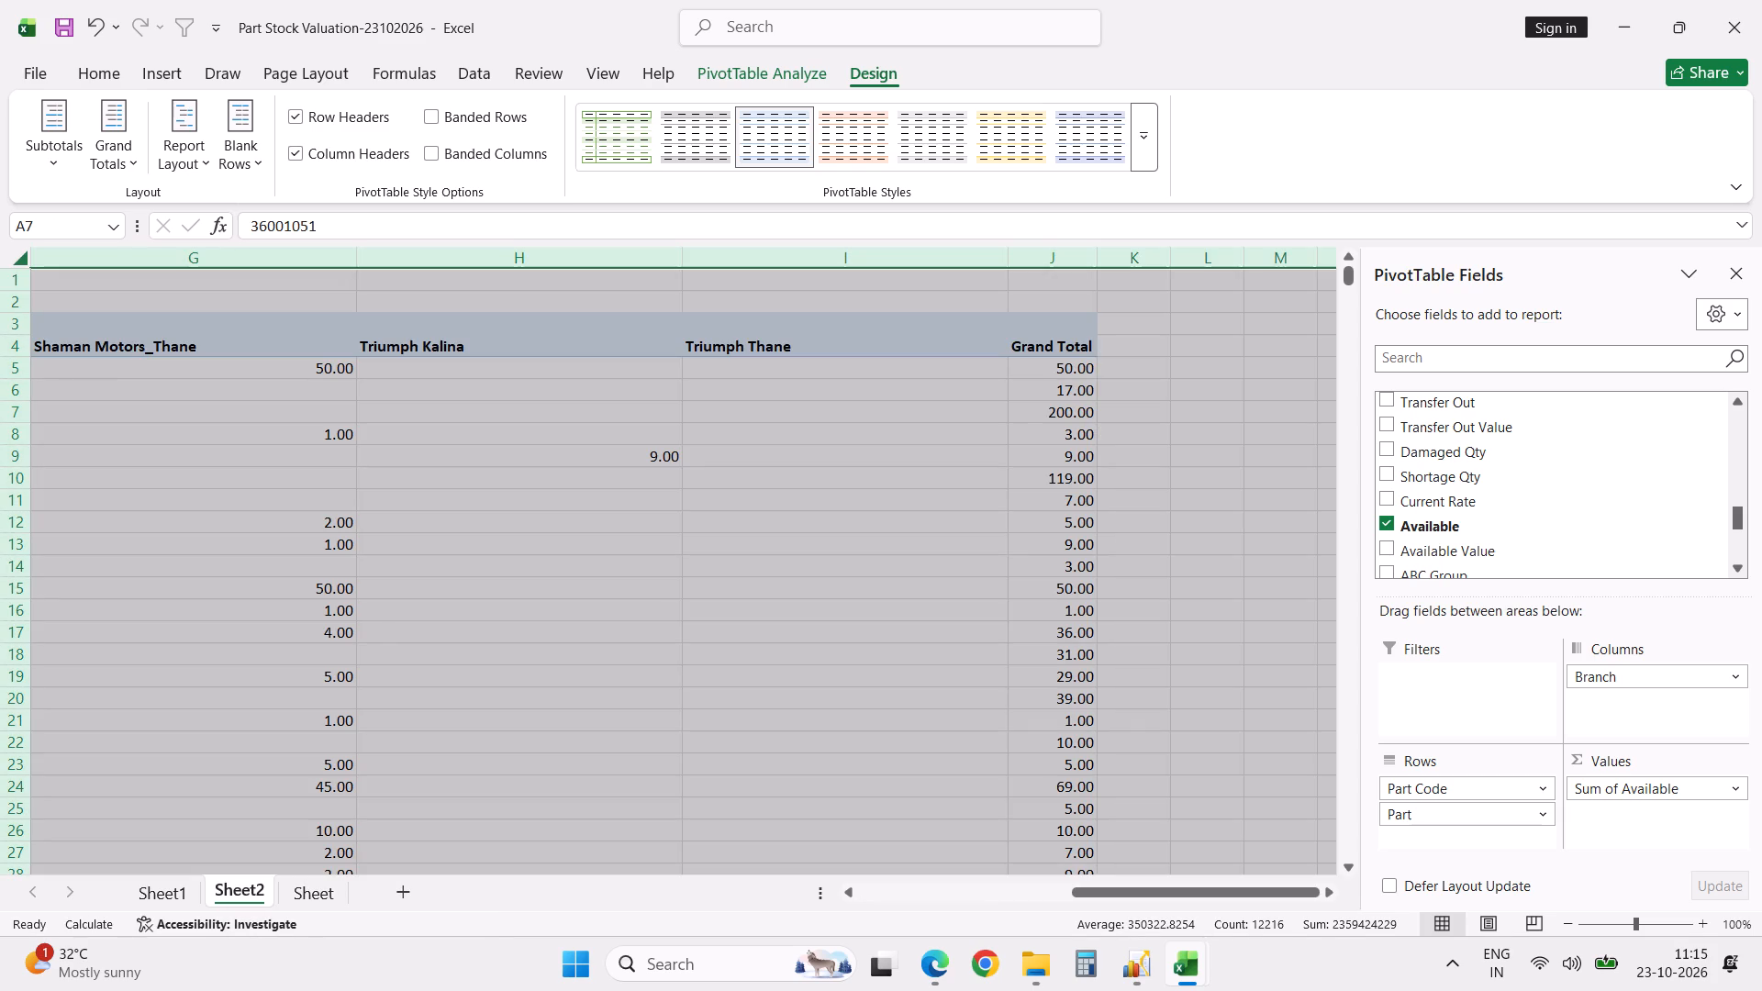
pyautogui.hotkey('ctrl', 'c')
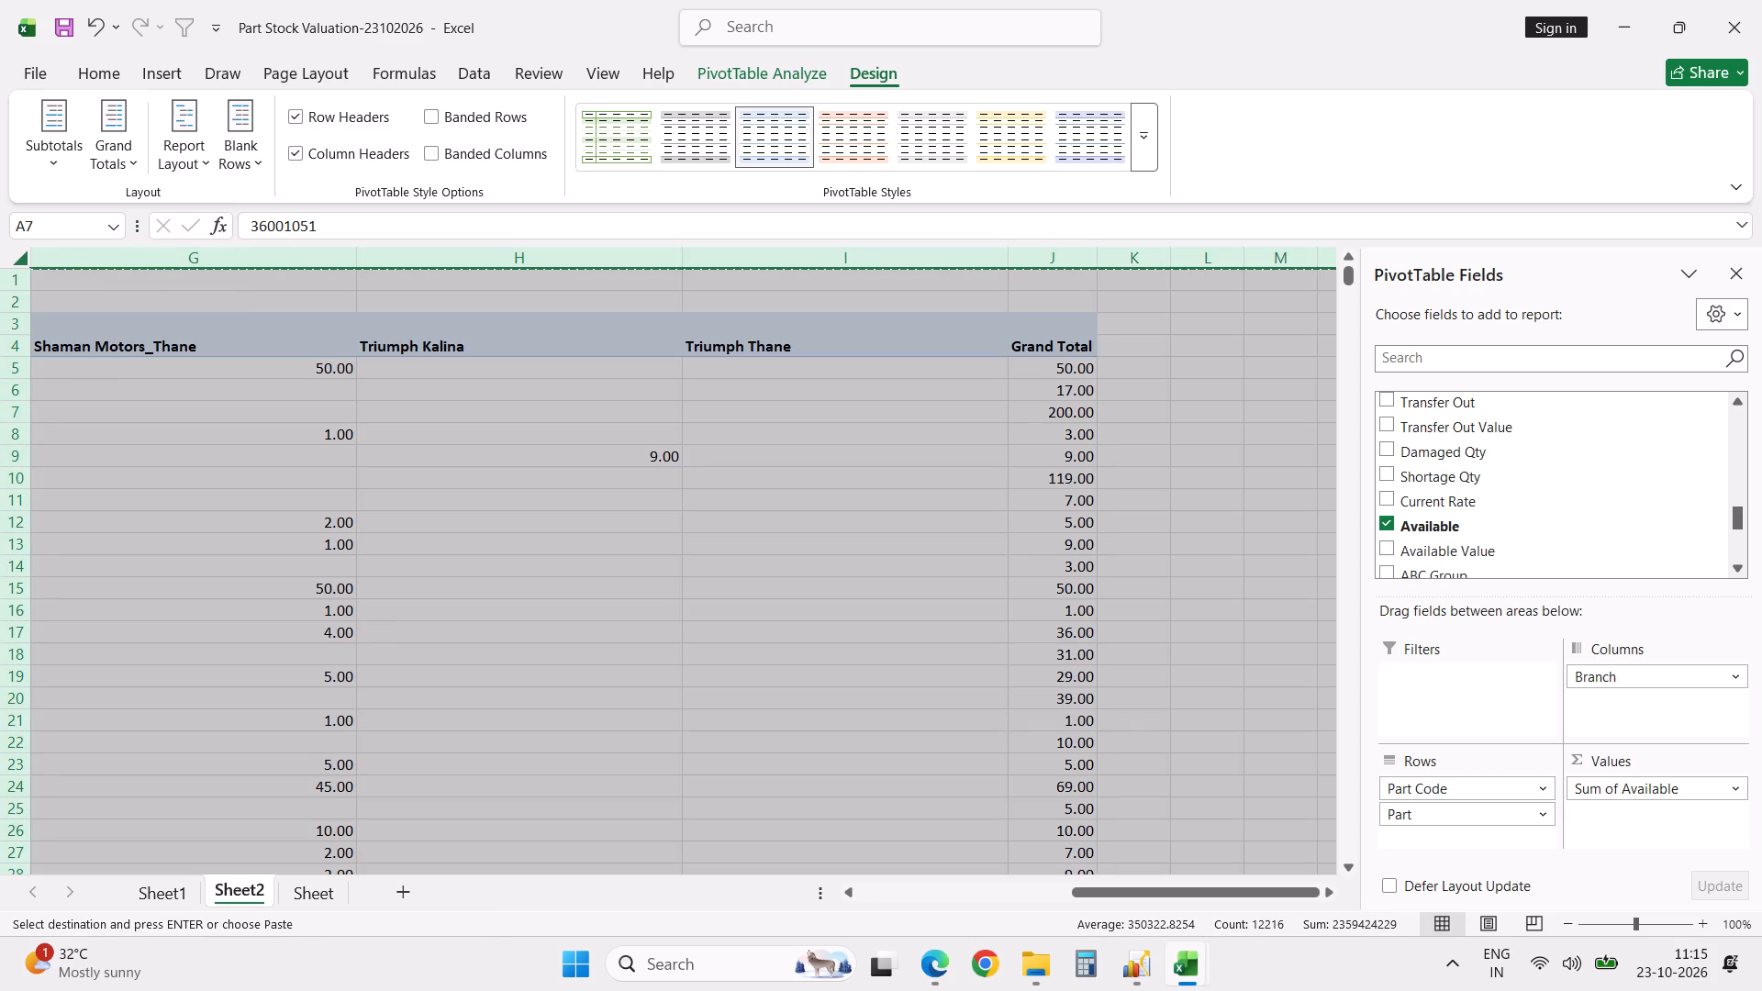
pyautogui.rightClick(190, 283)
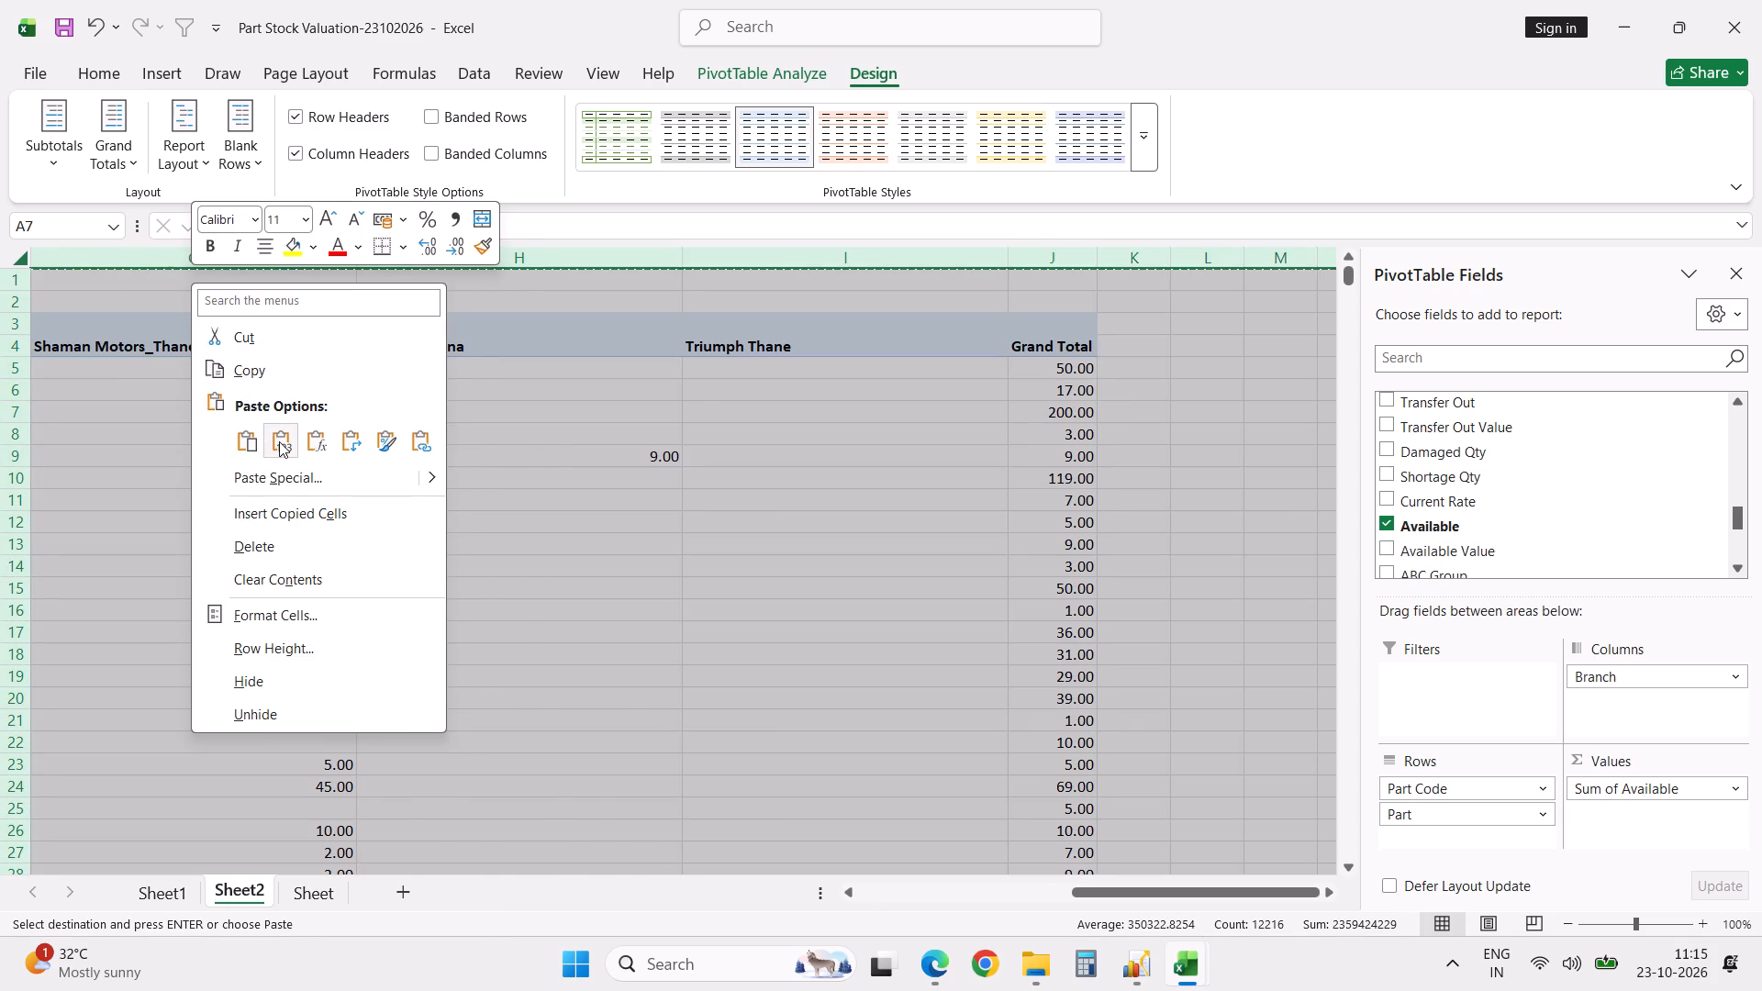
pyautogui.click(279, 441)
# Replace all blank cells with 0 in the branch and Grand Total quantities, C5:J2759.
pyautogui.click(856, 348)
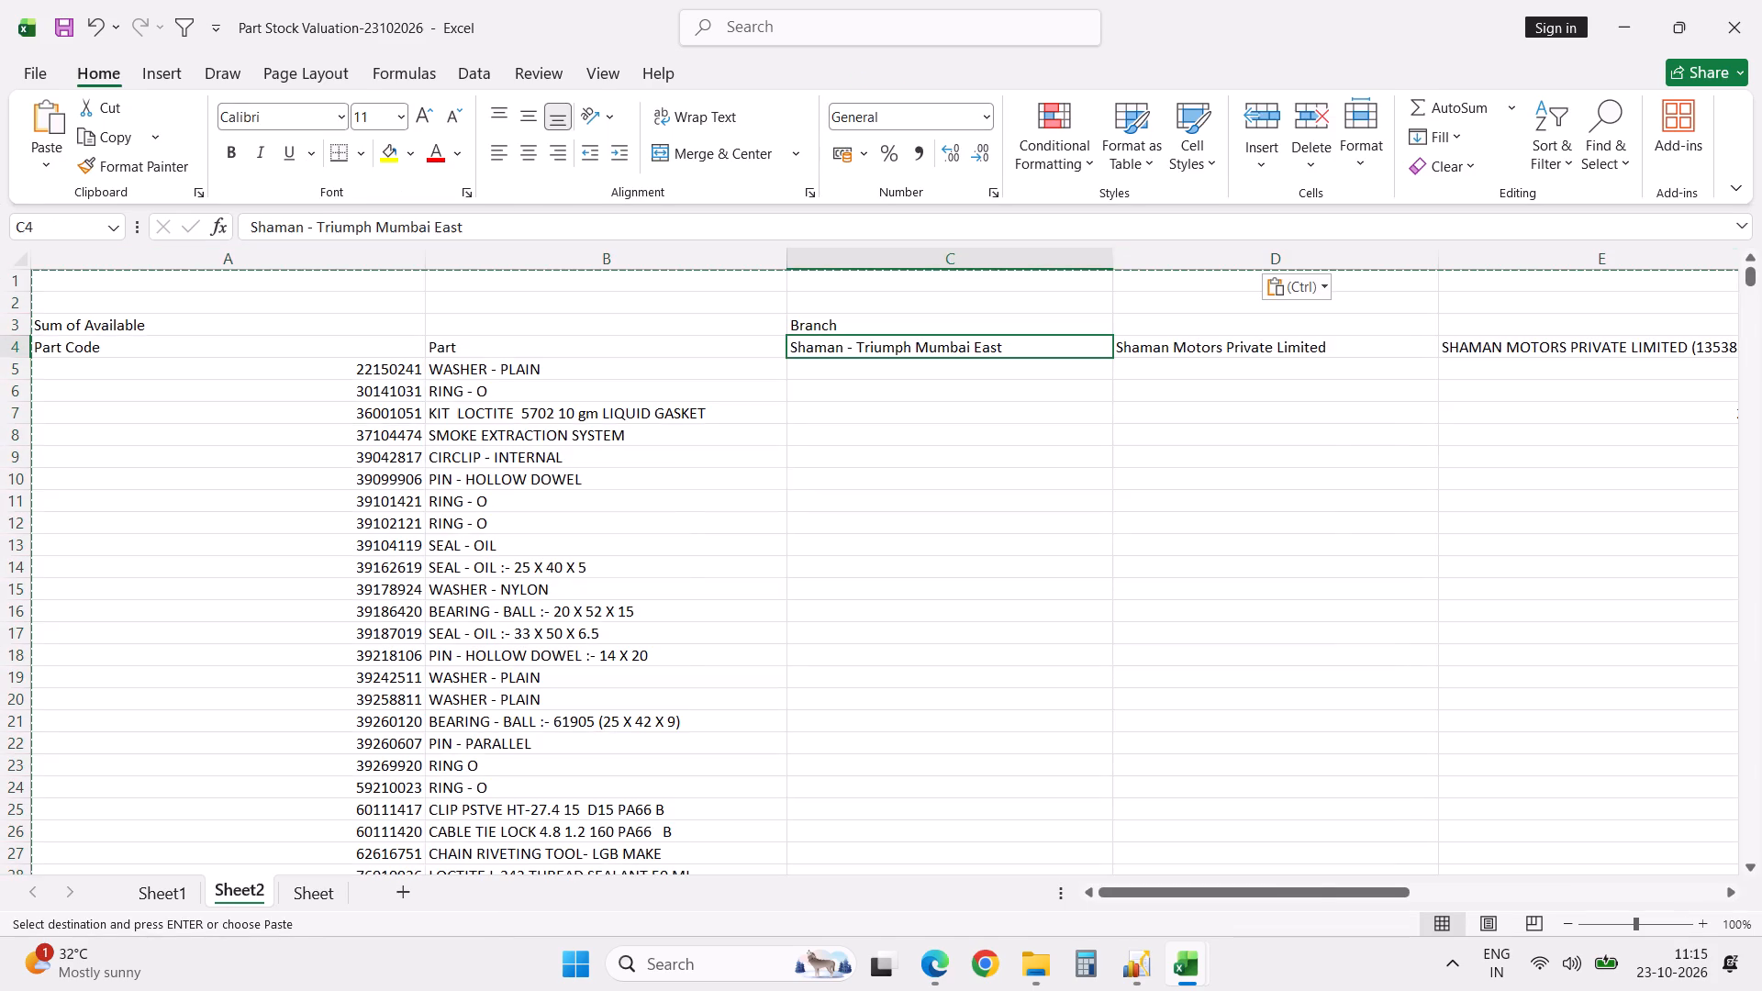
pyautogui.hotkey('ctrl', 'Right')
pyautogui.press('Down')
pyautogui.hotkey('ctrl', 'shift', 'Down')
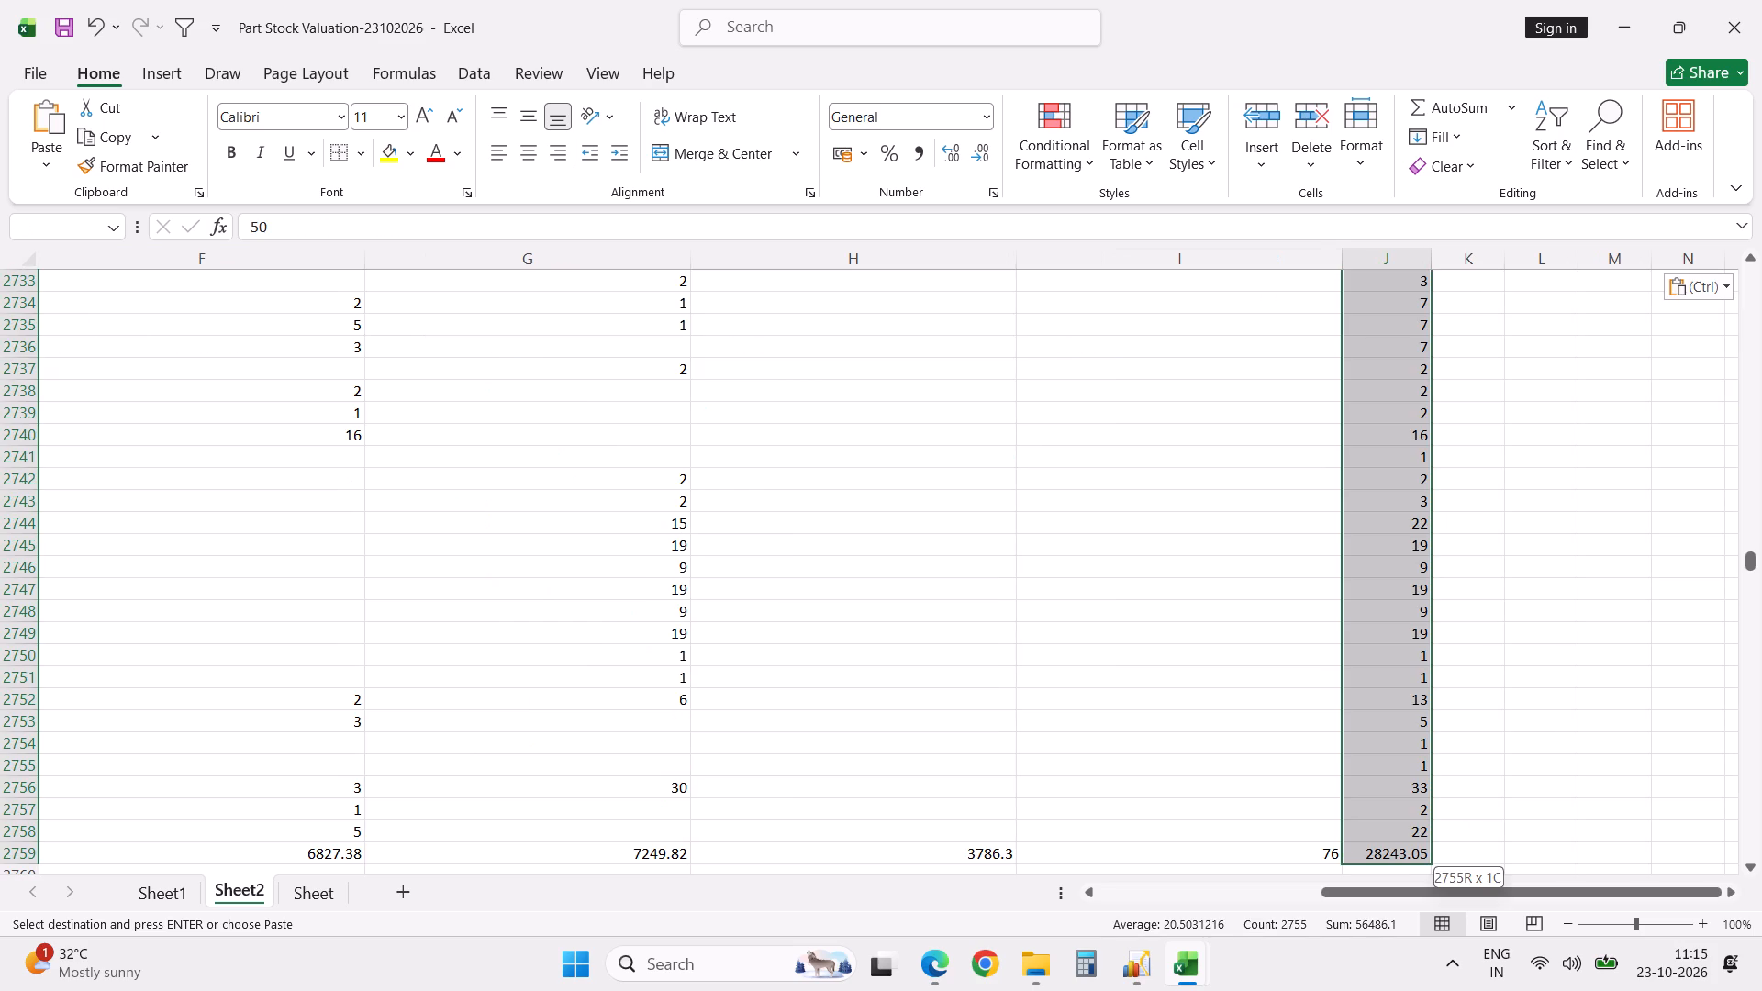
pyautogui.hotkey('shift', 'Left')
pyautogui.hotkey('shift', 'Left')
pyautogui.hotkey('shift', 'Left')
pyautogui.hotkey('shift', 'Left')
pyautogui.hotkey('shift', 'Left')
pyautogui.hotkey('shift', 'Left')
pyautogui.hotkey('shift', 'Left')
pyautogui.hotkey('shift', 'Left')
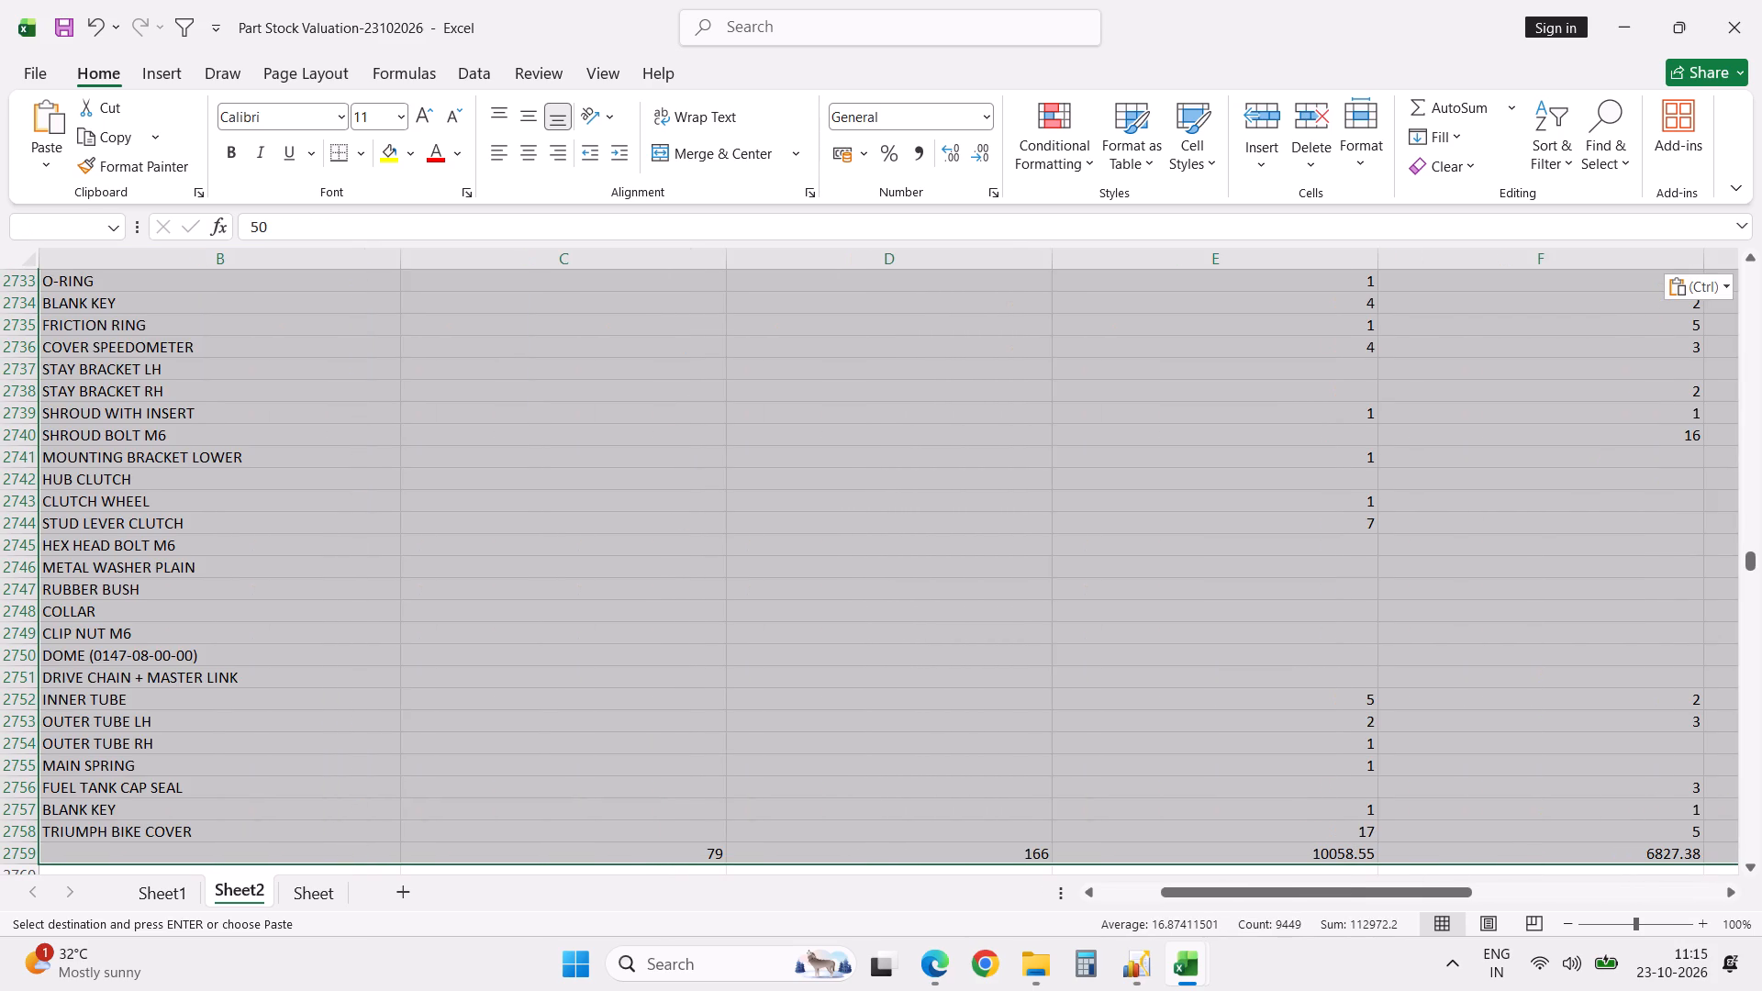
pyautogui.hotkey('shift', 'Right')
pyautogui.hotkey('ctrl', 'h')
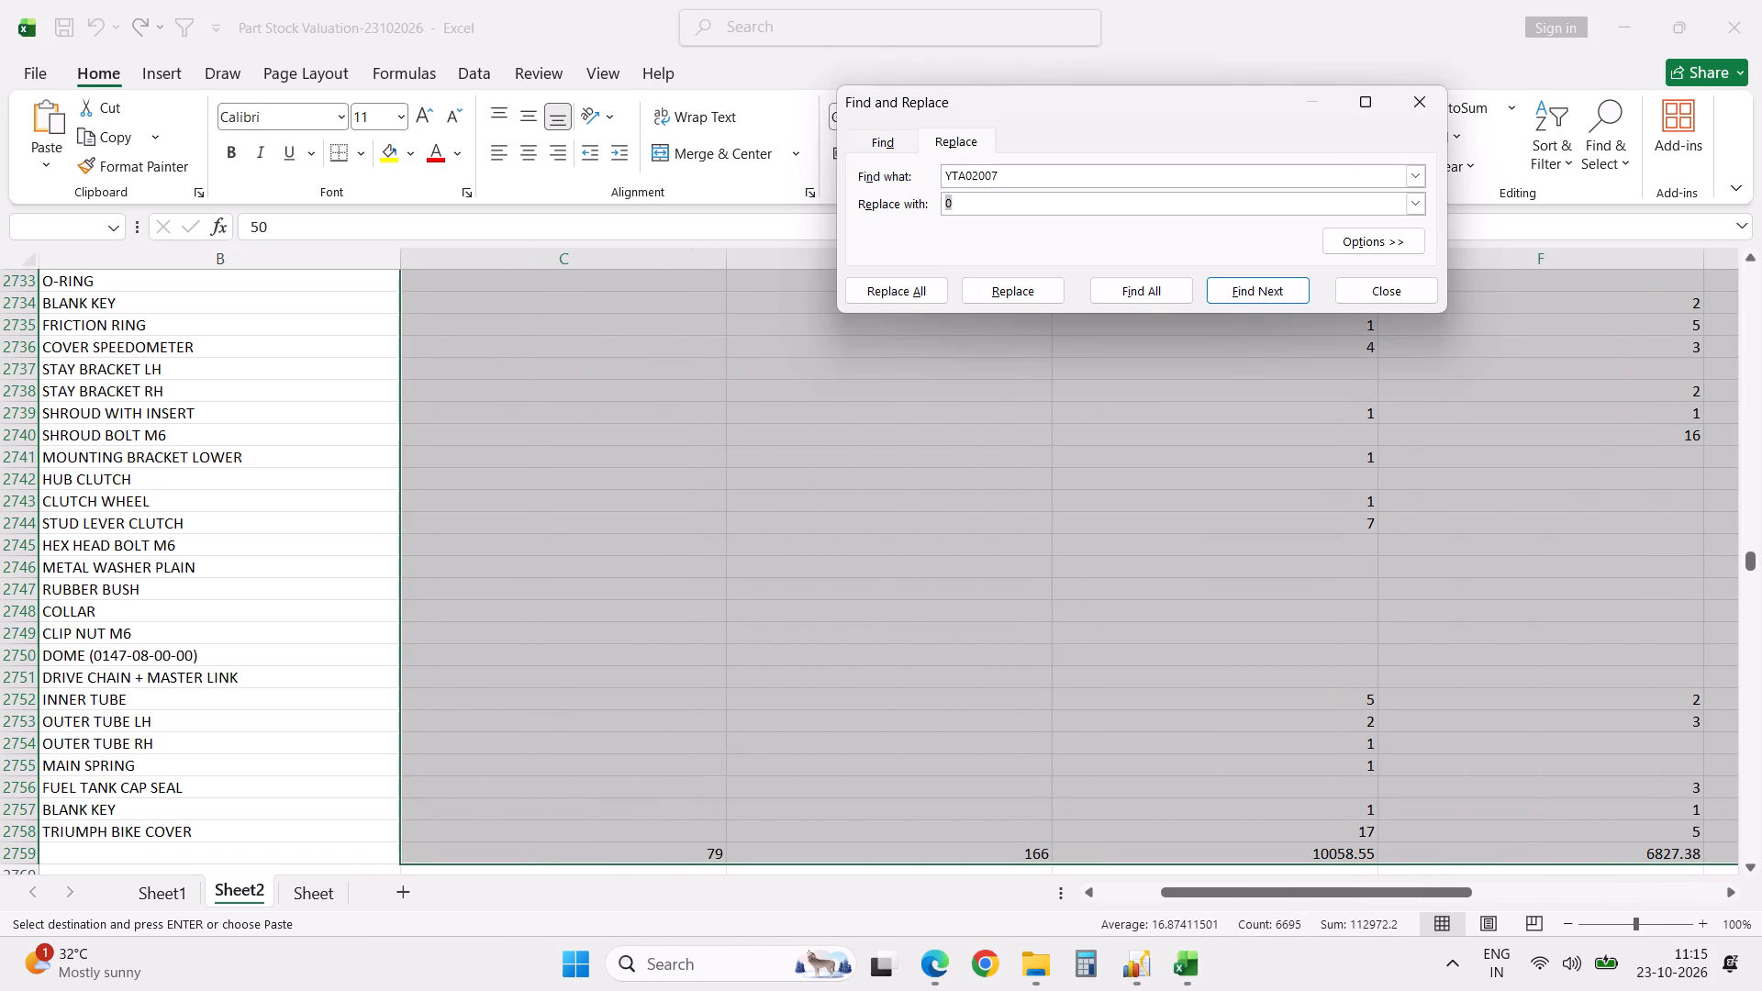
pyautogui.hotkey('shift', 'Tab')
pyautogui.press('Delete')
pyautogui.hotkey('alt', 'a')
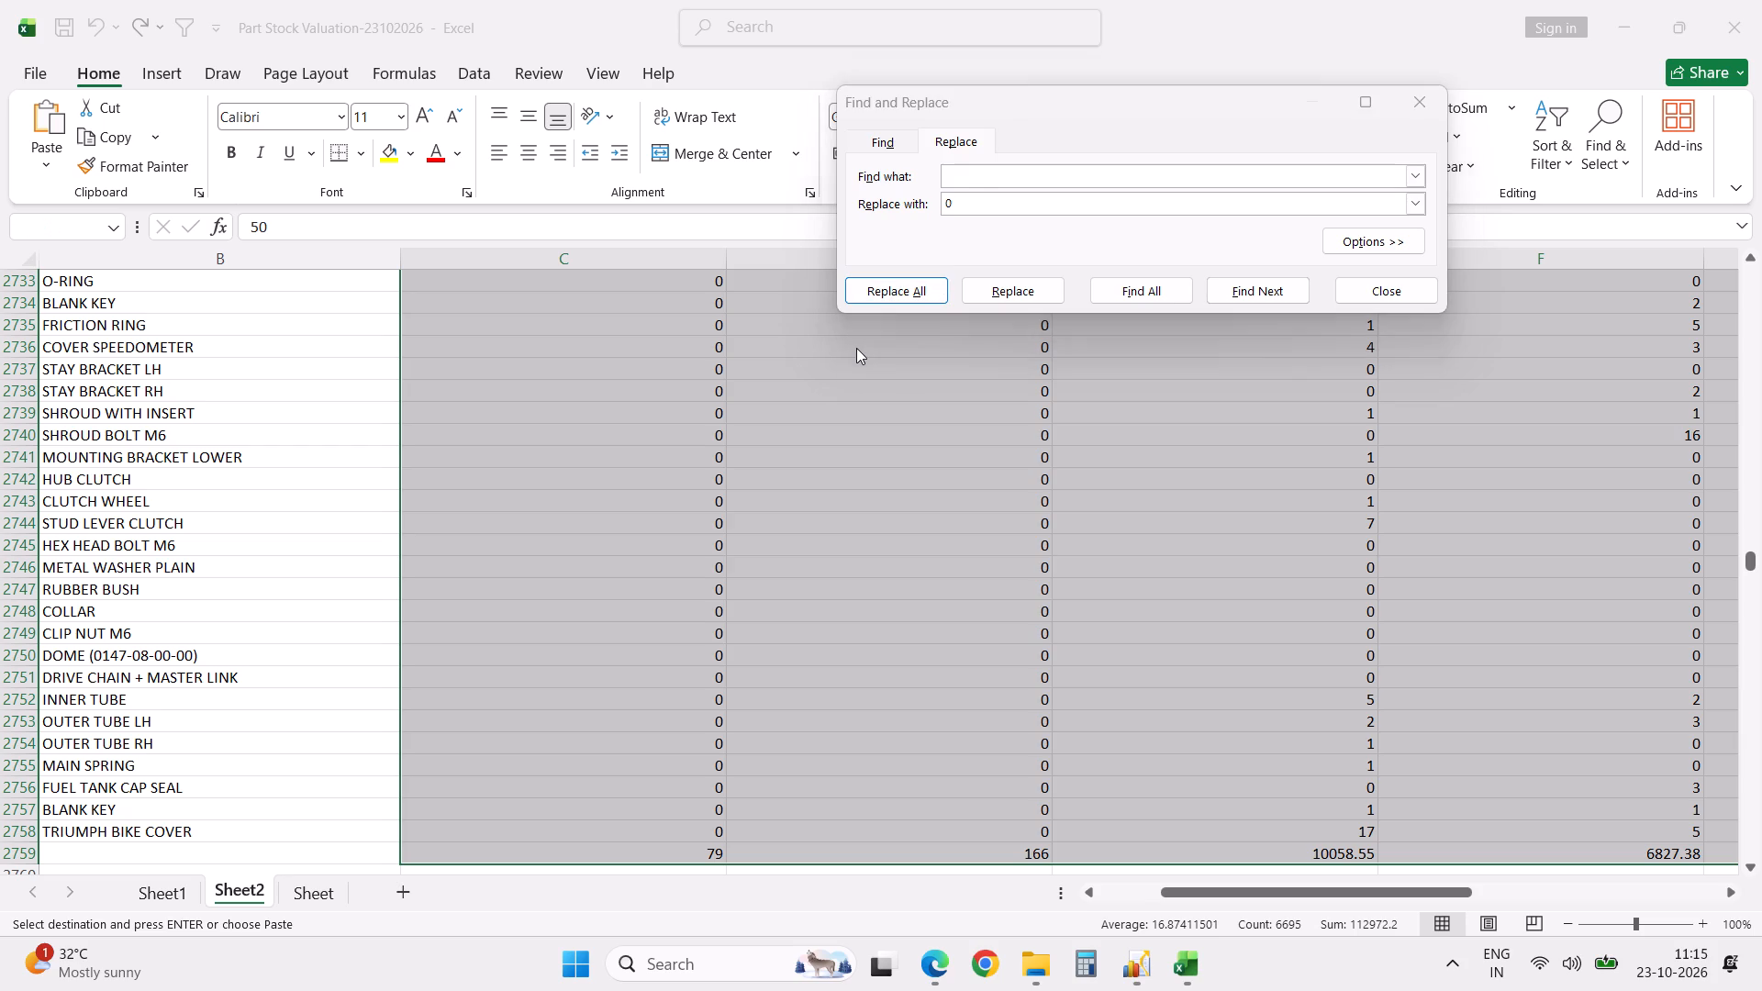
pyautogui.press('Escape')
pyautogui.press('Escape')
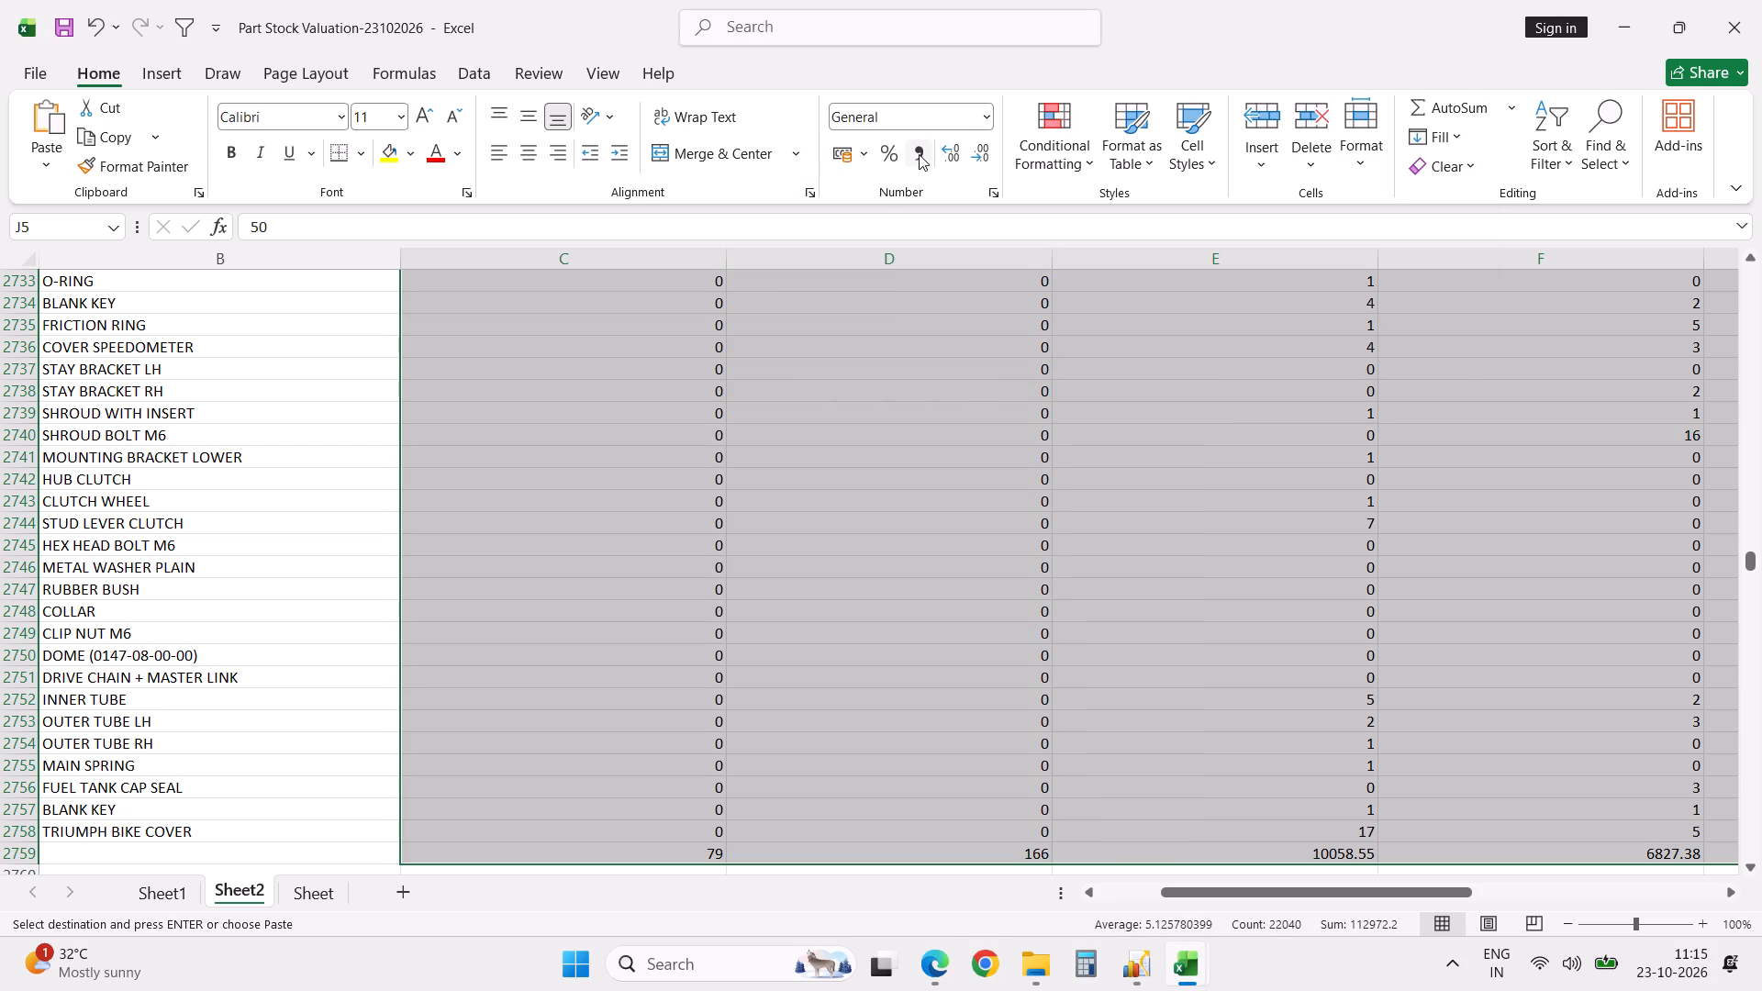
# Apply comma style with no decimal places to the branch and Grand Total quantities, C5:J2759.
pyautogui.click(920, 153)
pyautogui.doubleClick(982, 152)
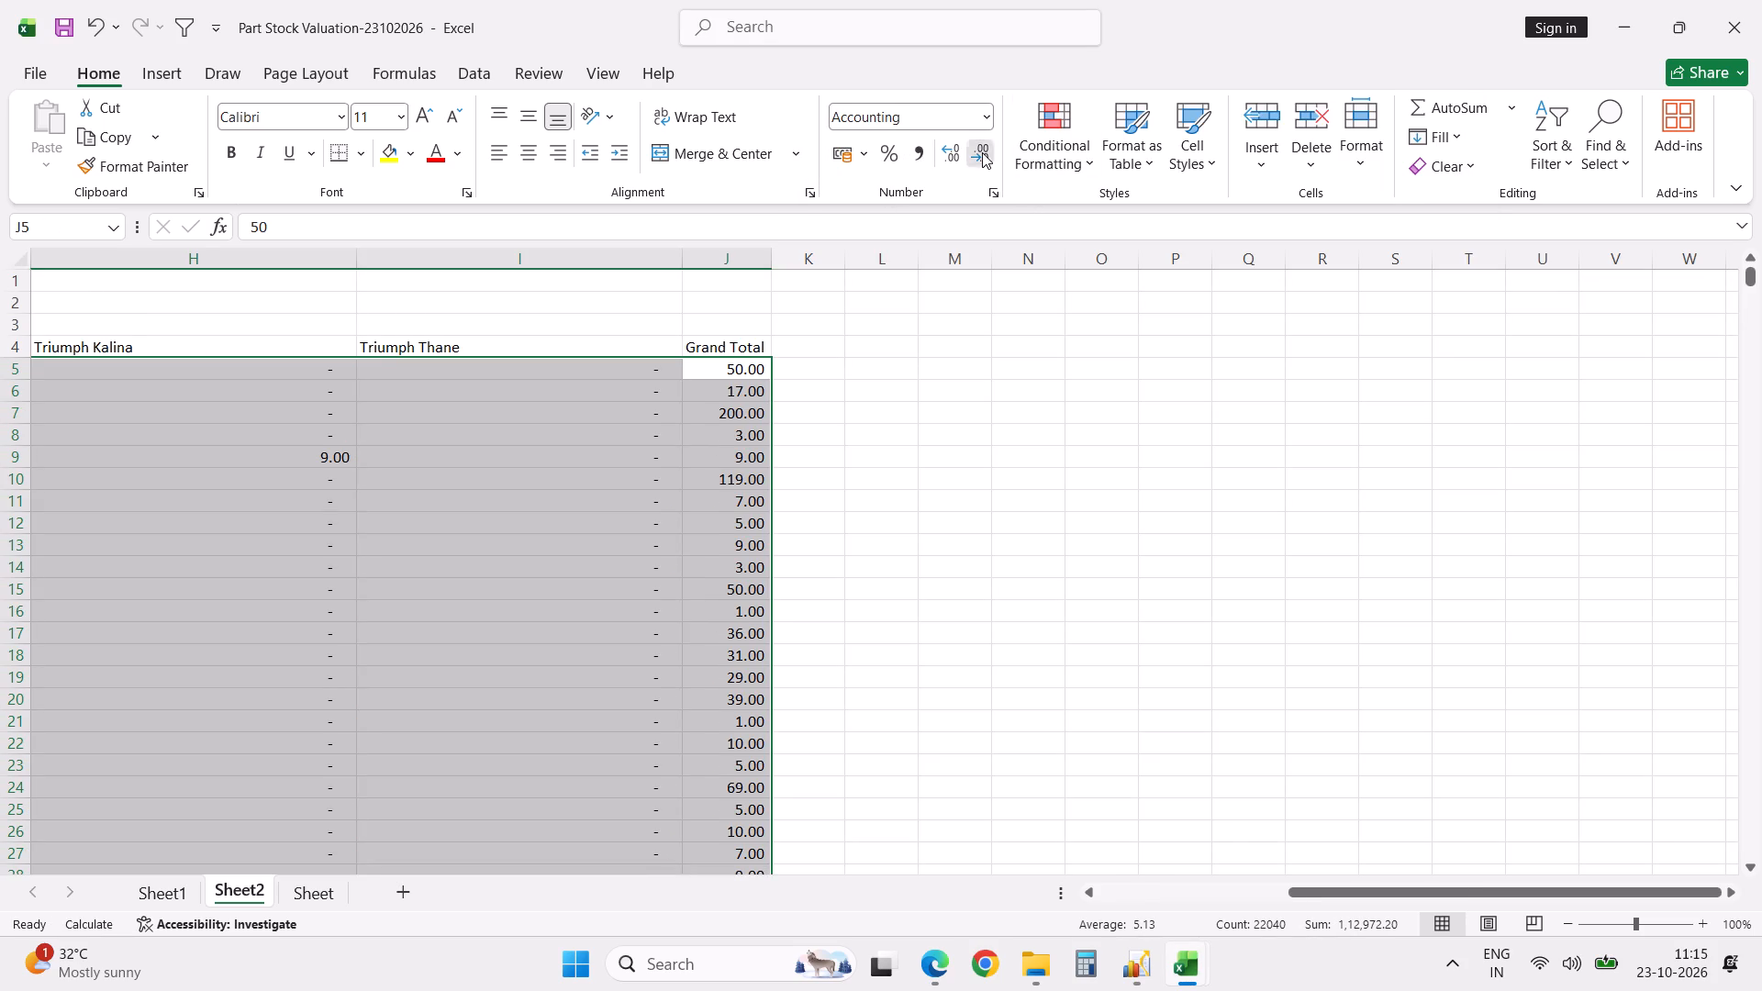
# Auto-fit the widths of the Part Code and Part columns, A and B, to their contents.
pyautogui.click(744, 352)
pyautogui.hotkey('ctrl', 'Left')
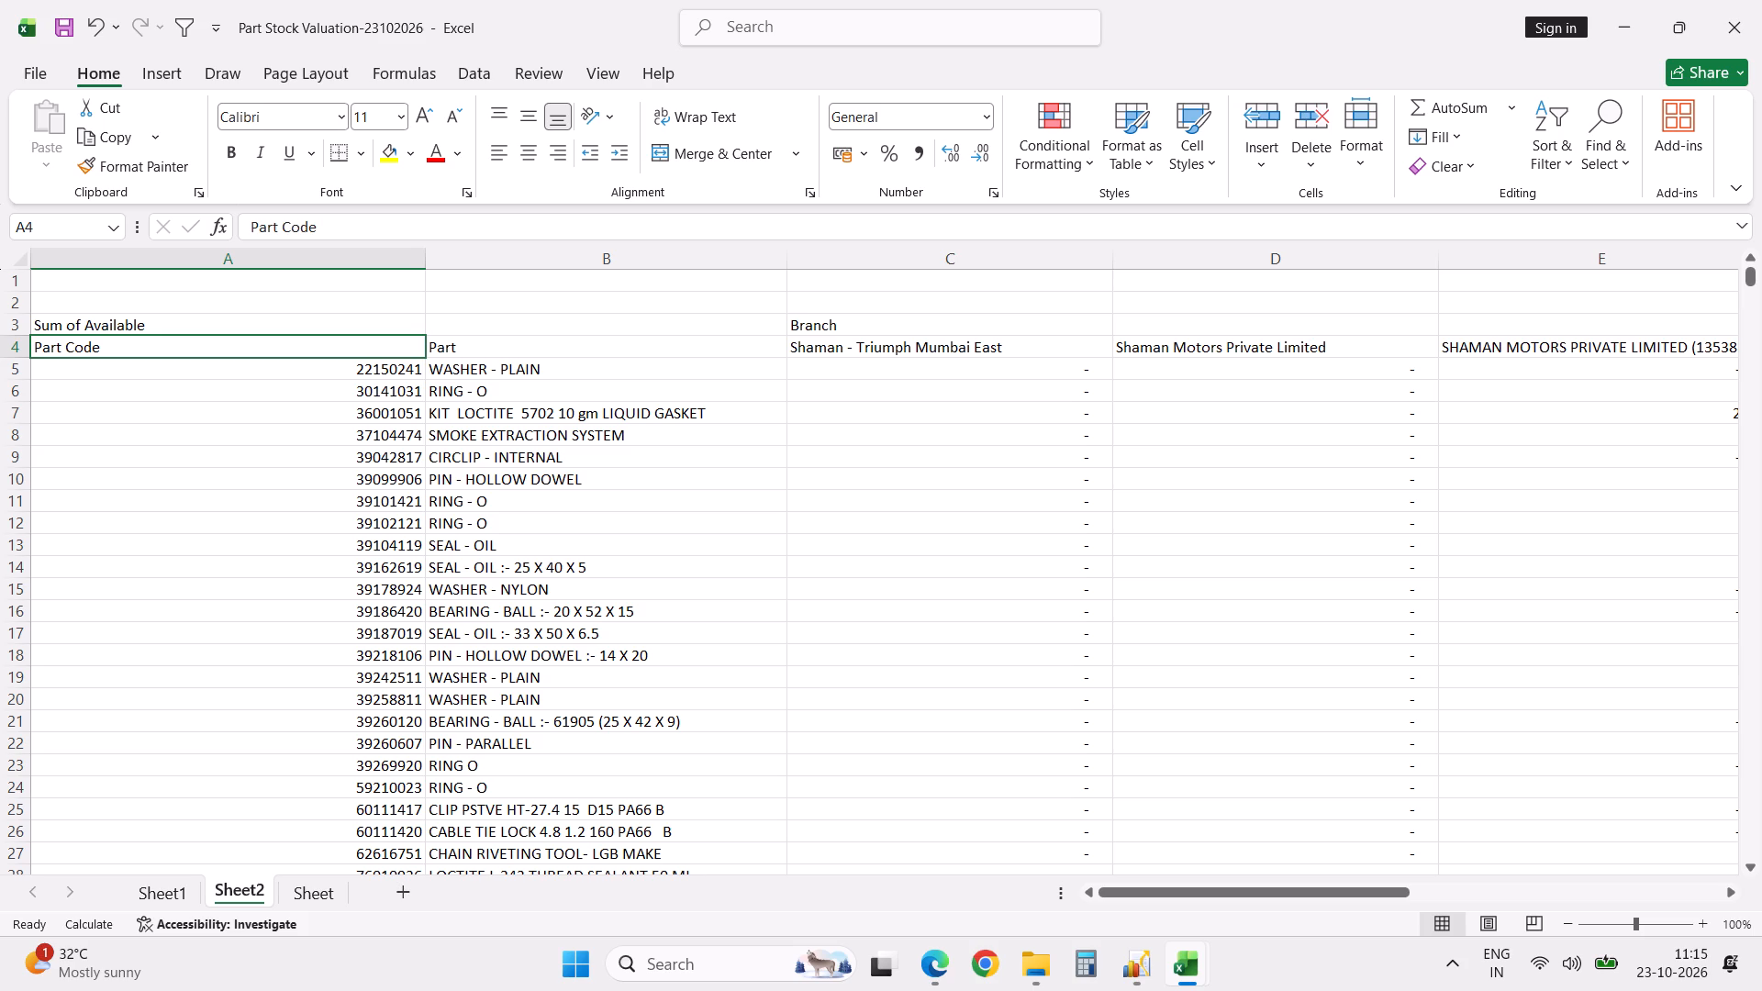
pyautogui.doubleClick(426, 262)
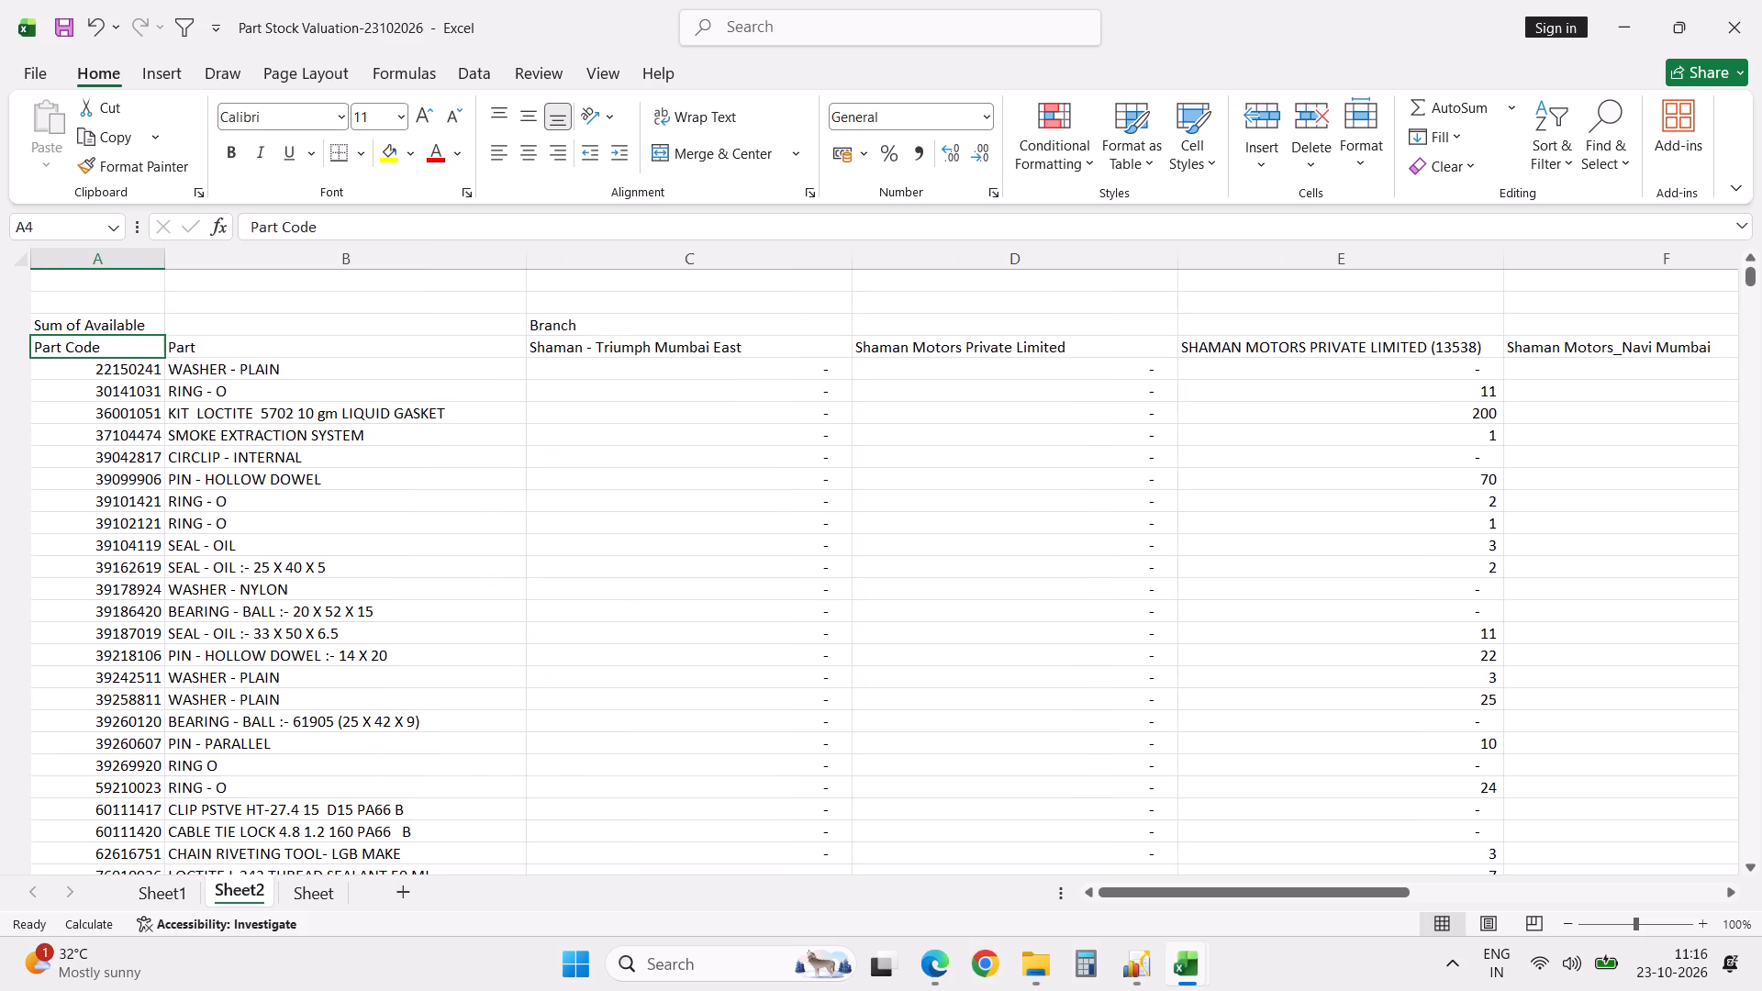
pyautogui.doubleClick(528, 259)
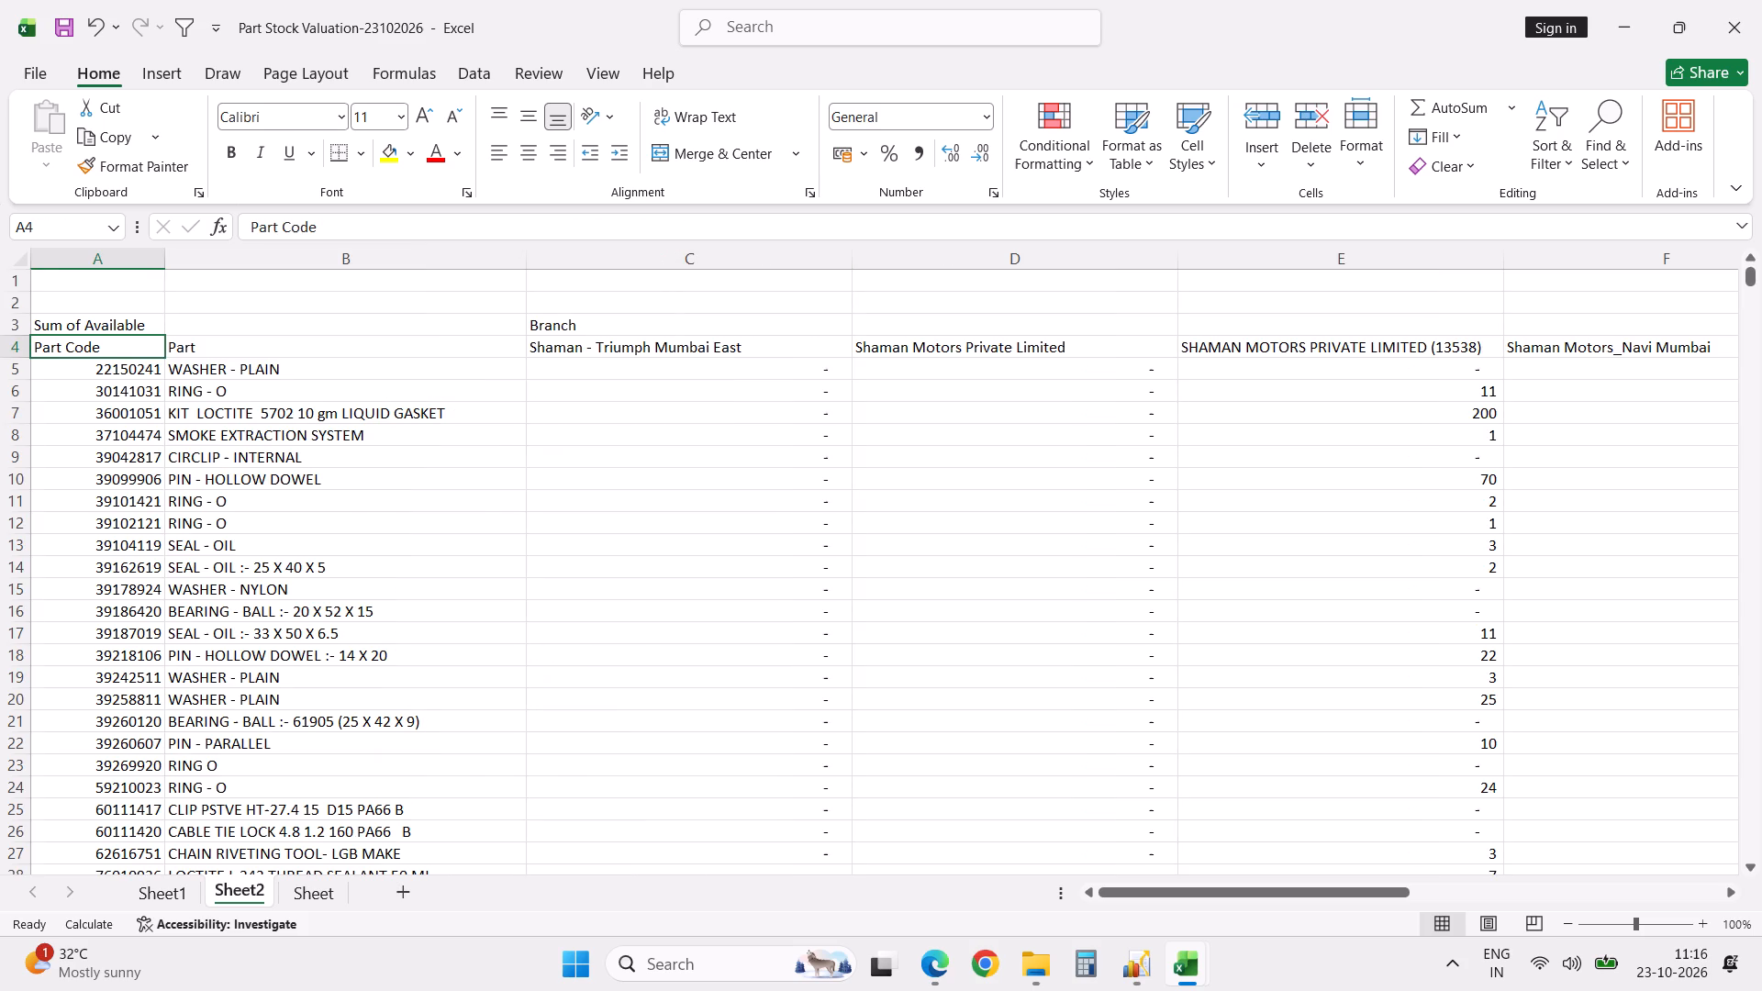
# Narrow the branch and Grand Total columns, C to J, to one equal width.
pyautogui.click(680, 256)
pyautogui.hotkey('shift', 'Right')
pyautogui.hotkey('shift', 'Right')
pyautogui.hotkey('shift', 'Right')
pyautogui.hotkey('shift', 'Right')
pyautogui.hotkey('shift', 'Right')
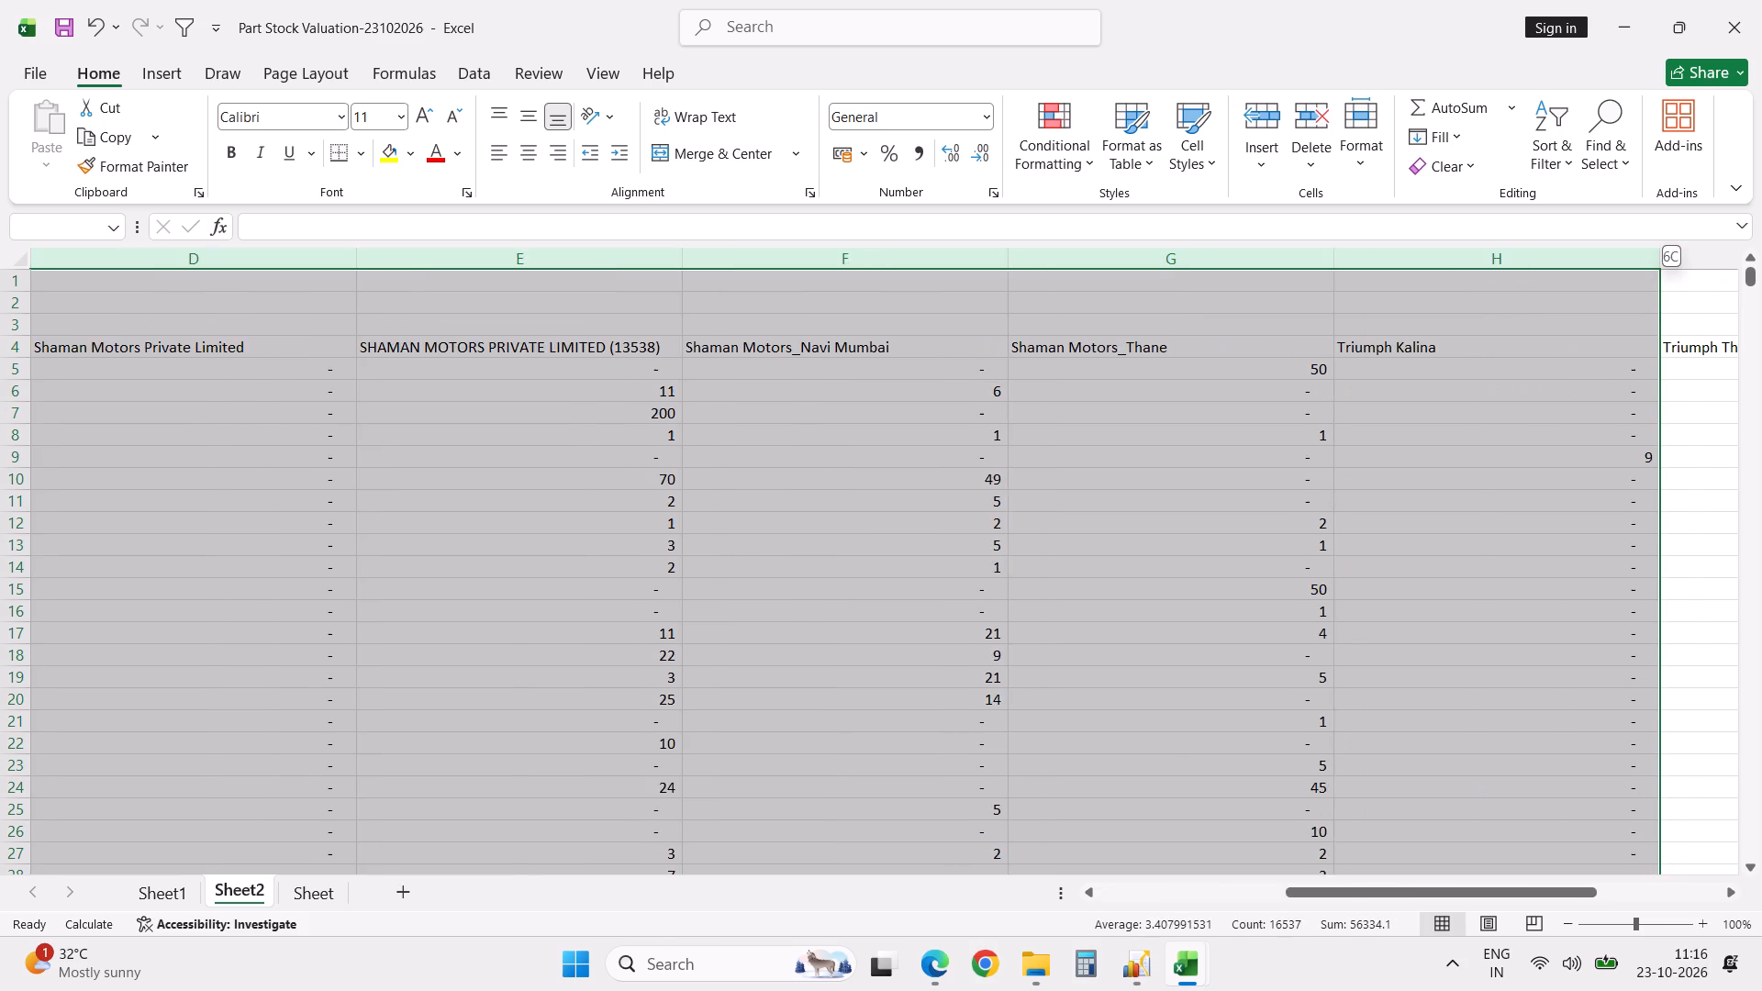
pyautogui.hotkey('shift', 'Right')
pyautogui.hotkey('shift', 'Right')
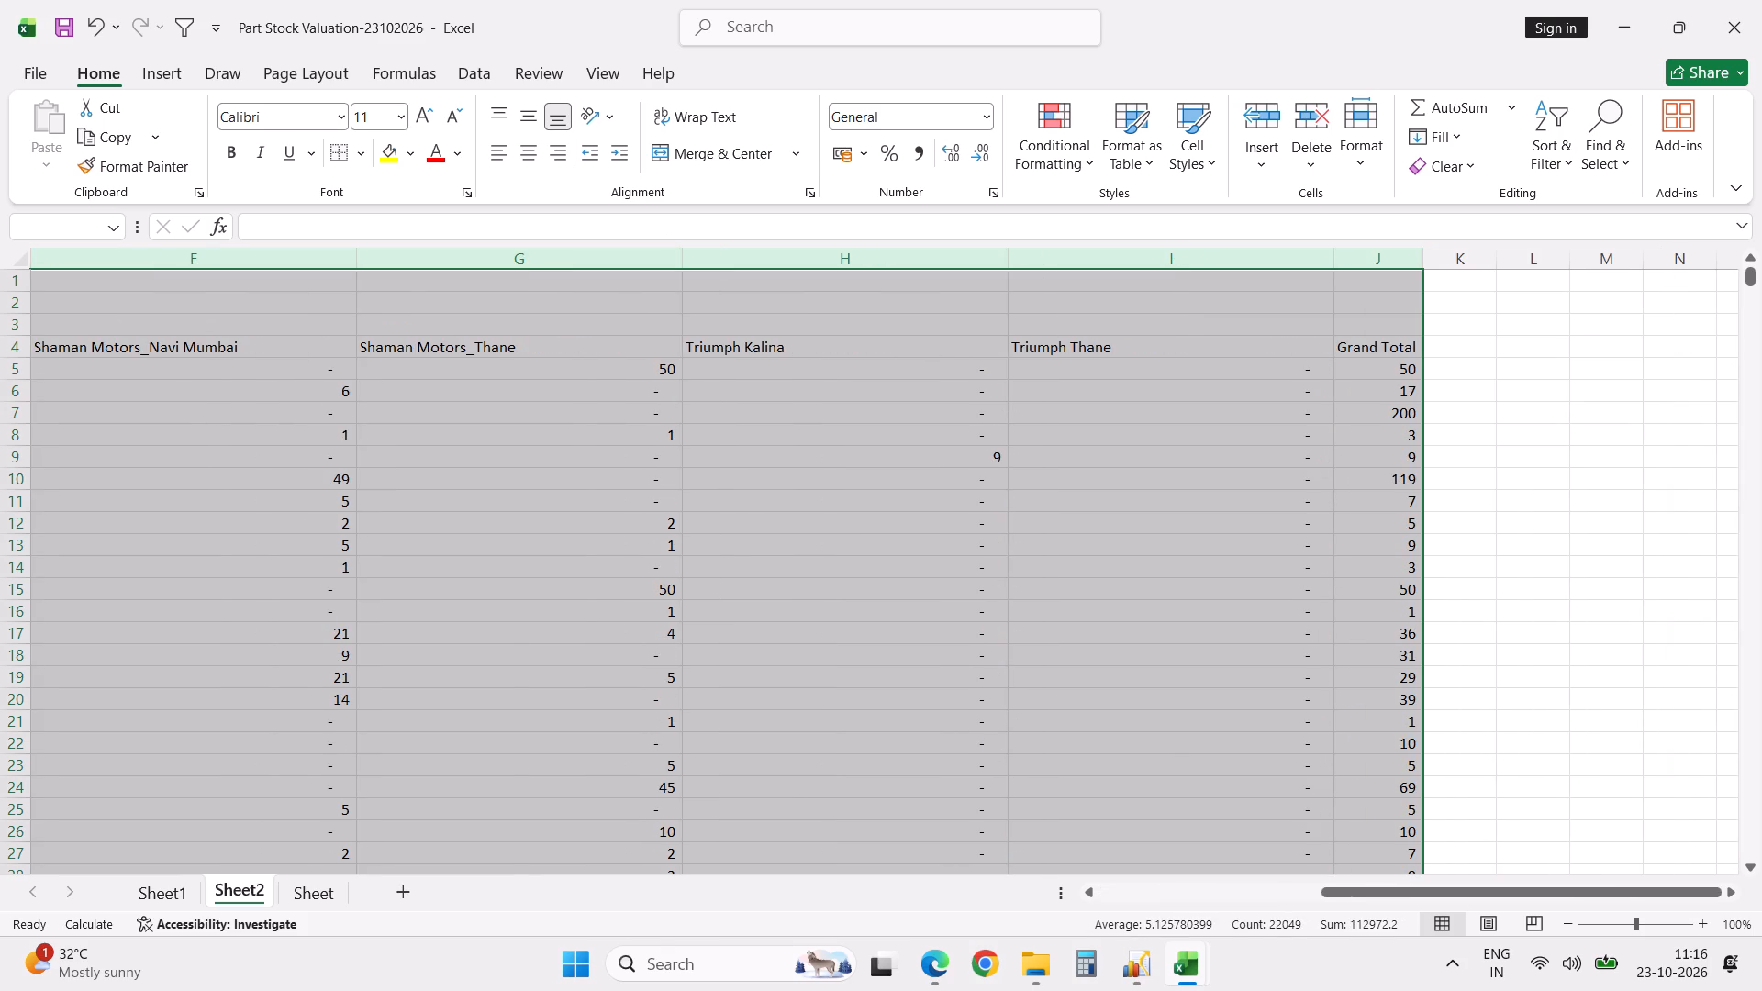
pyautogui.moveTo(1332, 262); pyautogui.dragTo(1101, 284)
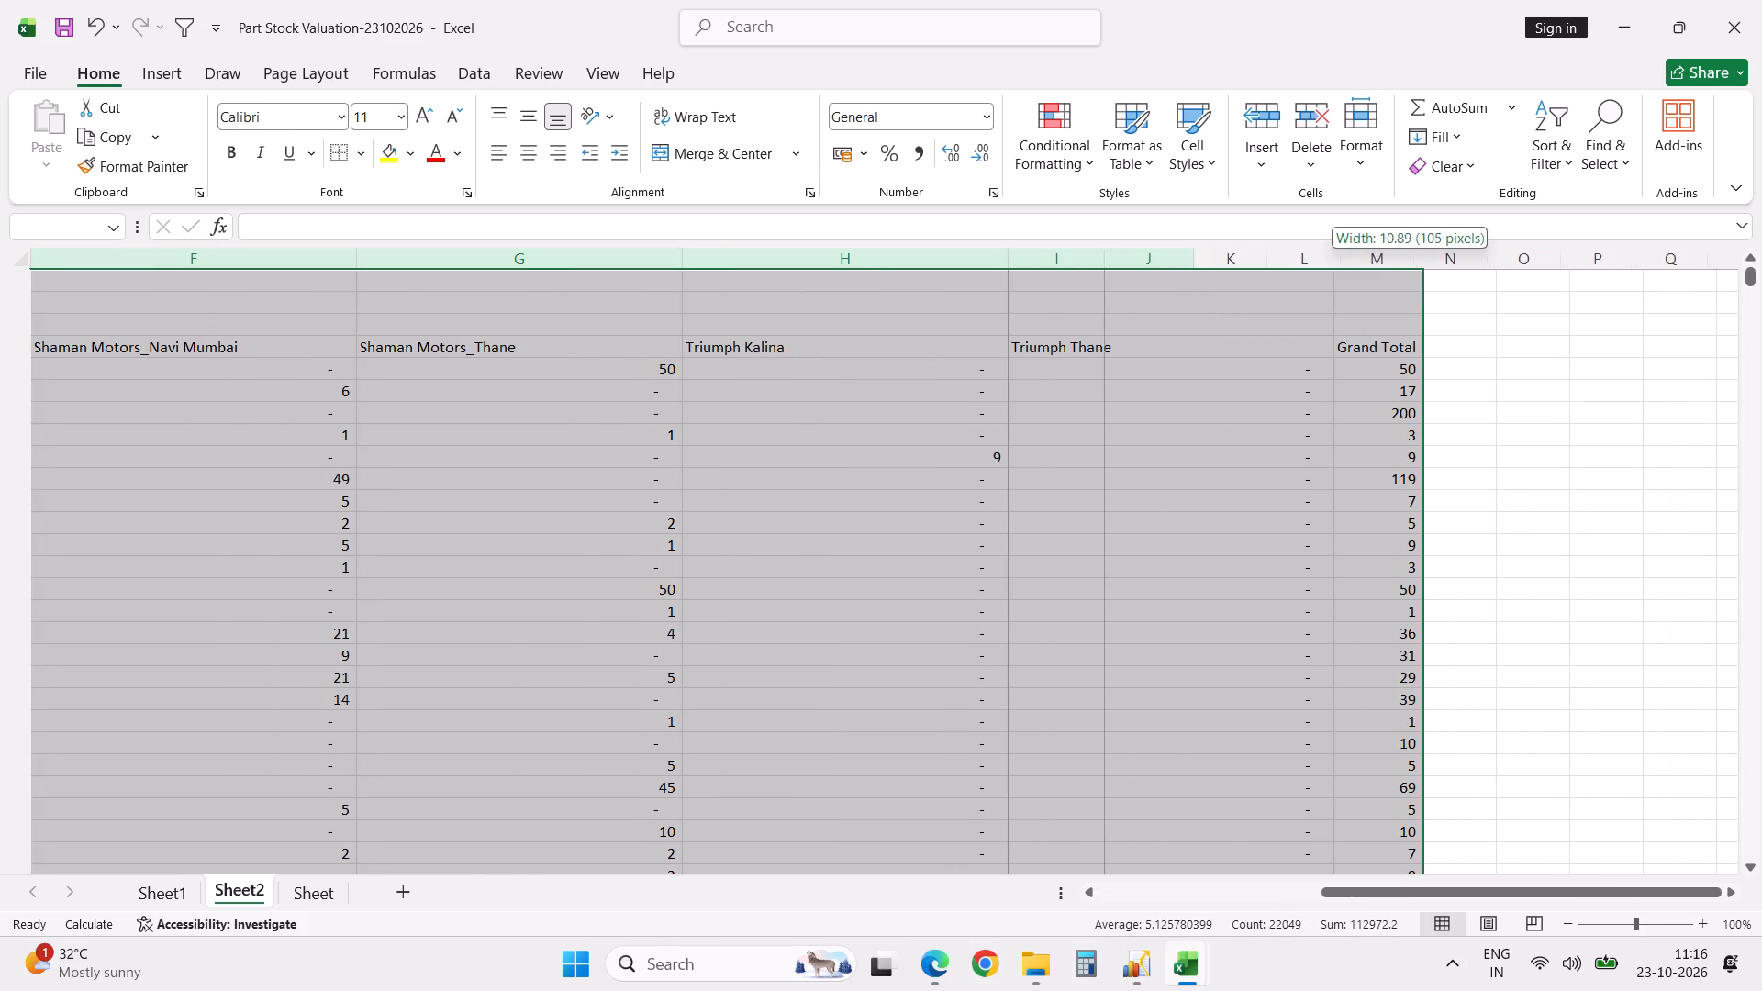
pyautogui.moveTo(1101, 284); pyautogui.dragTo(1098, 284)
pyautogui.click(432, 295)
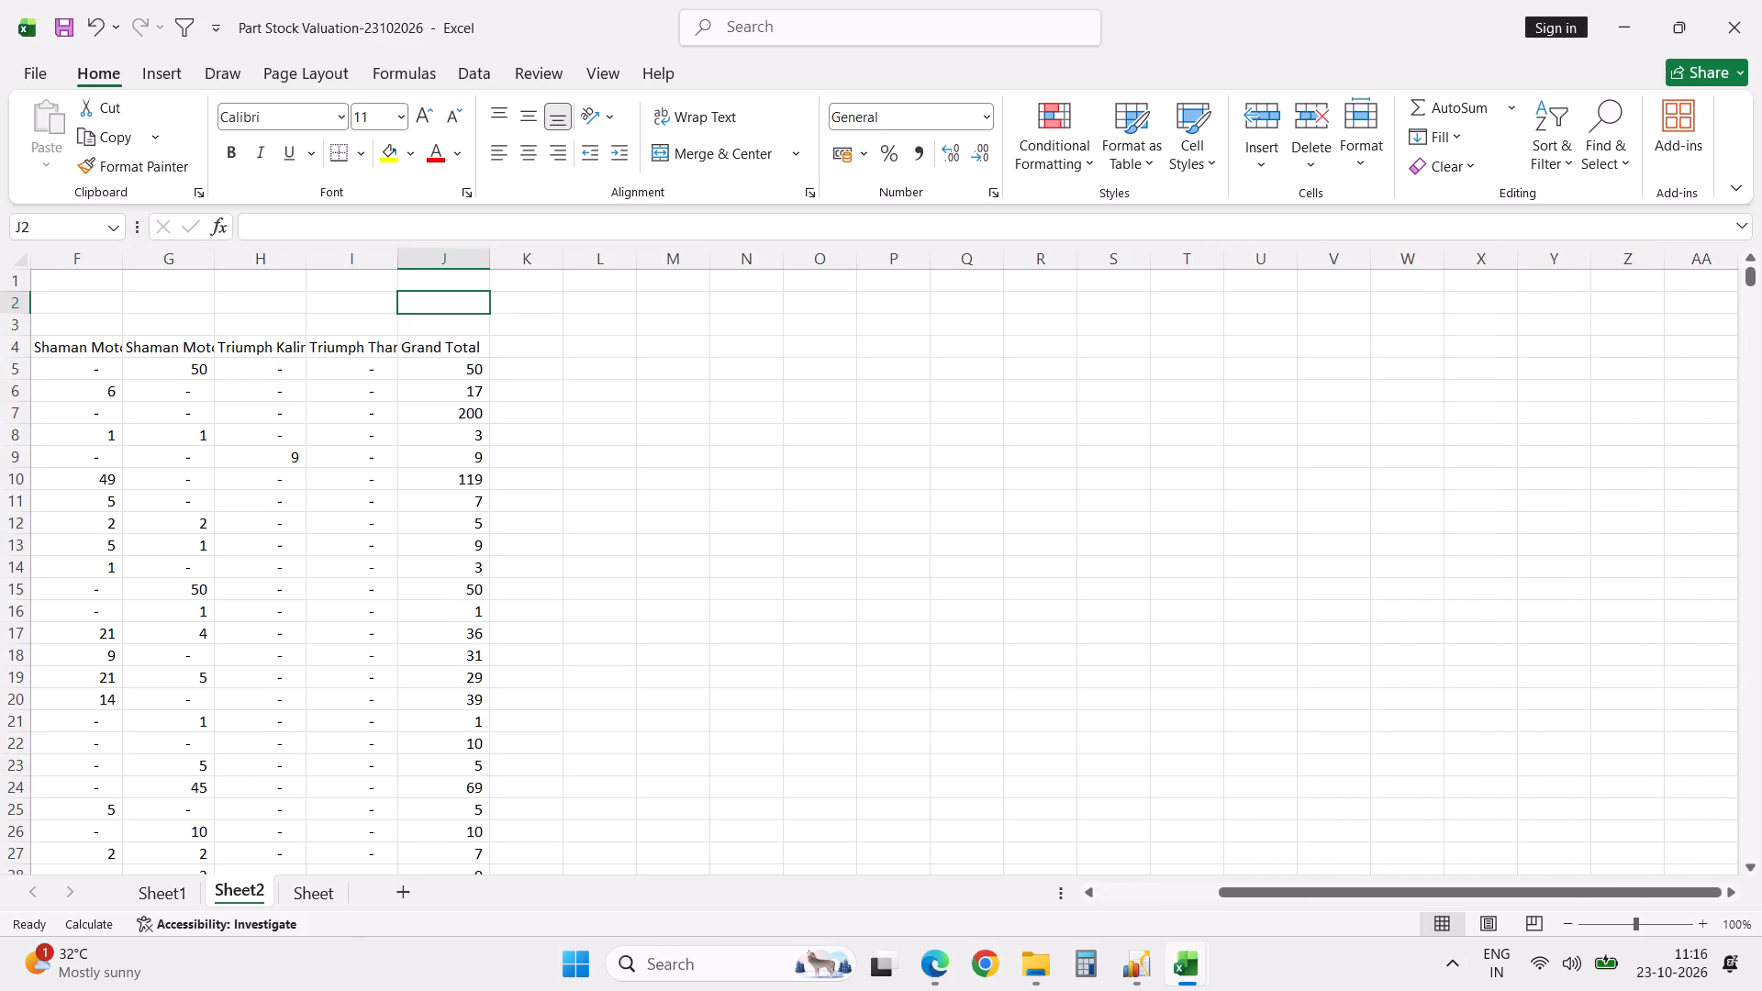
# Freeze panes at C5 so rows 1 to 4 and the Part Code and Part columns stay in view.
pyautogui.press('Up')
pyautogui.hotkey('ctrl', 'Left')
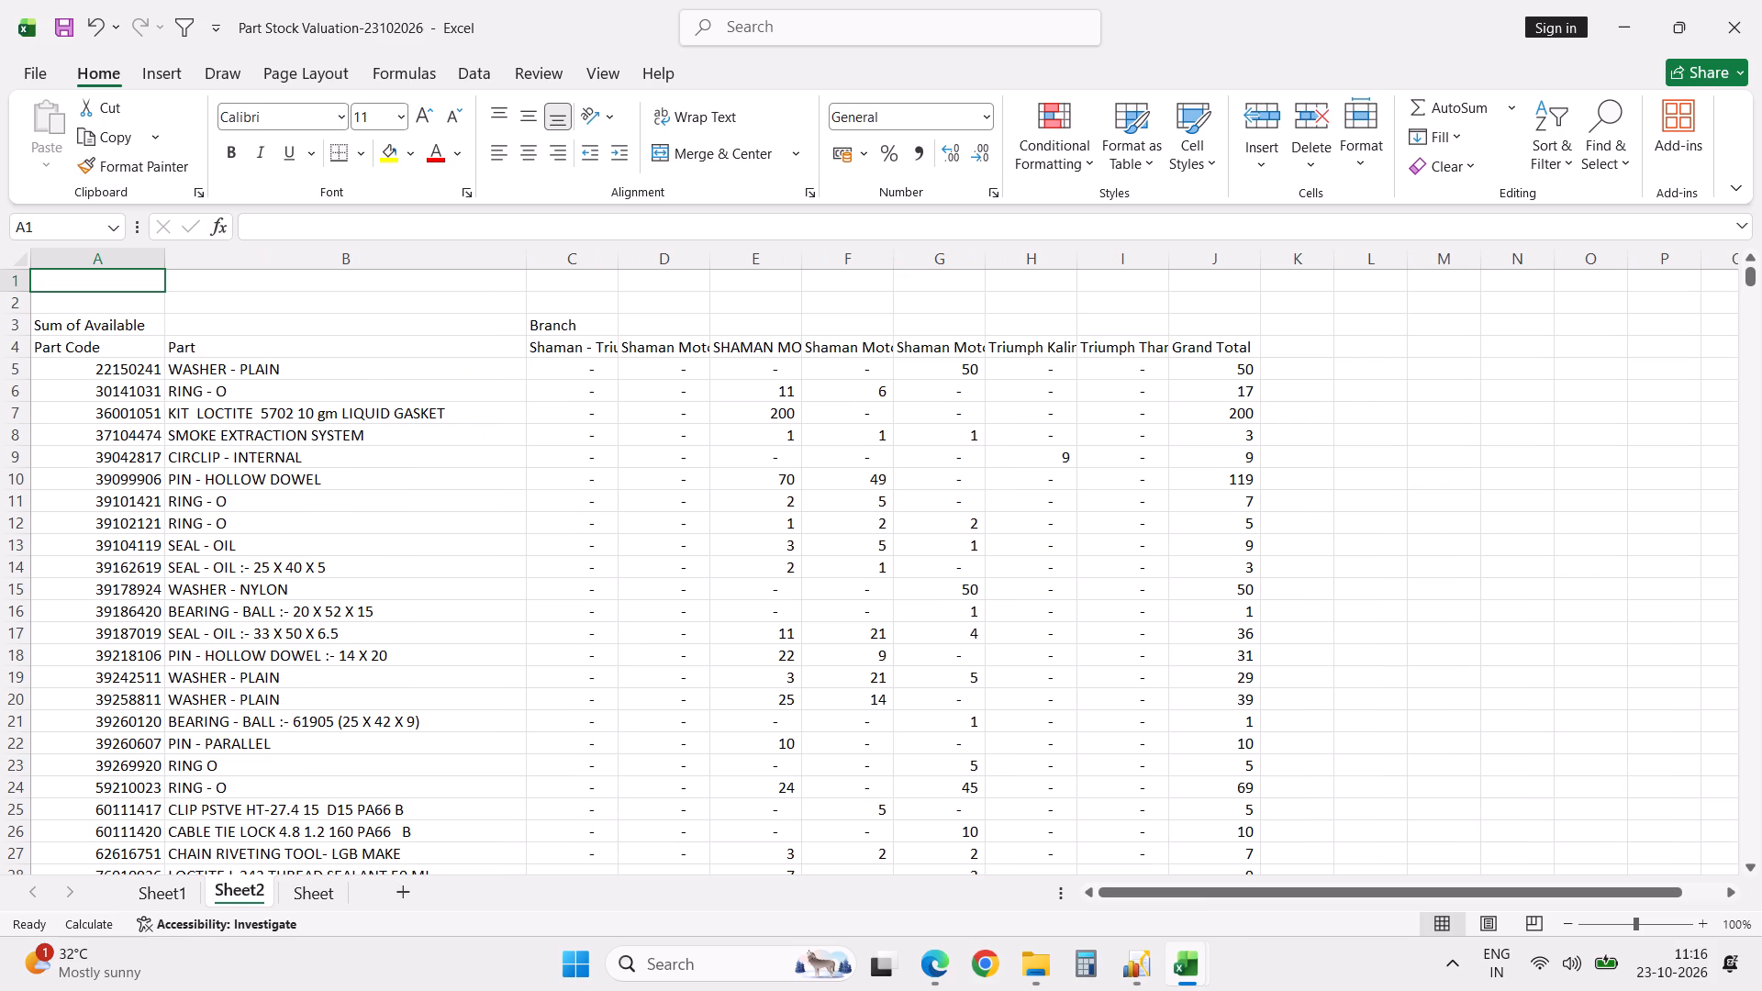
pyautogui.click(599, 373)
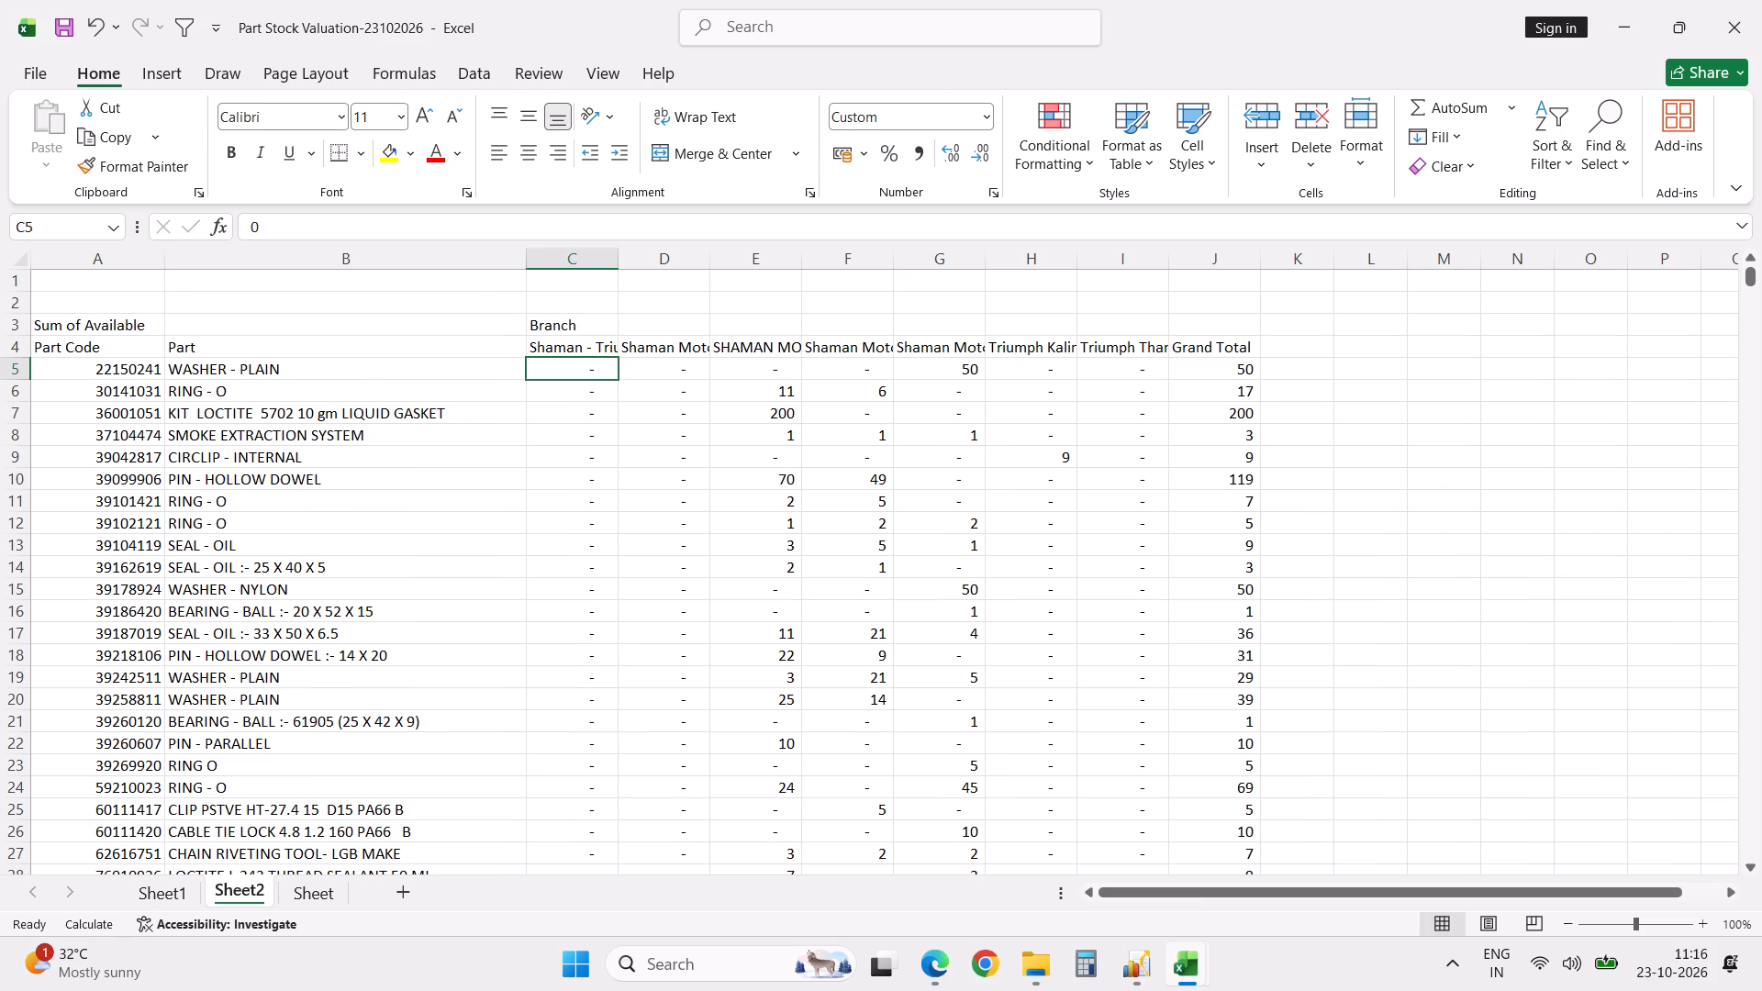
pyautogui.hotkey('alt', 'w')
pyautogui.write('FF')
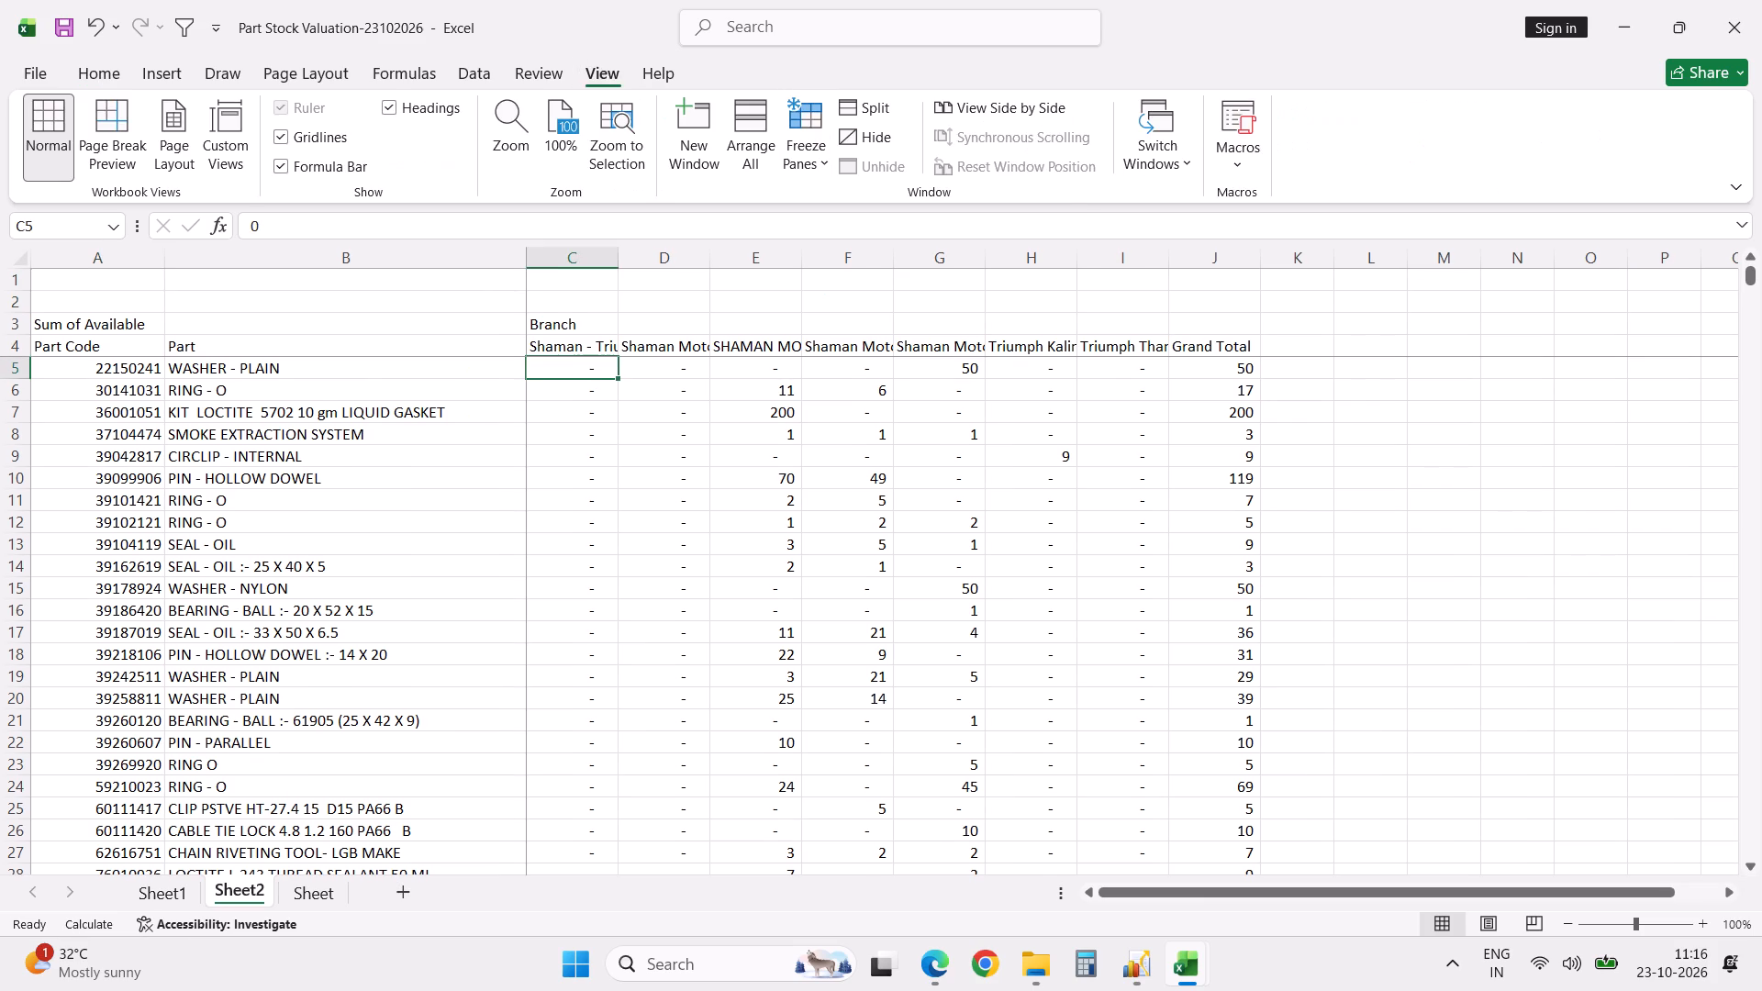
# Hide the unneeded branch columns C:D and the Triumph Kalina and Triumph Thane columns H:I.
pyautogui.click(562, 252)
pyautogui.hotkey('shift', 'Right')
pyautogui.rightClick(562, 252)
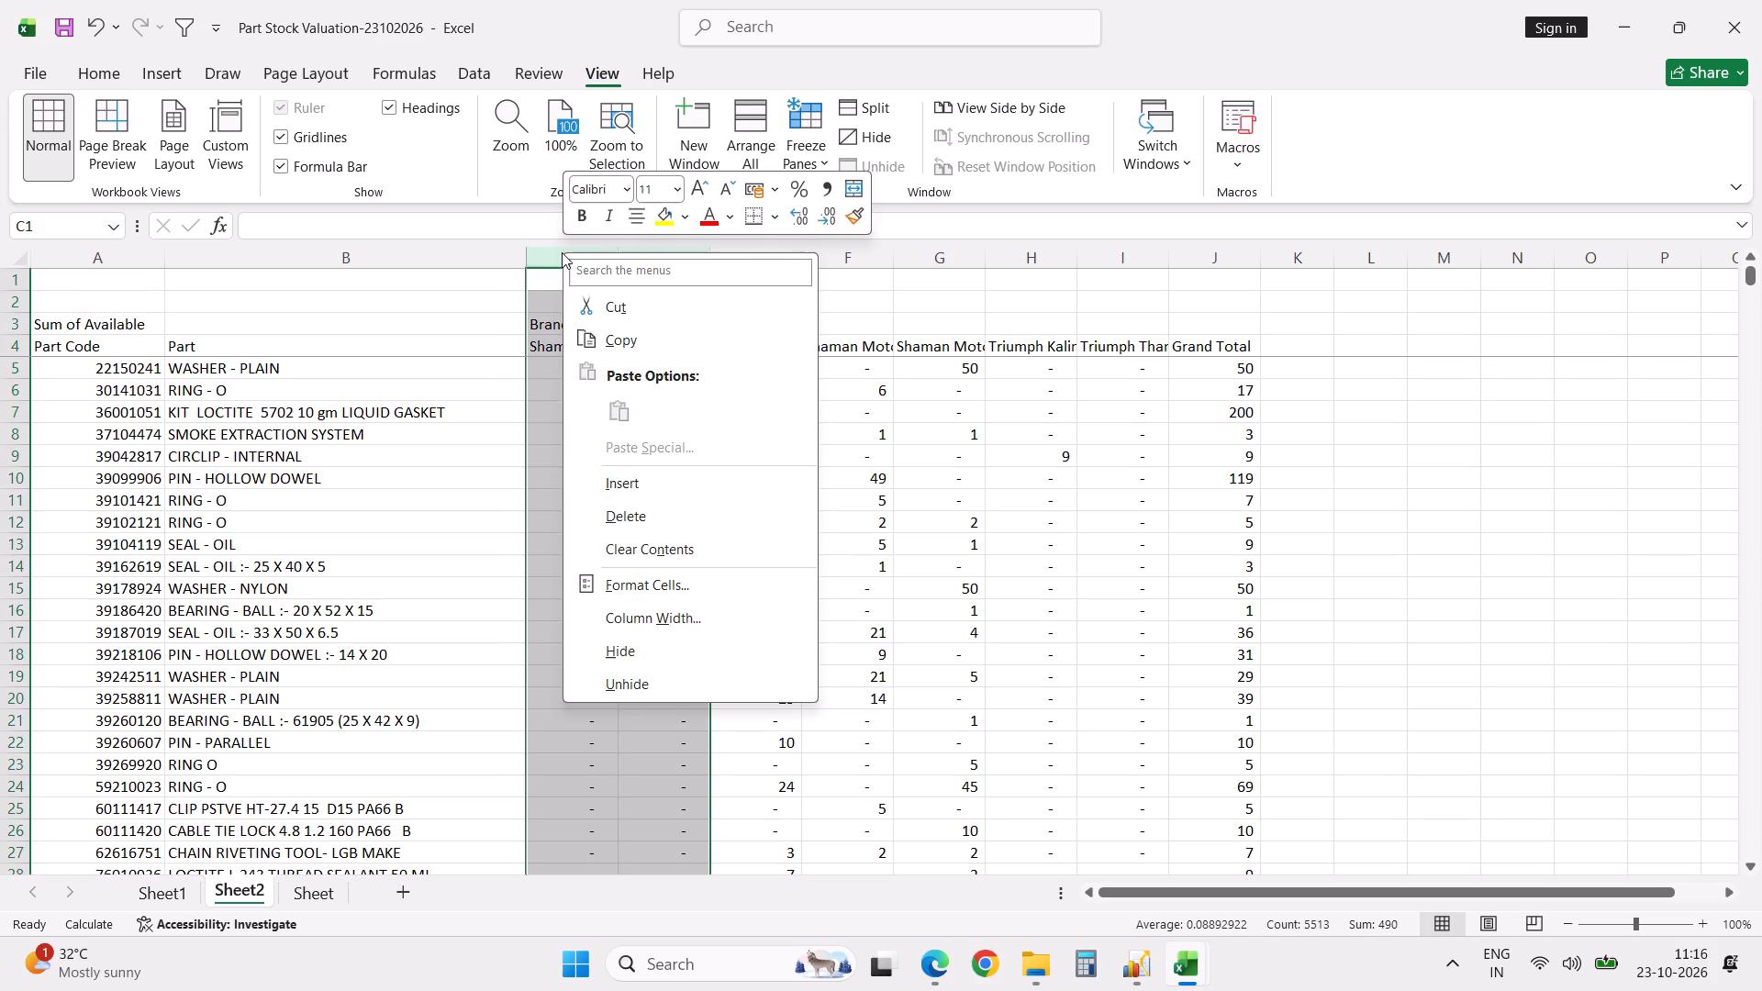
pyautogui.click(633, 656)
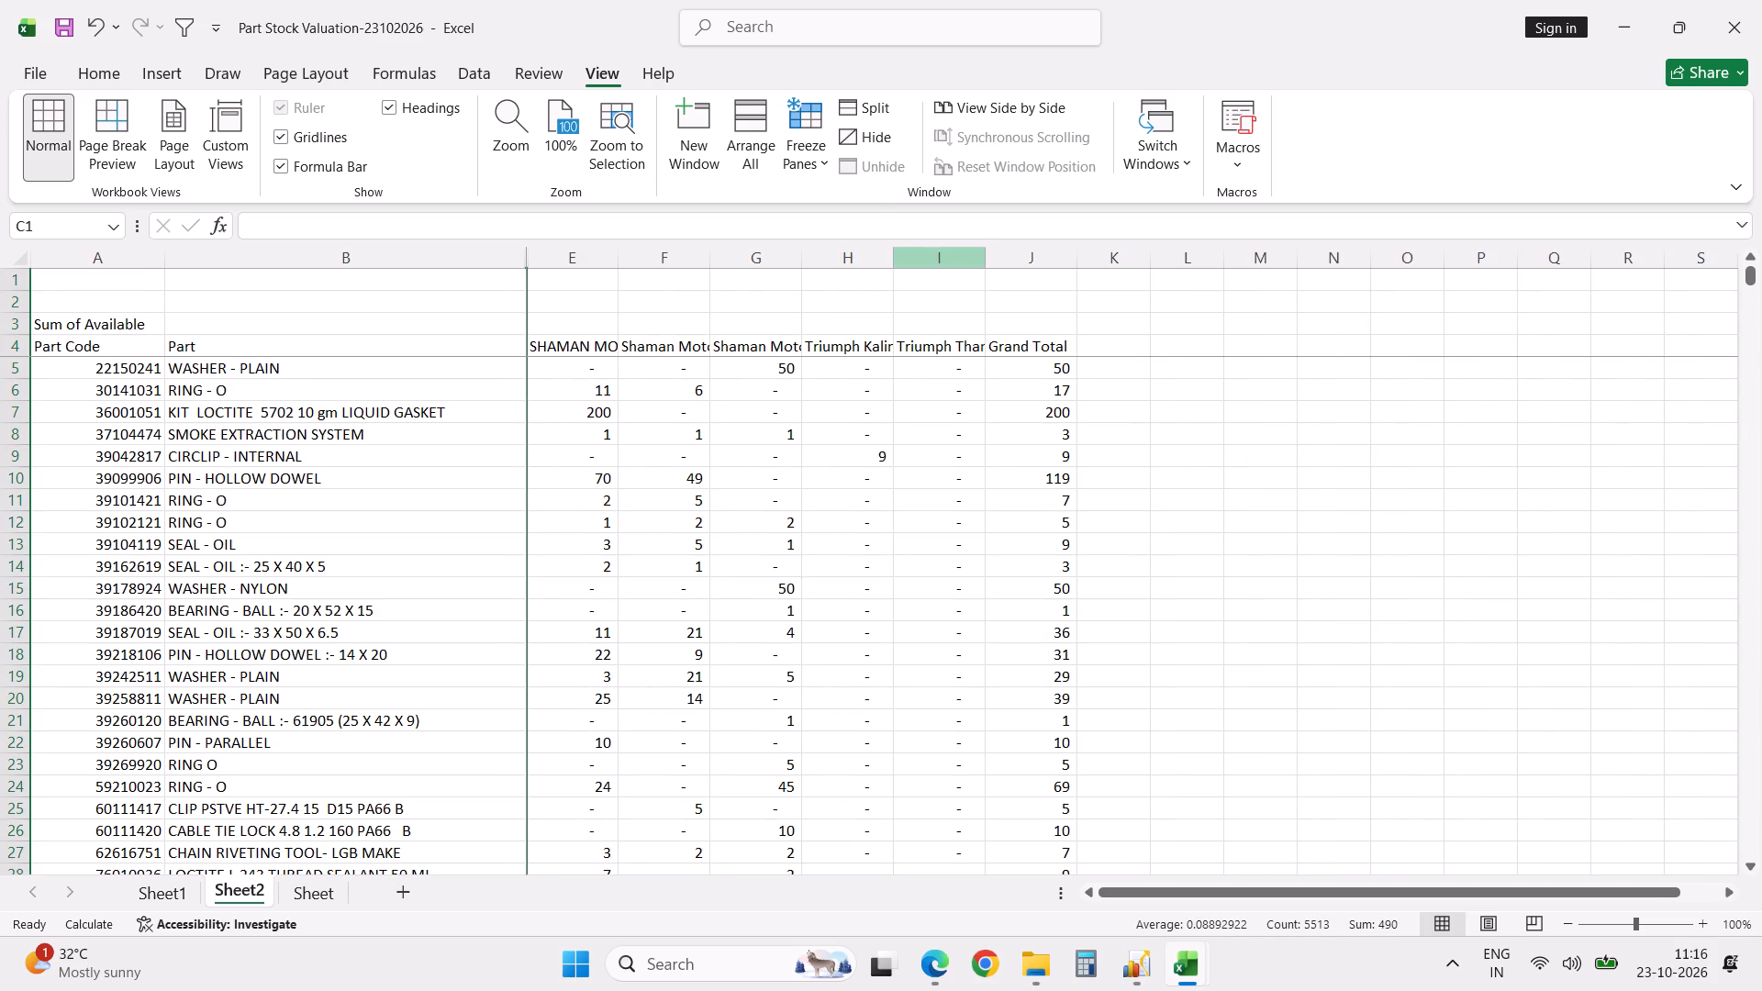
pyautogui.click(869, 251)
pyautogui.hotkey('shift', 'Right')
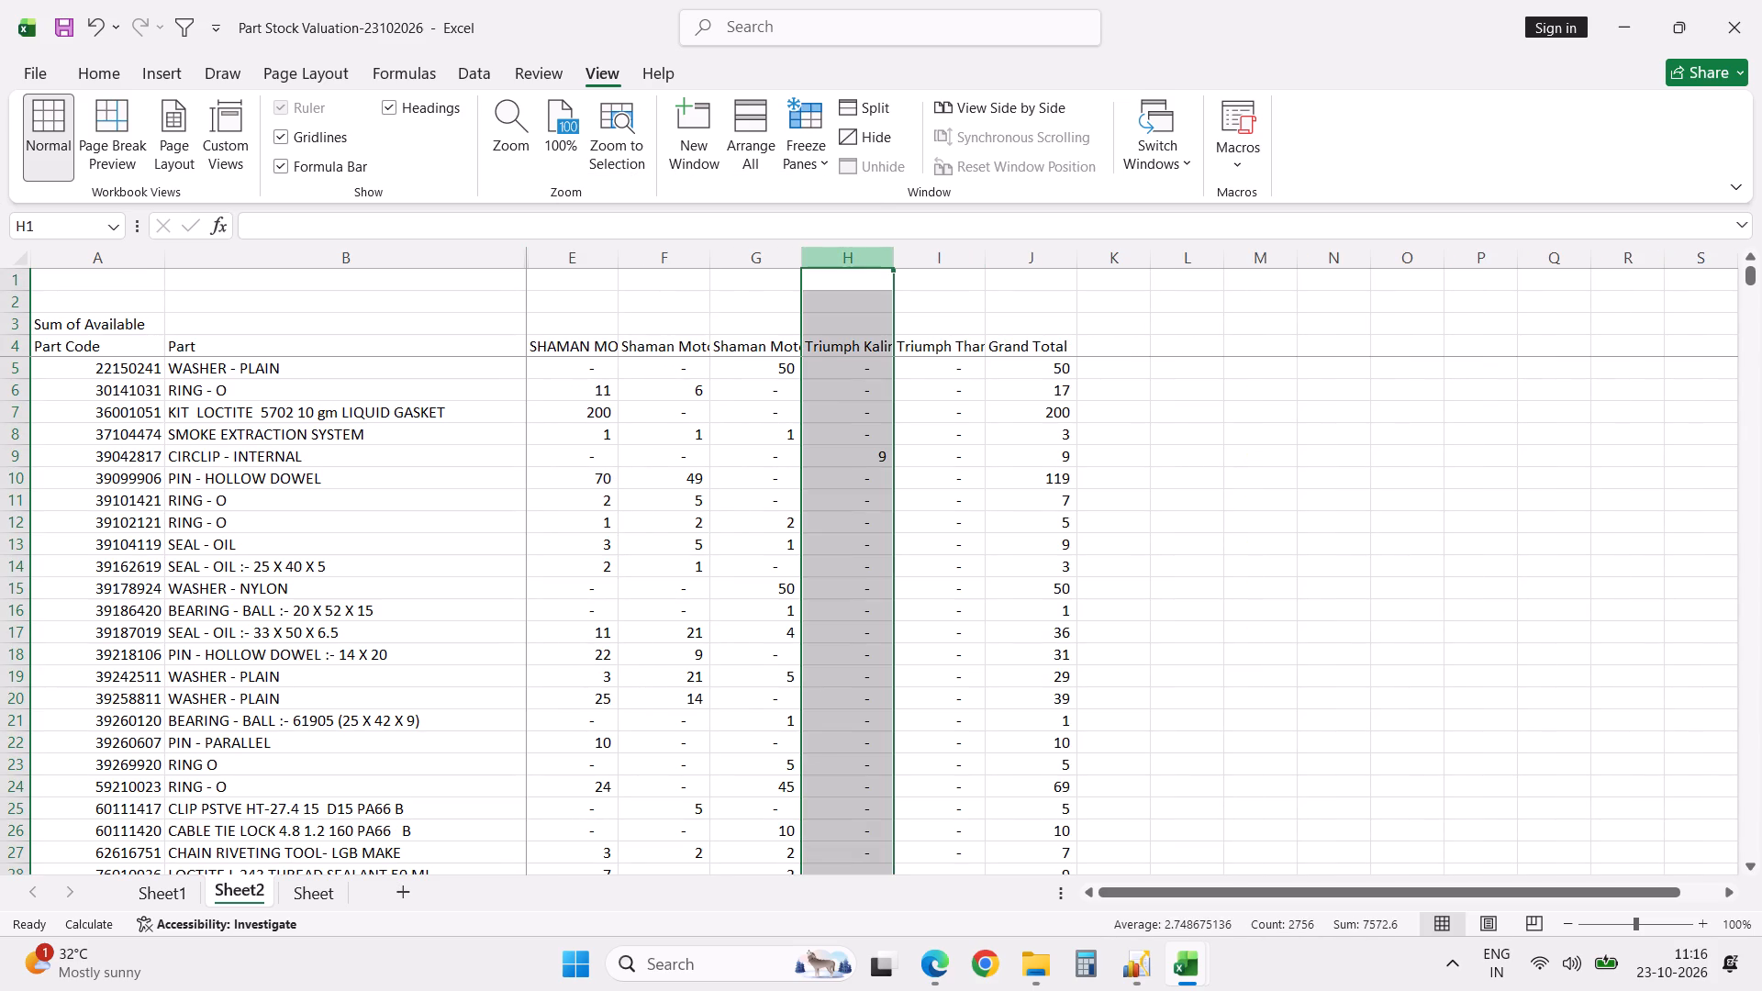
pyautogui.press('F4')
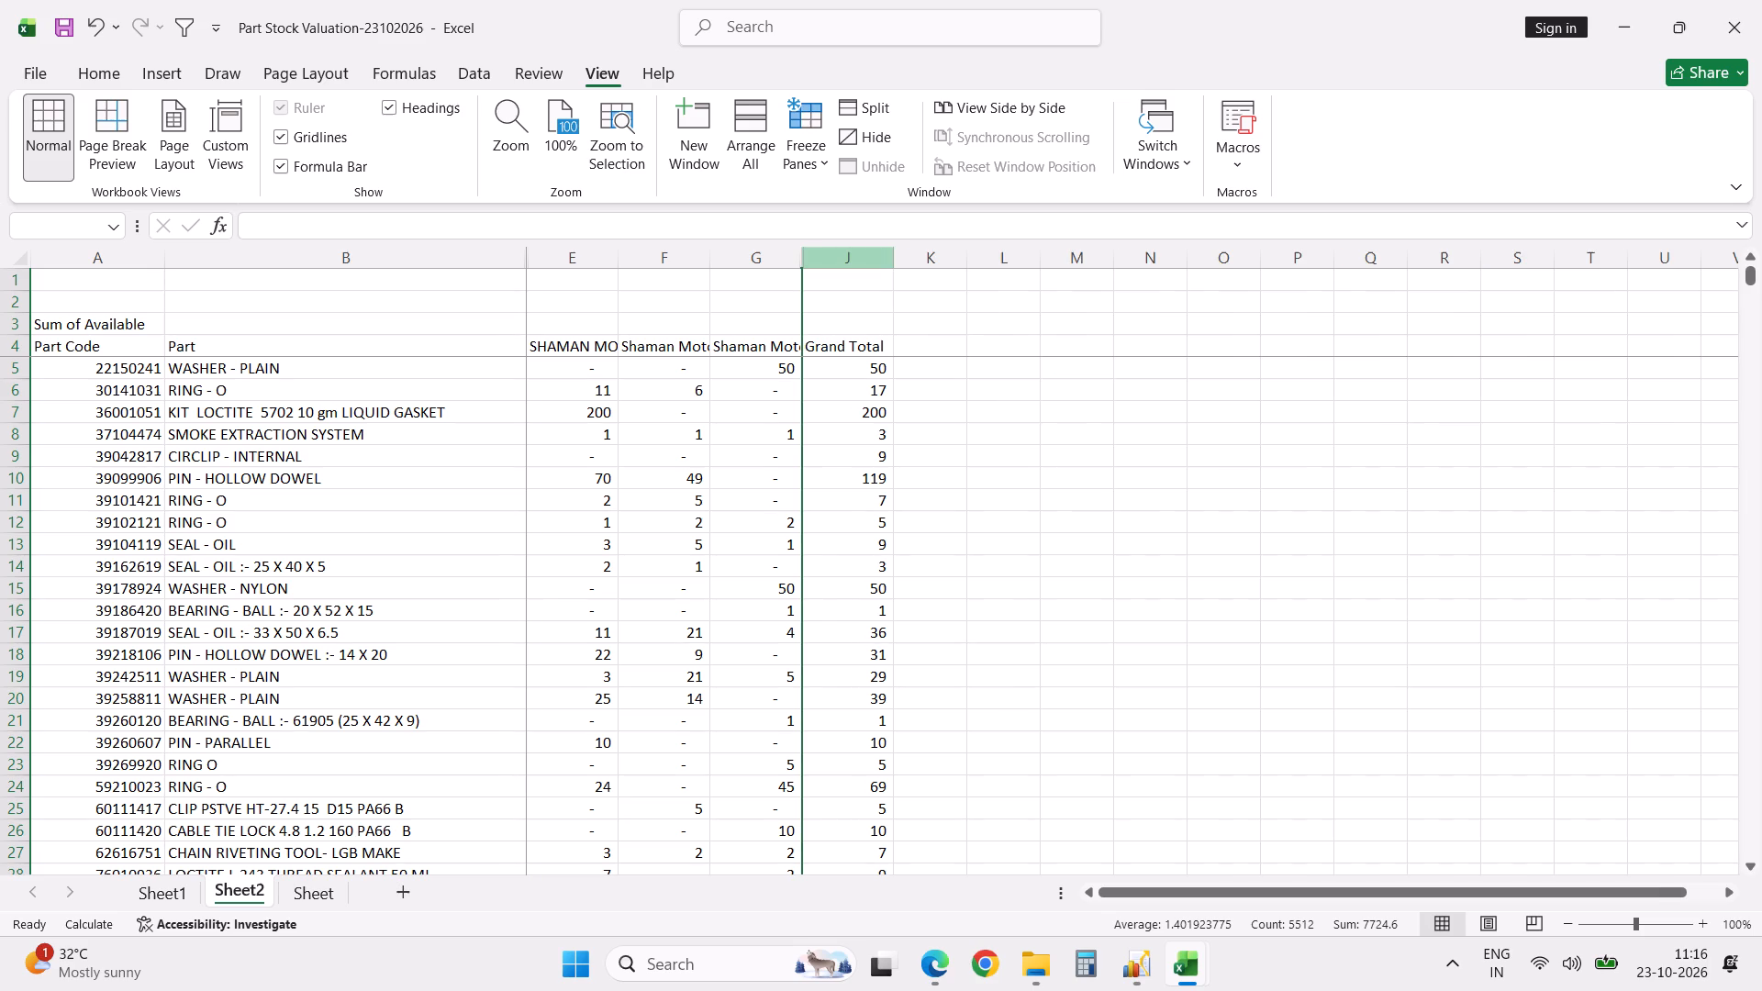
pyautogui.click(991, 457)
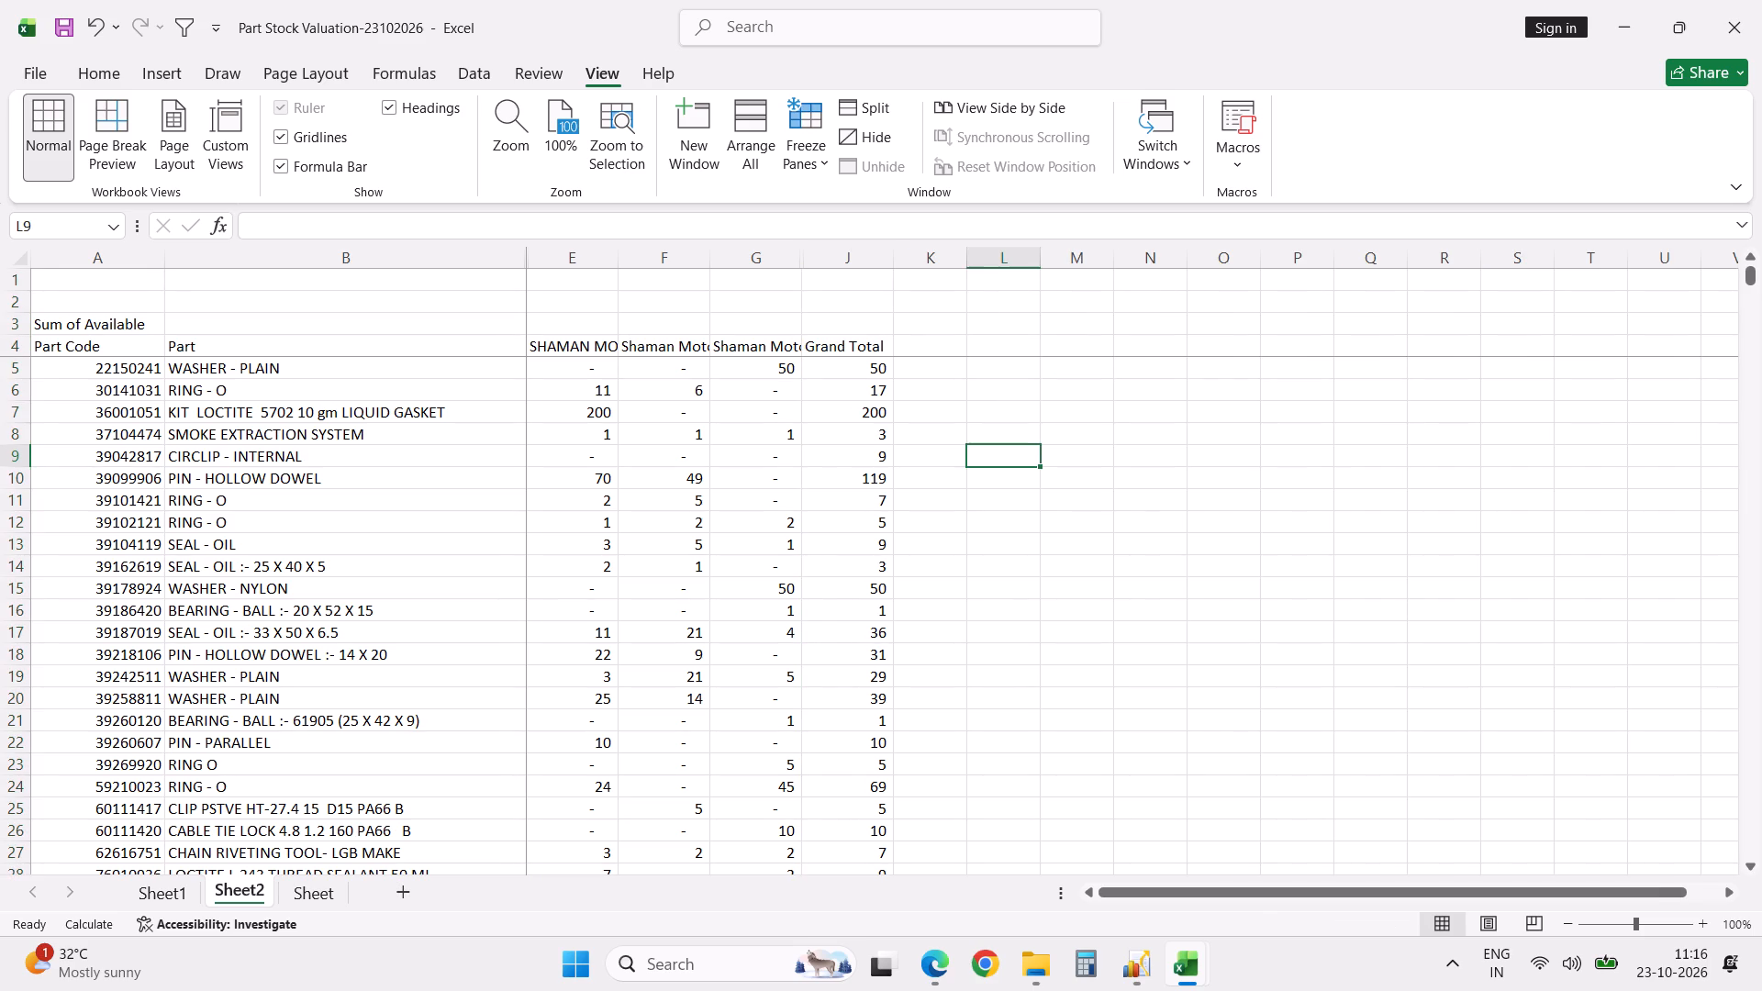
# Switch to the VOR Purchase Order workbook, enter the header STK-GG in J1 and fill it across K1 and L1.
pyautogui.hotkey('alt', 'Tab')
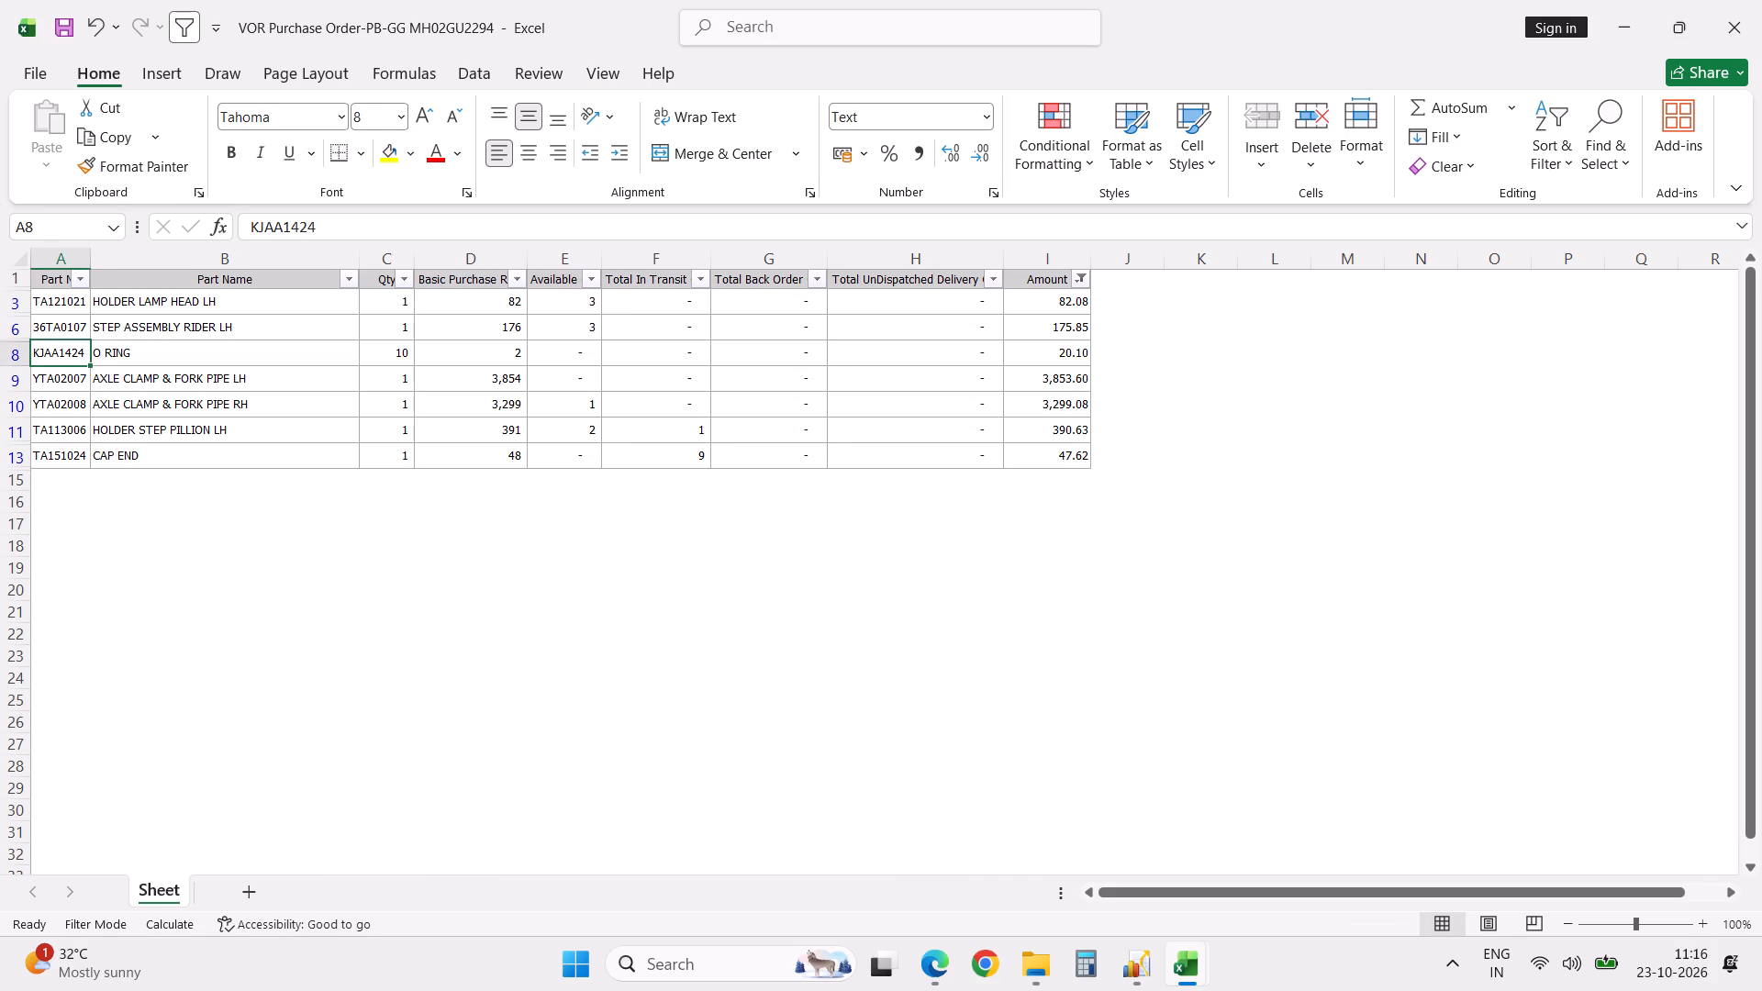
pyautogui.click(1127, 305)
pyautogui.click(1129, 283)
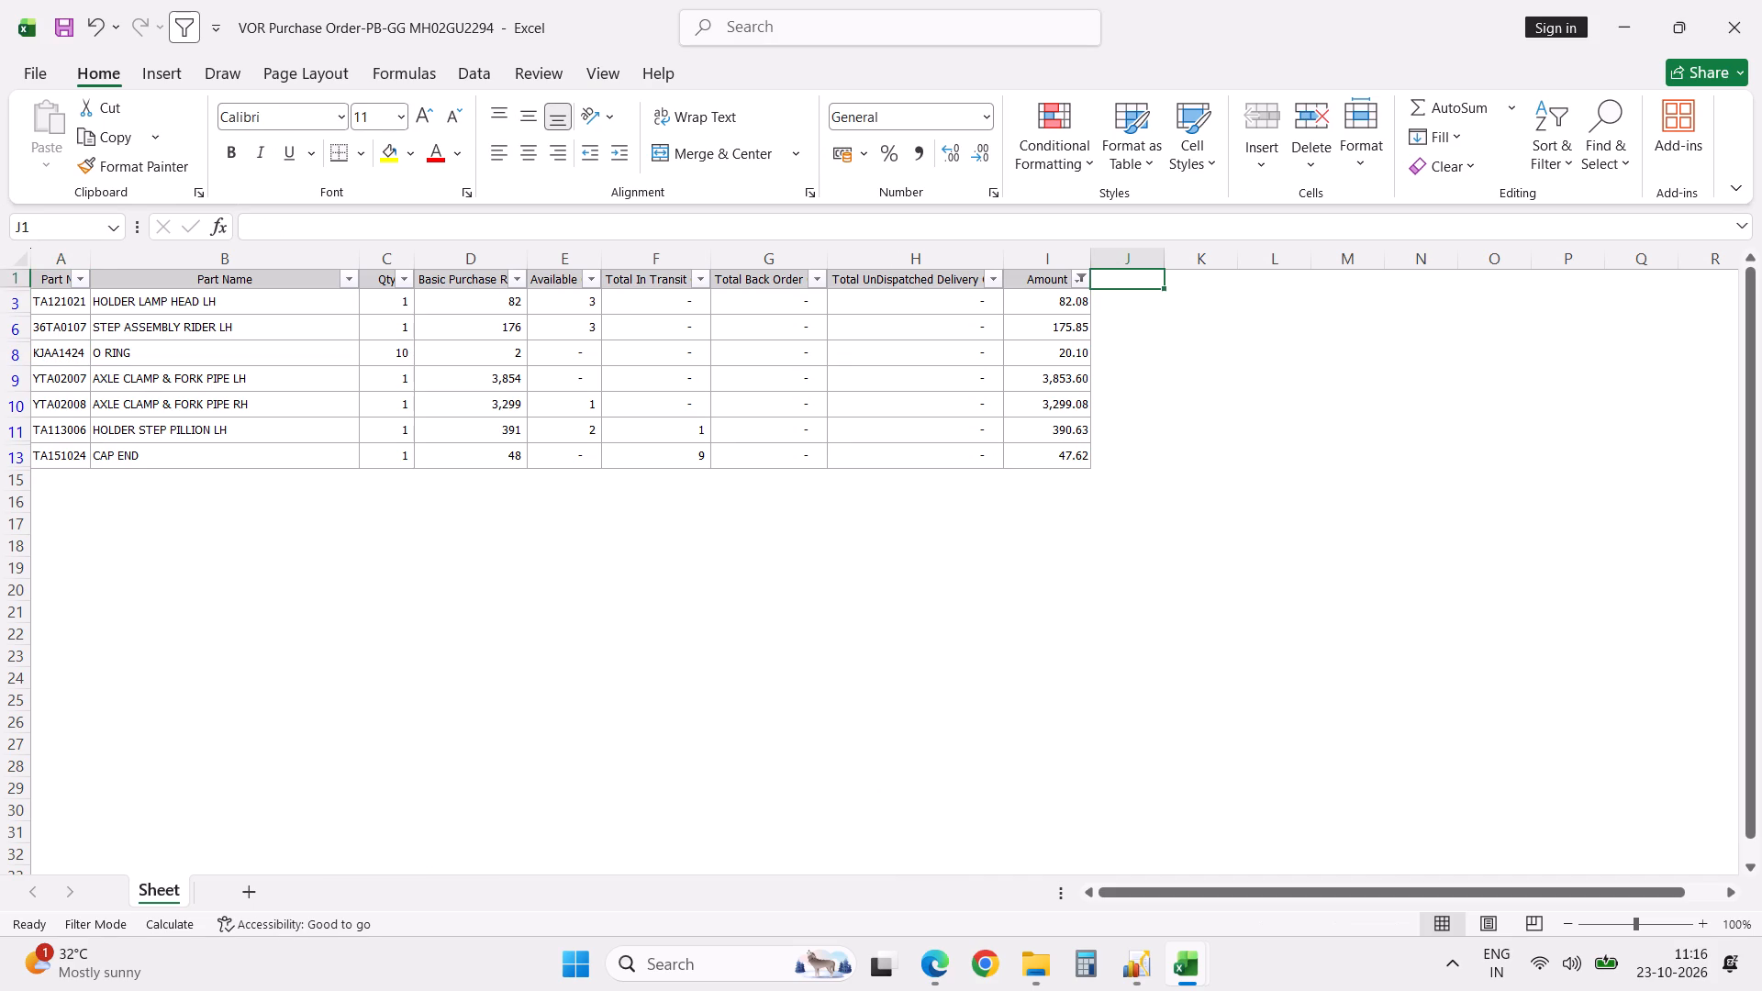
pyautogui.write('STK-GG')
pyautogui.press('Tab')
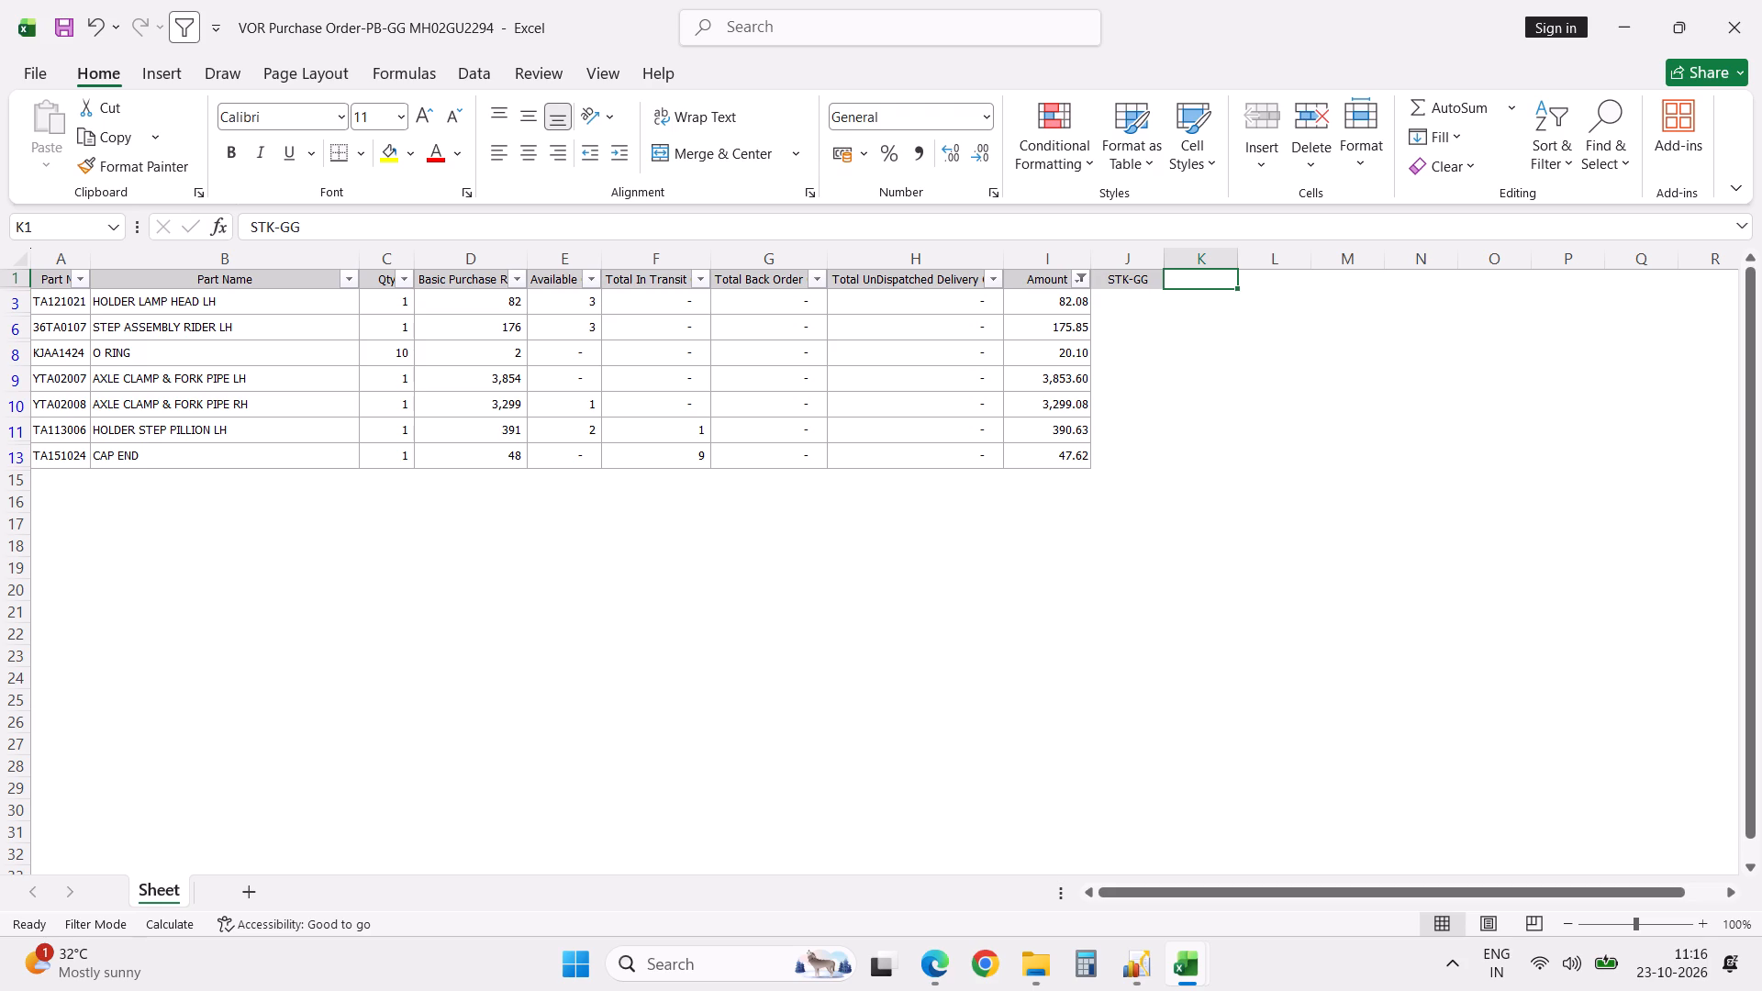
pyautogui.hotkey('ctrl', 'r')
pyautogui.press('Tab')
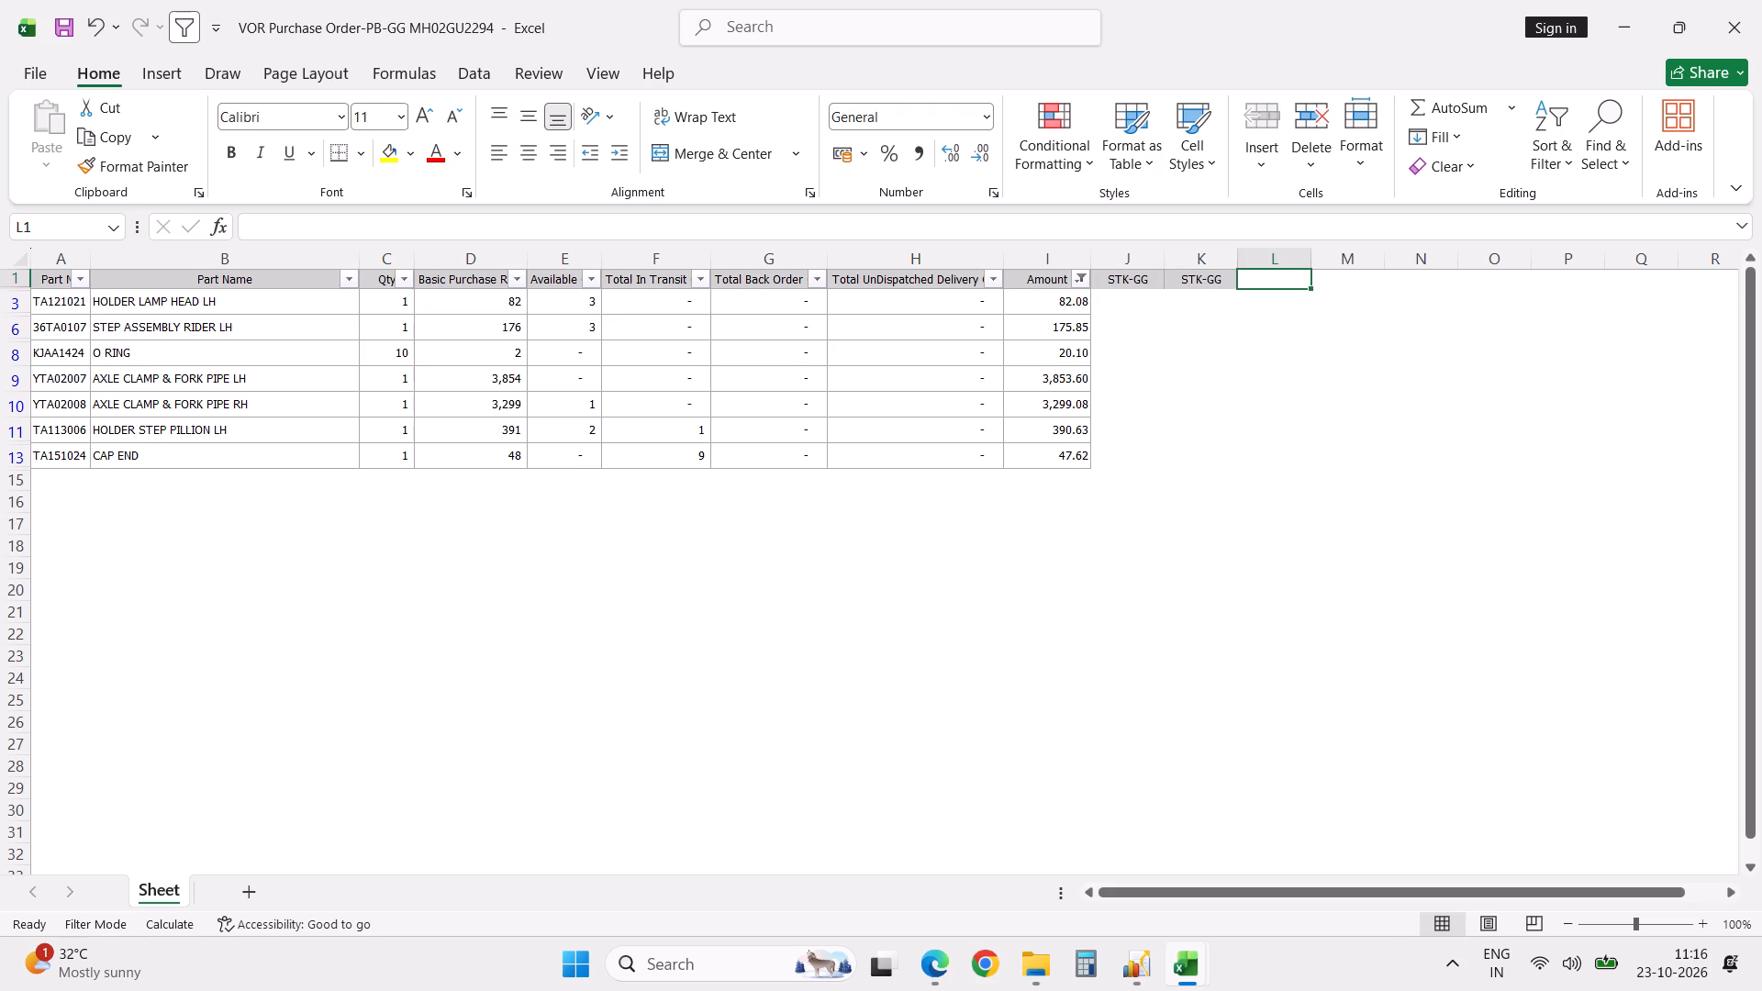
pyautogui.hotkey('ctrl', 'r')
# Change the header in K1 to STK-NM and the header in L1 to STK-TH.
pyautogui.click(1225, 279)
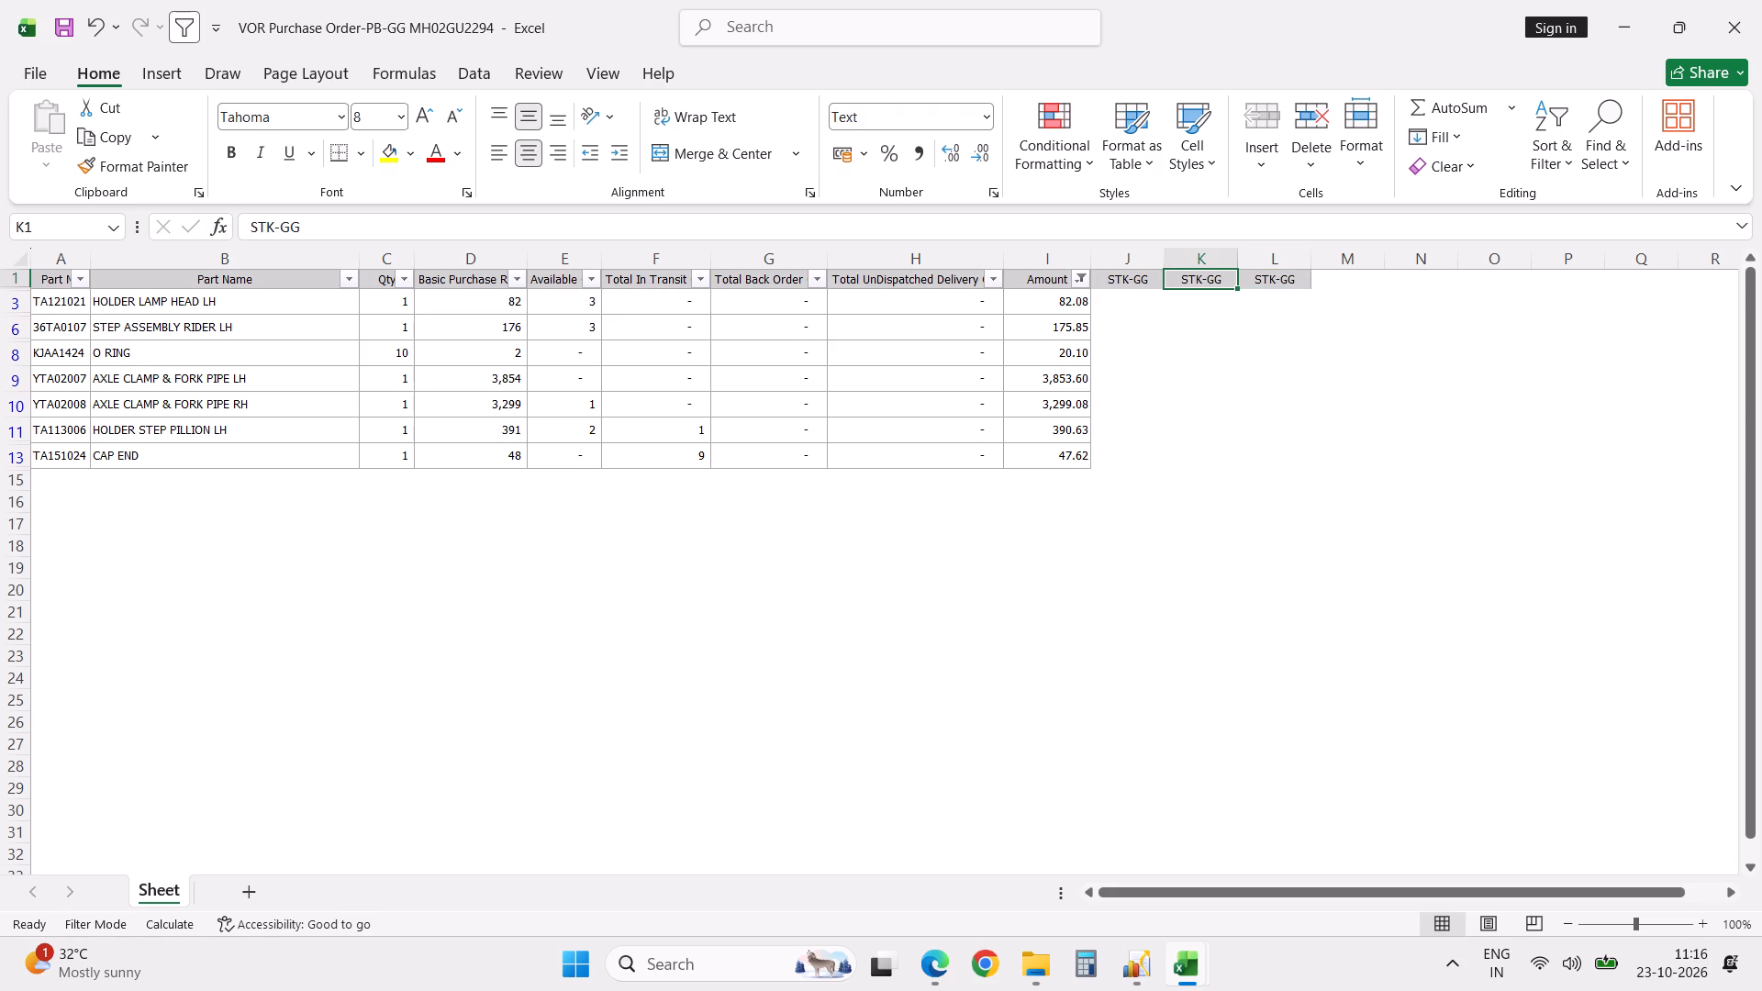
pyautogui.click(674, 231)
pyautogui.press('BackSpace')
pyautogui.press('BackSpace')
pyautogui.write('NM')
pyautogui.press('Tab')
pyautogui.click(674, 231)
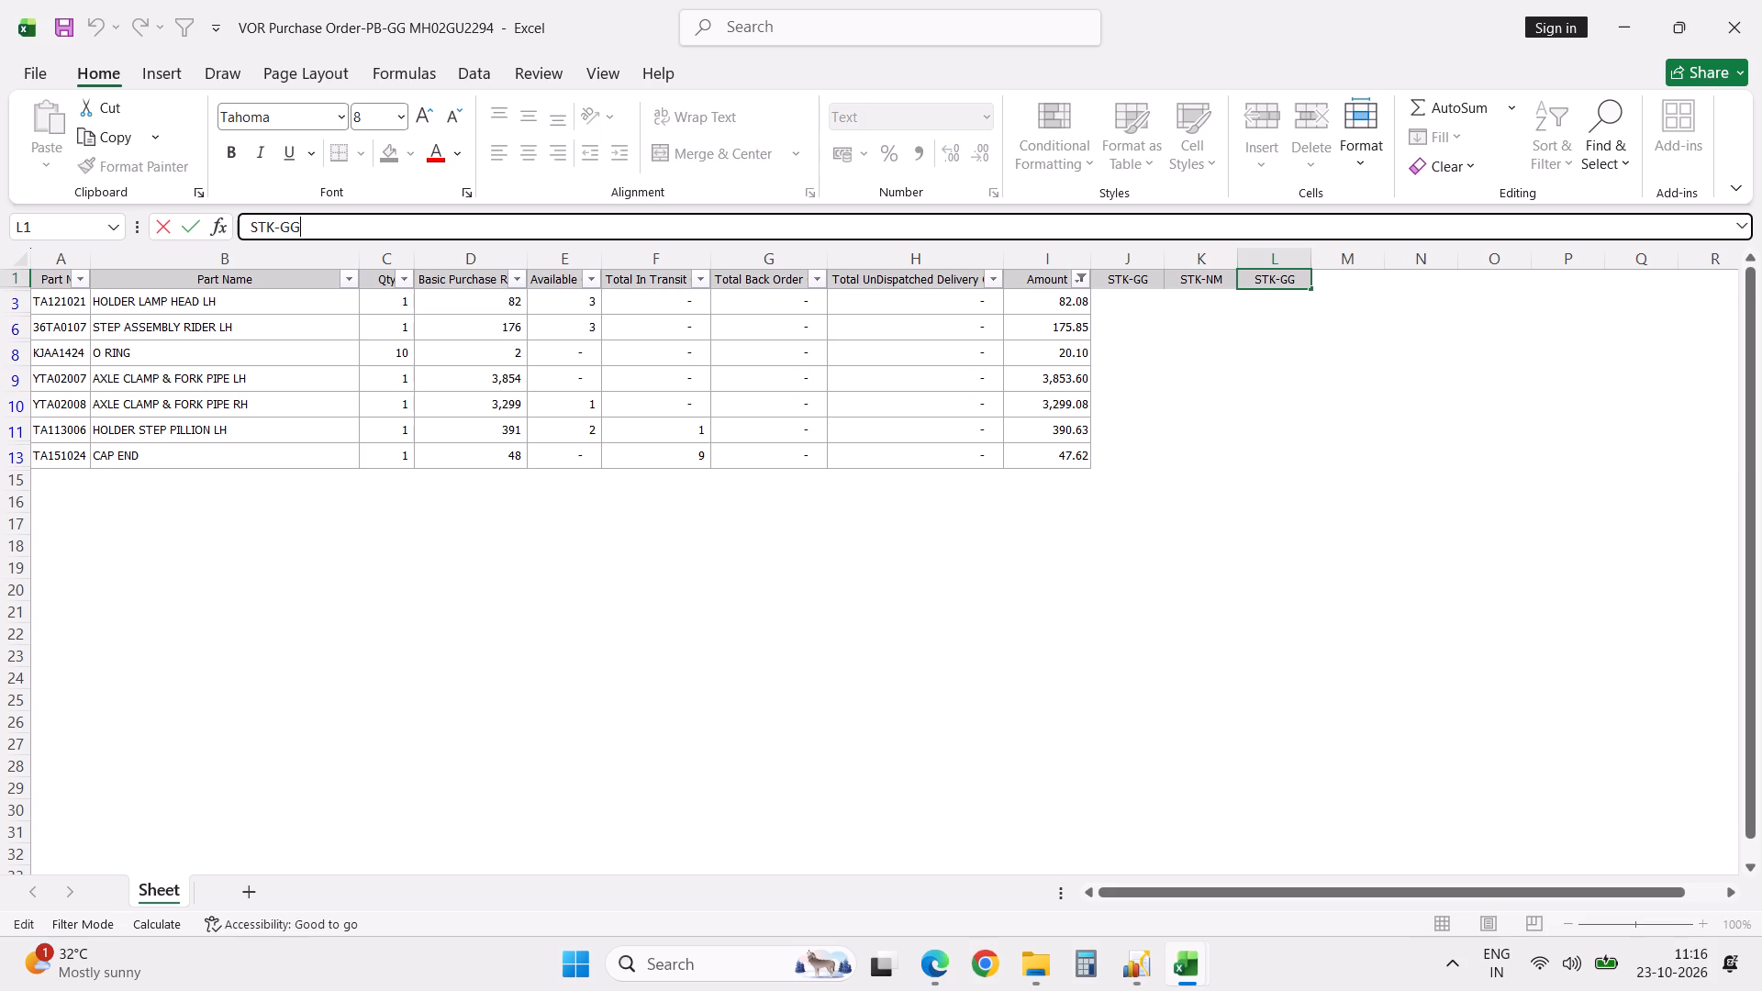
pyautogui.press('BackSpace')
pyautogui.press('BackSpace')
pyautogui.write('TH')
pyautogui.press('Return')
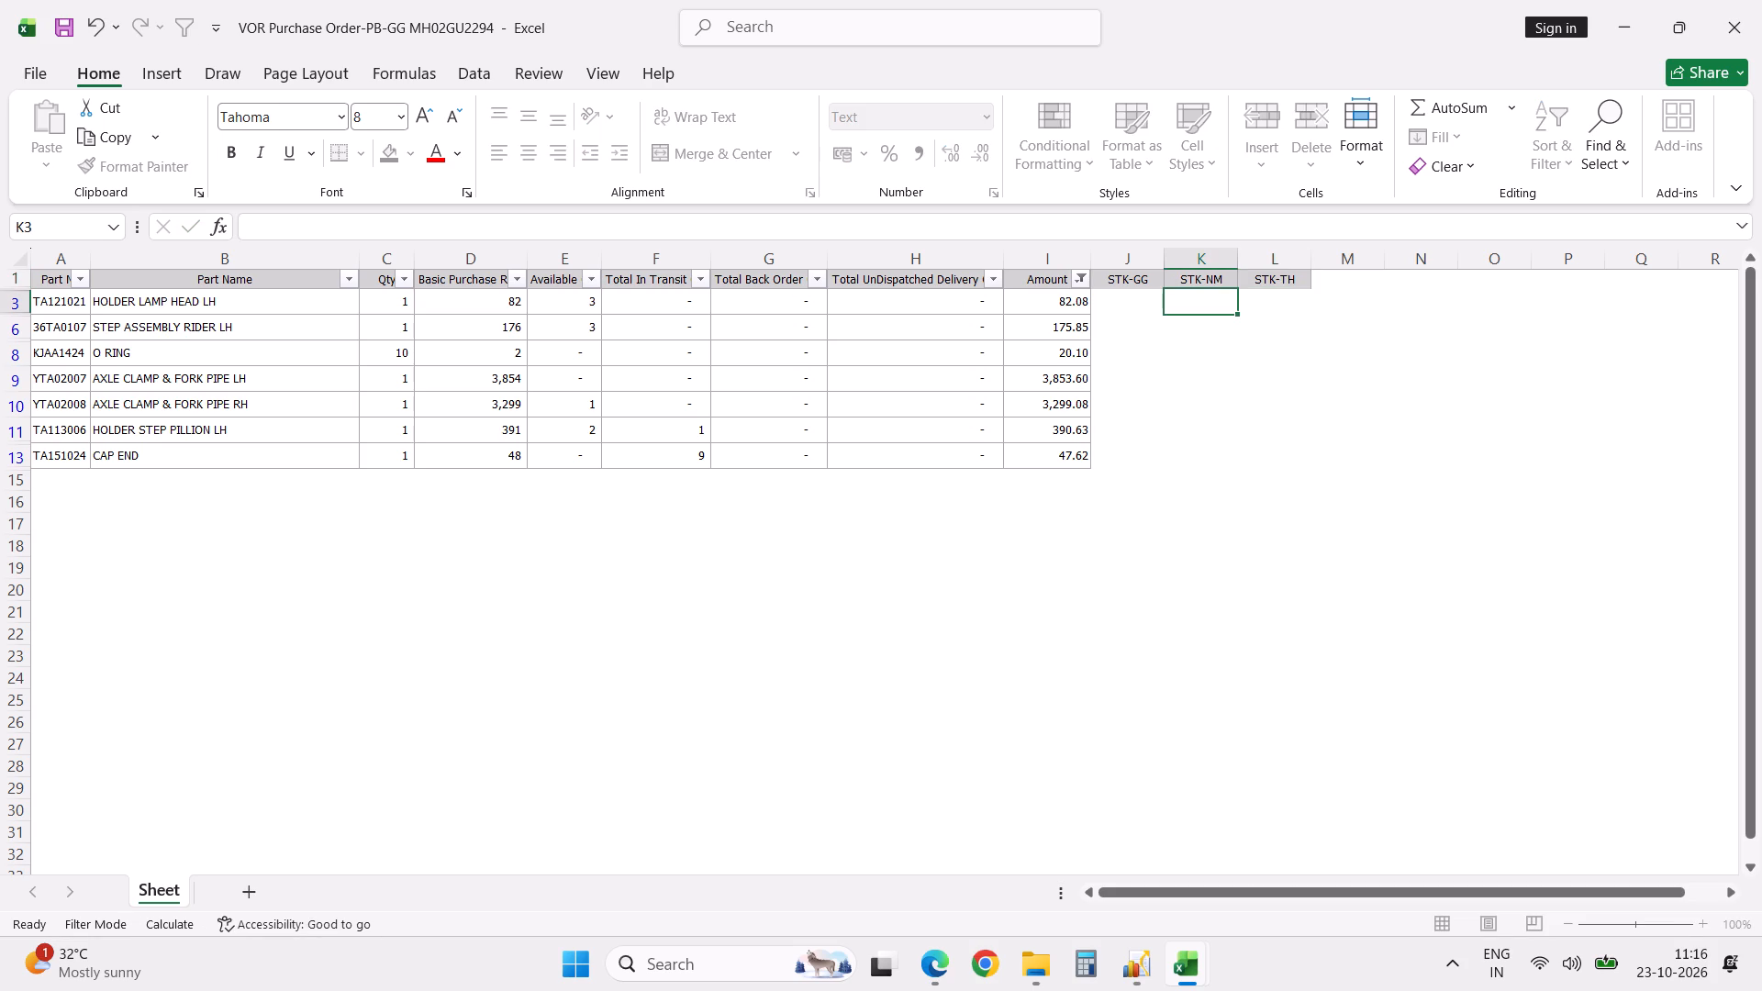
# In J3, enter an exact-match VLOOKUP of A3 in the Part Stock Valuation workbook's Sheet2 range $A$5:$G$2759, returning column 5.
pyautogui.press('Left')
pyautogui.write('=VLO')
pyautogui.press('Tab')
pyautogui.click(71, 299)
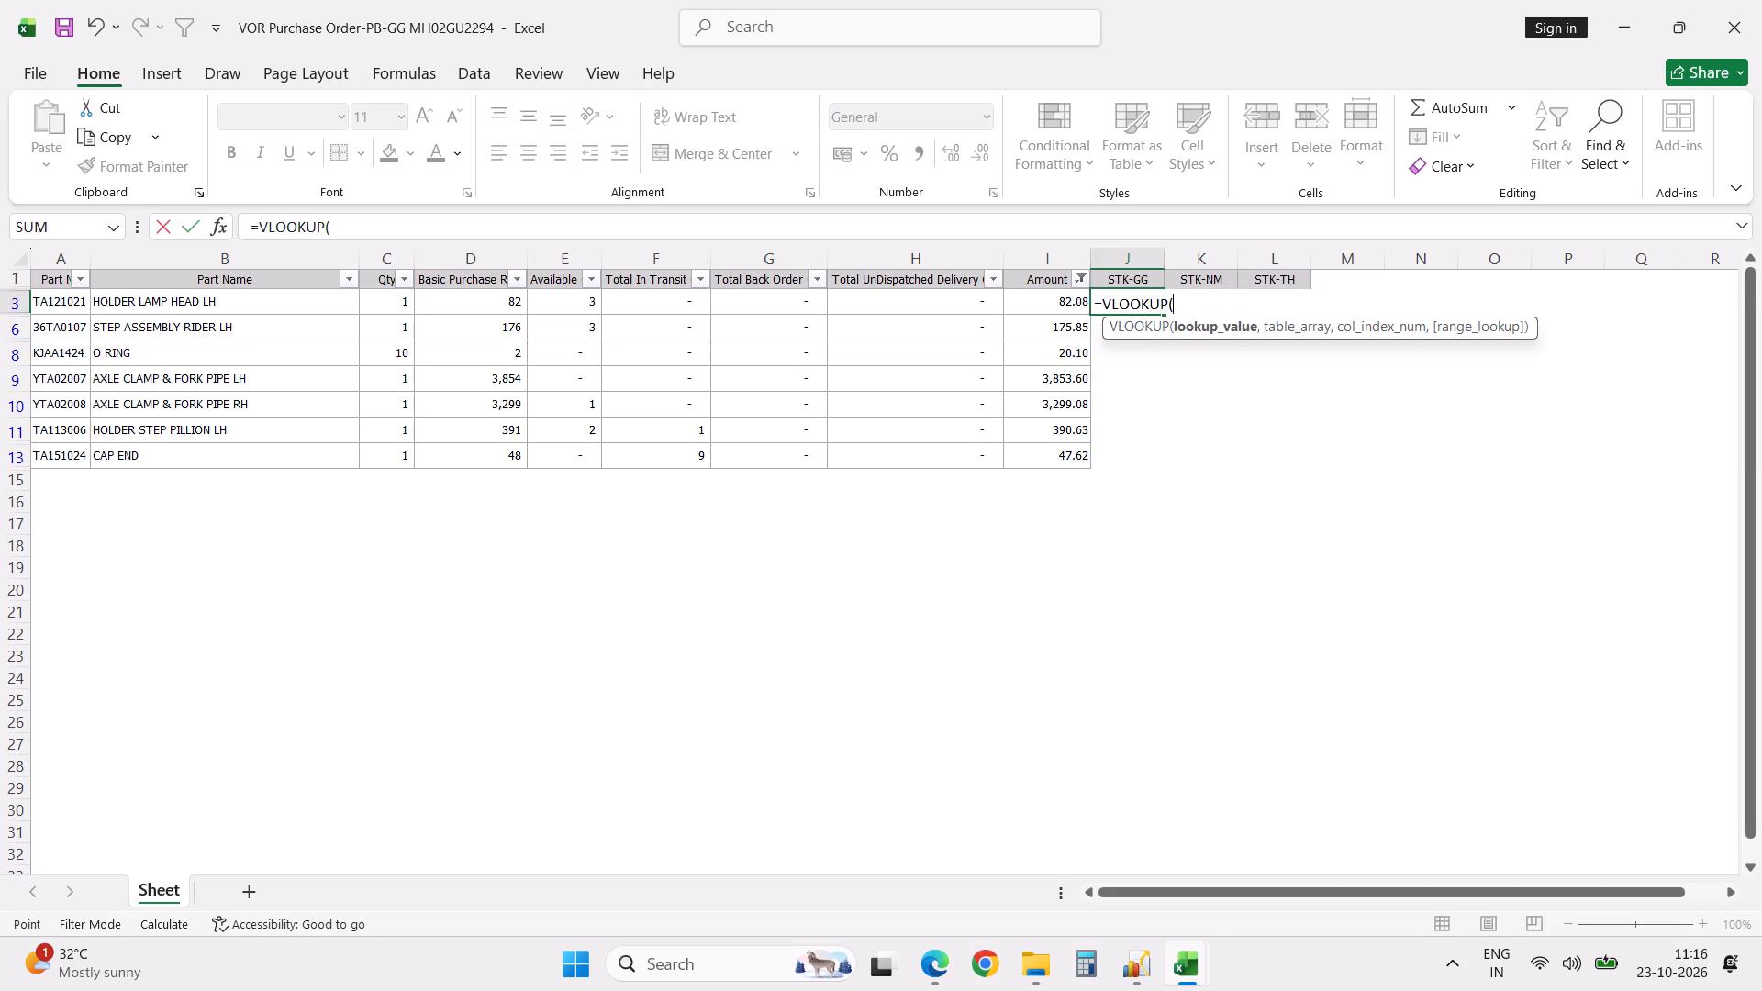
pyautogui.press(',')
pyautogui.hotkey('alt', 'Tab')
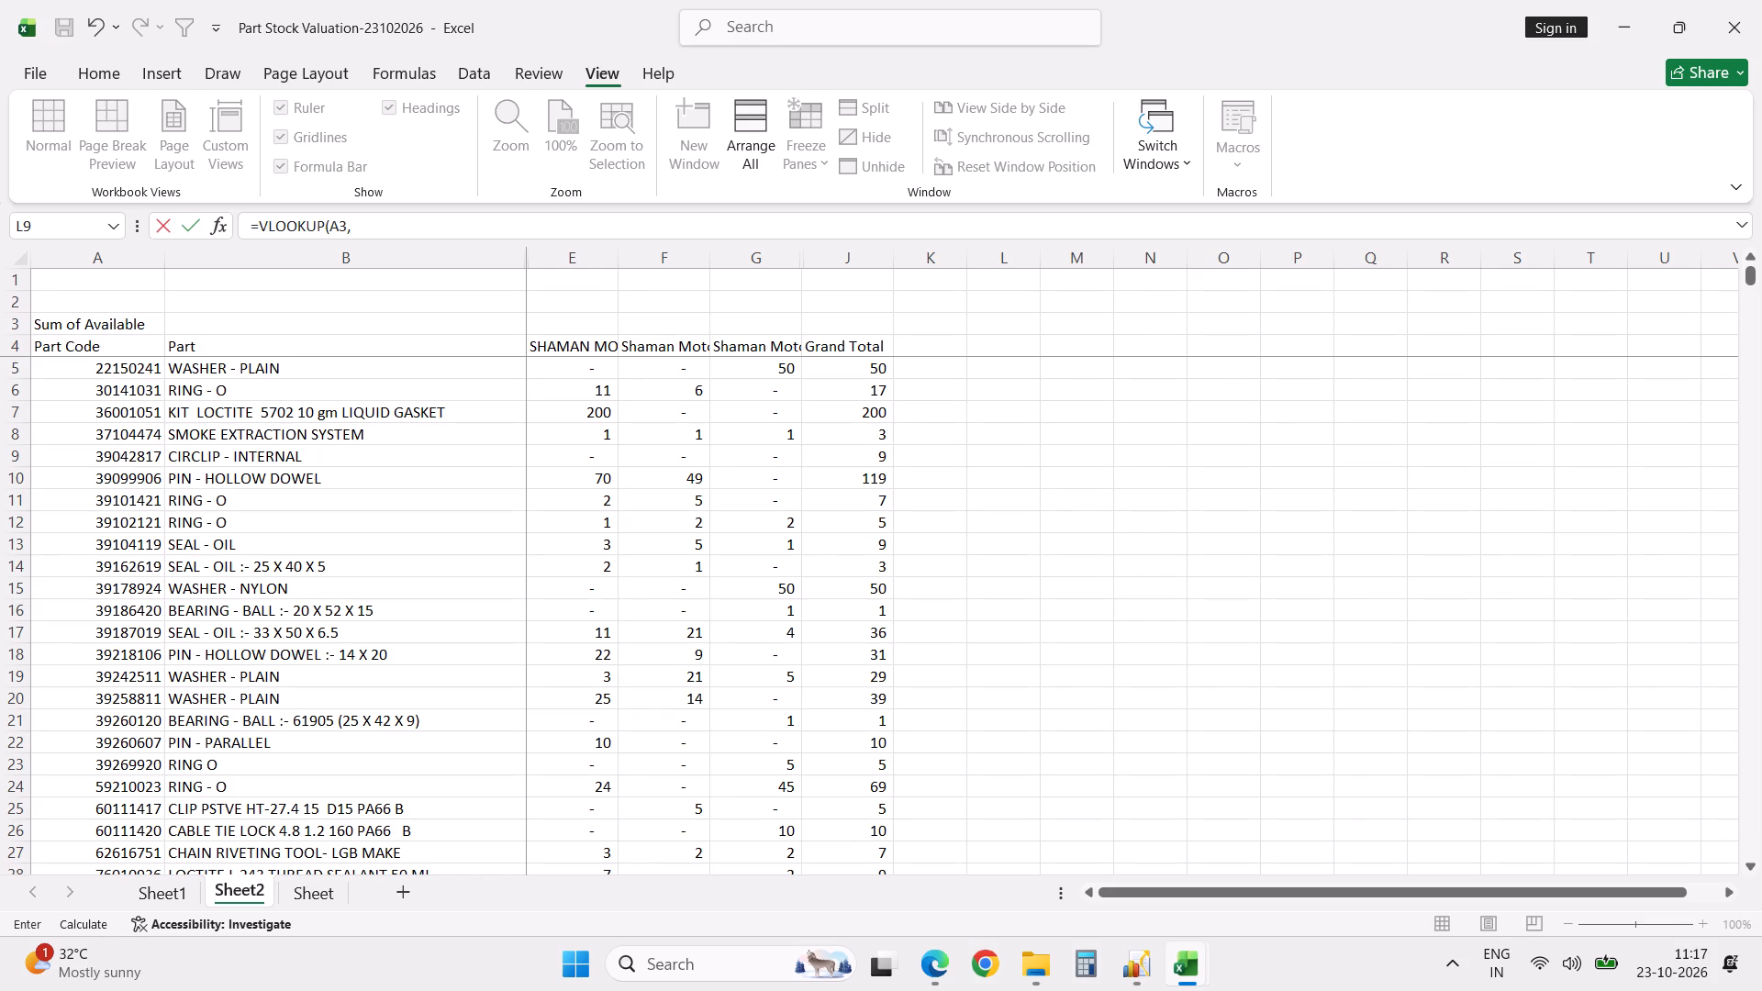
pyautogui.click(94, 367)
pyautogui.hotkey('shift', 'Right')
pyautogui.hotkey('shift', 'Right')
pyautogui.hotkey('shift', 'Right')
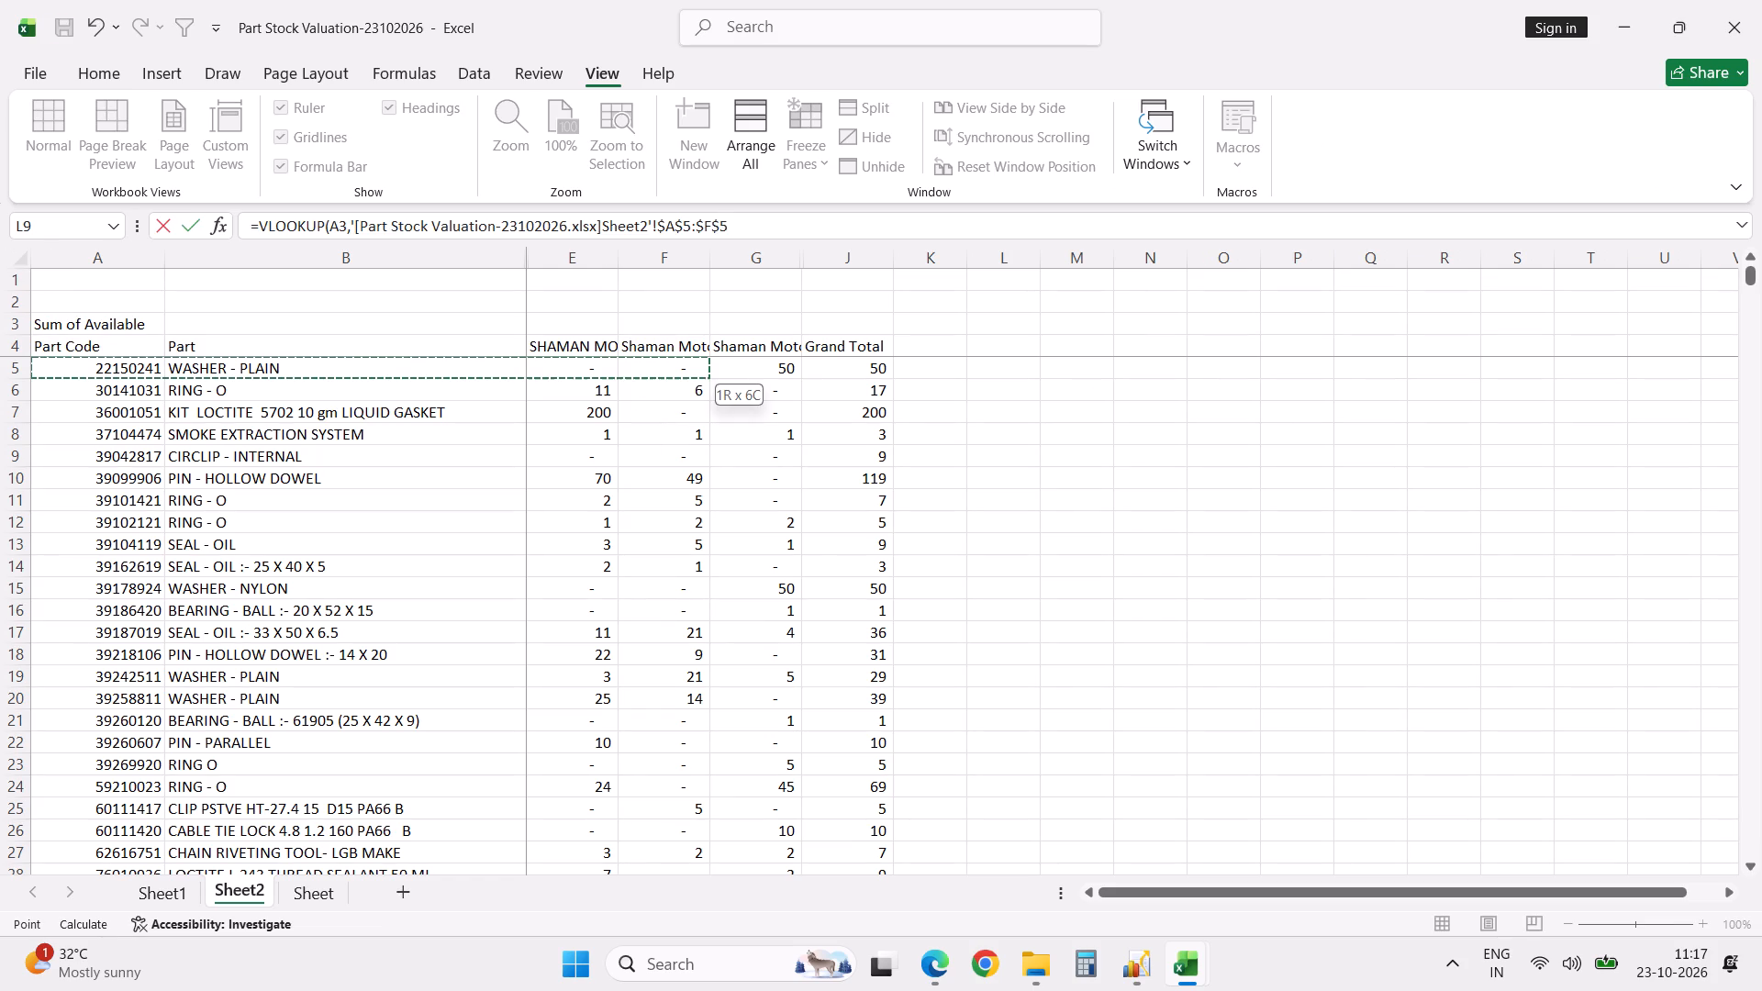
pyautogui.hotkey('shift', 'Left')
pyautogui.hotkey('shift', 'Right')
pyautogui.hotkey('shift', 'Right')
pyautogui.hotkey('ctrl', 'shift', 'Down')
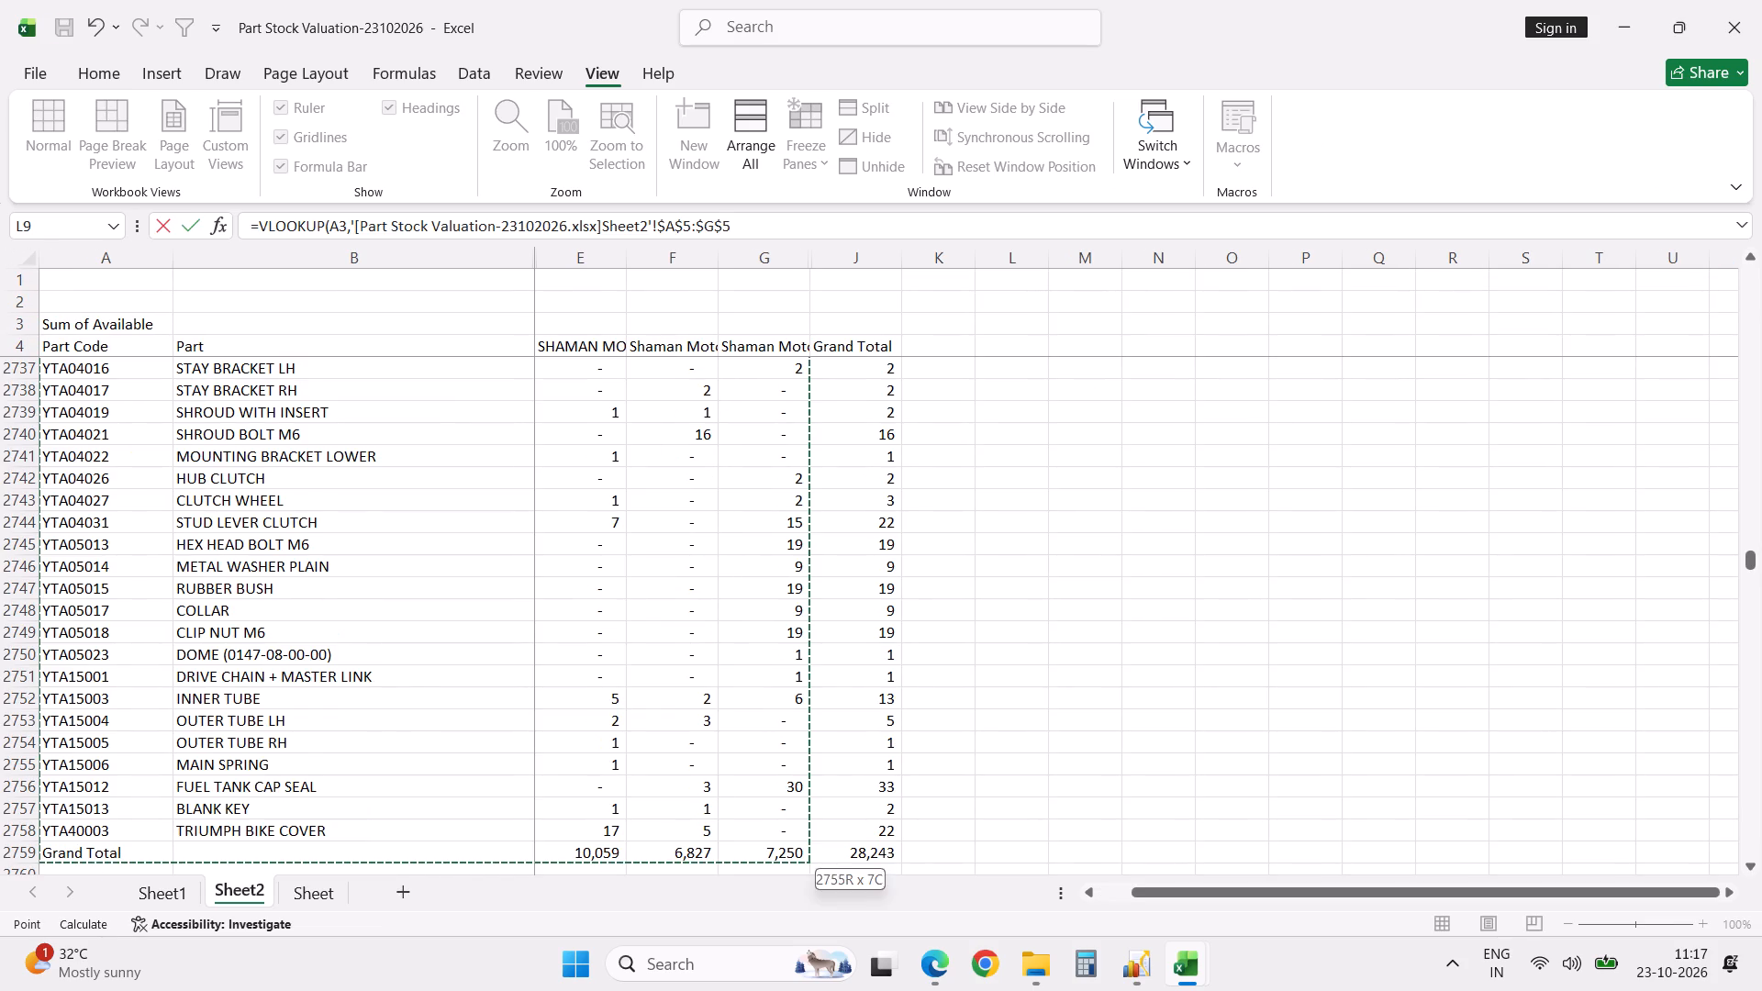
pyautogui.write(',5,0')
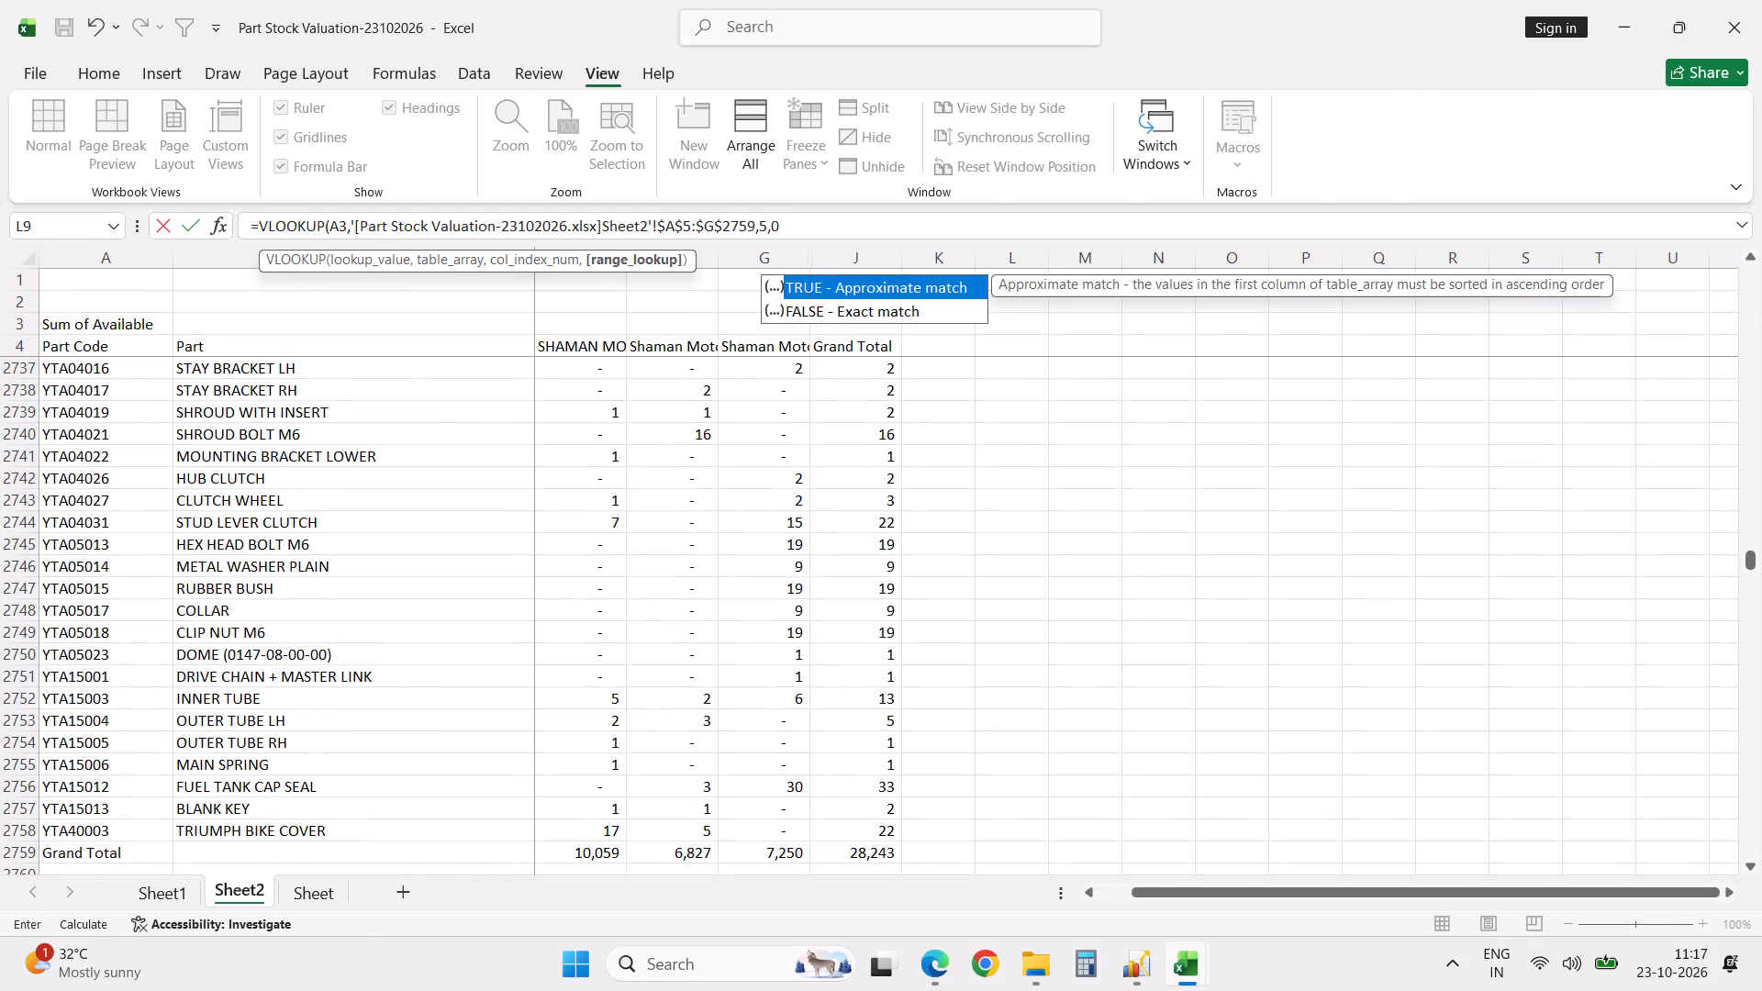
pyautogui.press('Return')
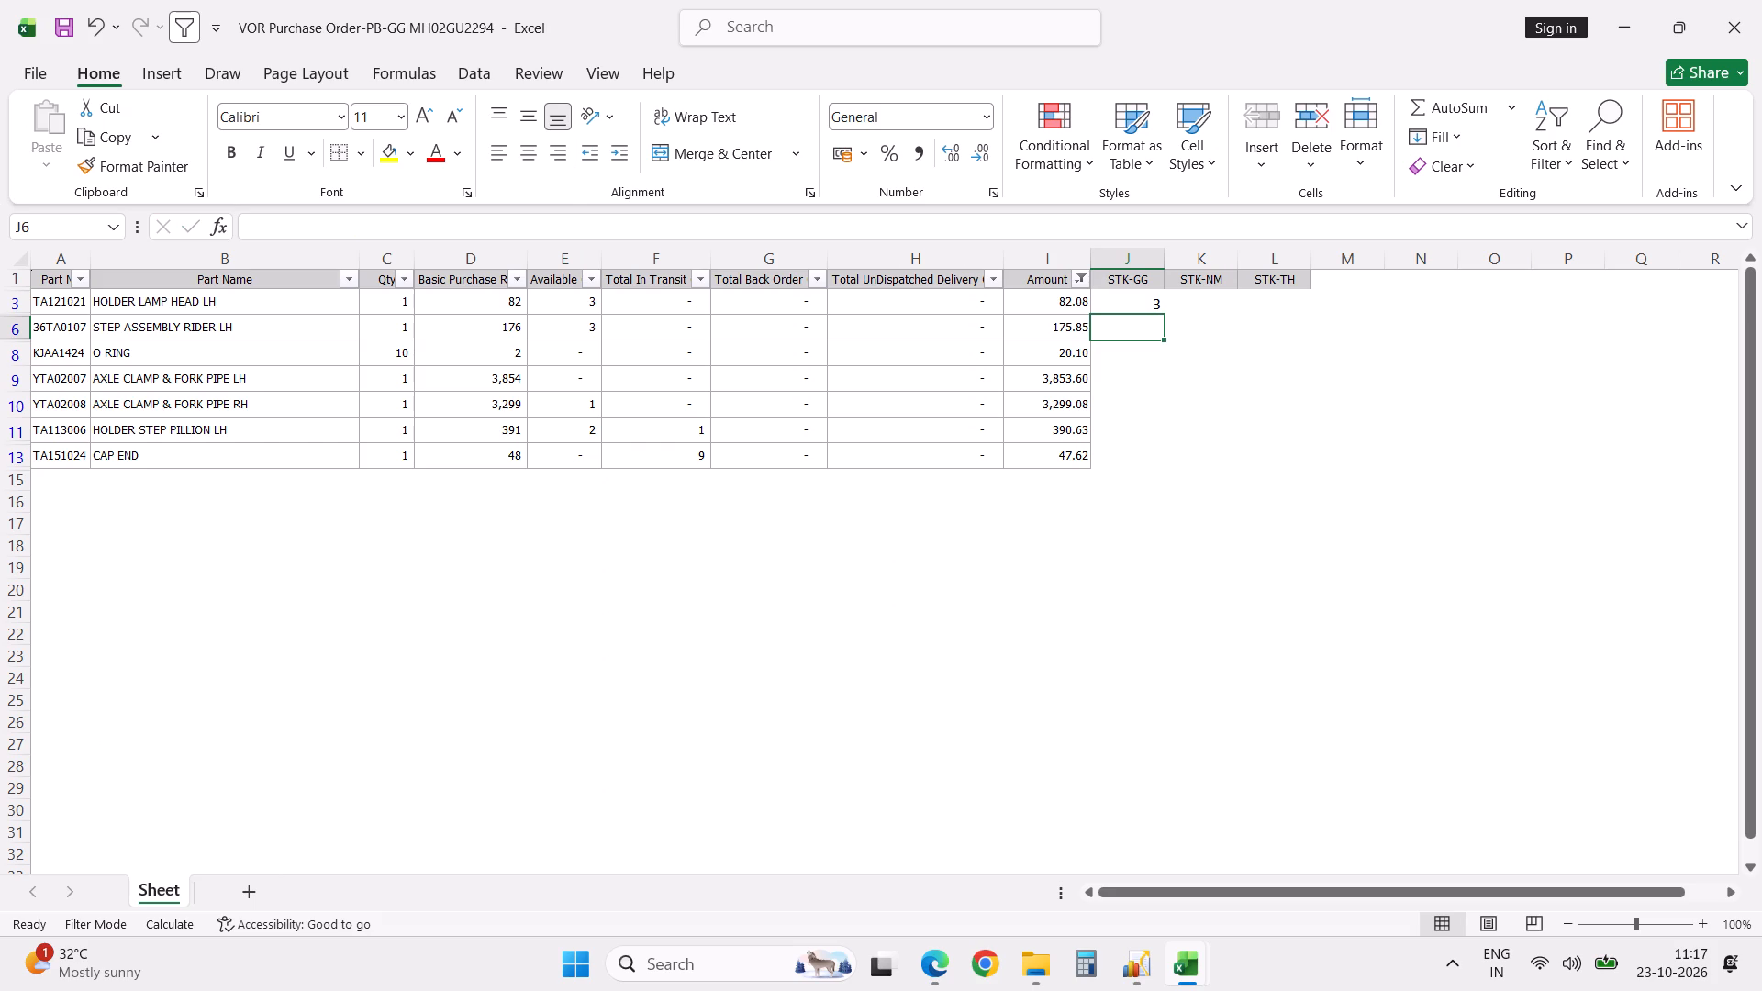
# Copy J3's VLOOKUP formula text without the equals sign and paste it into K3 and L3.
pyautogui.click(1135, 305)
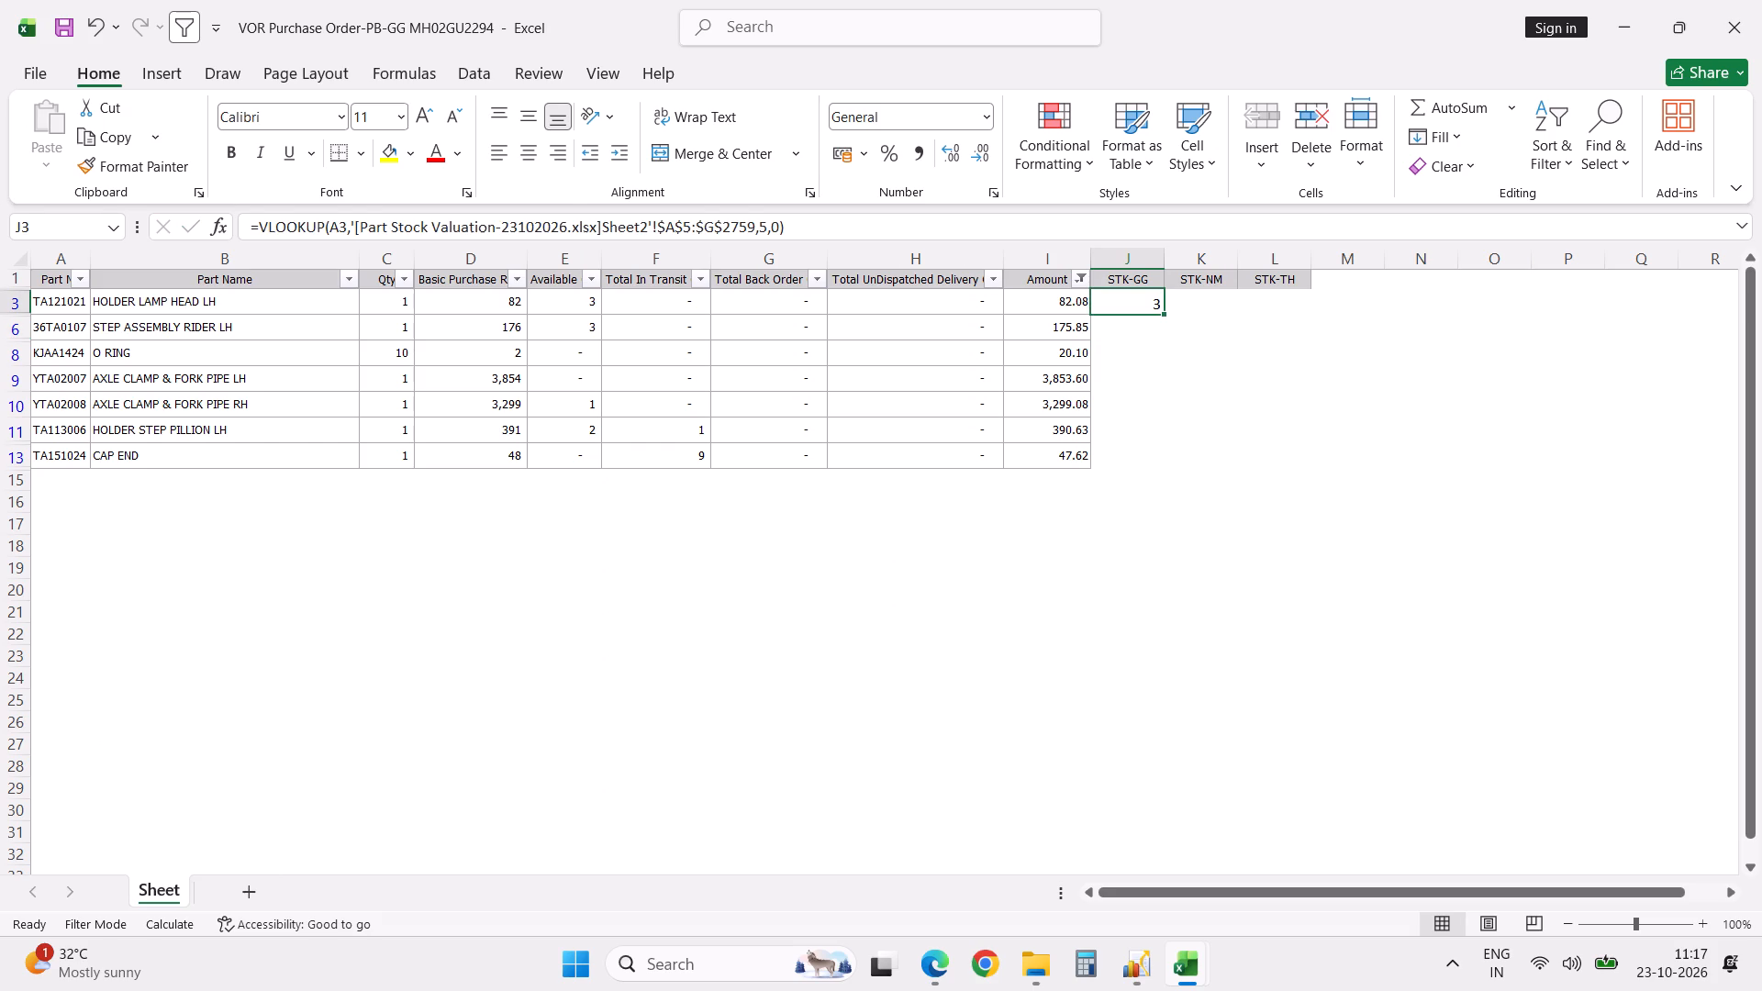
pyautogui.click(831, 220)
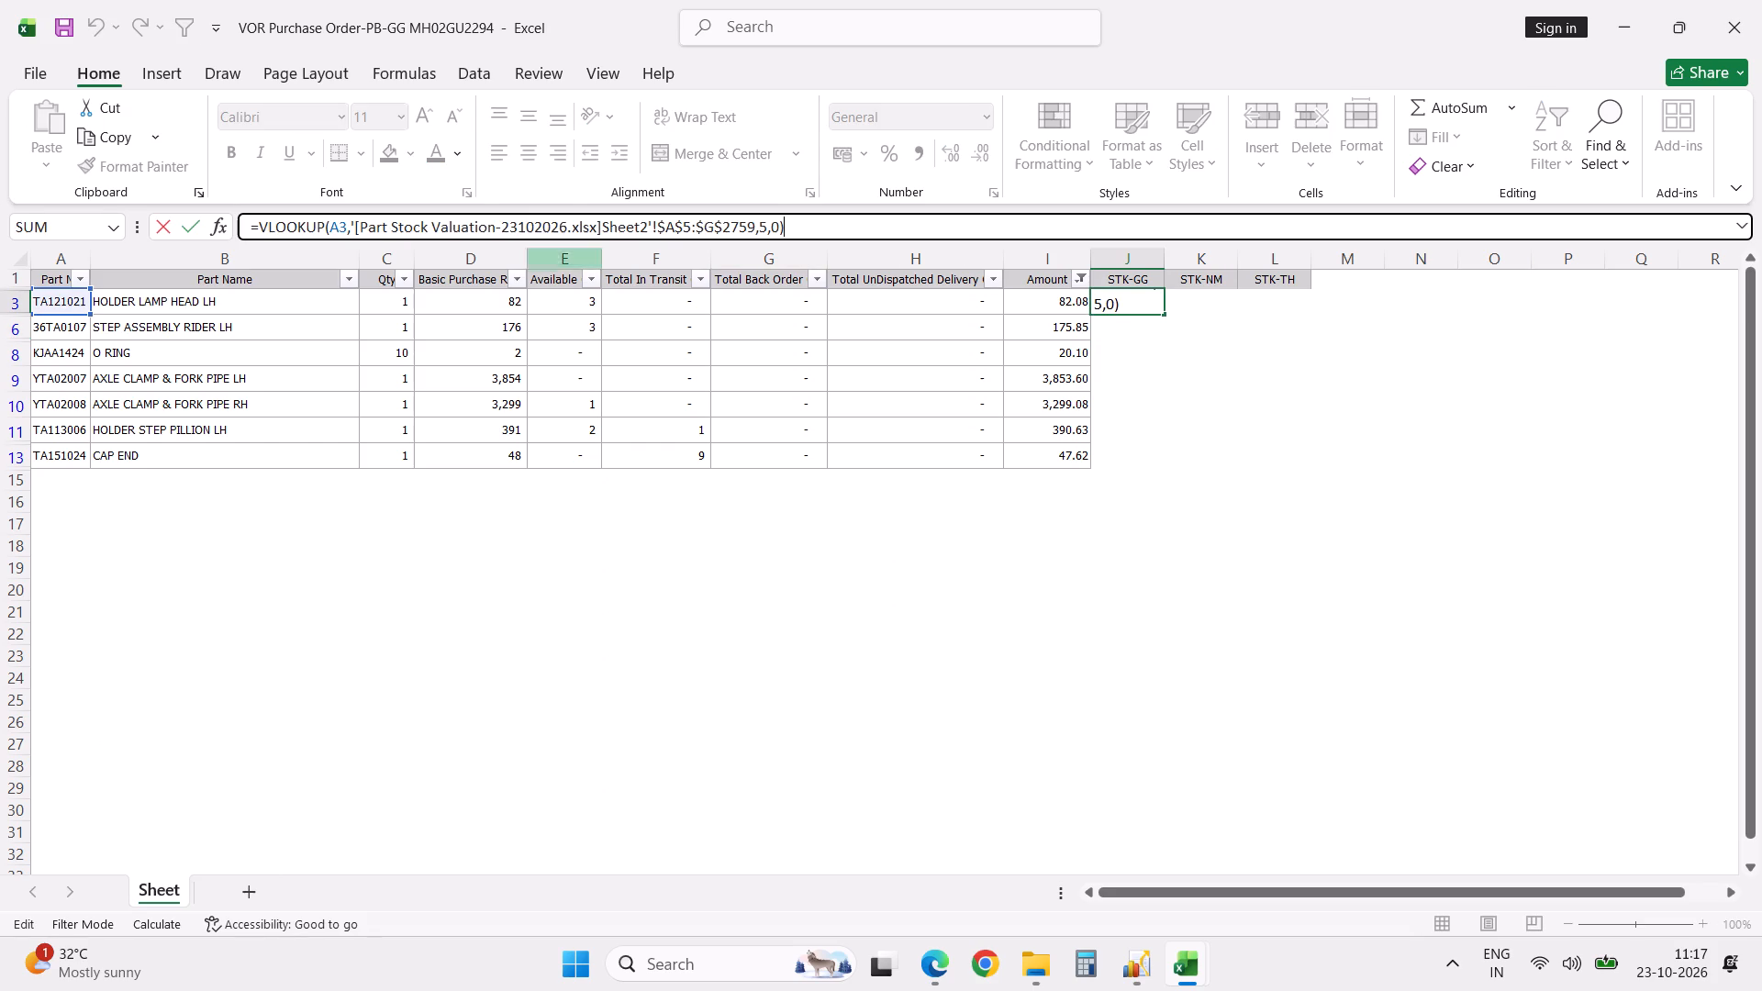
pyautogui.keyDown('shift'); pyautogui.click(258, 222); pyautogui.keyUp('shift')
pyautogui.hotkey('ctrl', 'c')
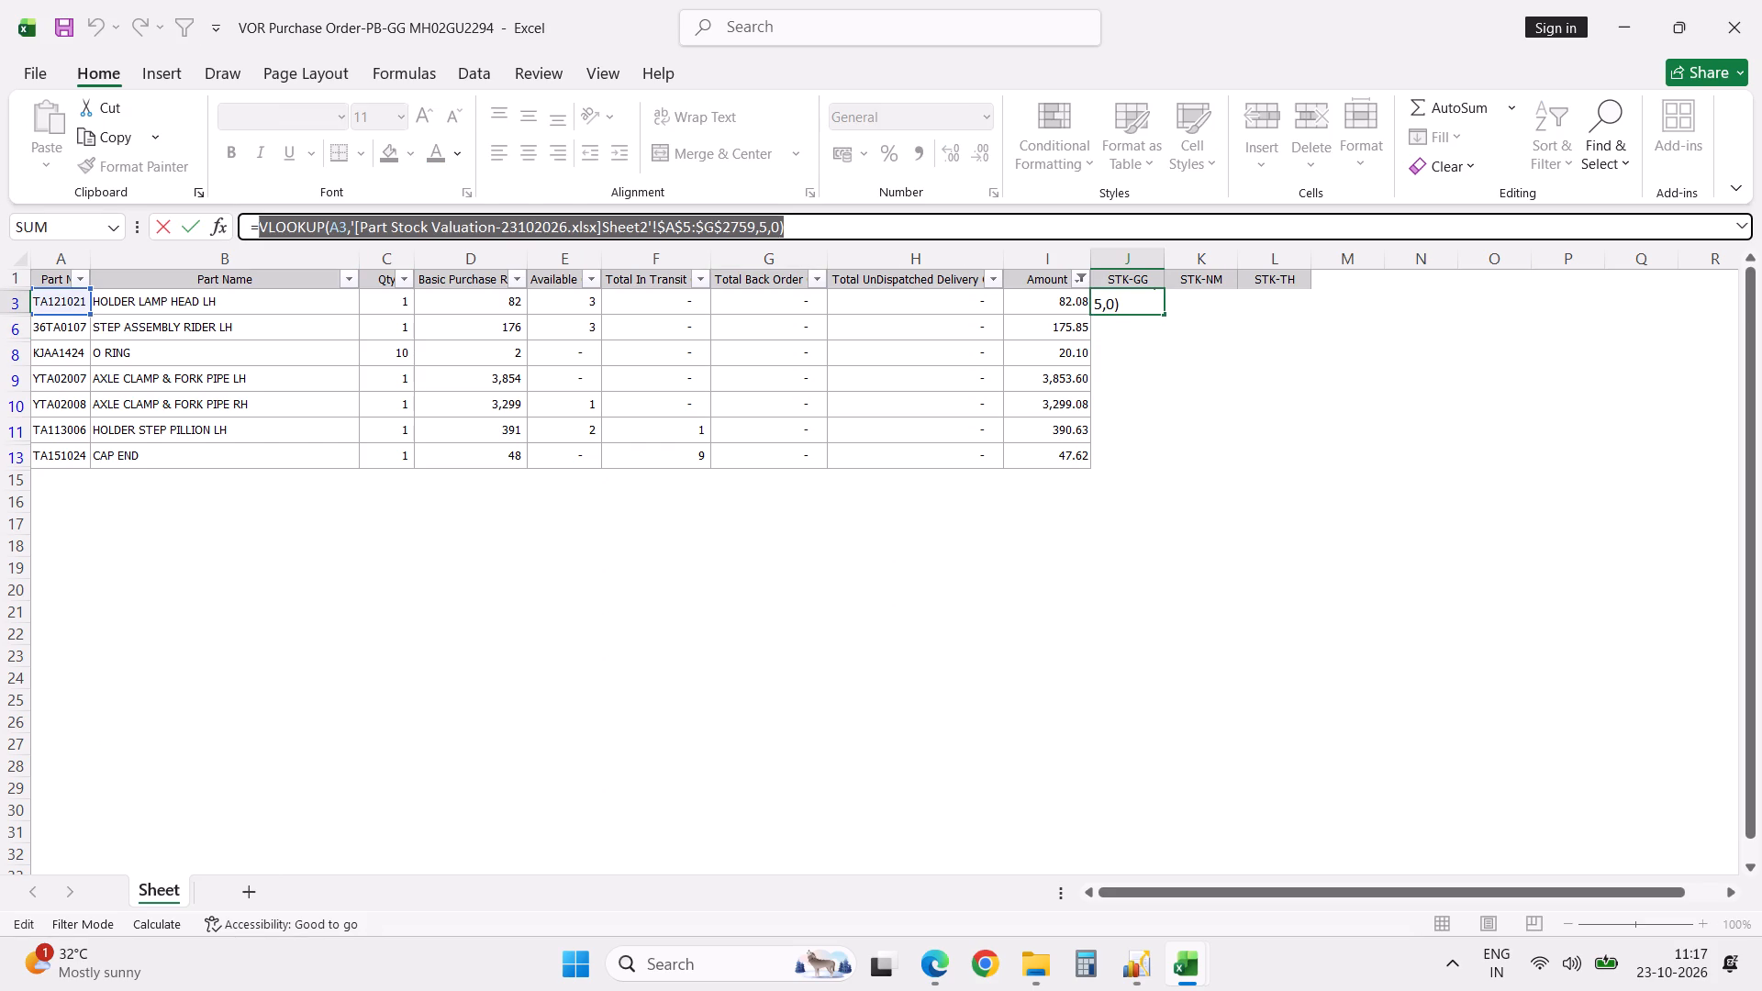
pyautogui.press('Tab')
pyautogui.hotkey('ctrl', 'v')
pyautogui.press('Tab')
pyautogui.hotkey('ctrl', 'v')
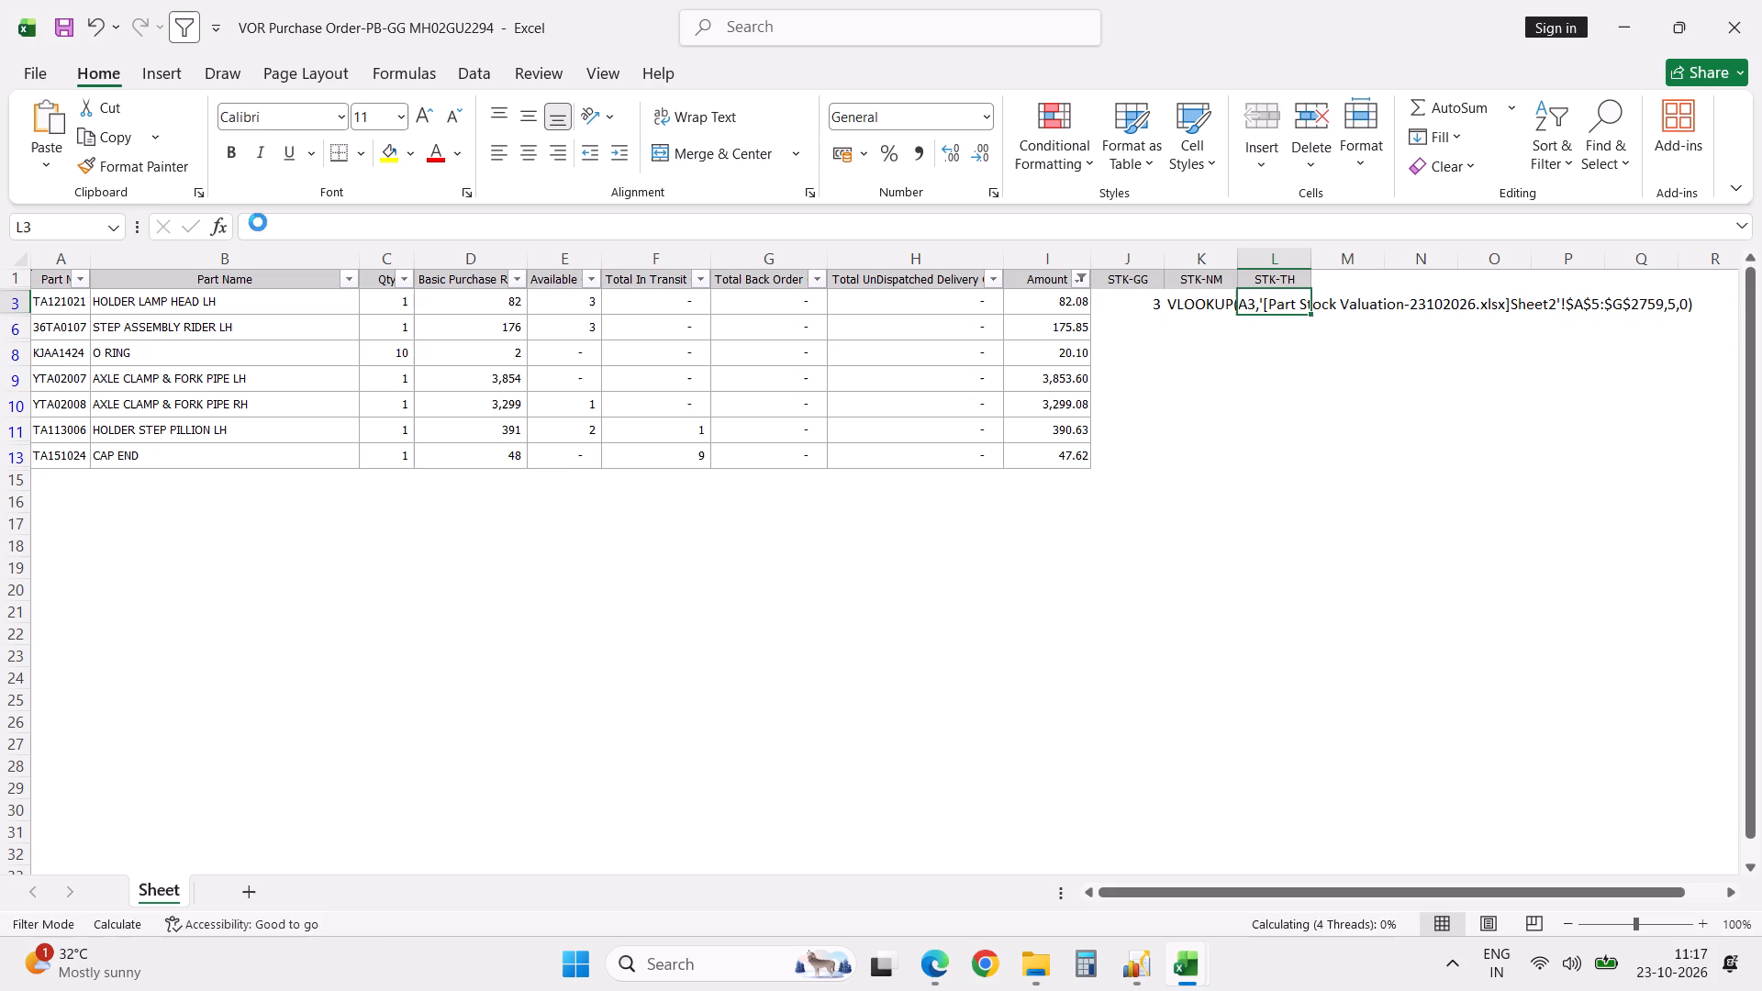
# Turn K3's pasted text into a working VLOOKUP formula that returns column 6.
pyautogui.click(1208, 307)
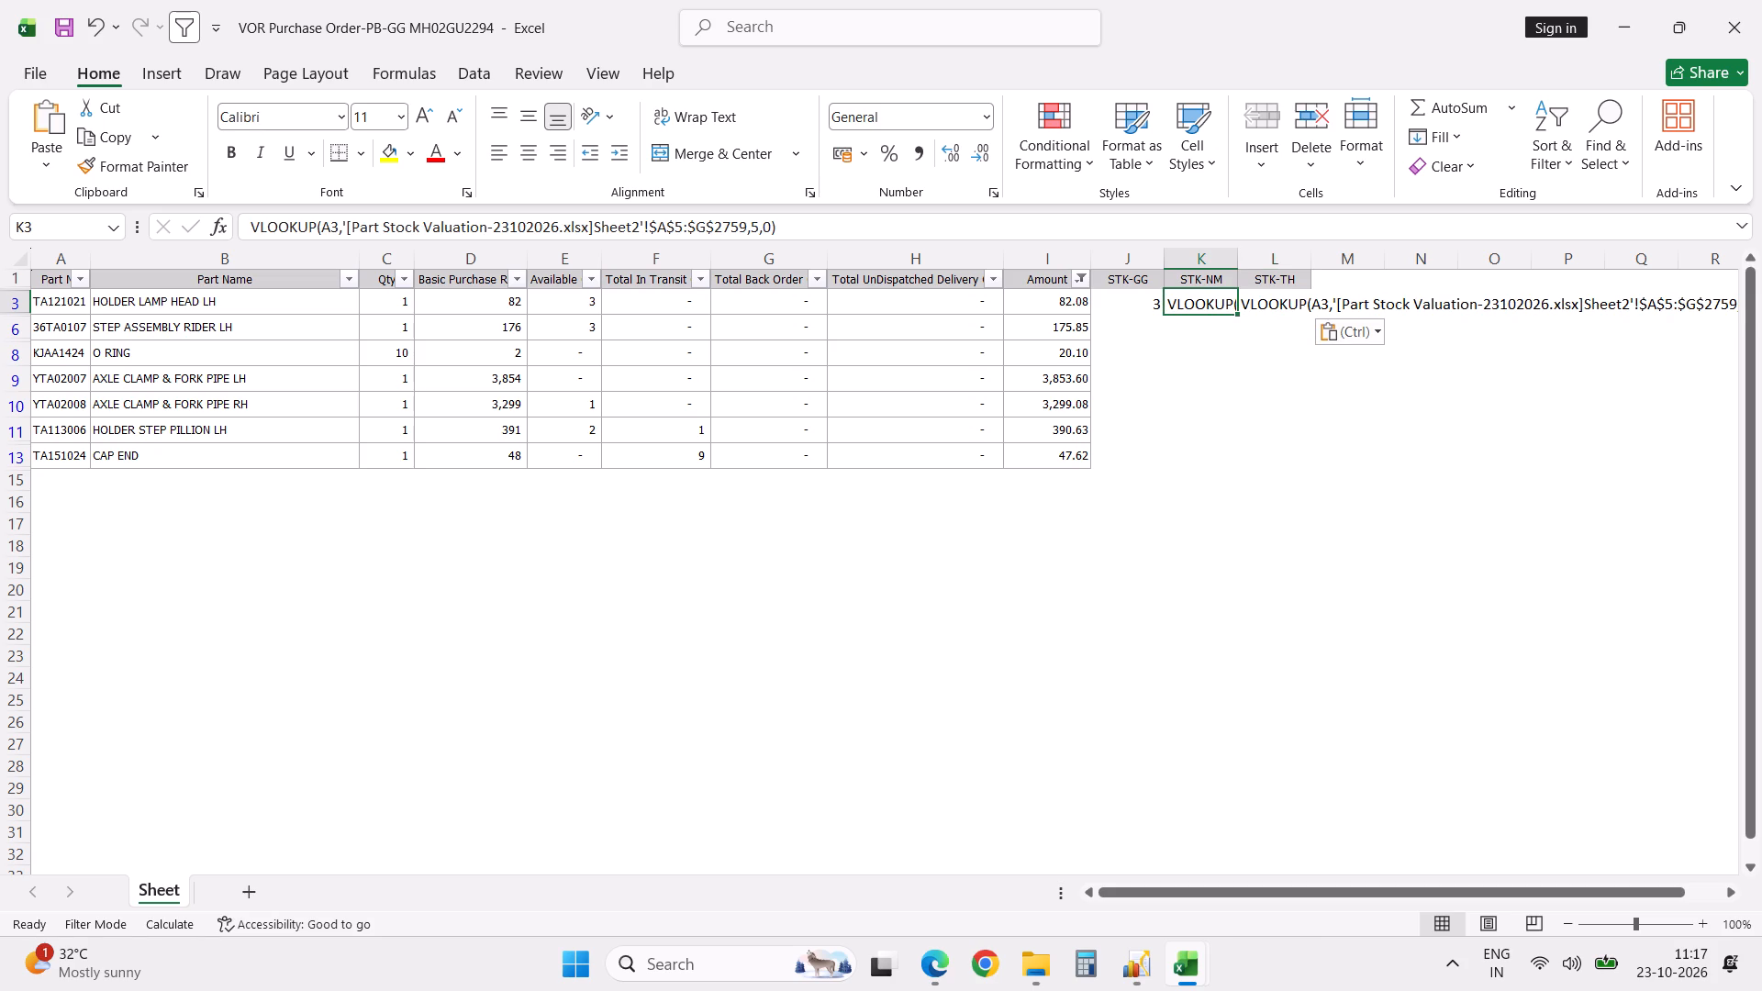
pyautogui.click(840, 227)
pyautogui.press('Left')
pyautogui.press('Left')
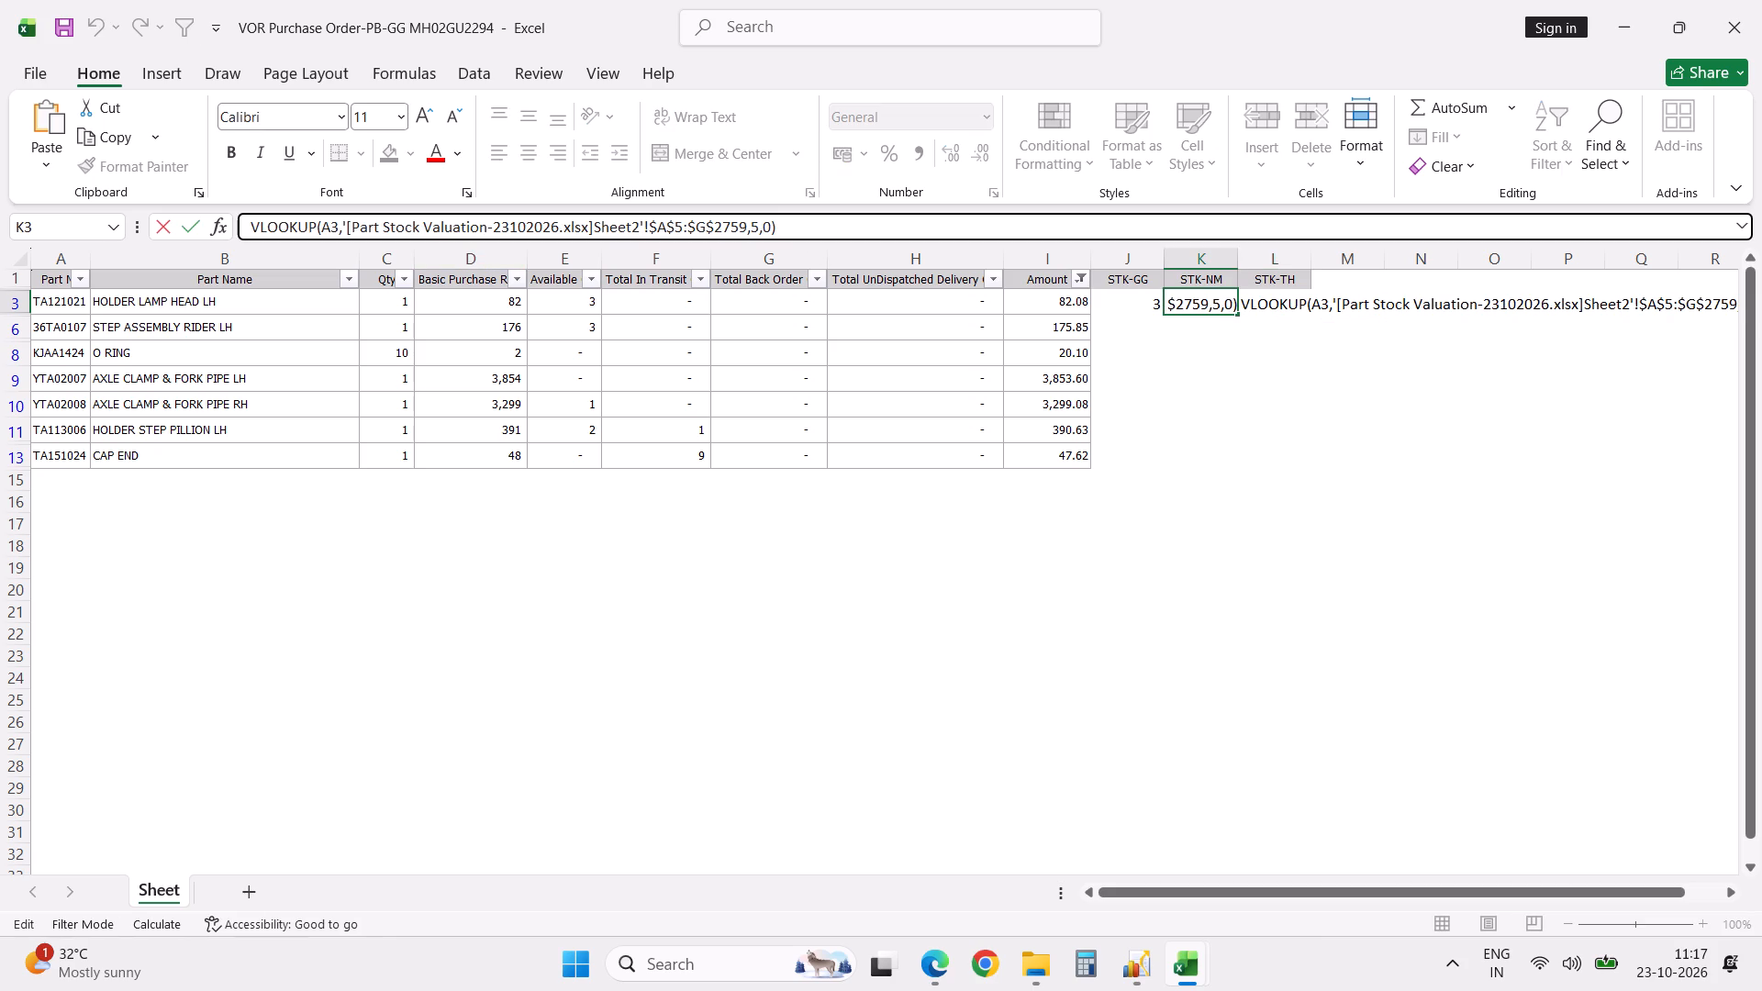
pyautogui.press('Left')
pyautogui.hotkey('shift', 'Left')
pyautogui.press('6')
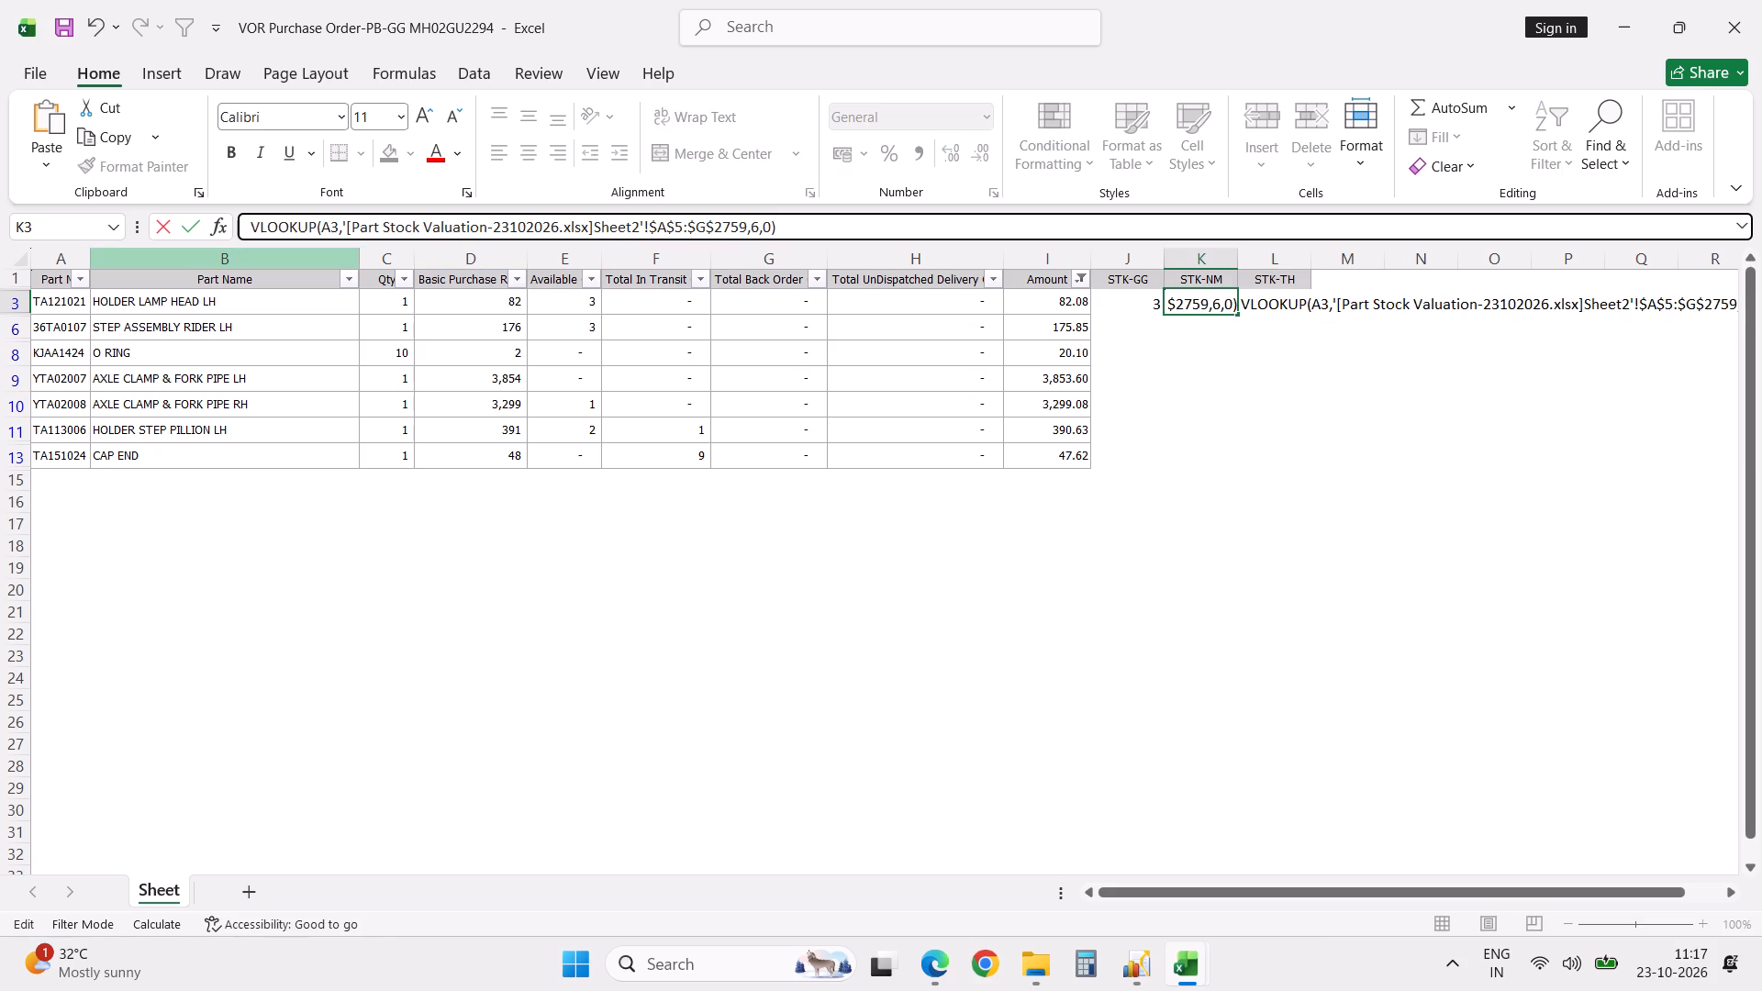
pyautogui.click(244, 223)
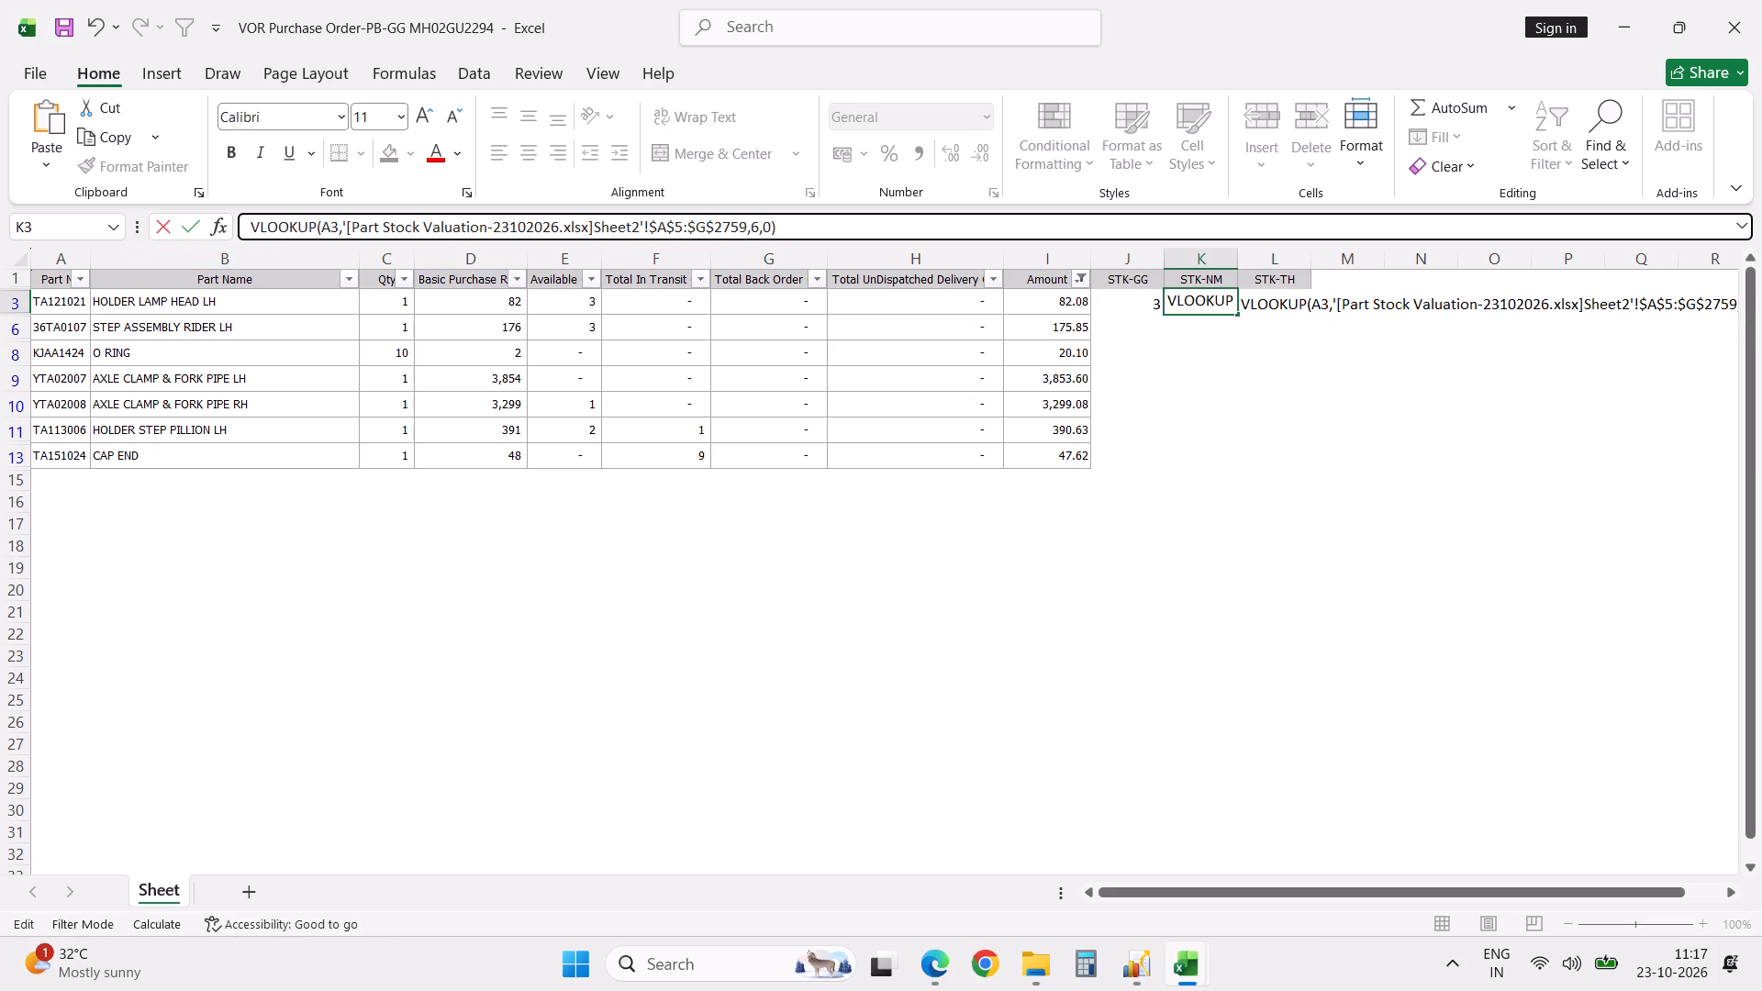
pyautogui.press('=')
pyautogui.press('Tab')
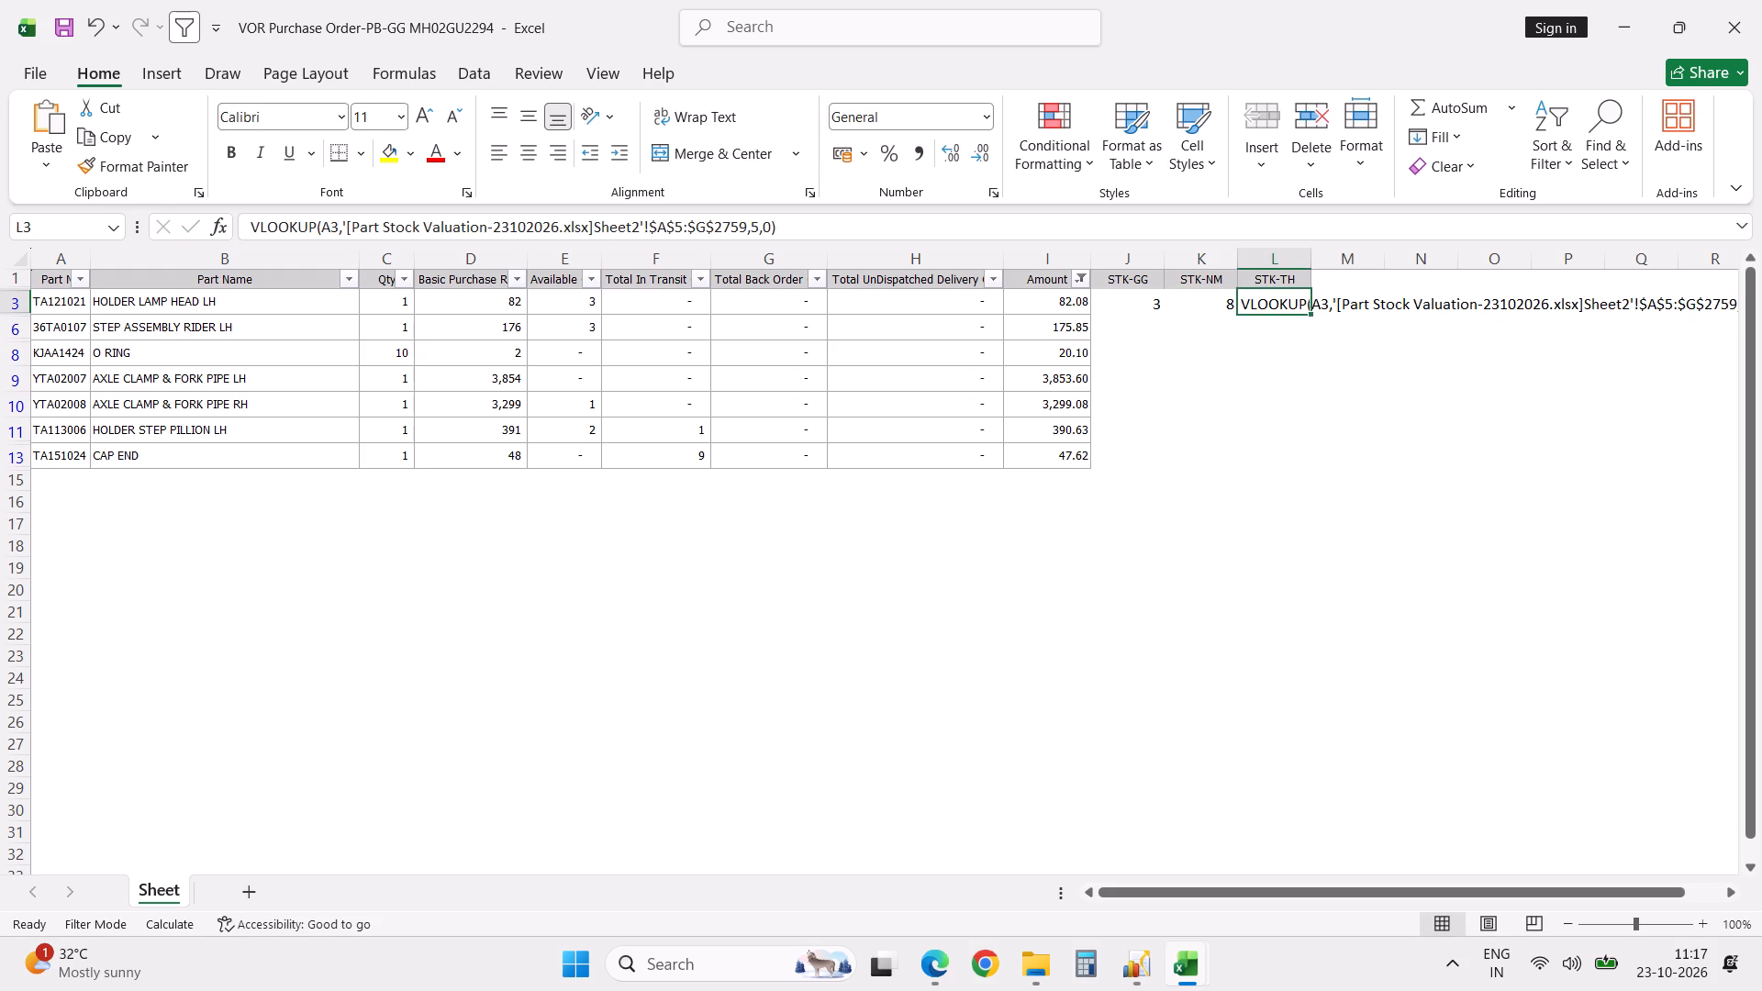
# Turn L3's pasted text into a working VLOOKUP formula that returns column 7.
pyautogui.click(831, 228)
pyautogui.press('Left')
pyautogui.press('Left')
pyautogui.press('Left')
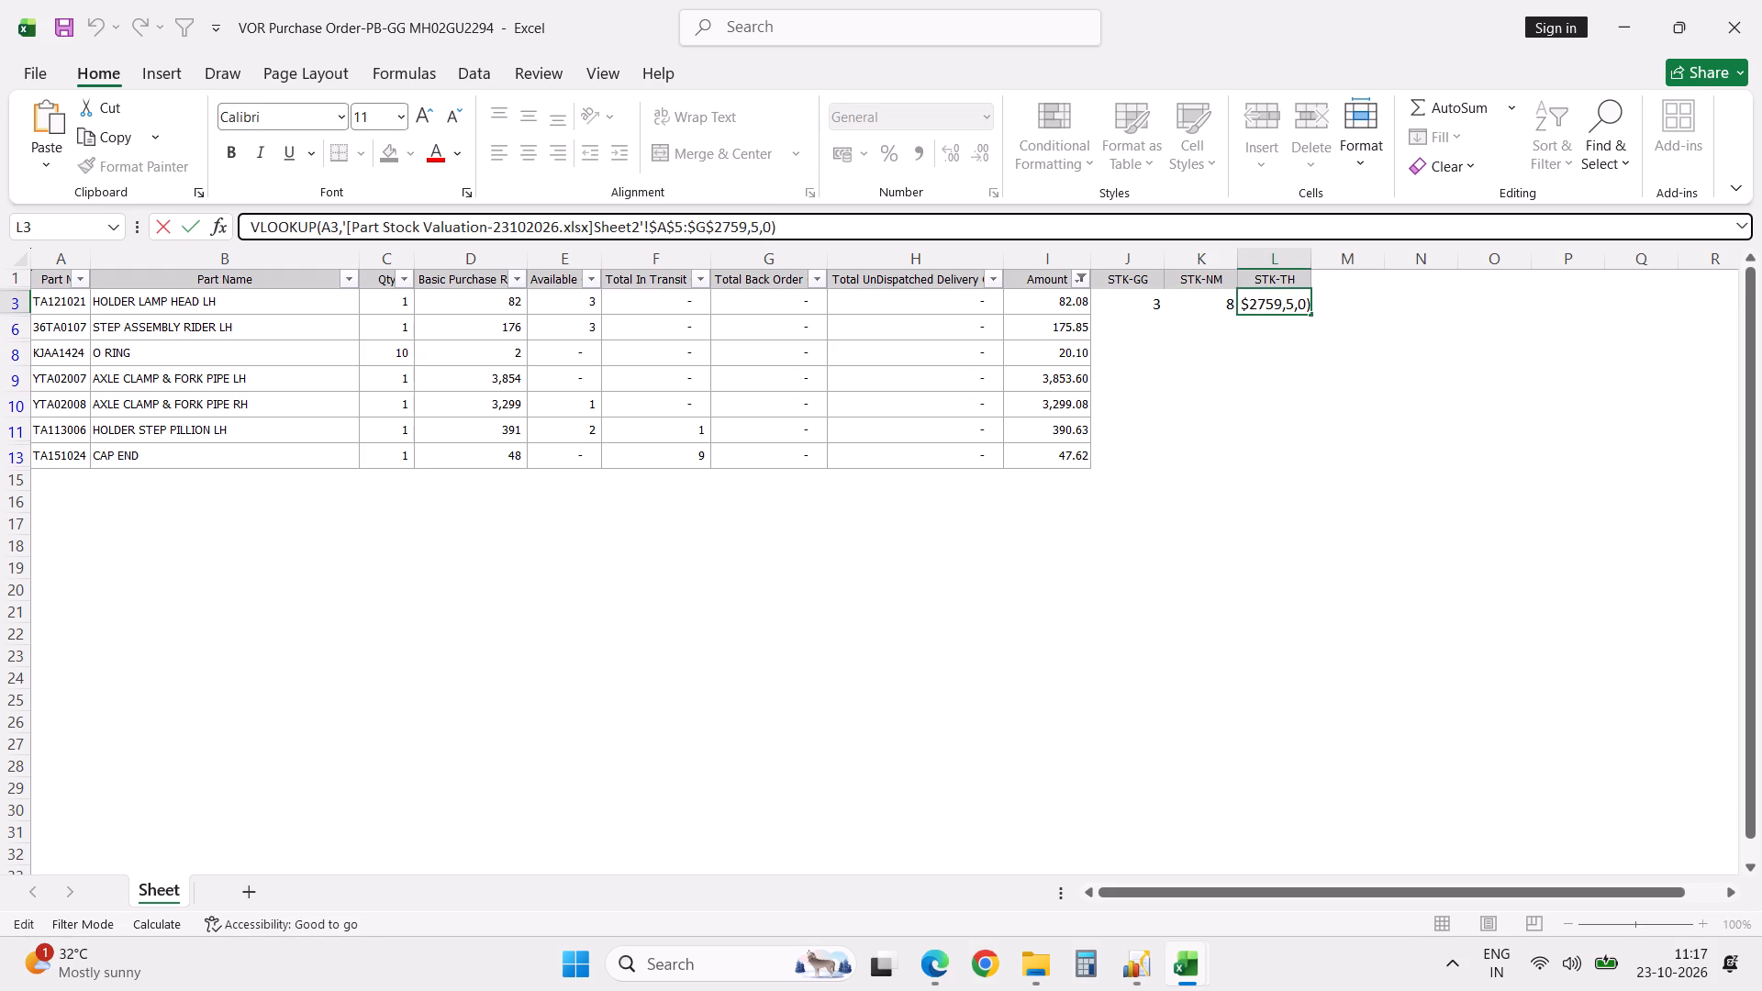
pyautogui.hotkey('shift', 'Left')
pyautogui.press('7')
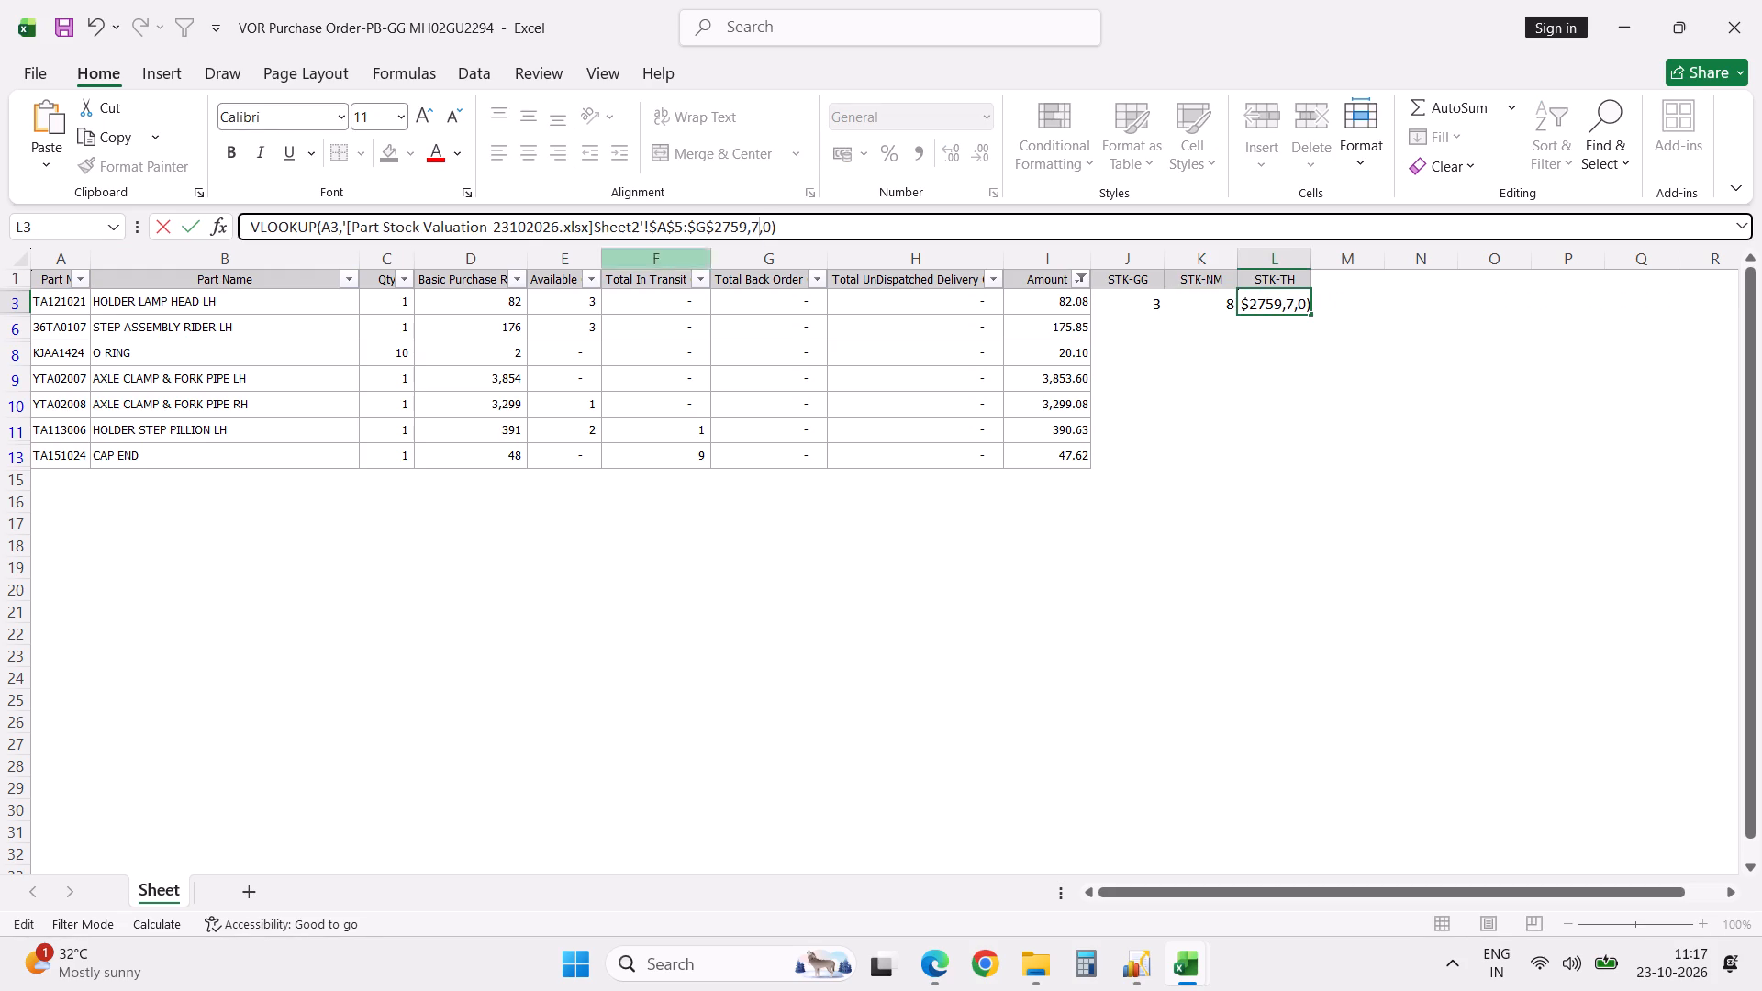
pyautogui.click(243, 219)
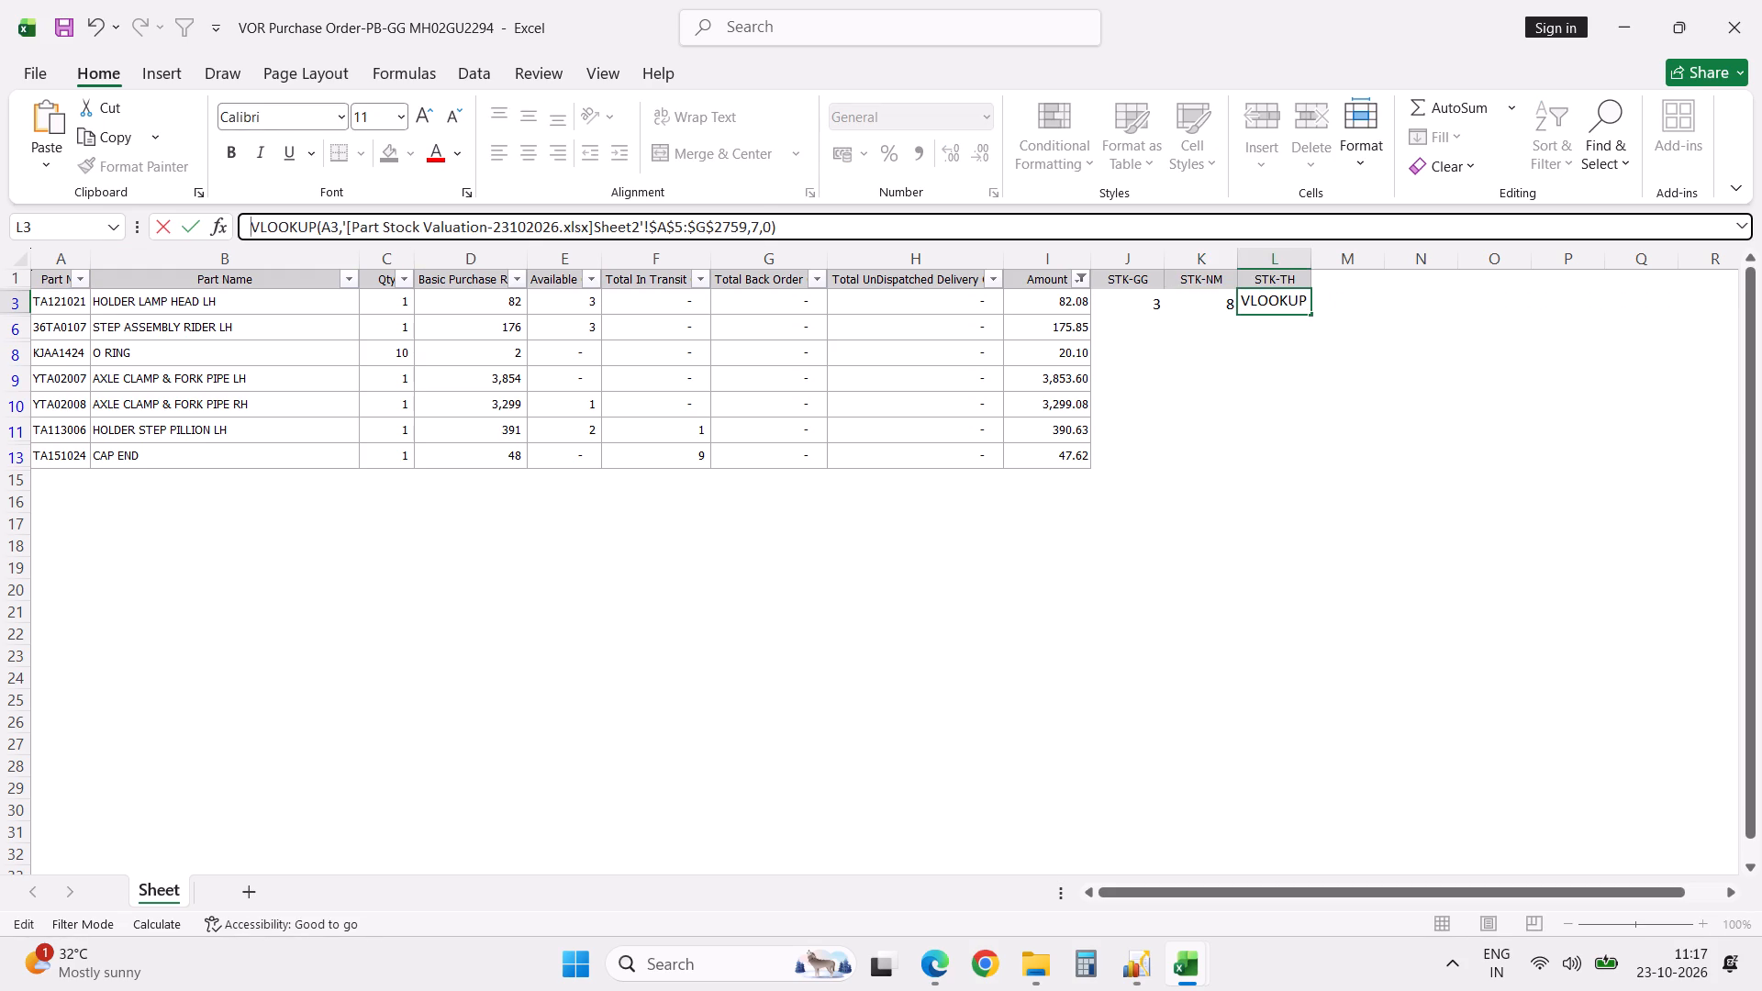
pyautogui.press('=')
pyautogui.press('Return')
# Fill the three VLOOKUP formulas in J3:L3 down through row 13 of the filtered list.
pyautogui.press('Left')
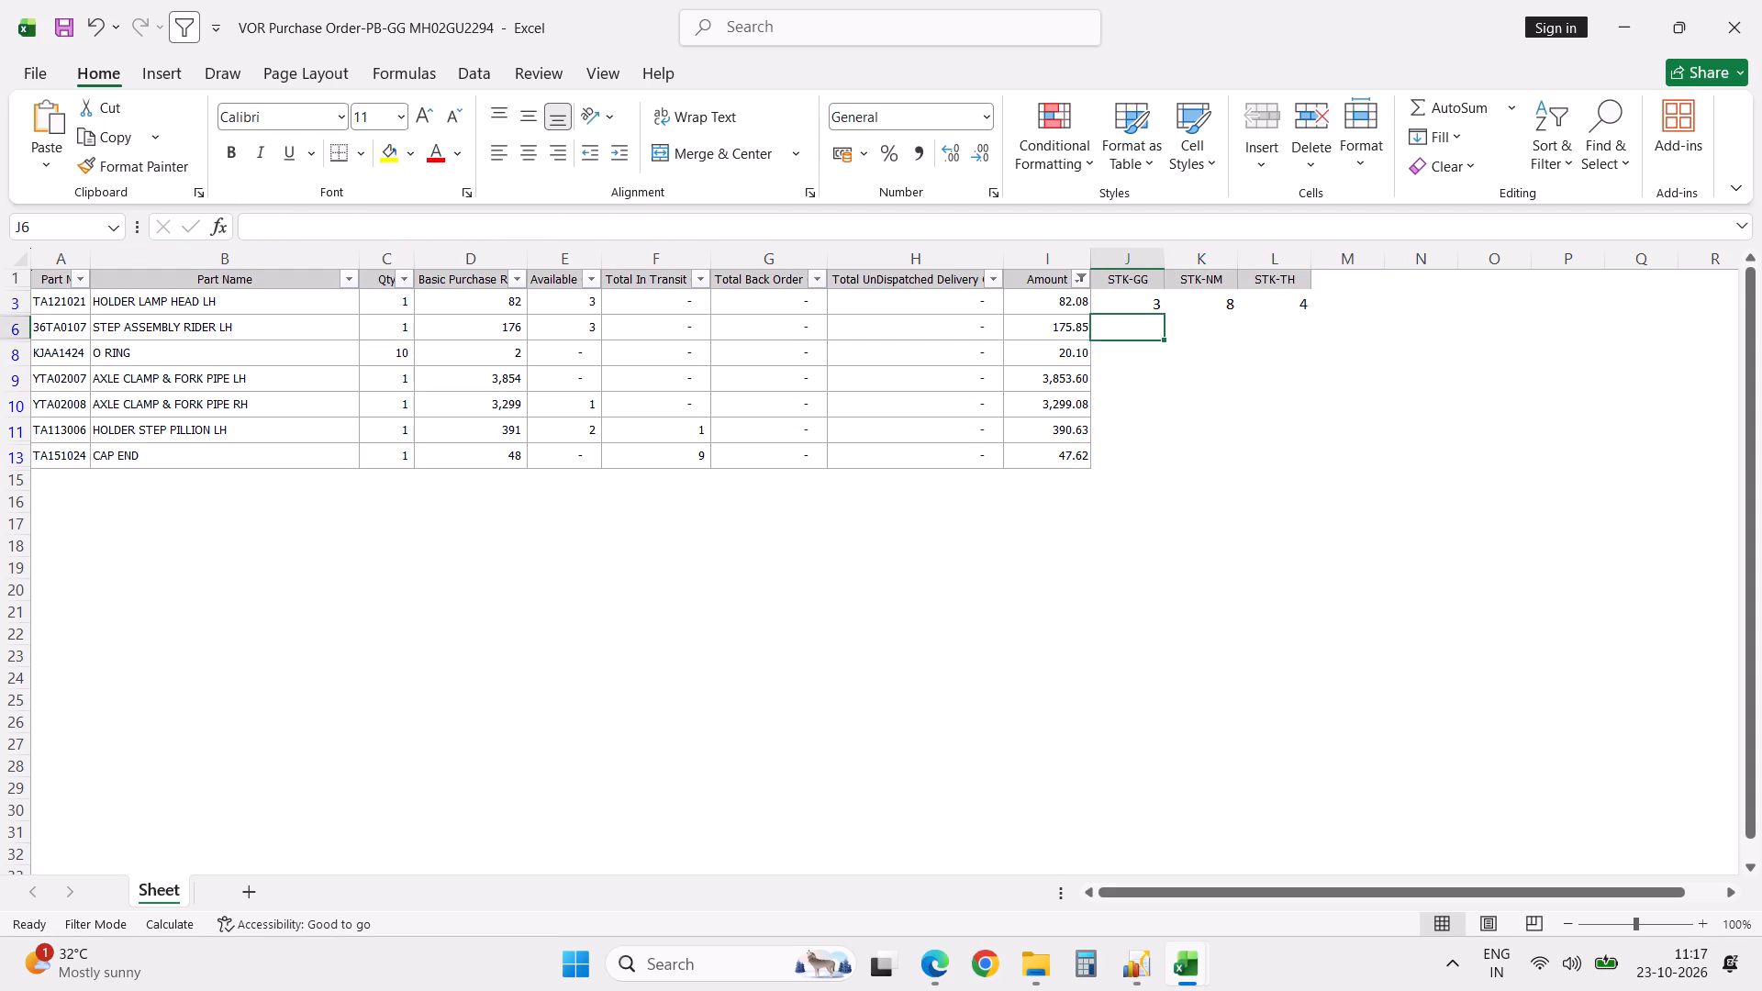
pyautogui.press('Up')
pyautogui.hotkey('shift', 'Right')
pyautogui.hotkey('shift', 'Right')
pyautogui.hotkey('shift', 'Down')
pyautogui.hotkey('shift', 'Down')
pyautogui.hotkey('shift', 'Down')
pyautogui.hotkey('shift', 'Down')
pyautogui.hotkey('shift', 'Down')
pyautogui.hotkey('shift', 'Down')
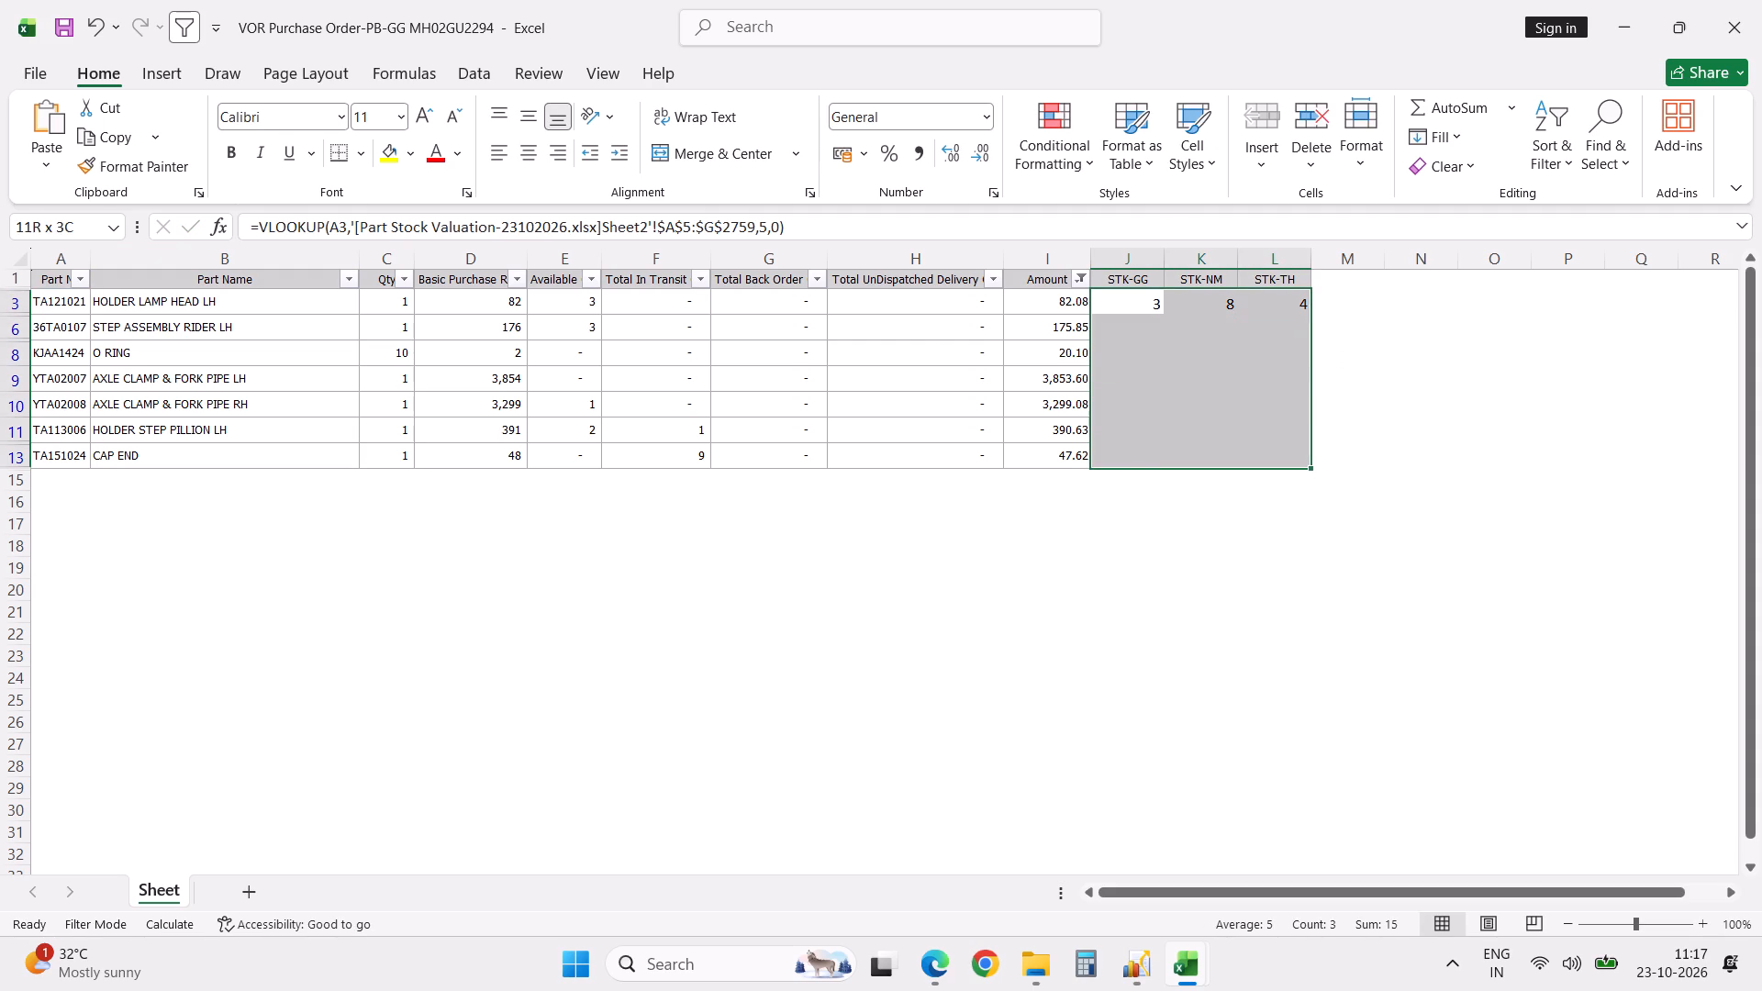
pyautogui.hotkey('ctrl', 'd')
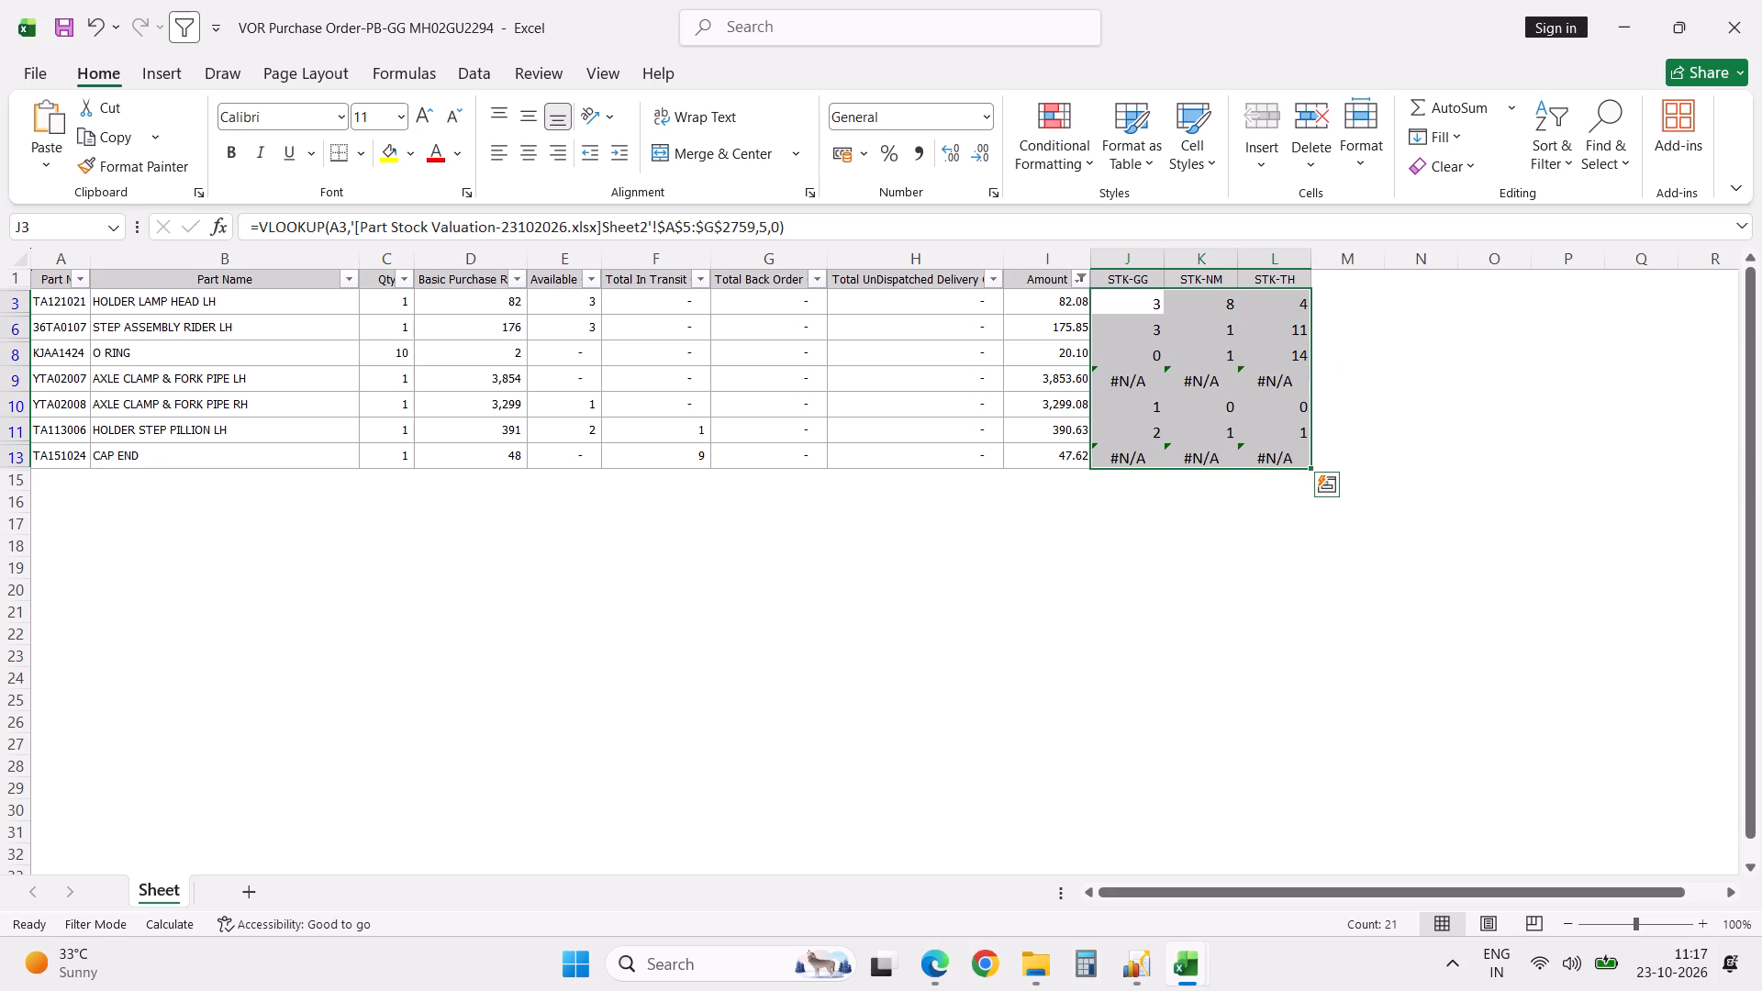
# Overwrite the STK-GG formulas in the visible rows 3 to 13 with the constants 3, 3, 0, 0, 1, 2 and 0.
pyautogui.click(1147, 306)
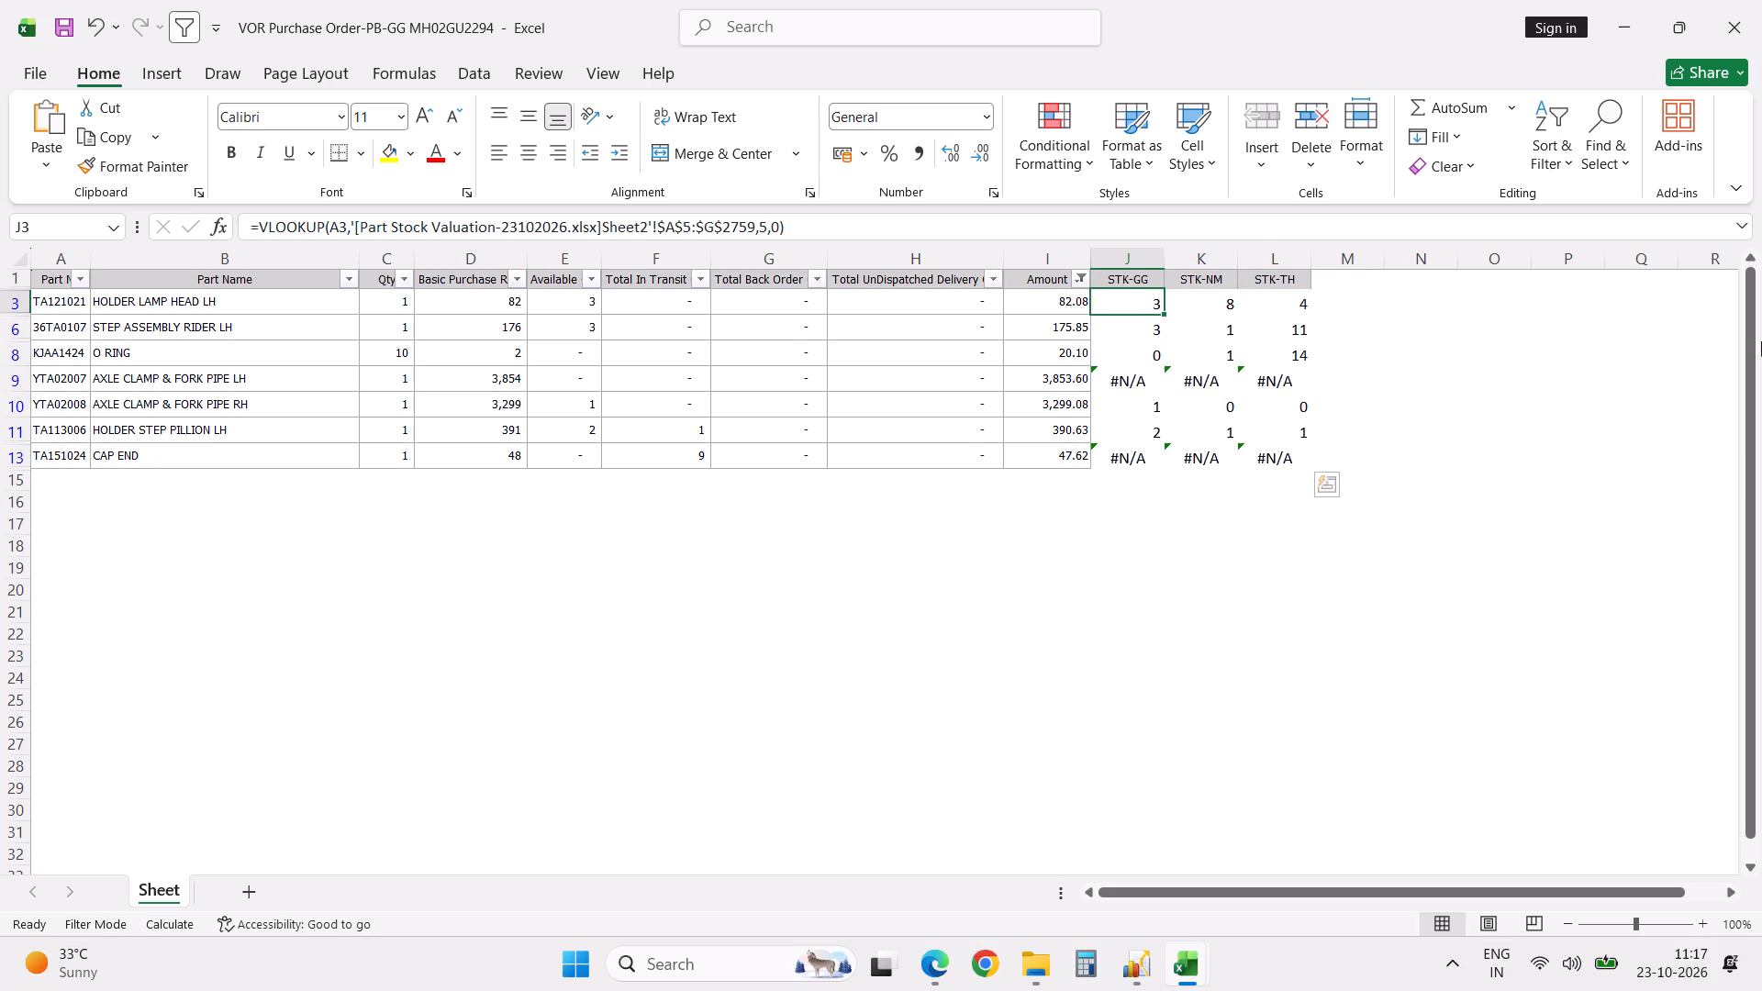
pyautogui.press('3')
pyautogui.press('Return')
pyautogui.press('3')
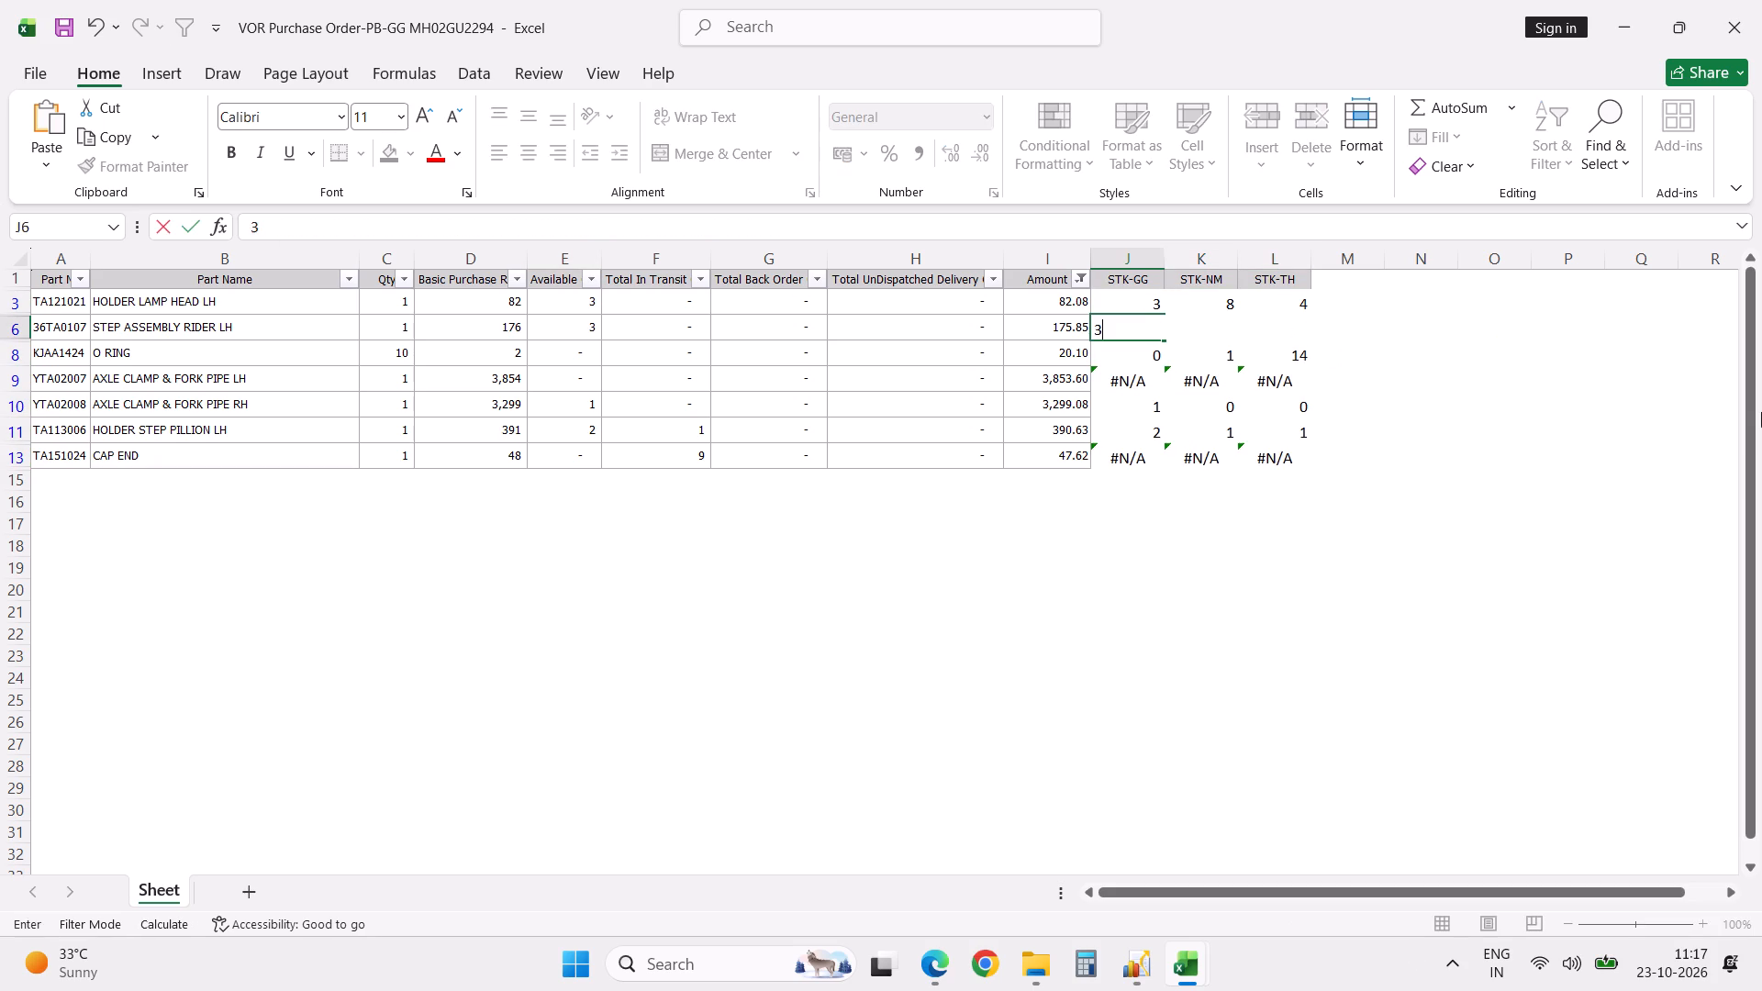
pyautogui.press('Return')
pyautogui.press('0')
pyautogui.press('Return')
pyautogui.press('0')
pyautogui.press('Return')
pyautogui.press('1')
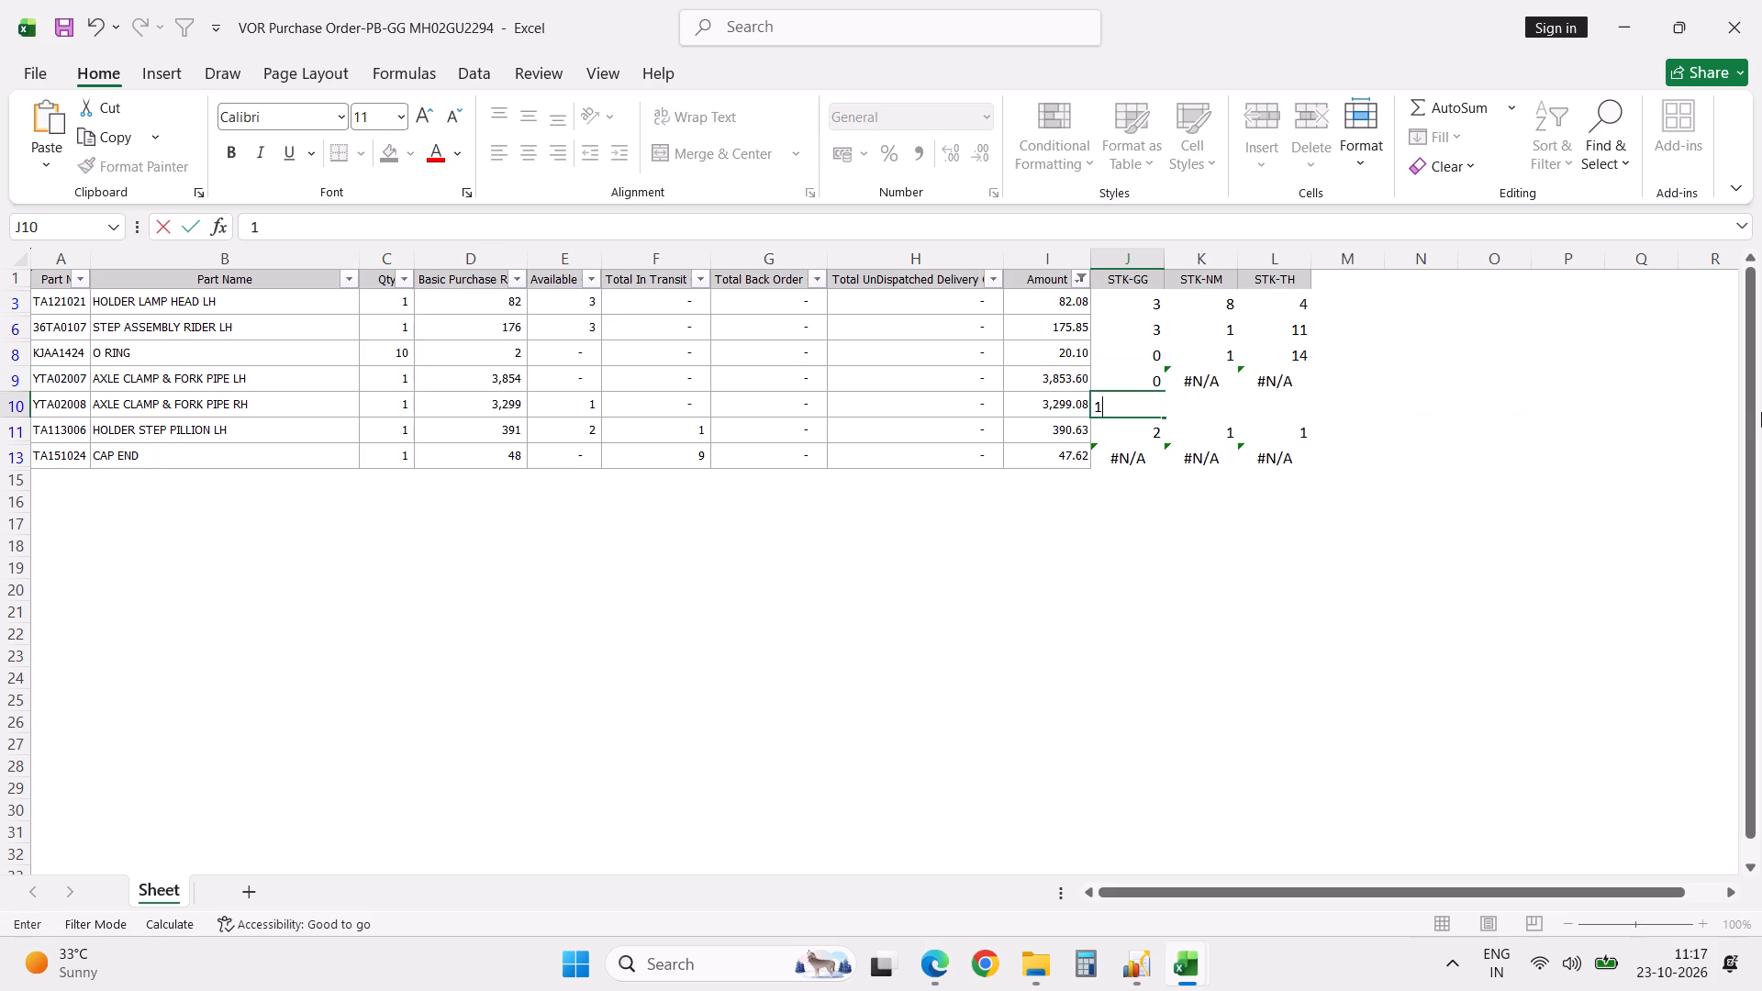
pyautogui.press('Return')
pyautogui.press('2')
pyautogui.press('Return')
pyautogui.press('0')
pyautogui.press('Return')
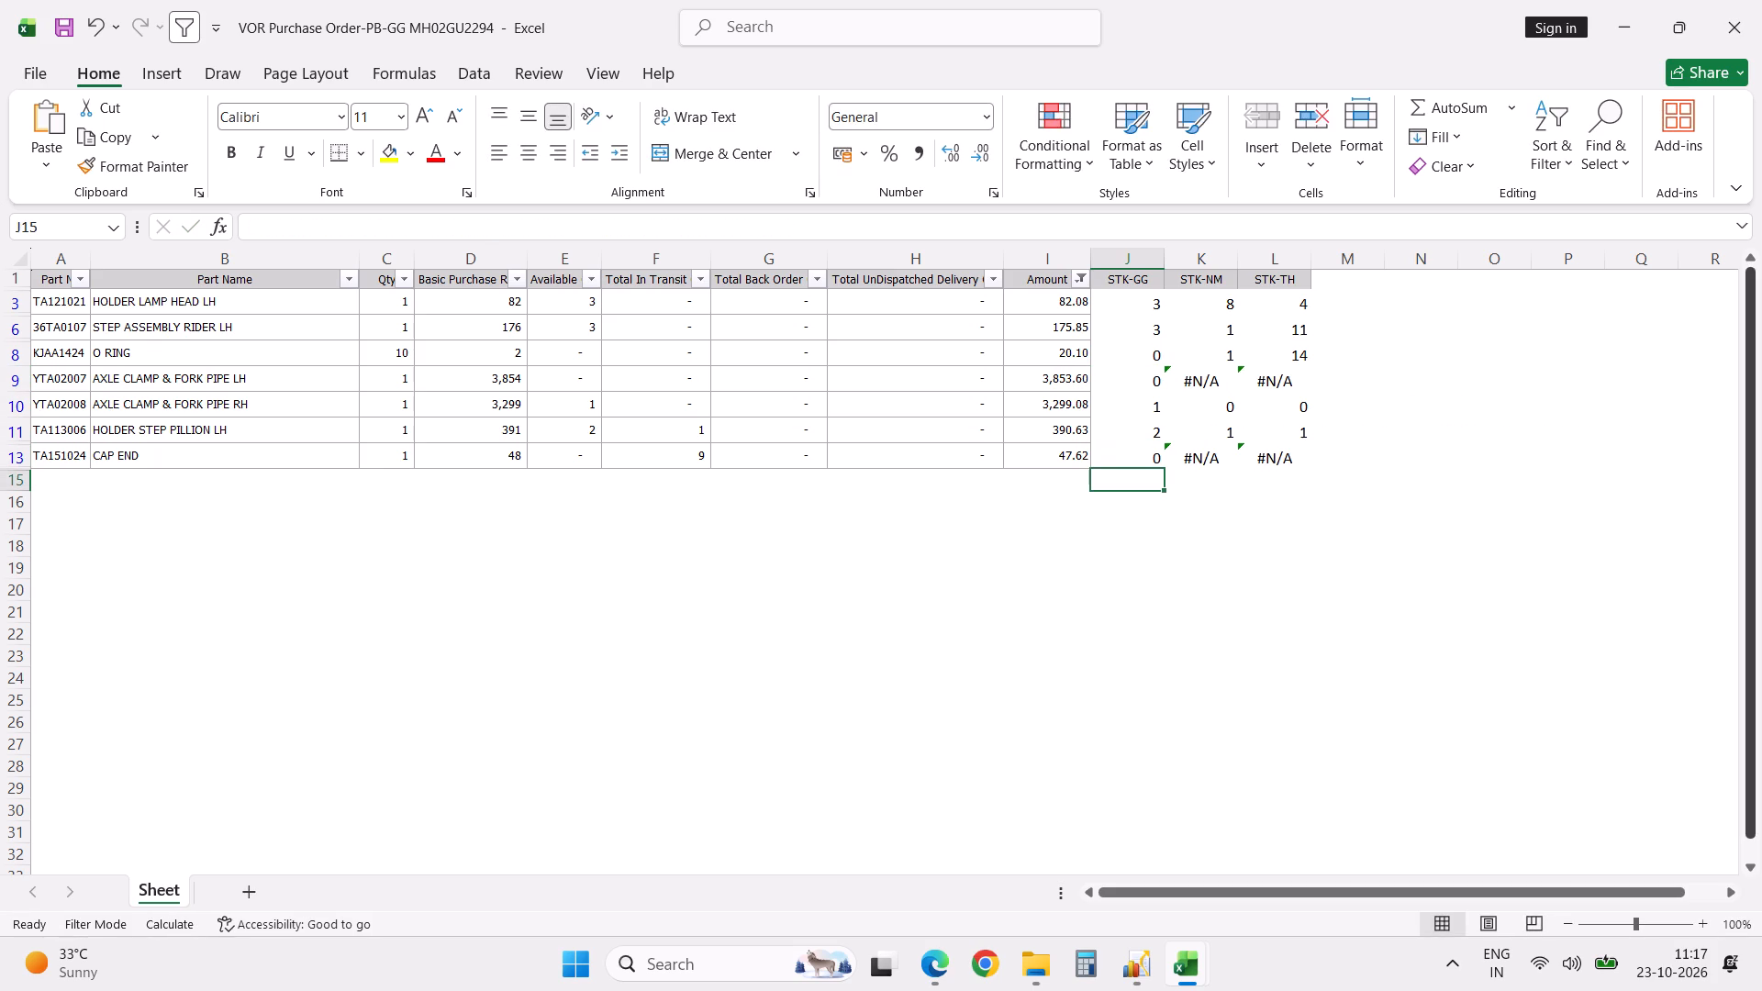
# Overwrite the STK-NM formulas in the visible rows 3 to 13 with the constants 8, 1, 1, 0, 0, 1 and 0.
pyautogui.click(1215, 306)
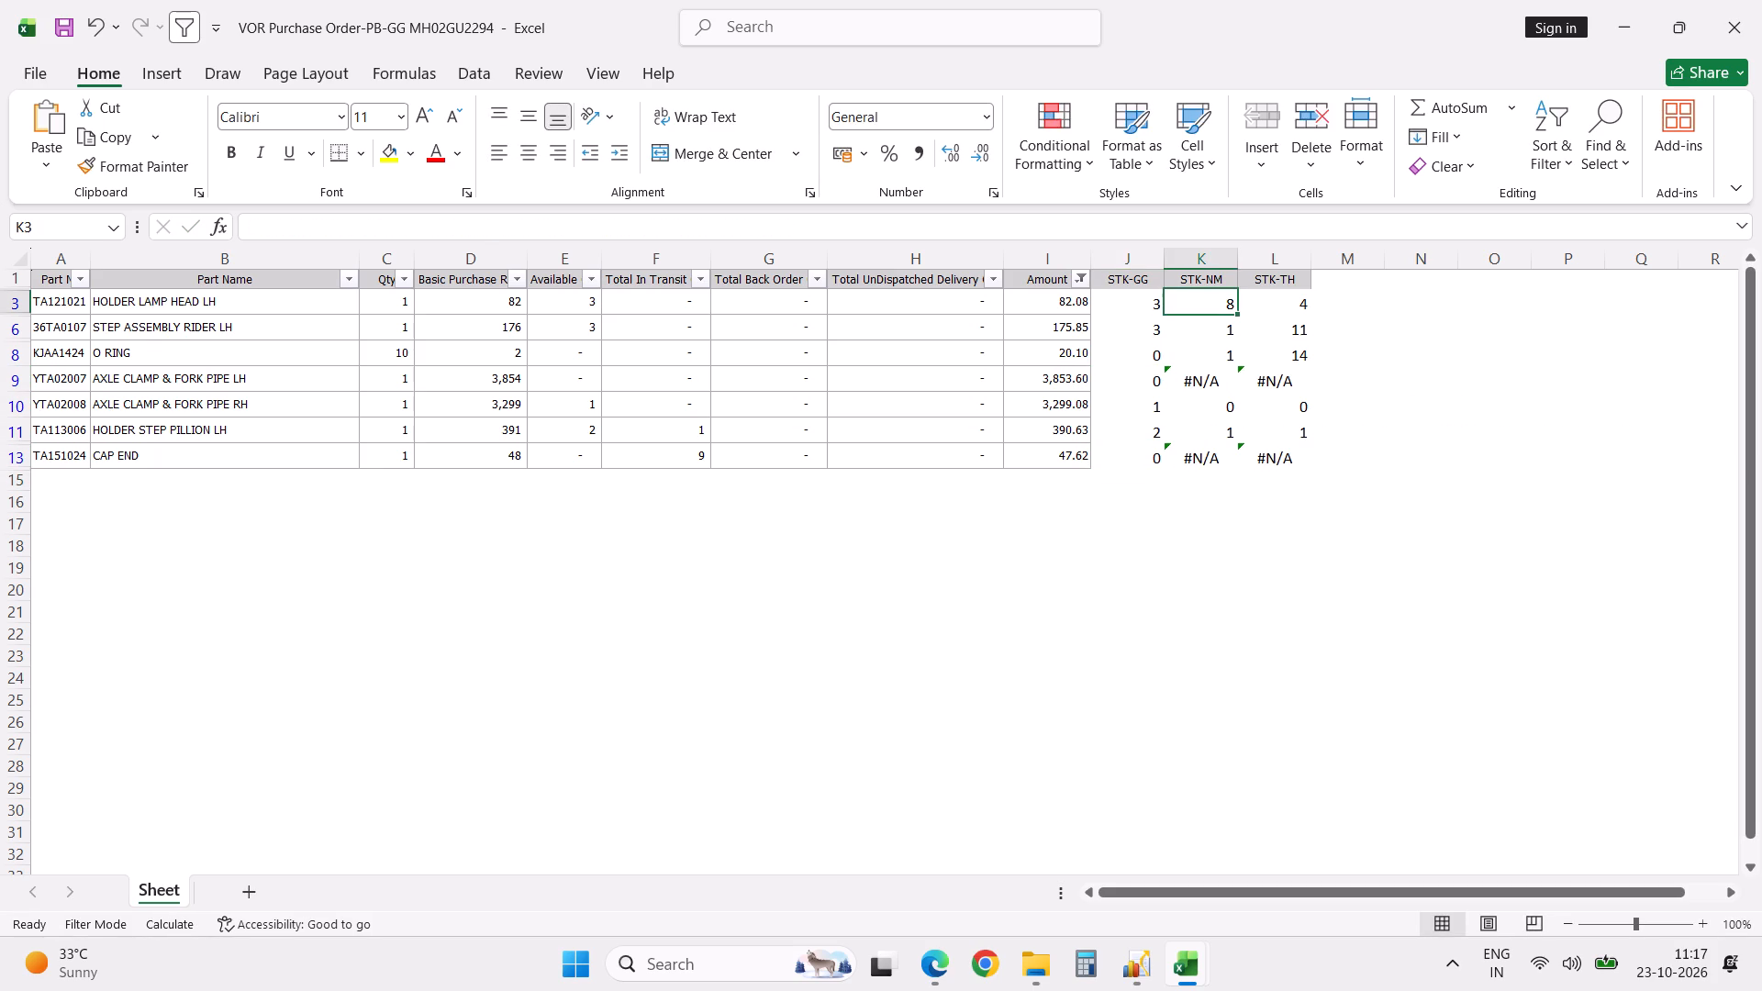
pyautogui.press('8')
pyautogui.press('Return')
pyautogui.press('1')
pyautogui.press('Return')
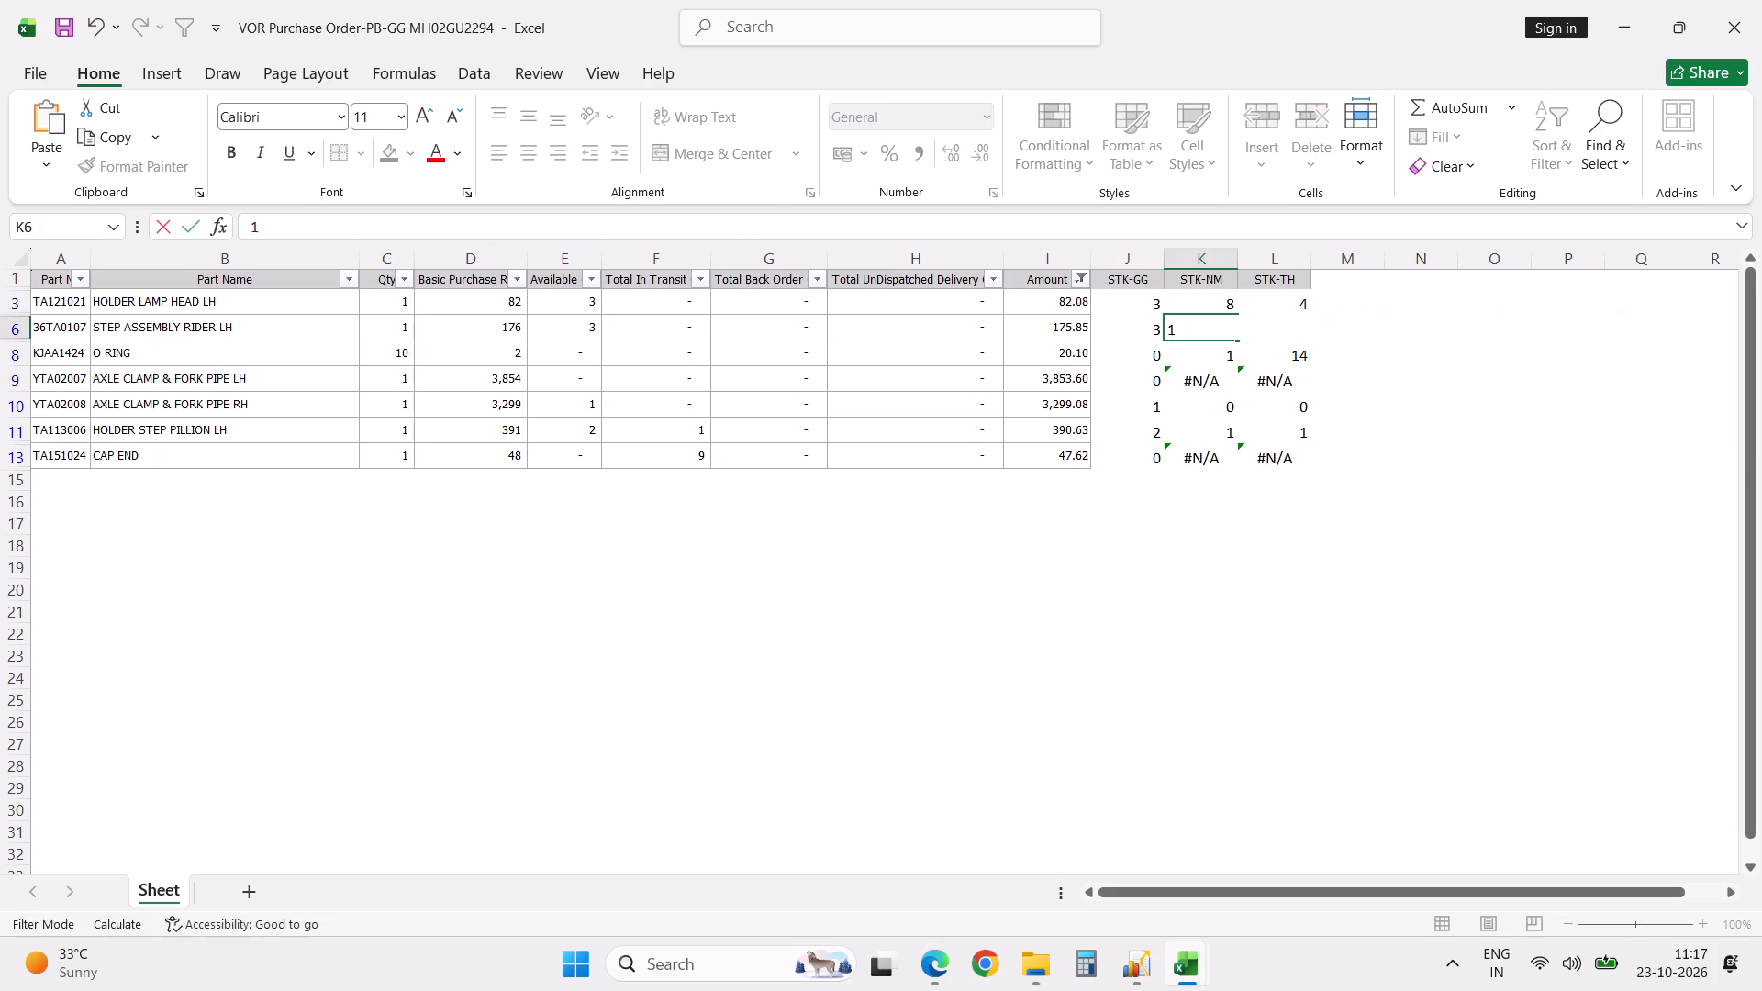
pyautogui.press('1')
pyautogui.press('Return')
pyautogui.press('0')
pyautogui.press('Return')
pyautogui.press('0')
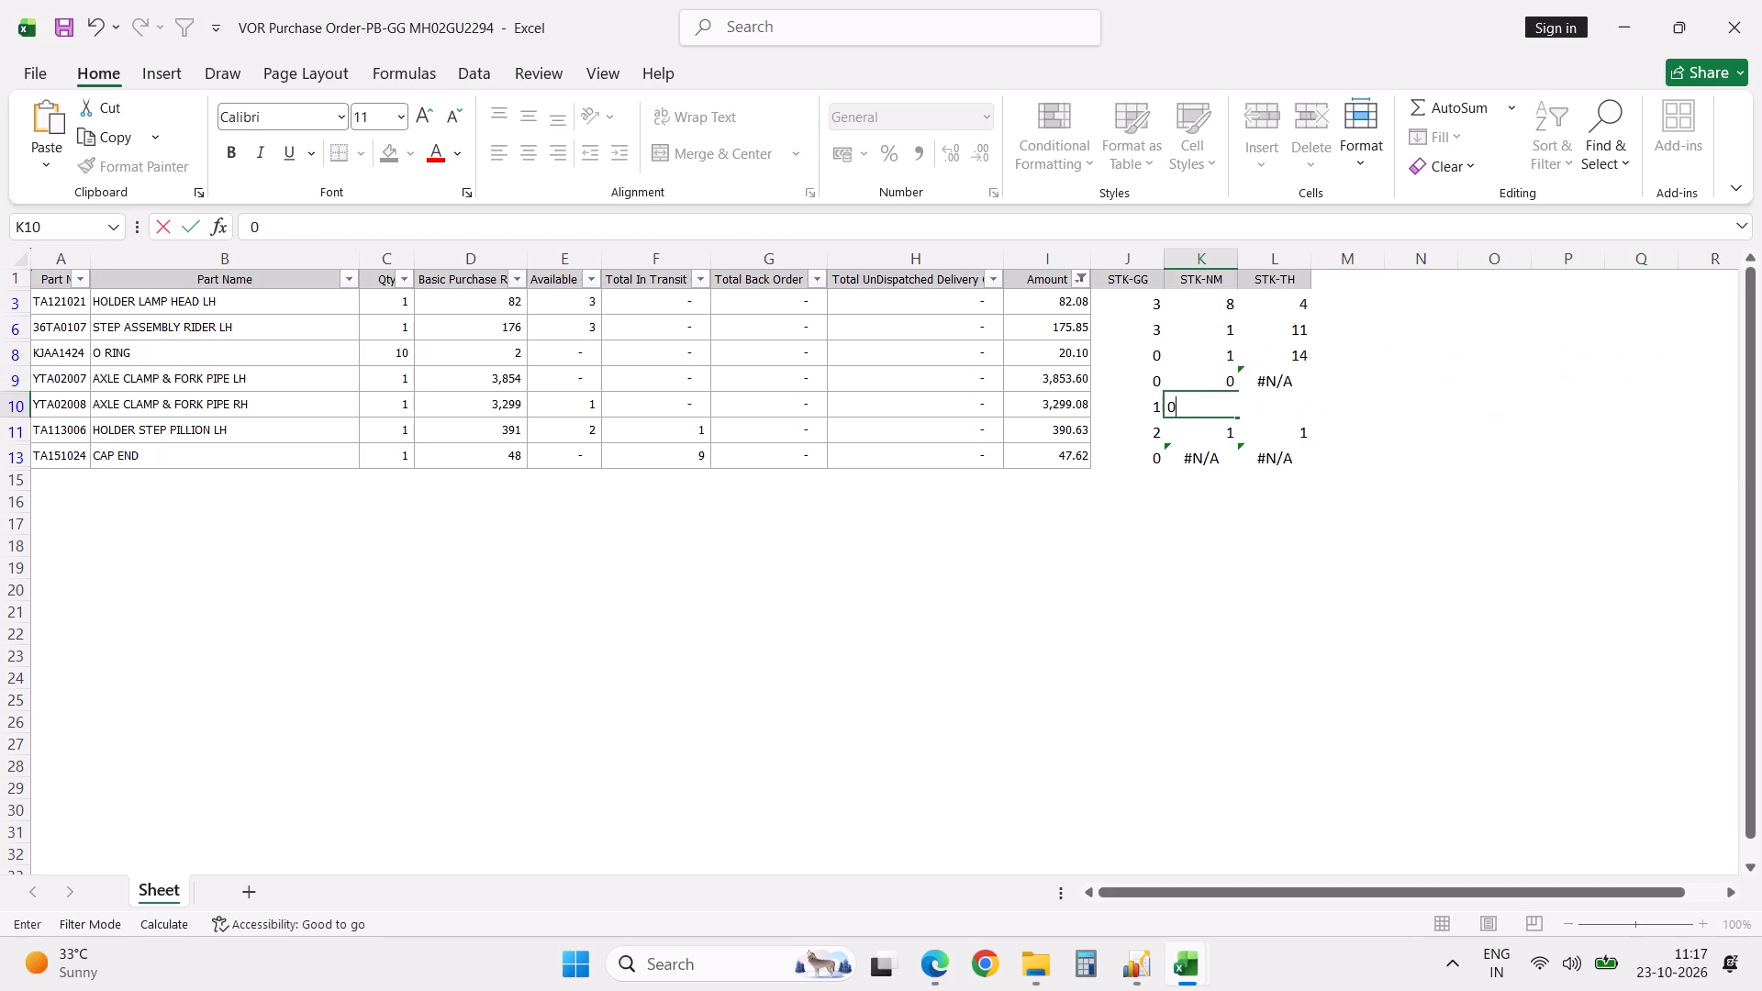
pyautogui.press('Return')
pyautogui.press('1')
pyautogui.press('Return')
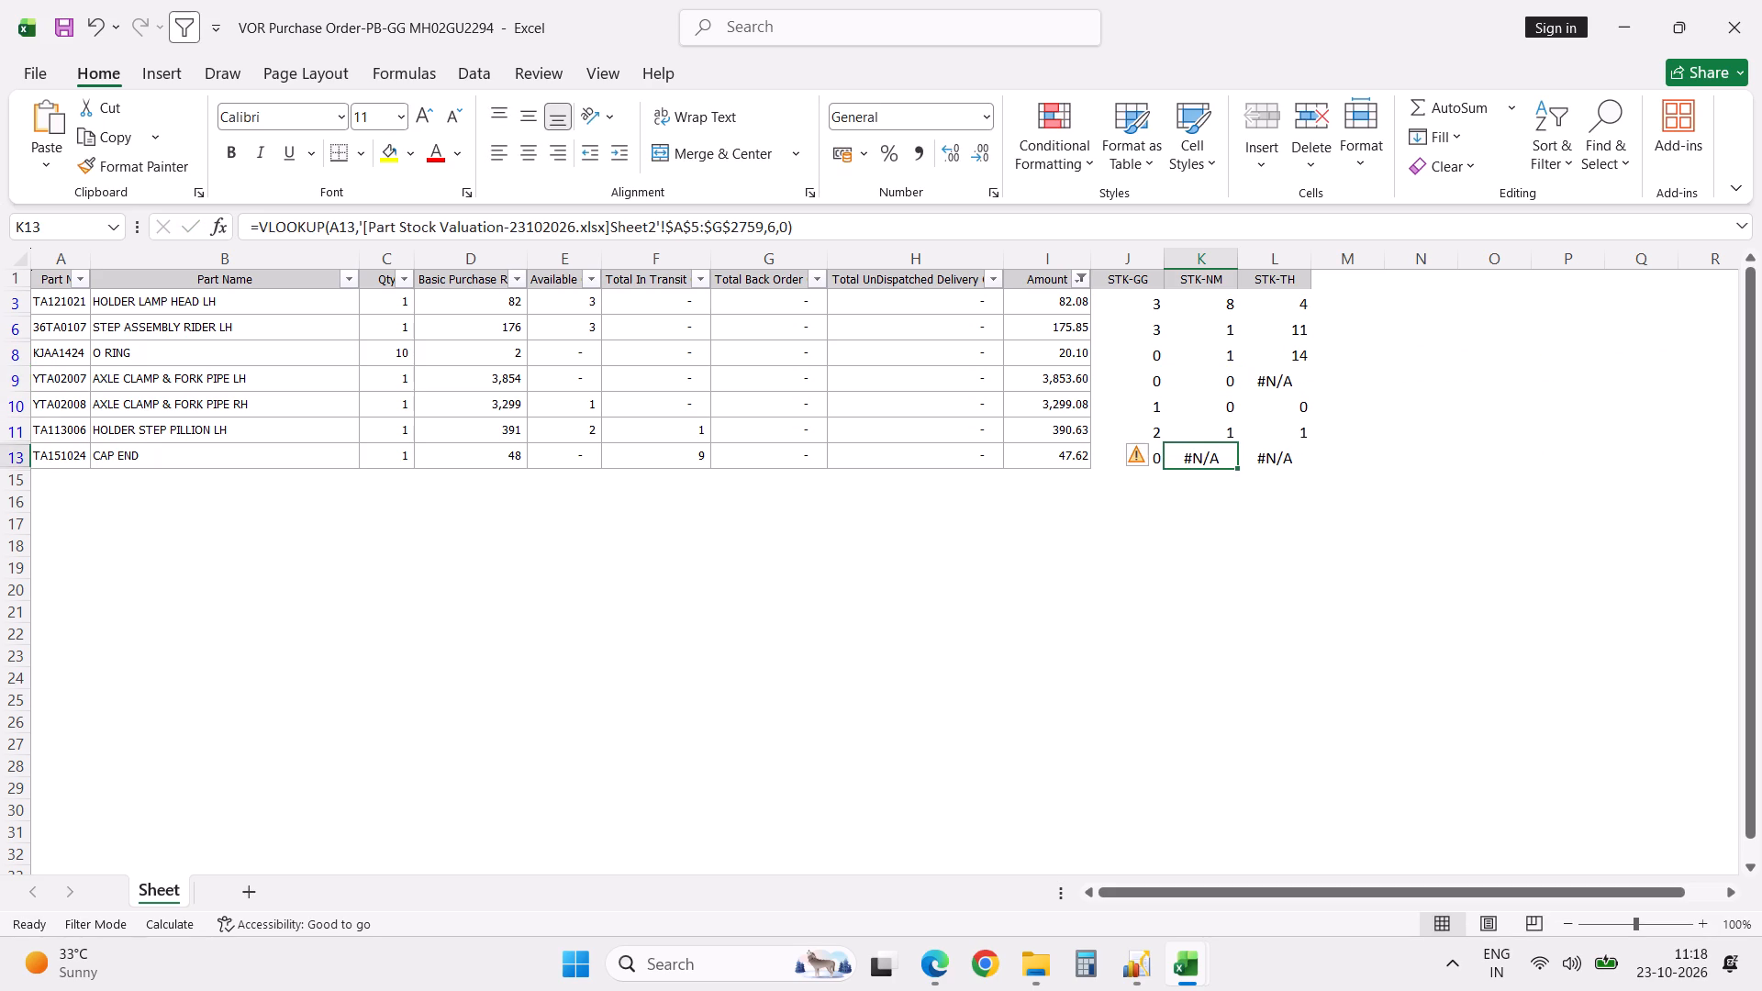
pyautogui.press('0')
pyautogui.press('Return')
# Overwrite the STK-TH formulas in the visible rows 3 to 13 with the constants 4, 11, 14, 0, 0, 1 and 0.
pyautogui.press('Up')
pyautogui.press('Up')
pyautogui.press('Up')
pyautogui.press('Up')
pyautogui.press('Up')
pyautogui.press('Up')
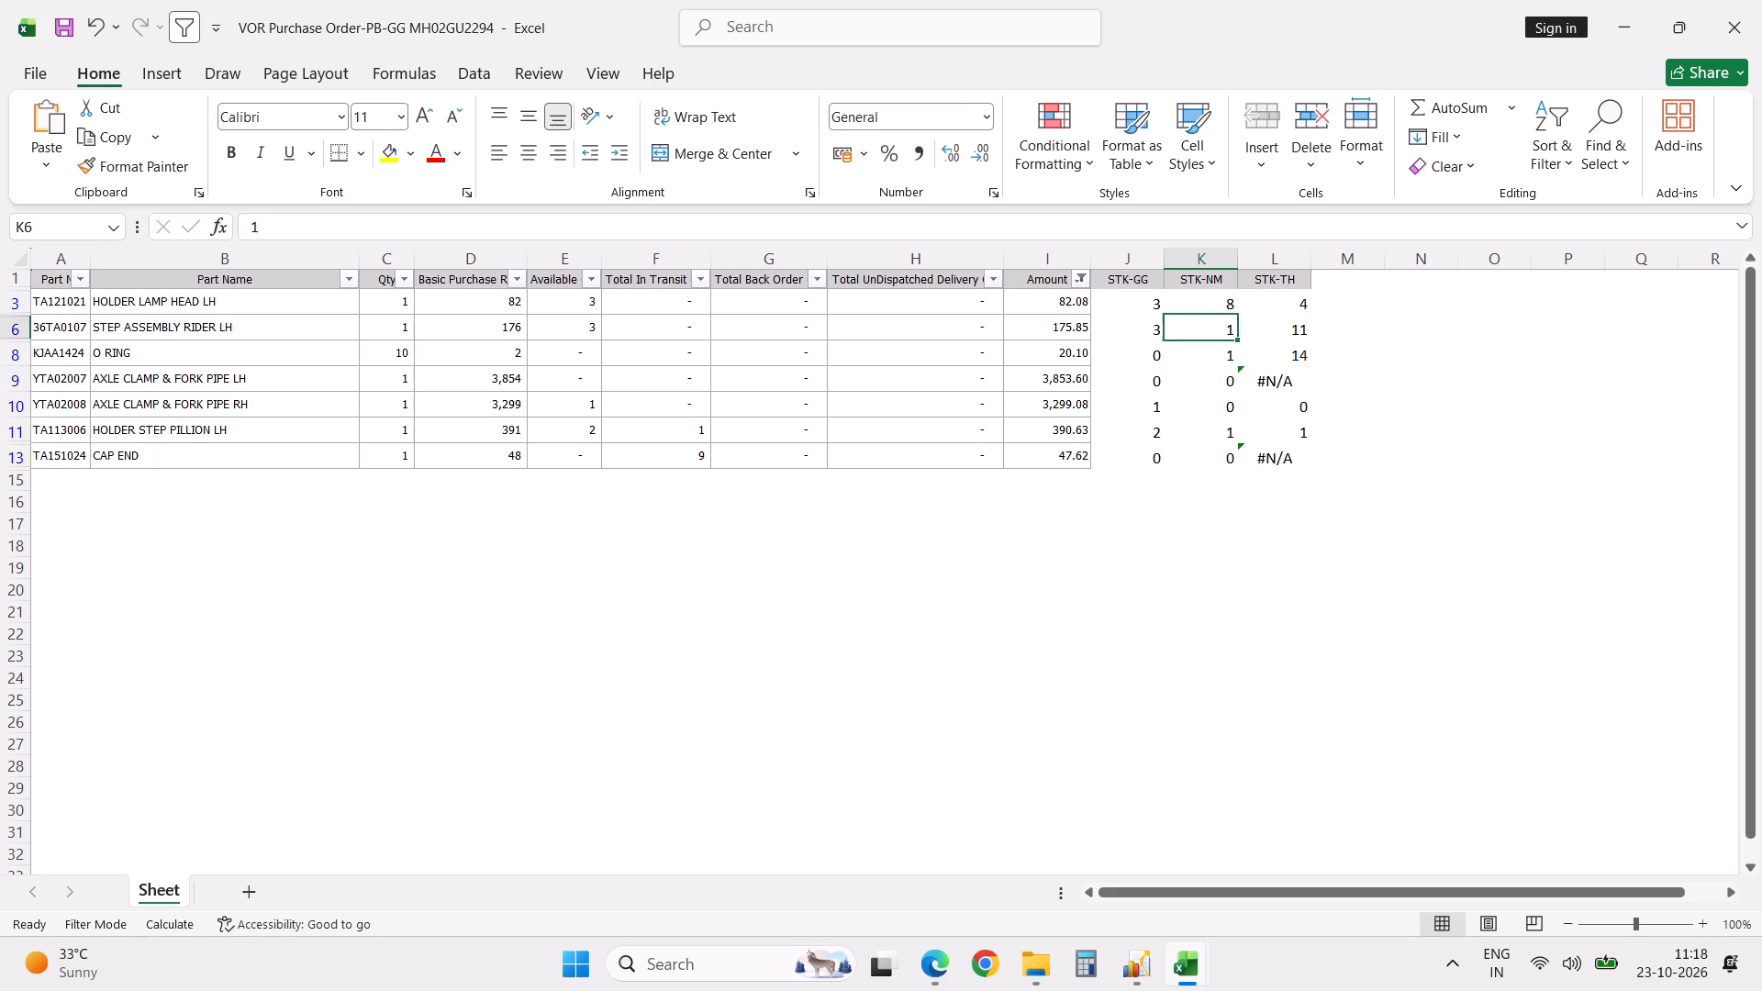
pyautogui.press('Up')
pyautogui.press('Right')
pyautogui.press('4')
pyautogui.press('Return')
pyautogui.write('11')
pyautogui.press('Return')
pyautogui.write('14')
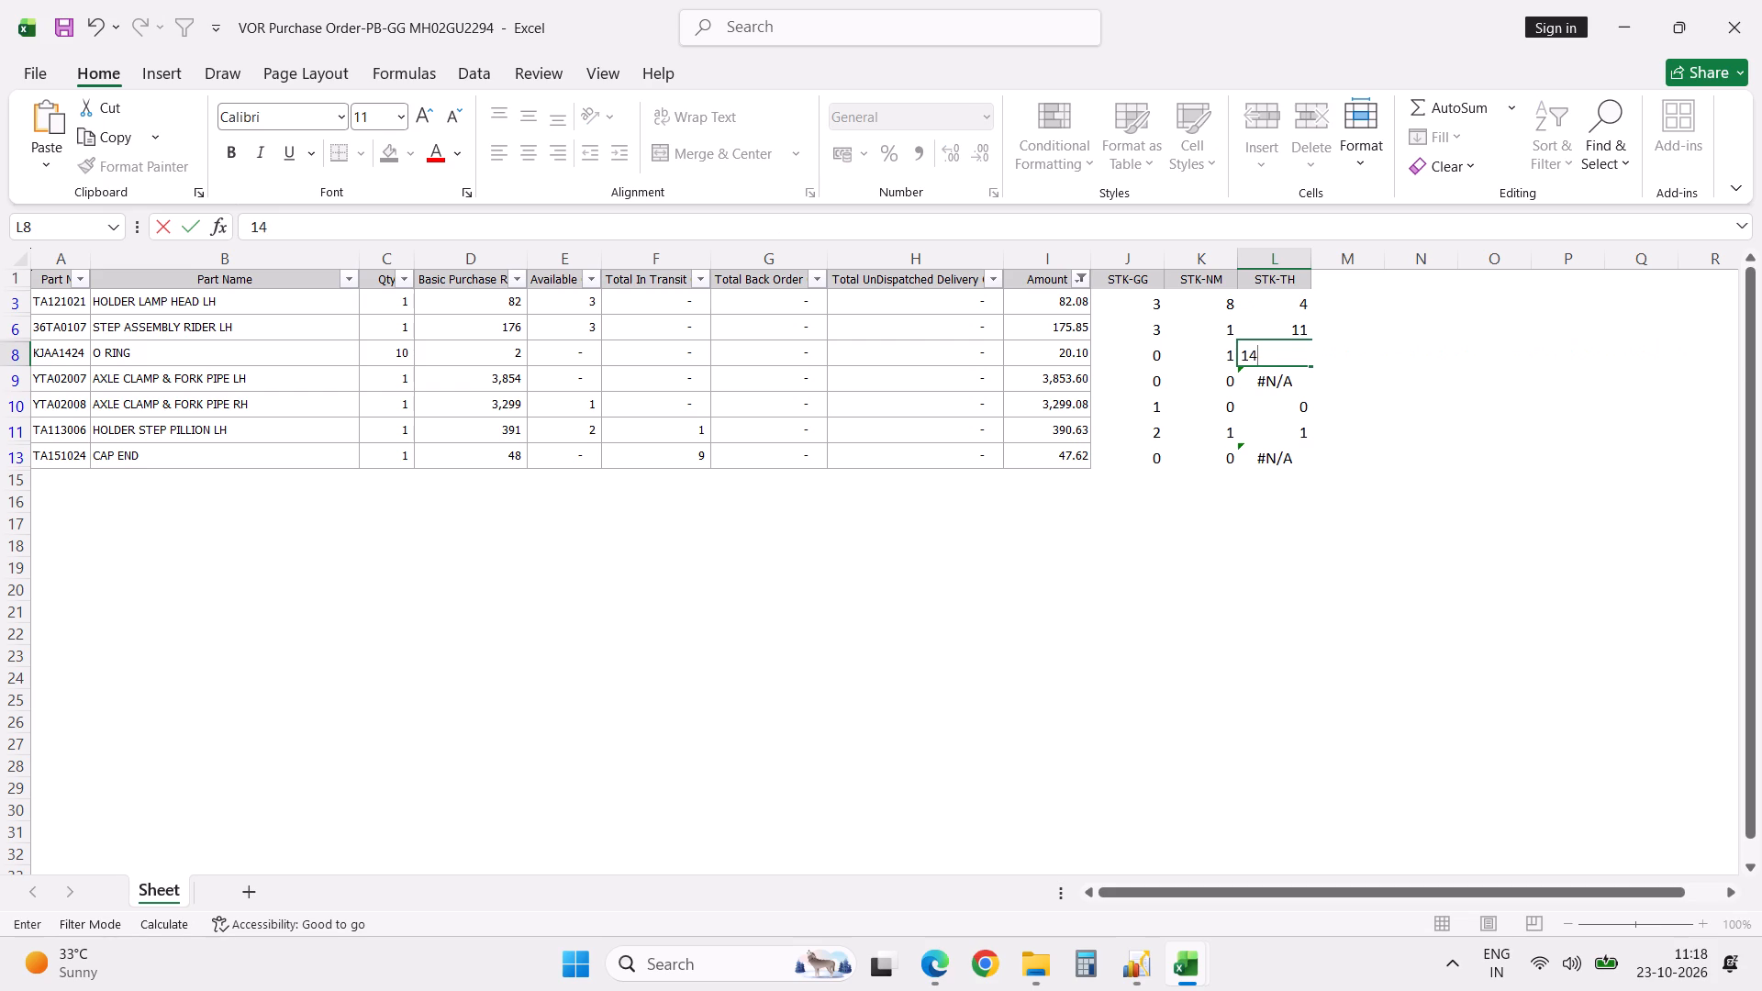
pyautogui.press('Return')
pyautogui.press('0')
pyautogui.press('Return')
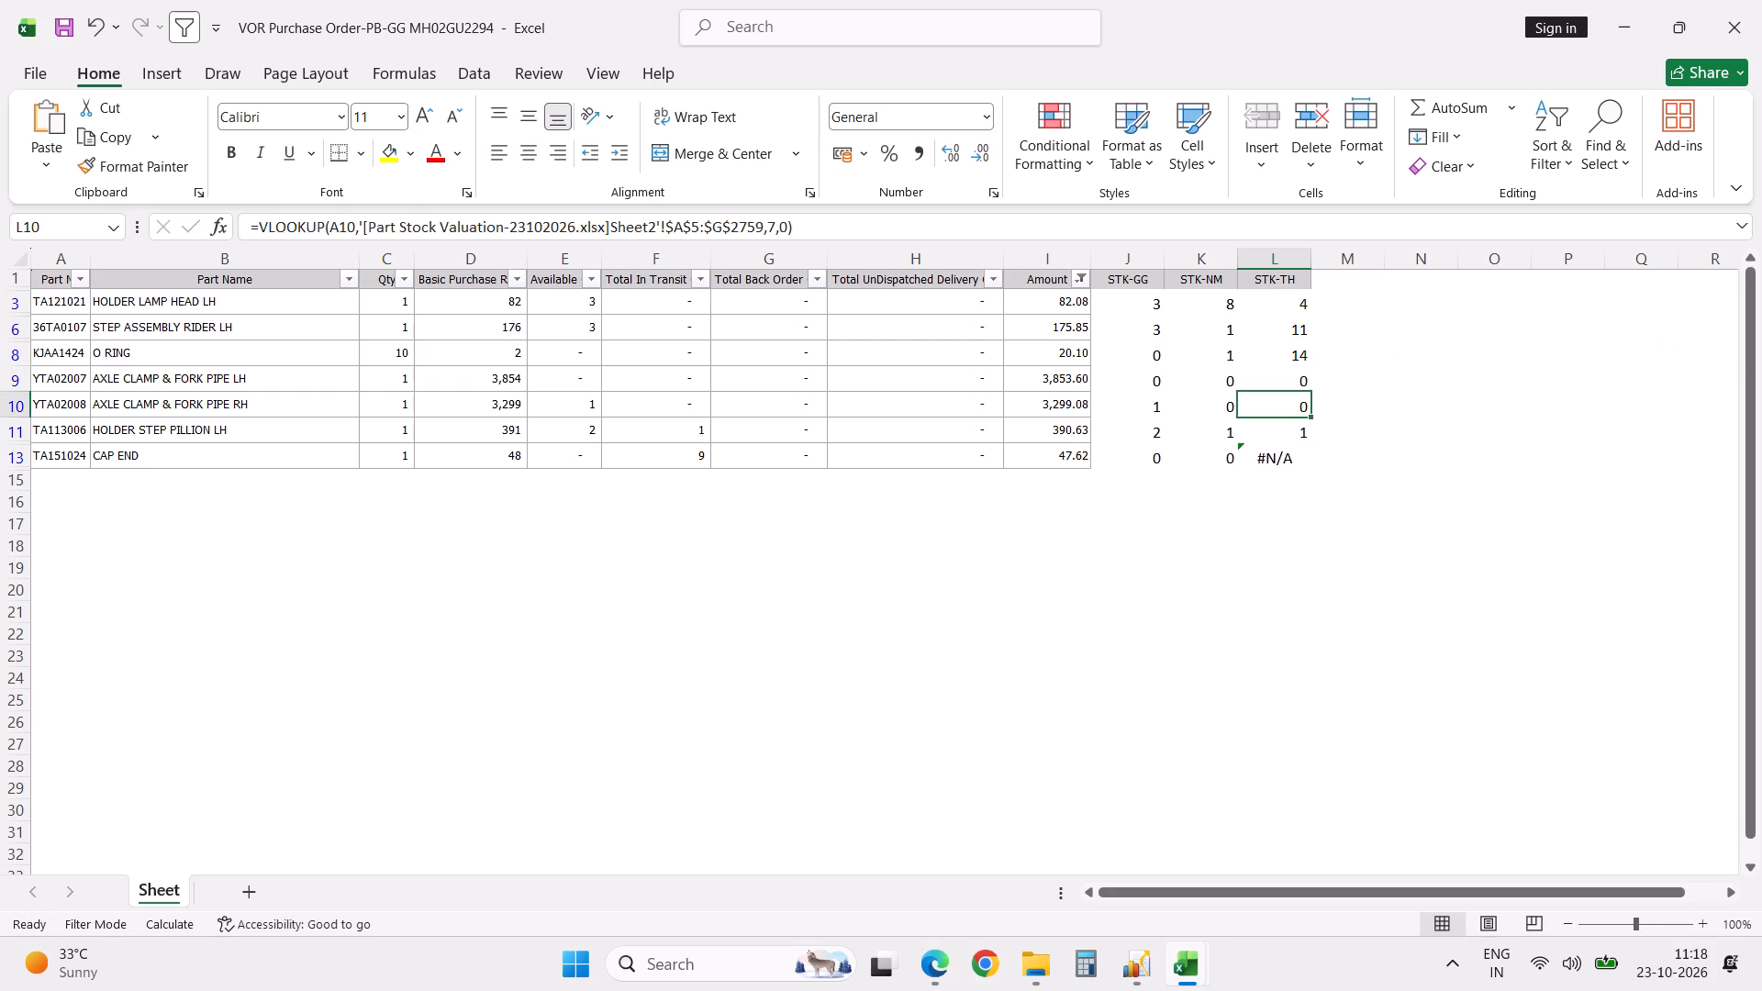
pyautogui.press('0')
pyautogui.press('Return')
pyautogui.press('1')
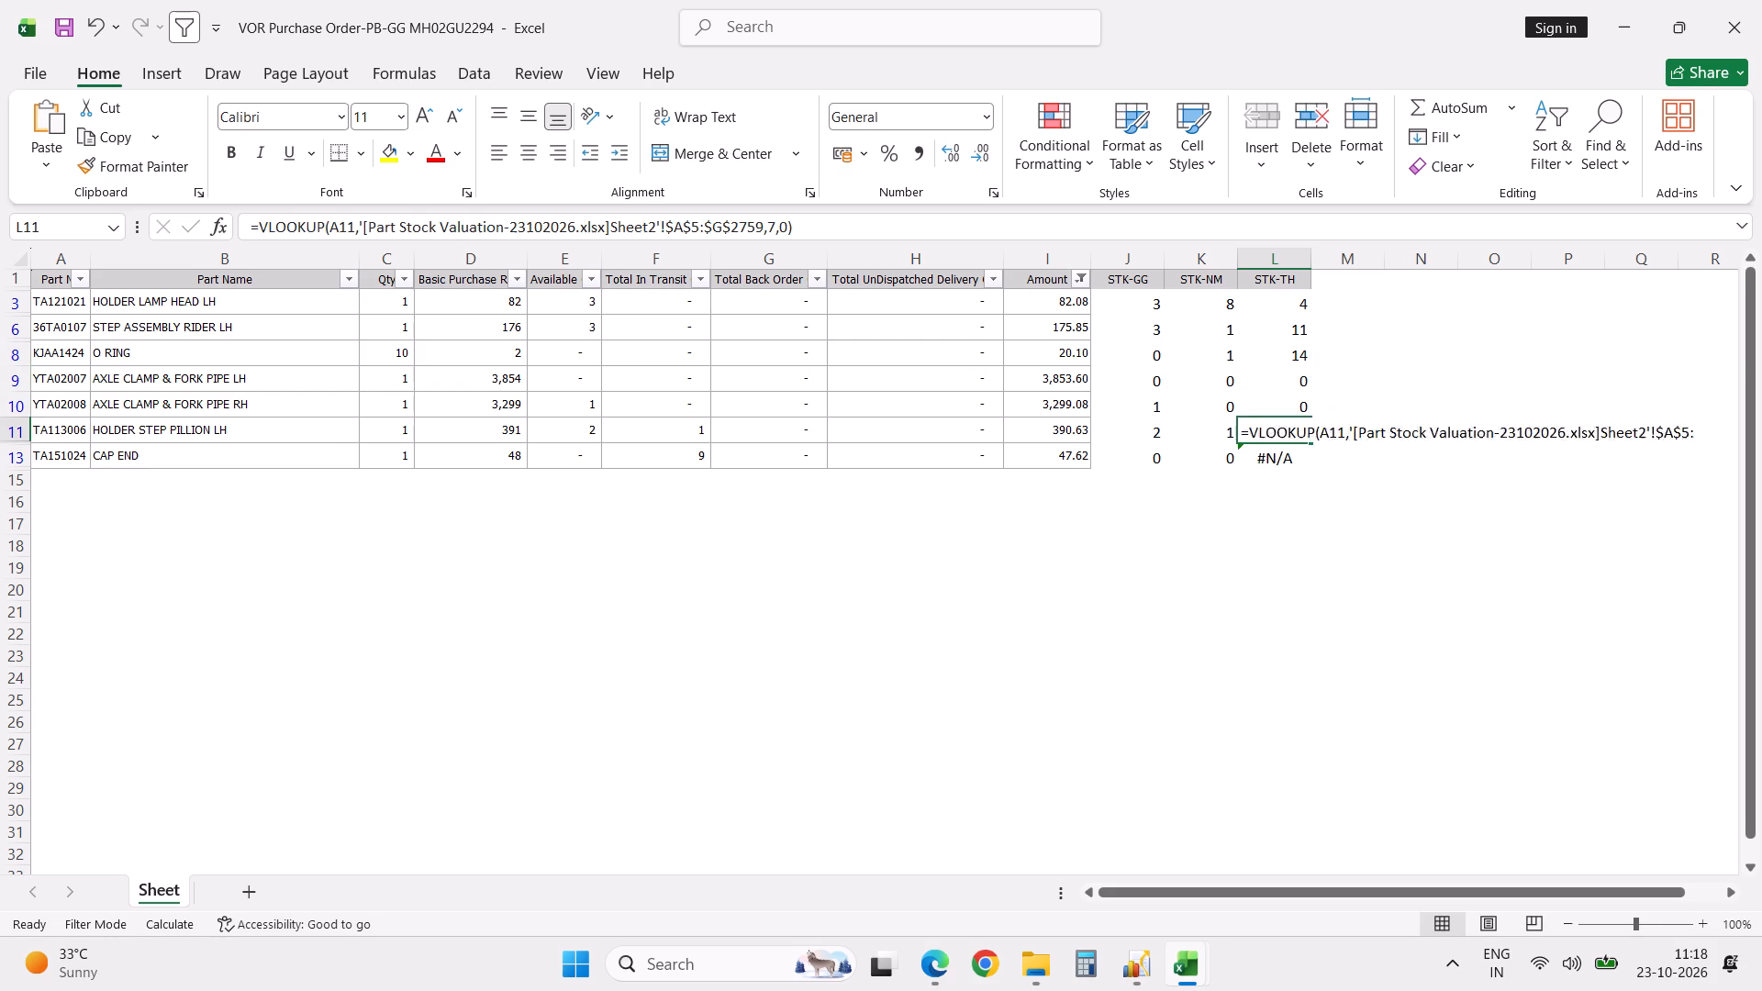
pyautogui.press('Return')
pyautogui.press('0')
pyautogui.press('Return')
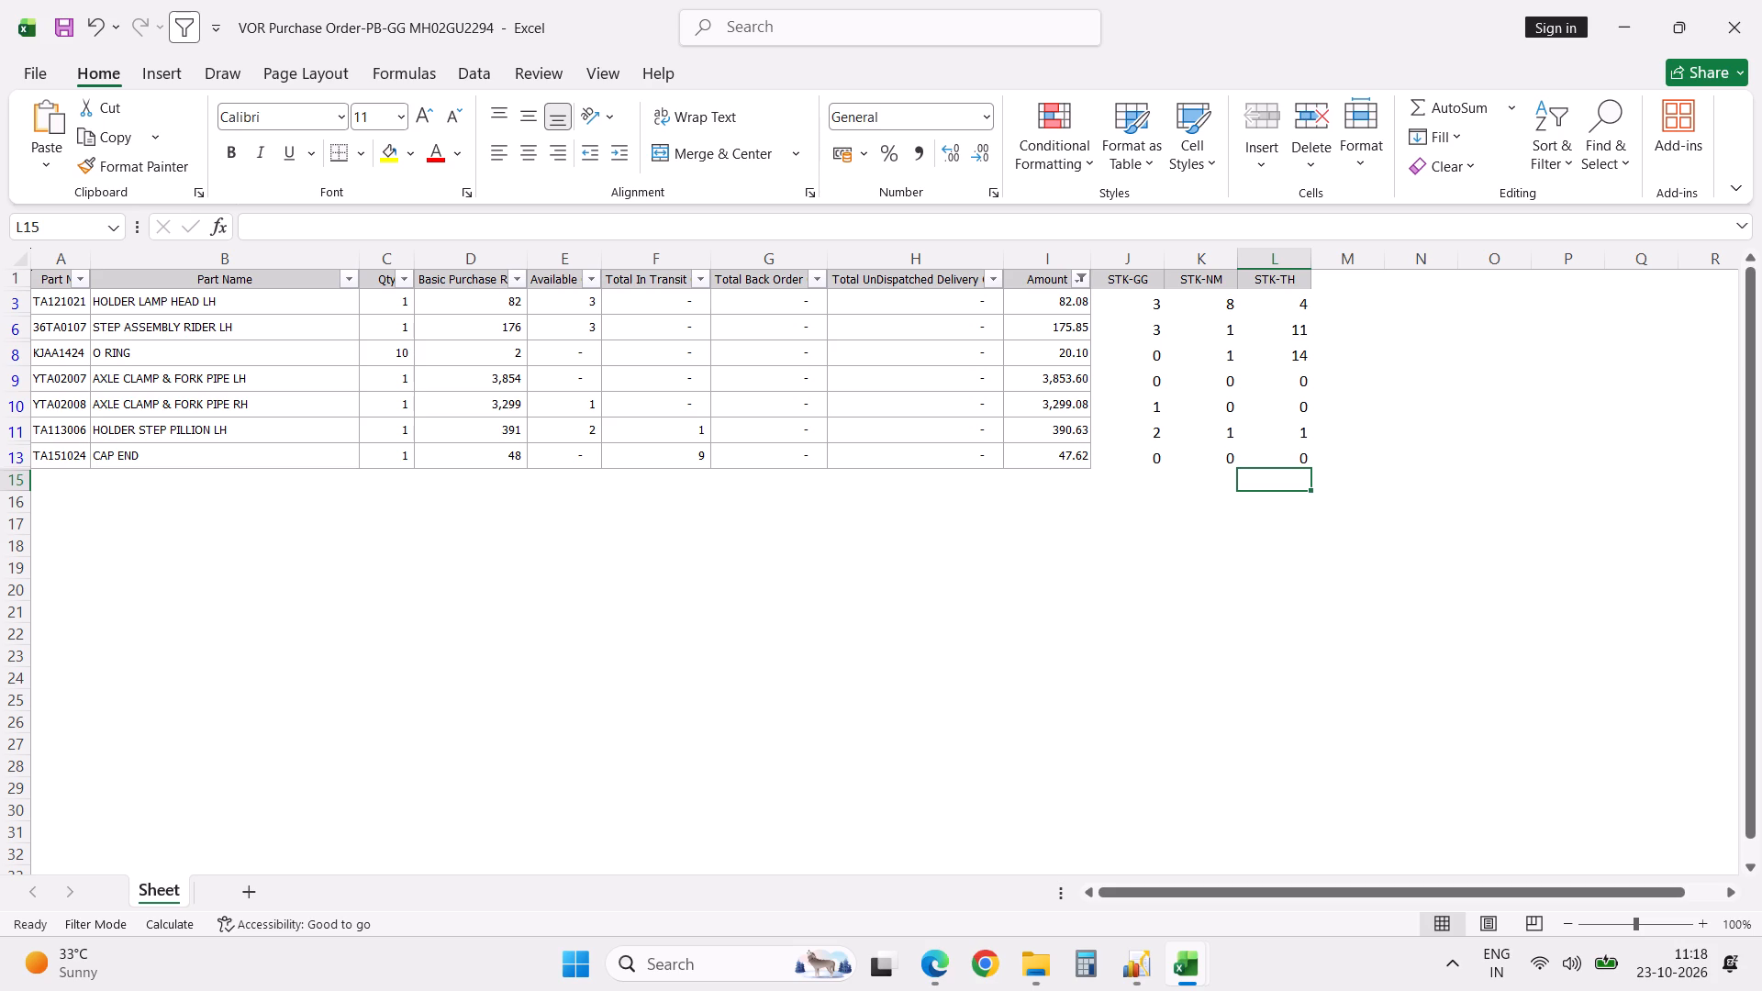
# Copy part number 36TA0107 from A6 and open Thane Inventory_Count_All-2 from Downloads > Audit > Thane without updating its links.
pyautogui.click(61, 335)
pyautogui.hotkey('ctrl', 'c')
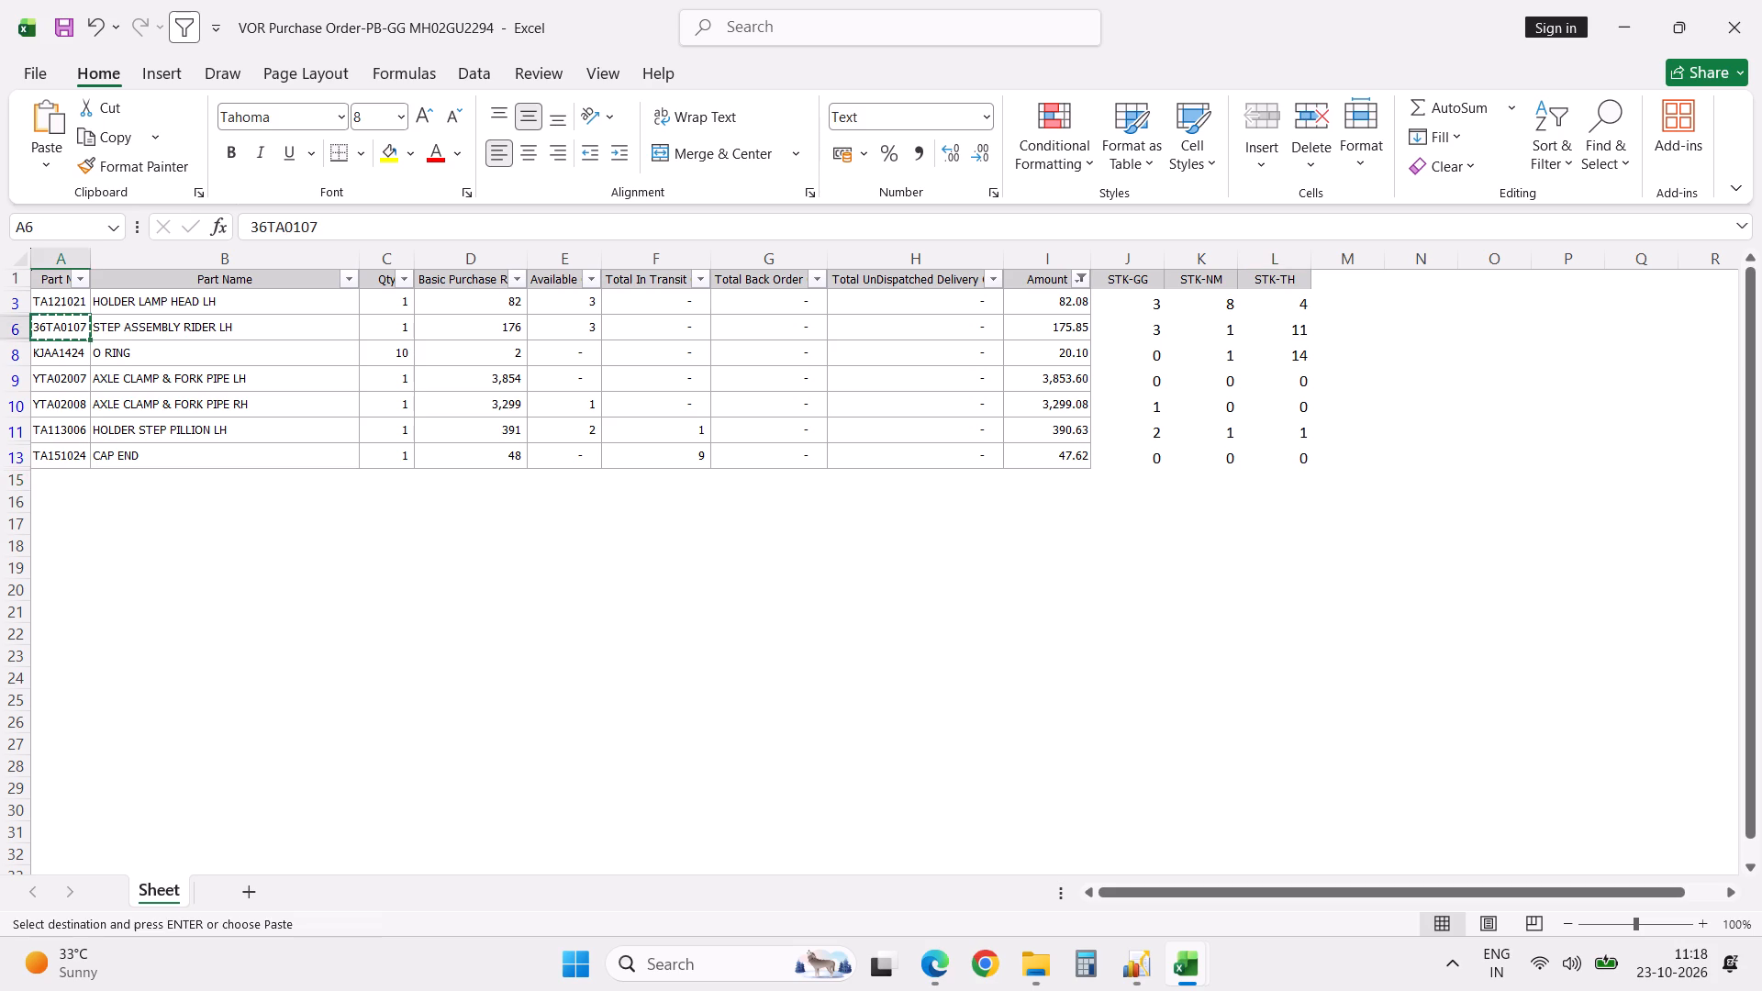
pyautogui.click(1029, 958)
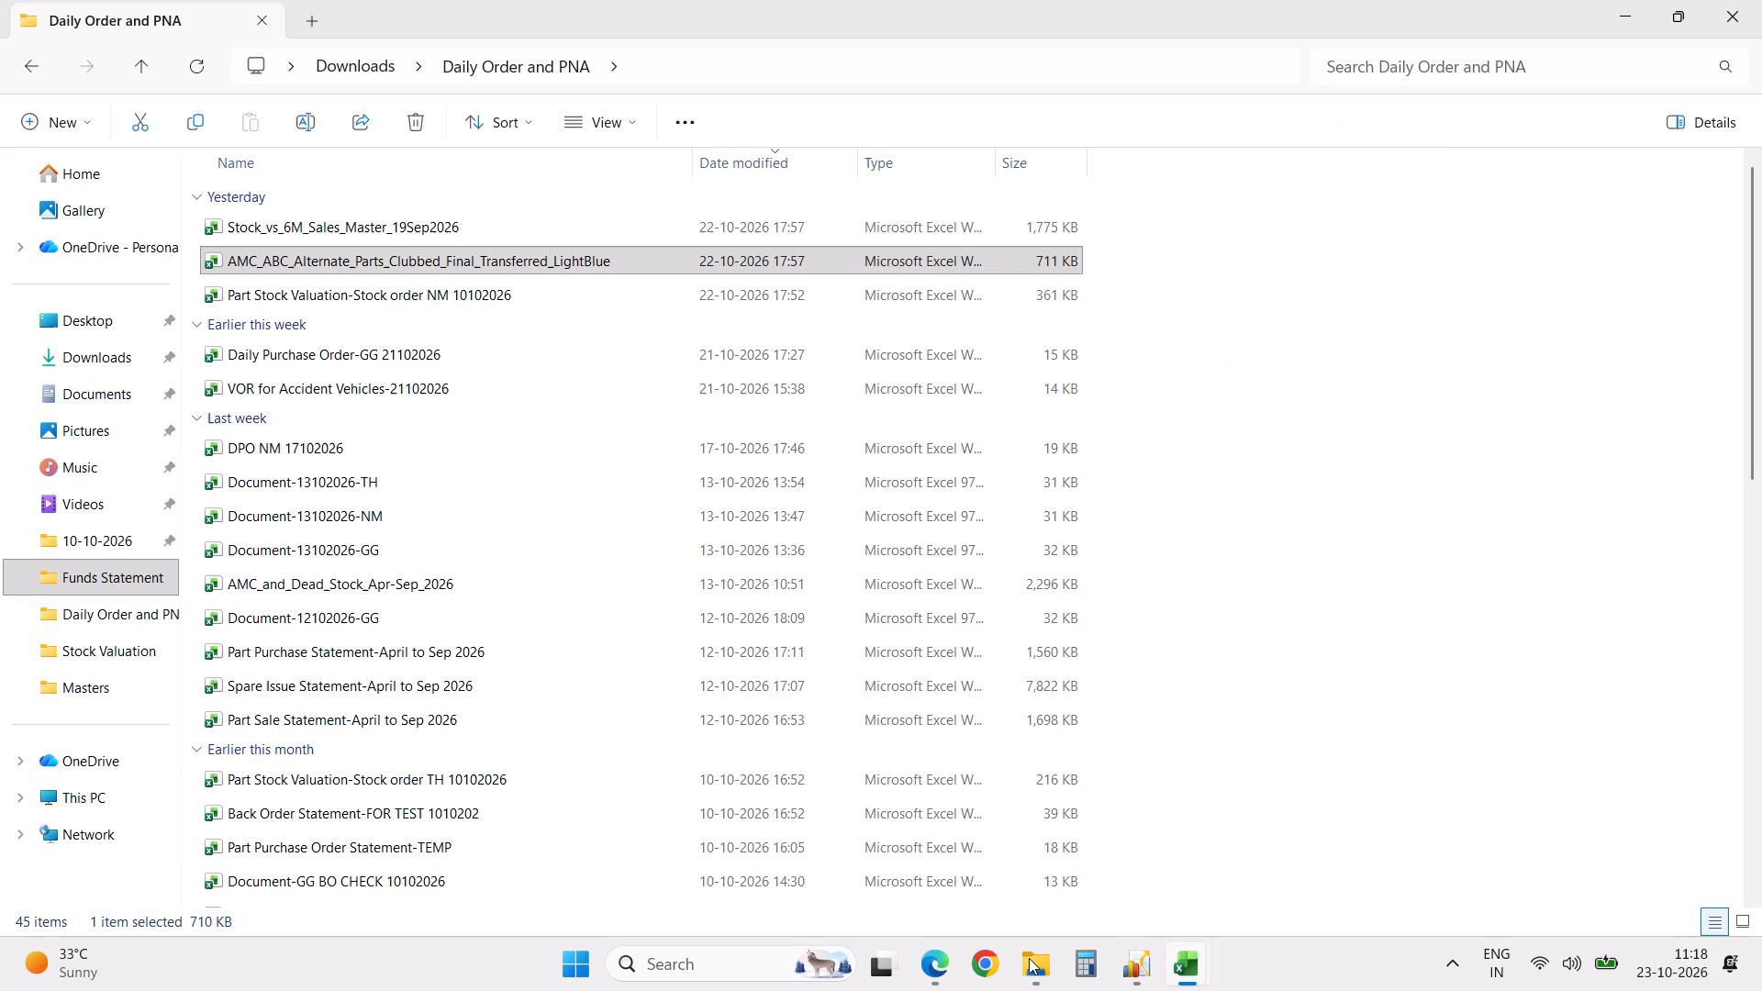
pyautogui.click(351, 49)
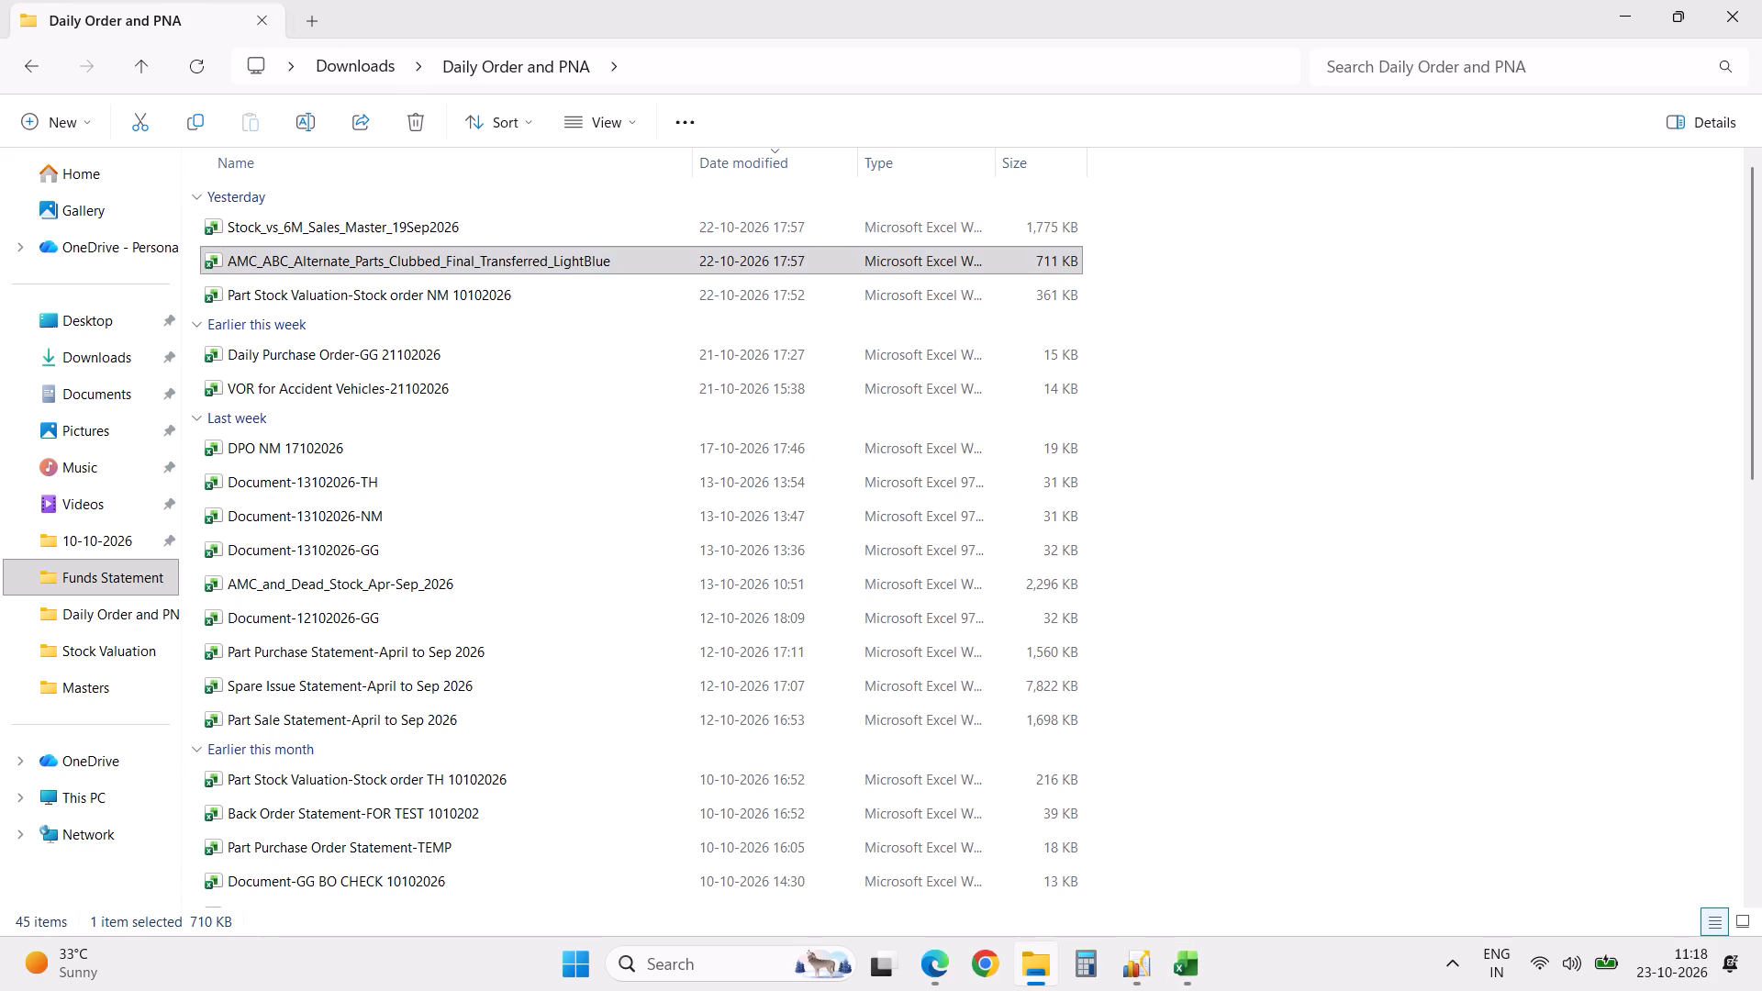
pyautogui.click(354, 62)
pyautogui.press('Escape')
pyautogui.click(354, 62)
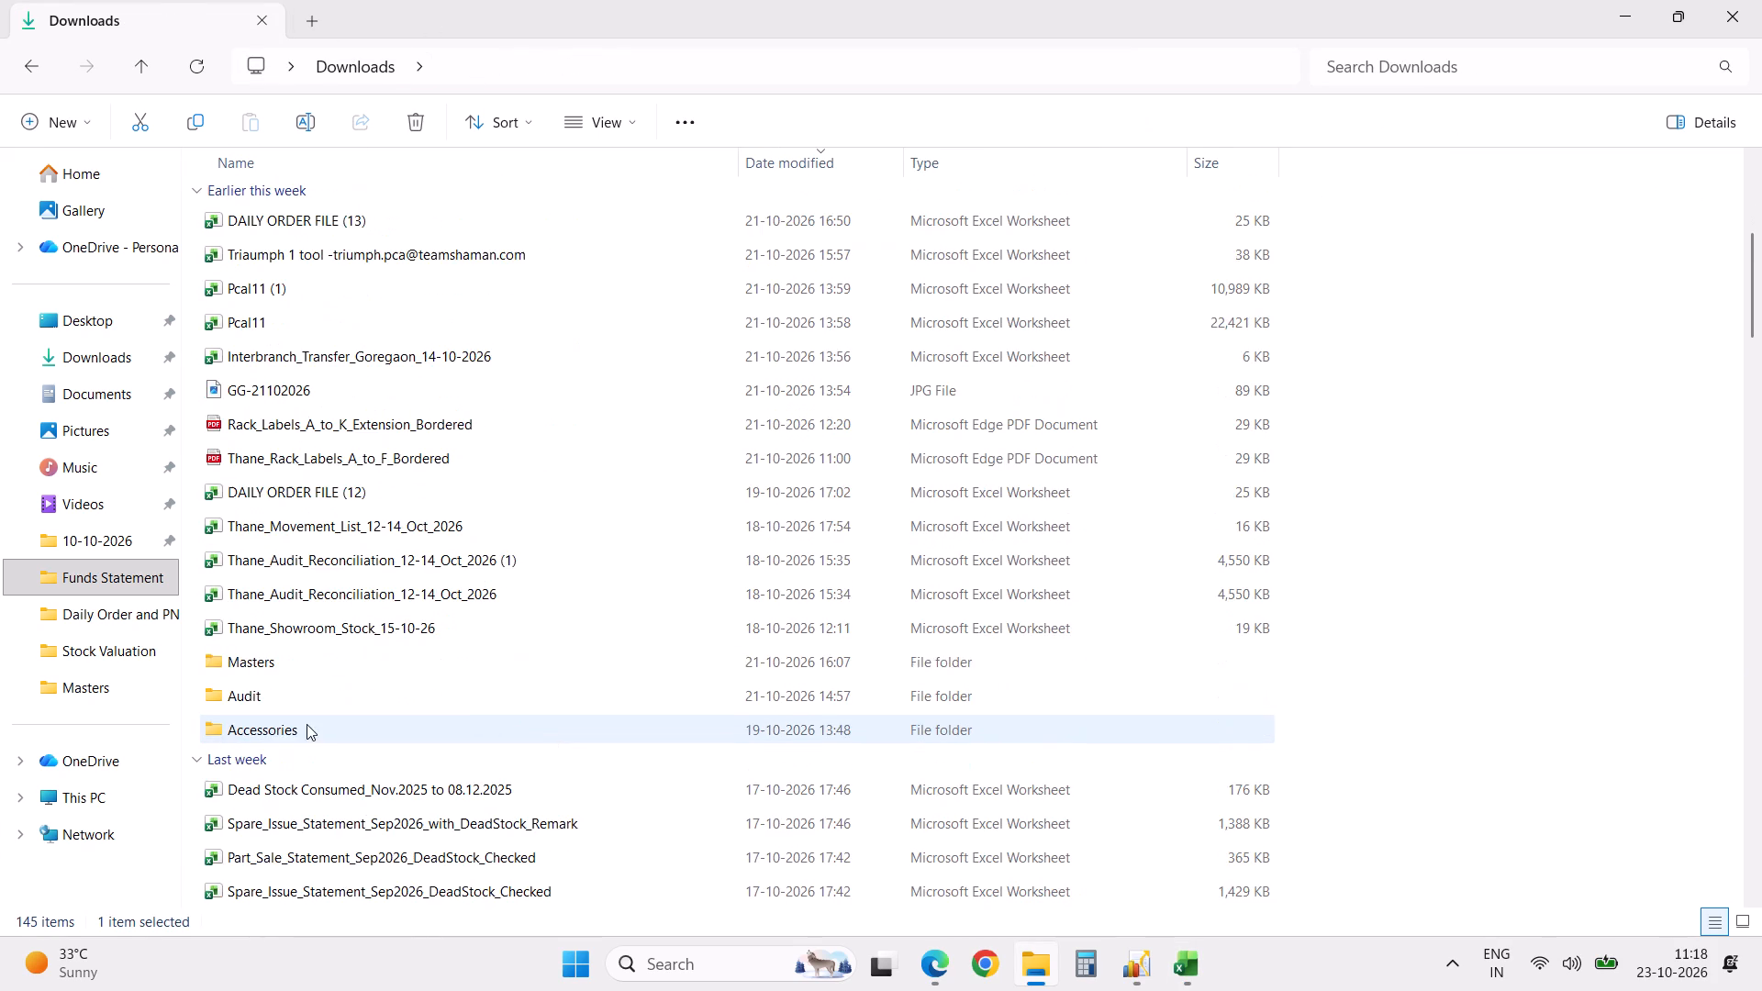
pyautogui.doubleClick(299, 701)
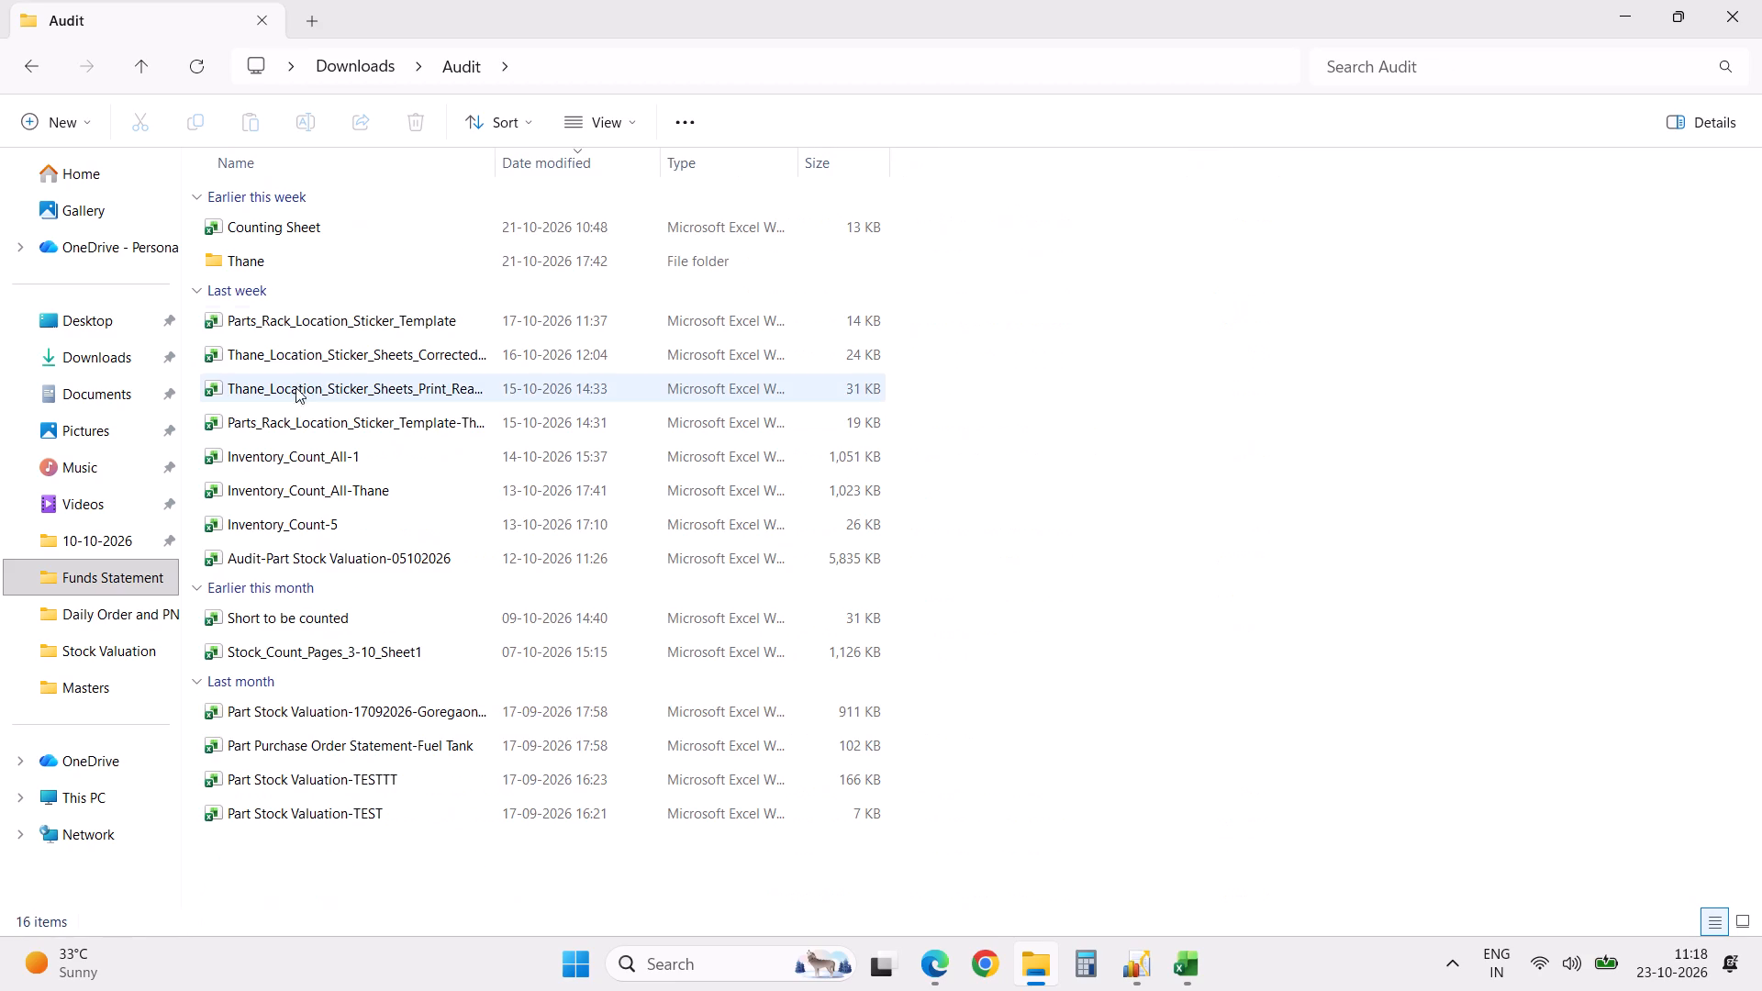
pyautogui.doubleClick(306, 253)
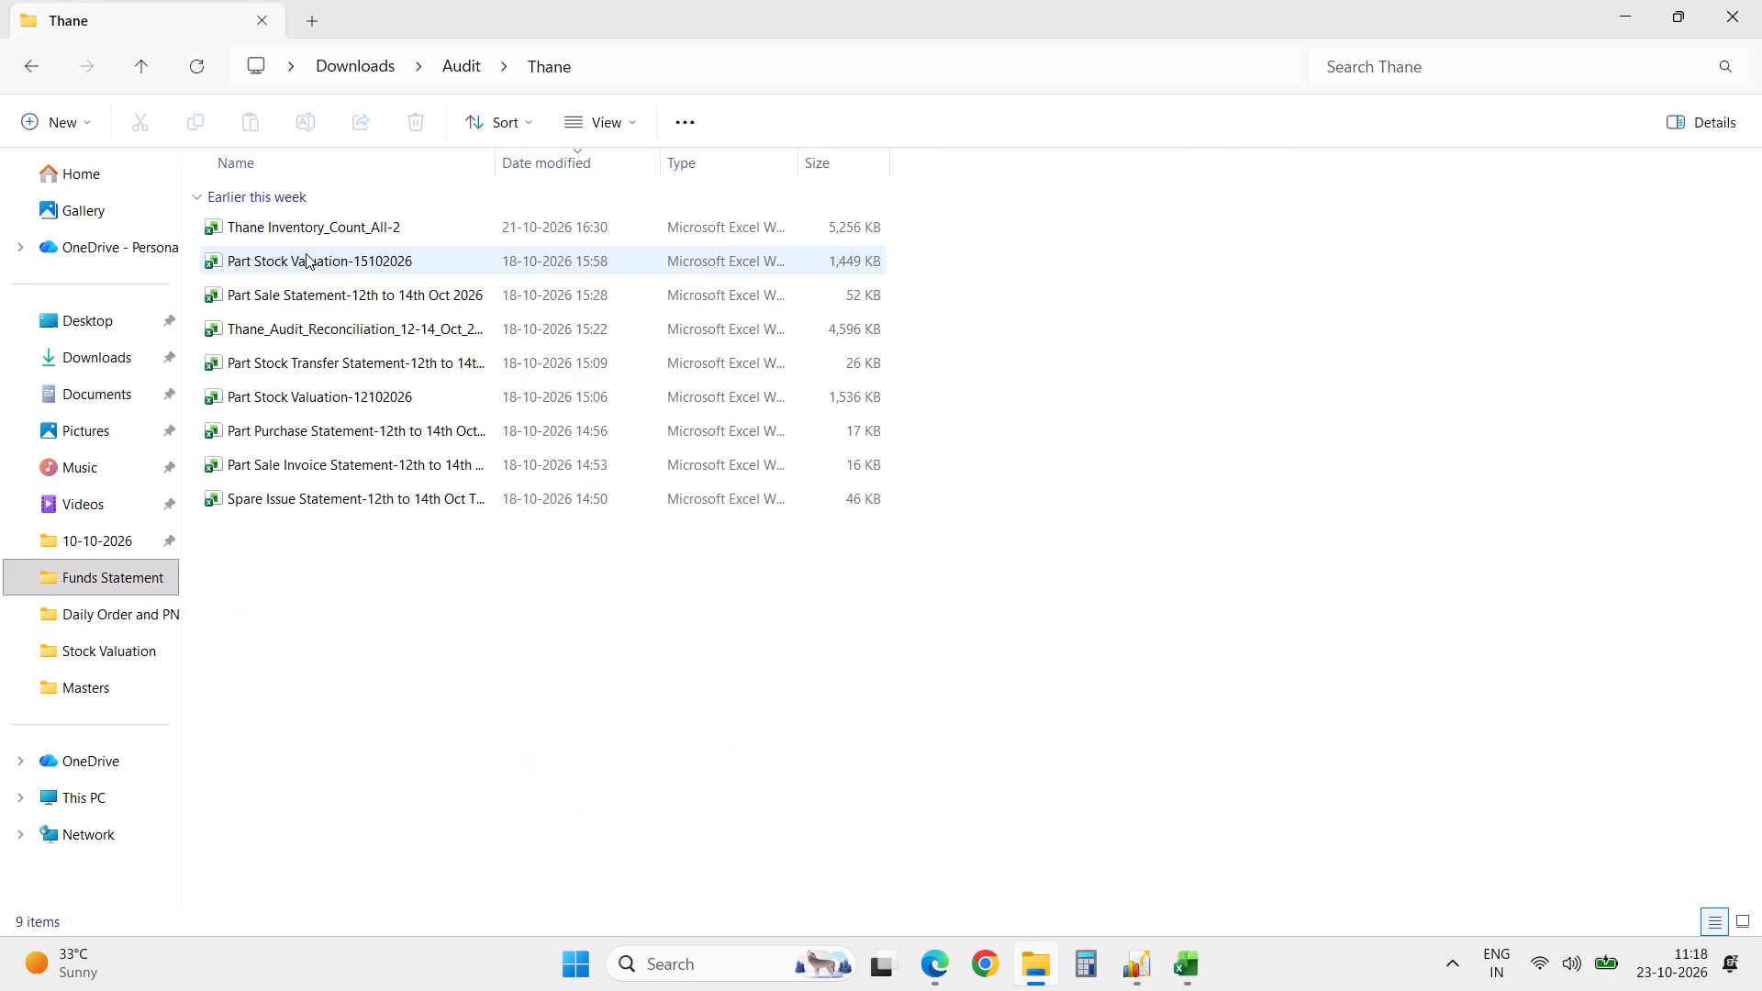
pyautogui.doubleClick(336, 229)
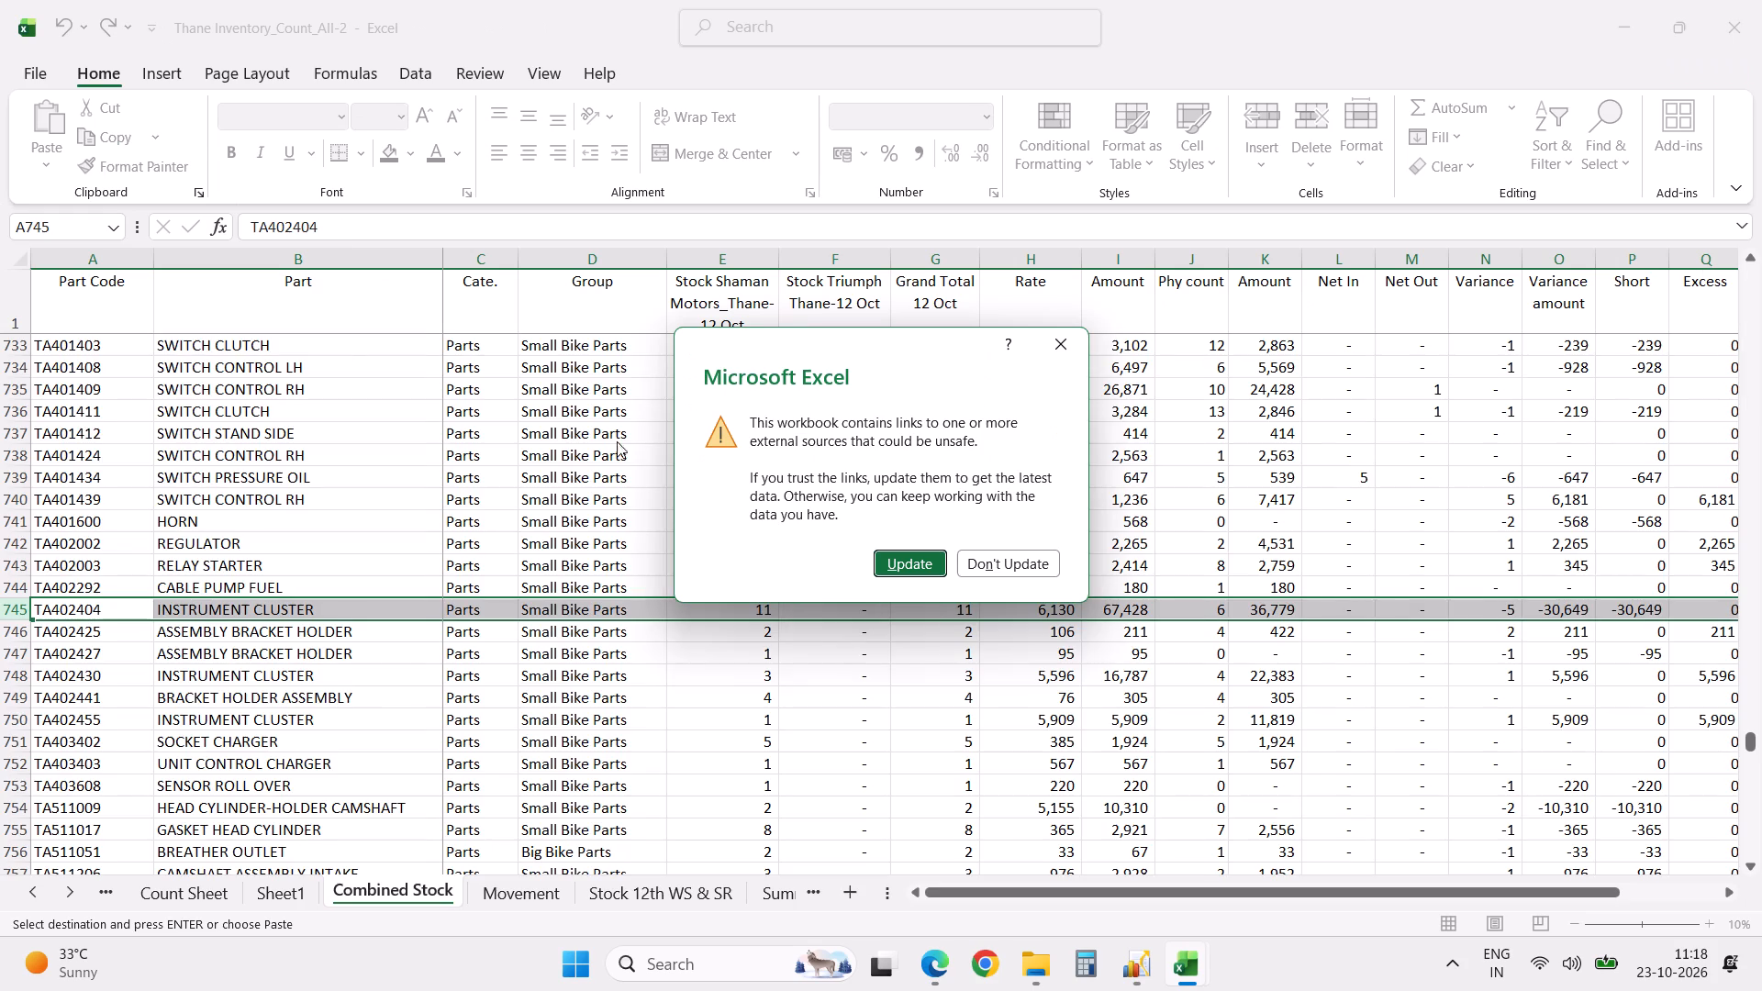
pyautogui.click(990, 569)
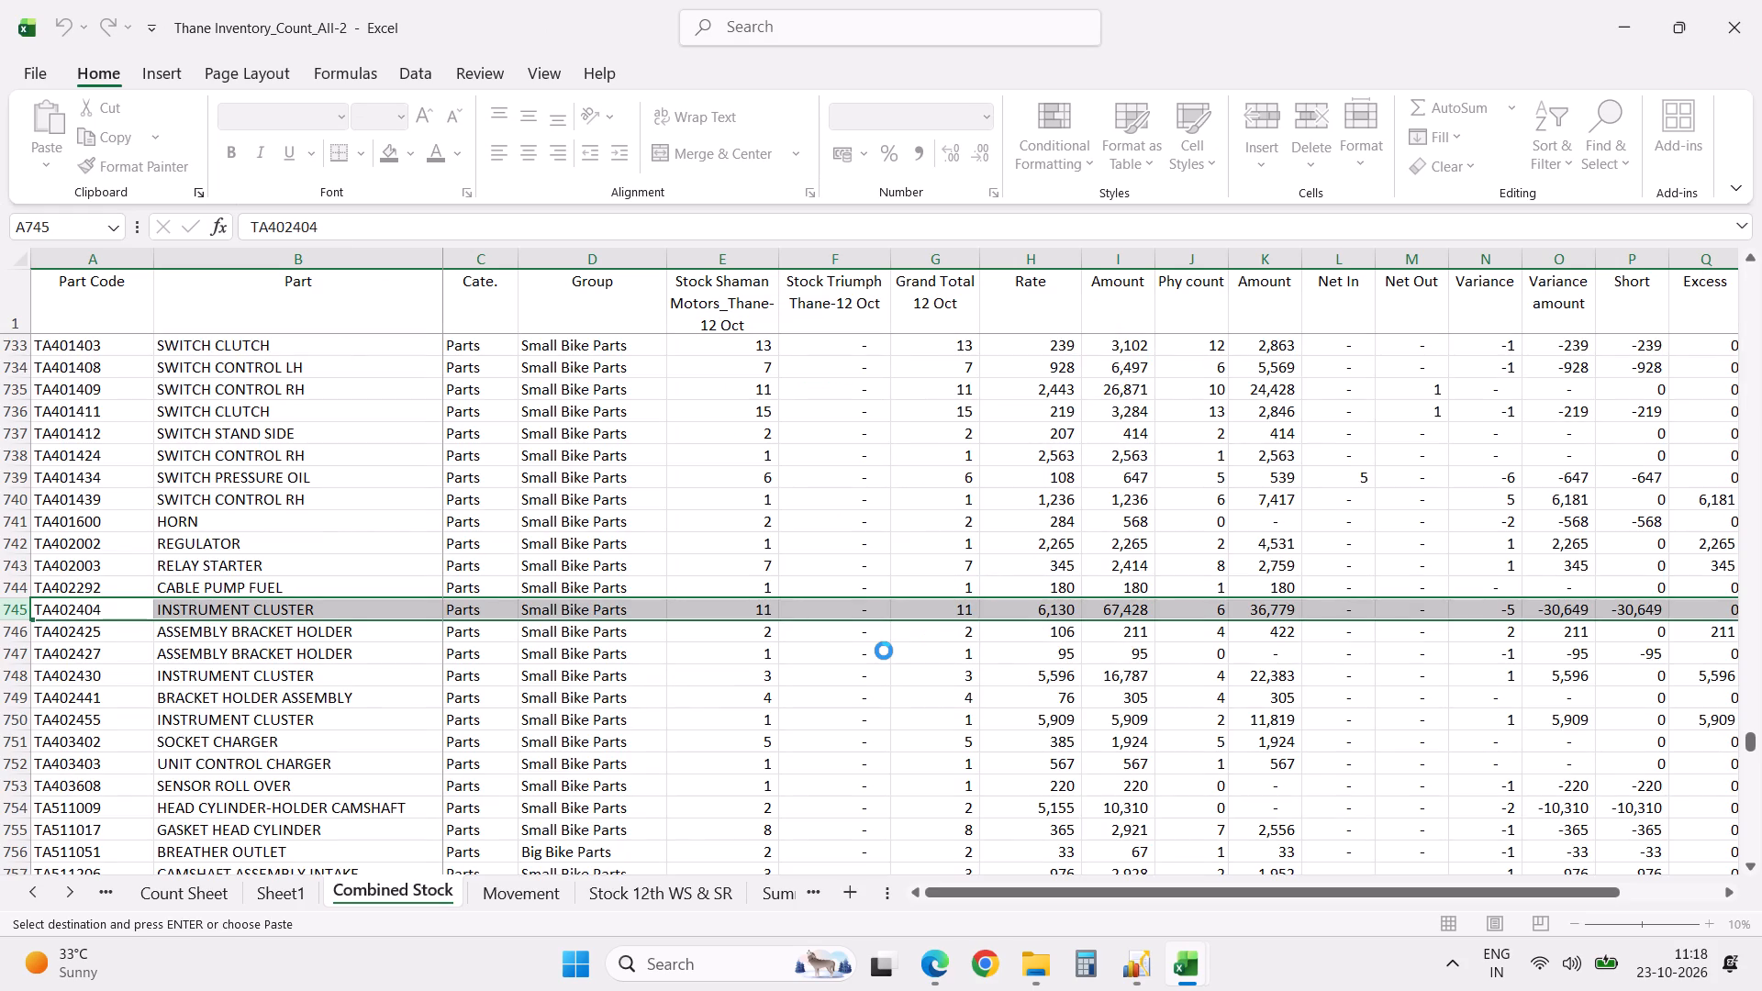
# Find part 36TA0107 in the Combined Stock sheet, select its row to check its count, and return to the VOR Purchase Order workbook.
pyautogui.click(839, 688)
pyautogui.hotkey('ctrl', 'f')
pyautogui.hotkey('ctrl', 'v')
pyautogui.press('Return')
pyautogui.press('Return')
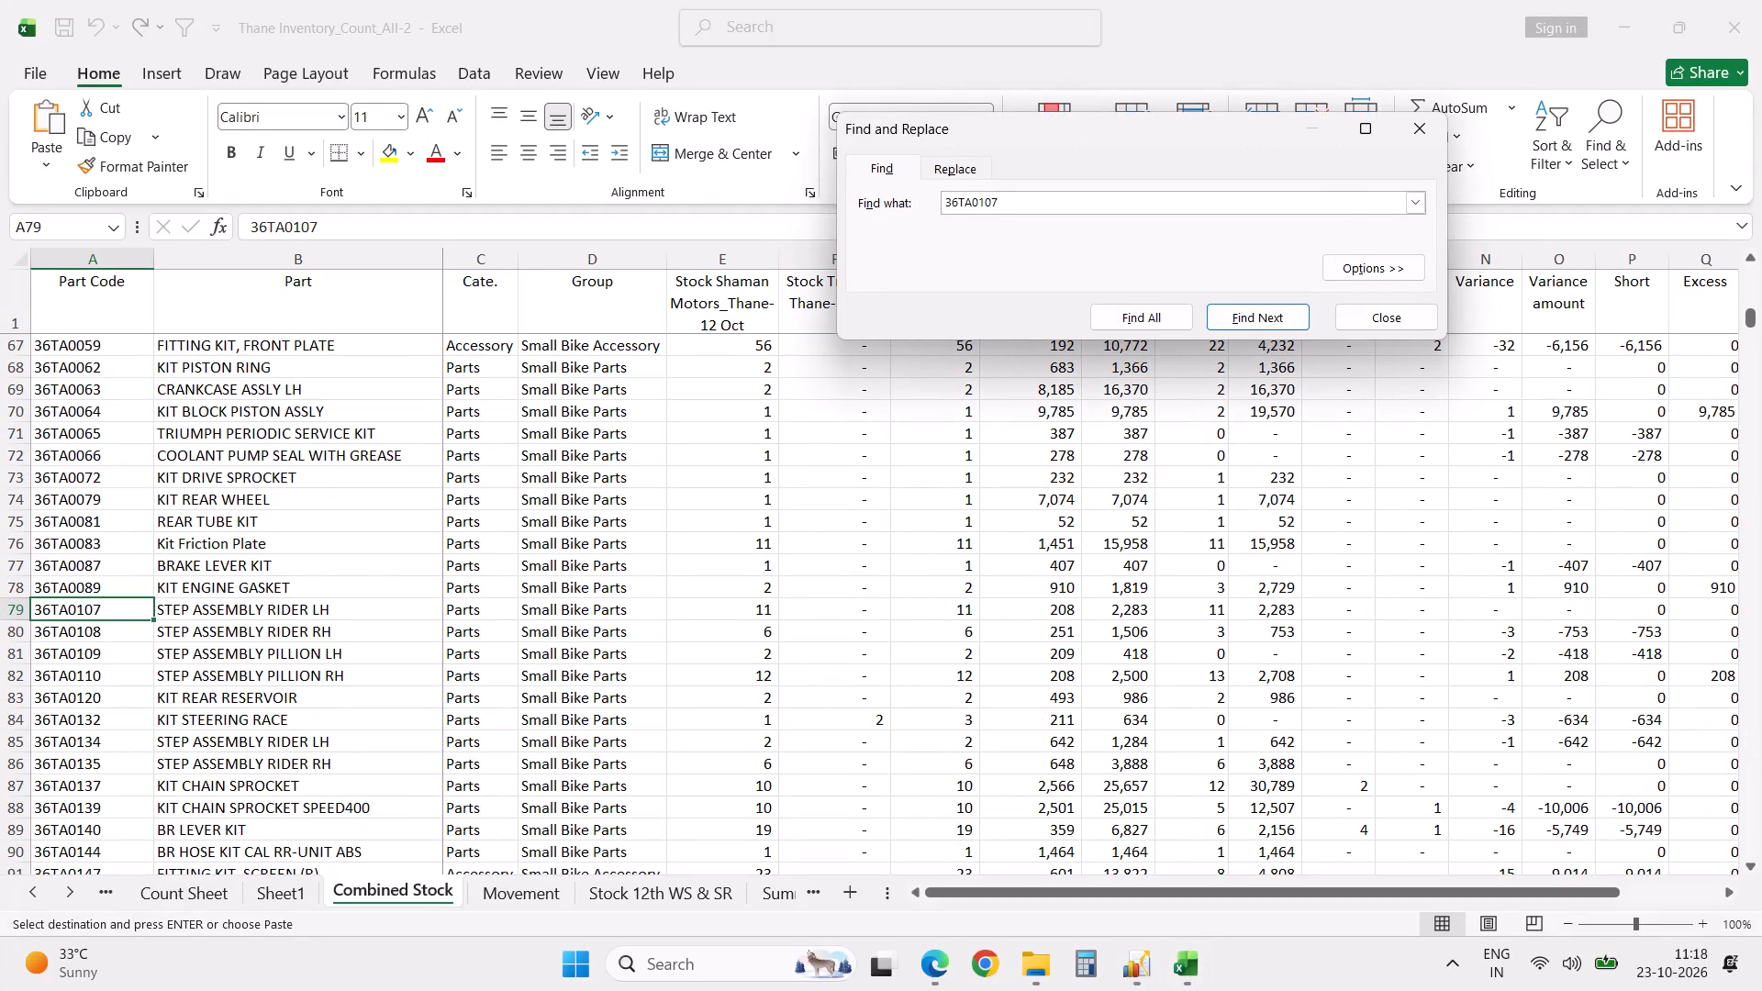
pyautogui.press('Escape')
pyautogui.hotkey('shift', 'space')
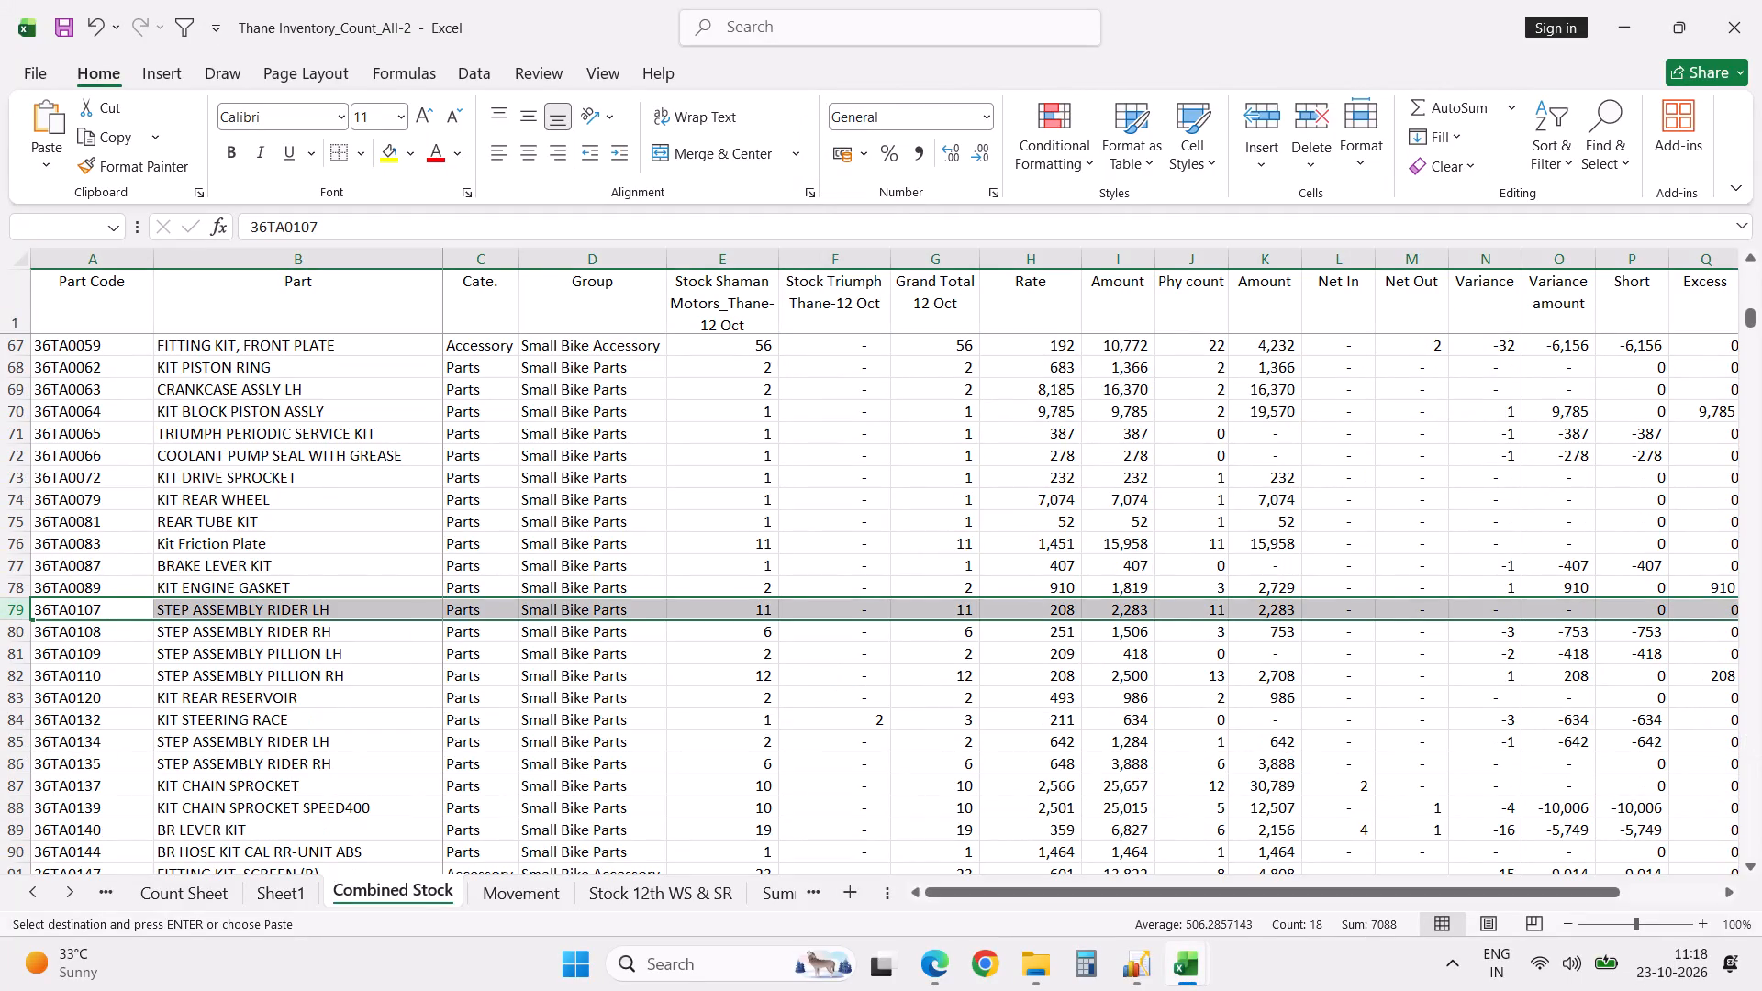
pyautogui.hotkey('alt', 'Tab')
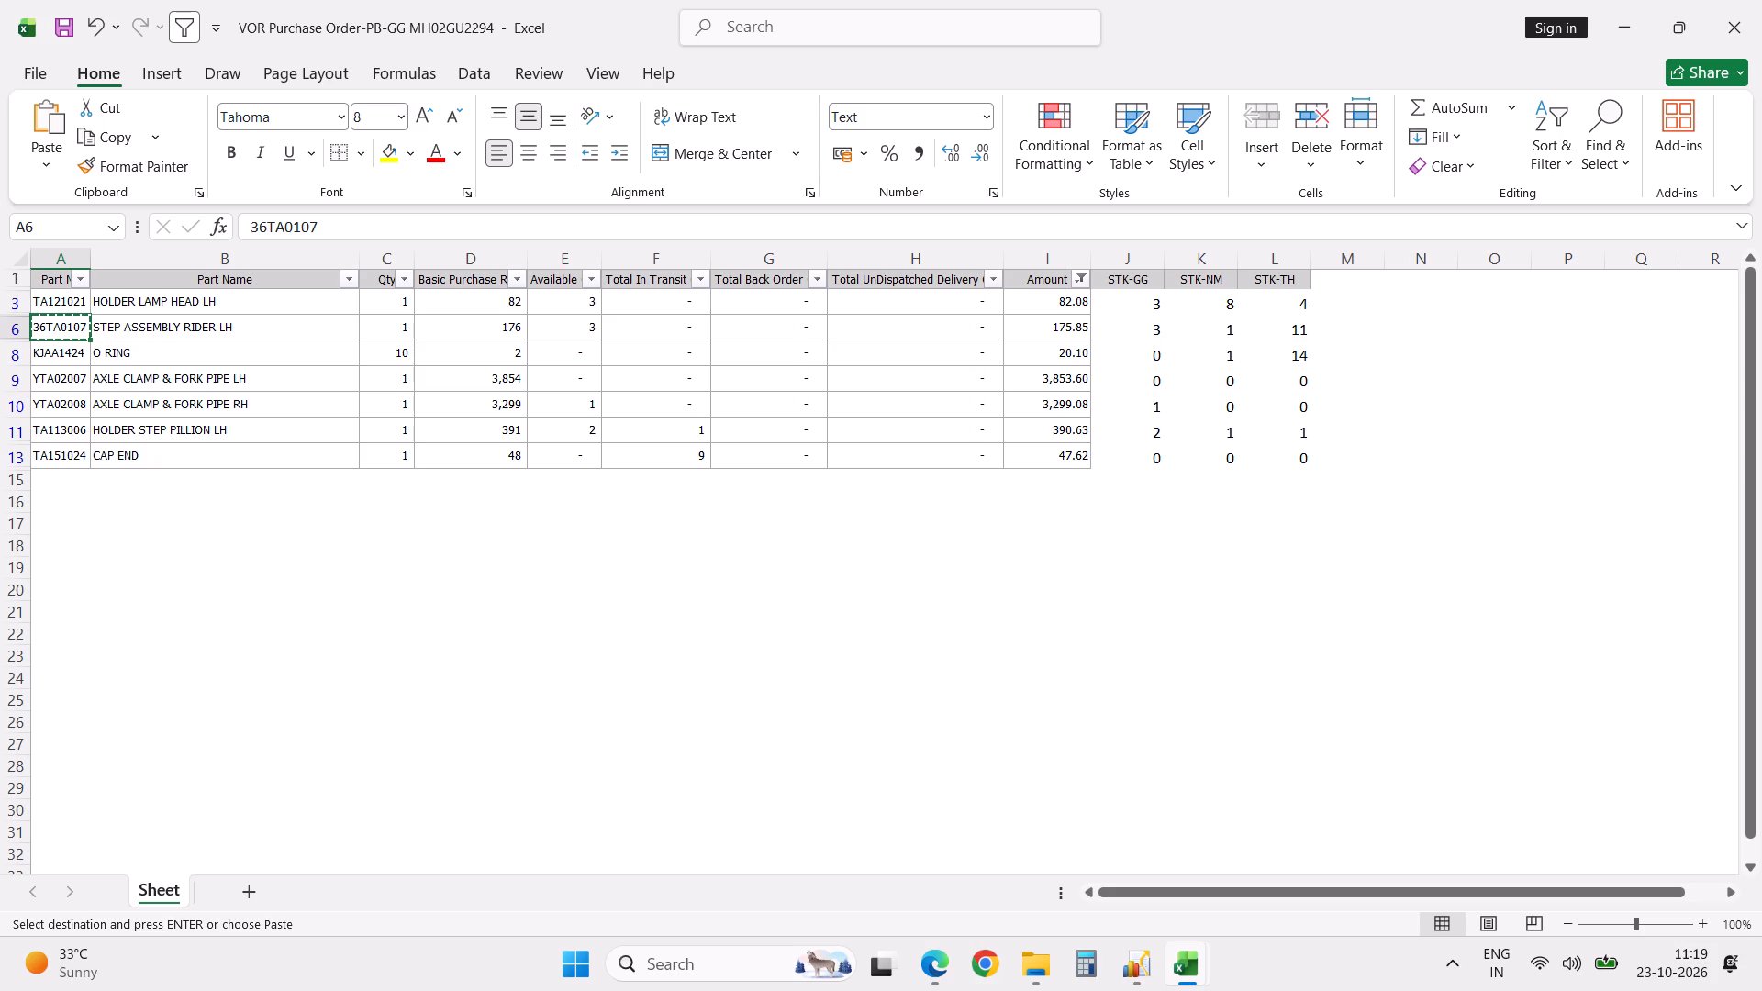
# Format the visible Amount values in rows 3 to 13 with comma style and no decimal places.
pyautogui.click(1068, 304)
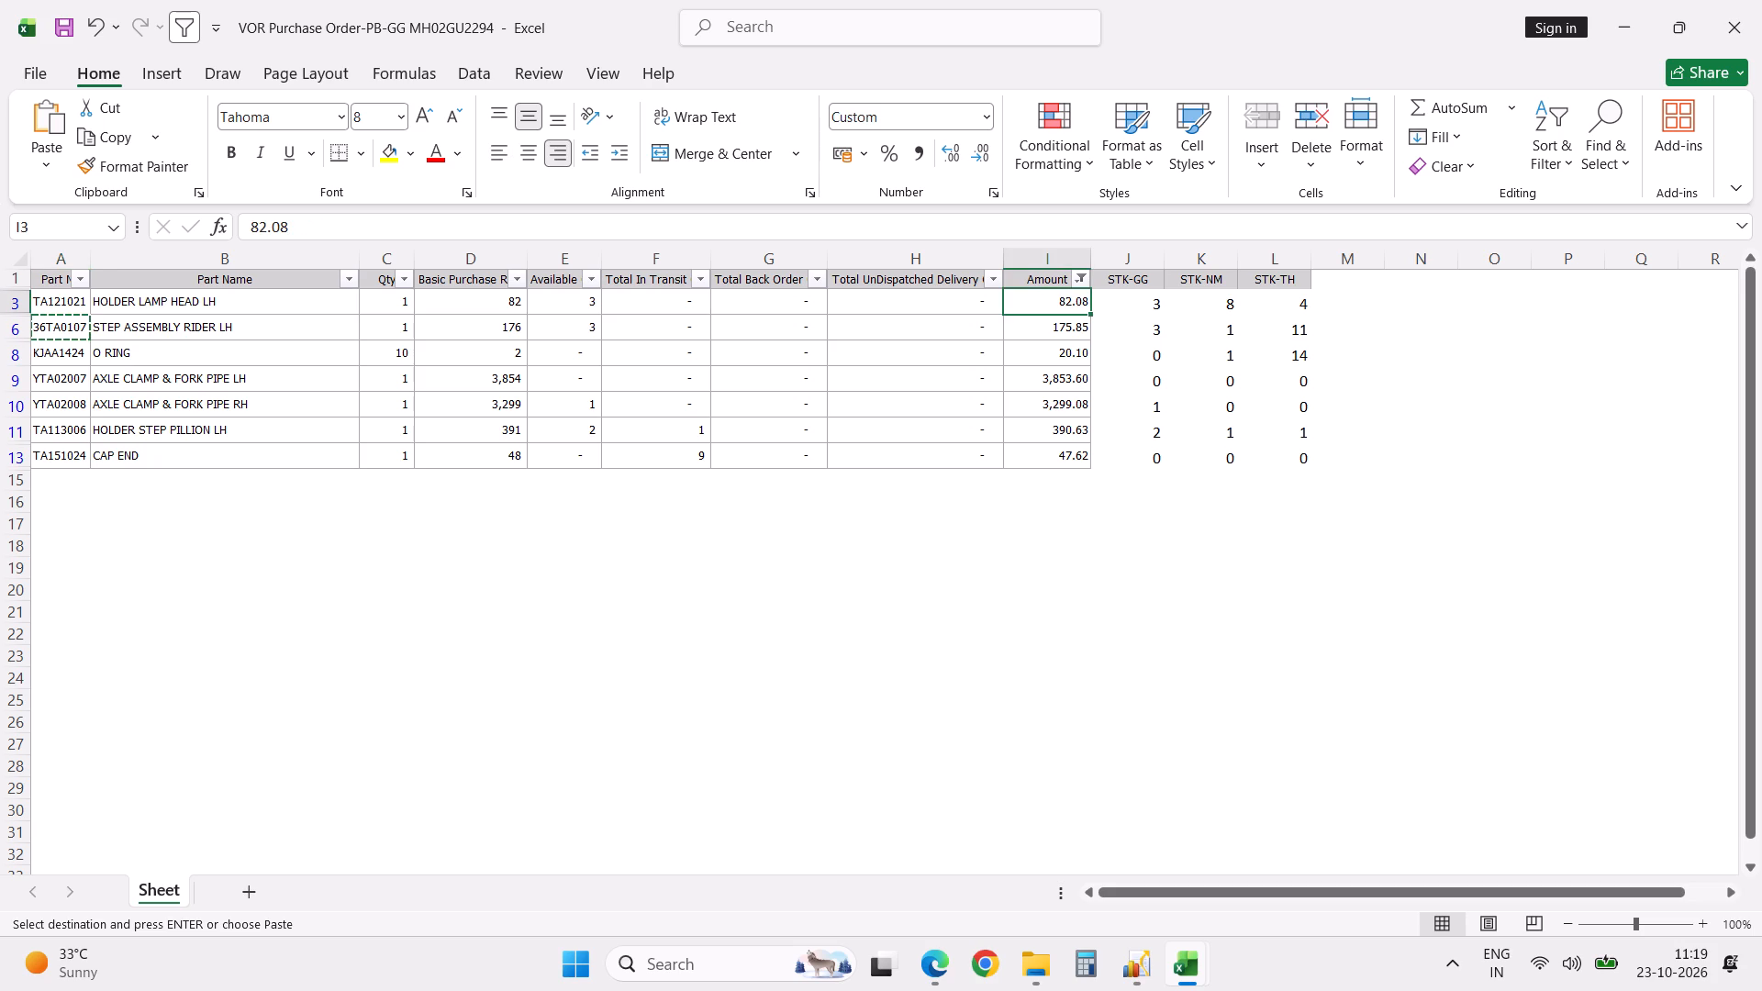
pyautogui.keyDown('shift'); pyautogui.click(1082, 462); pyautogui.keyUp('shift')
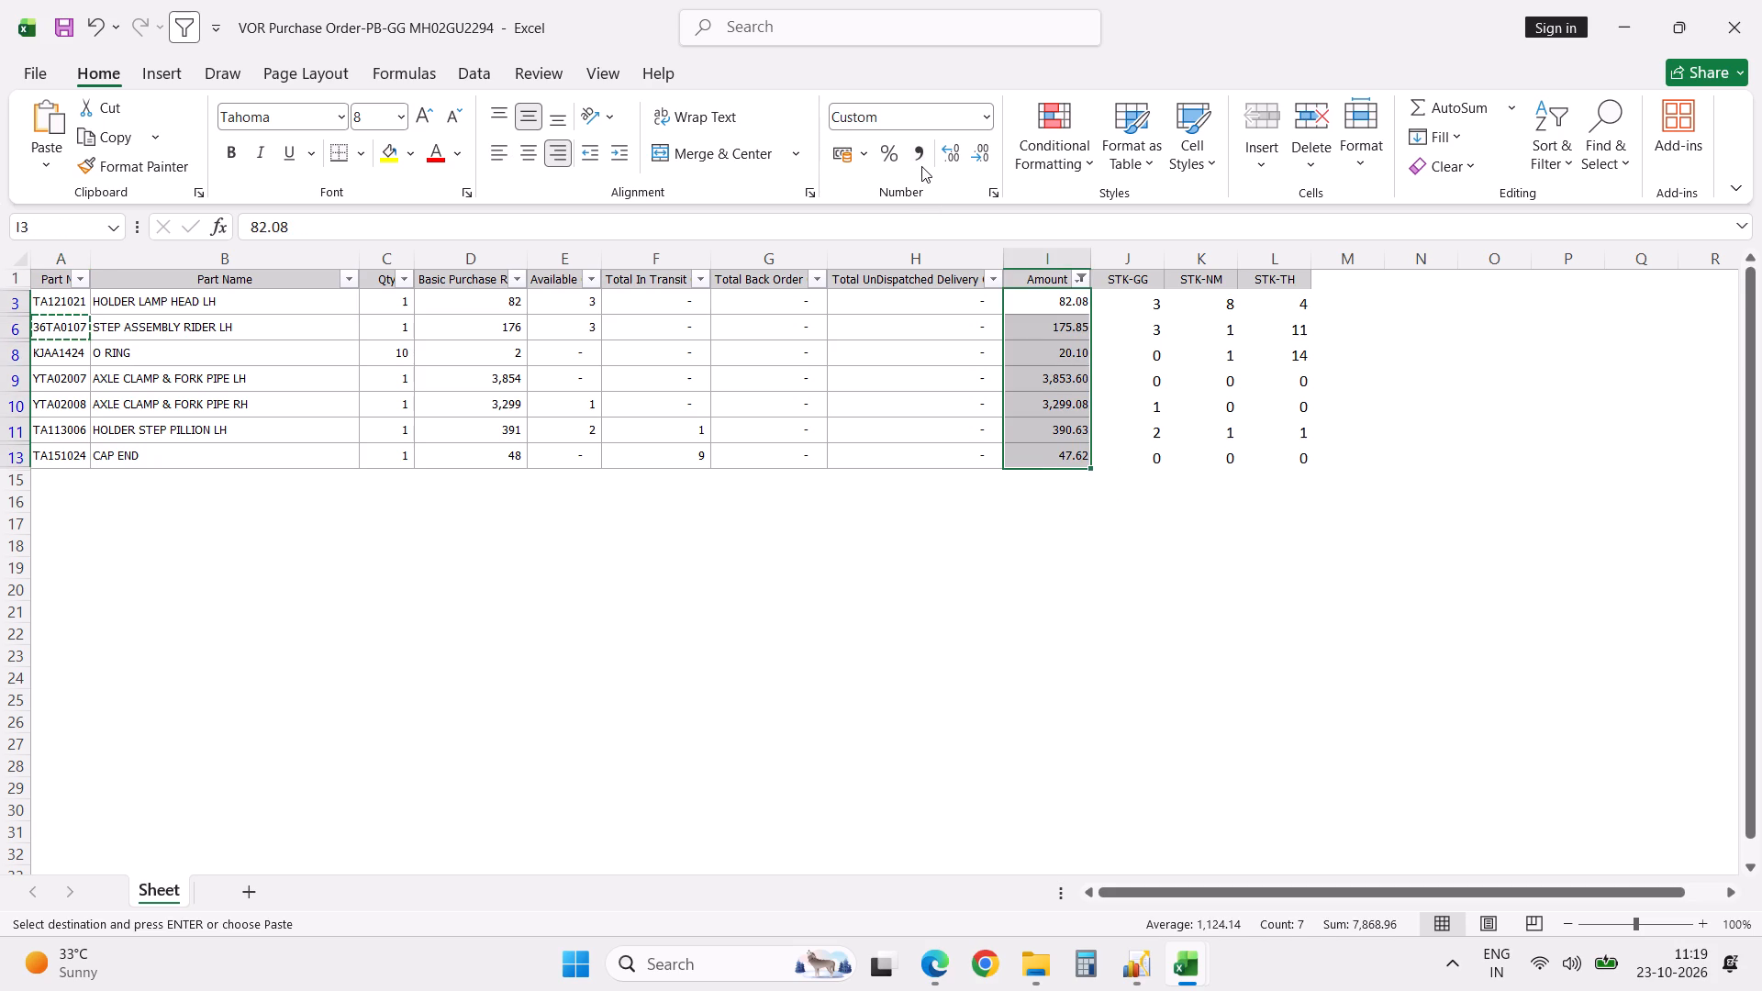
pyautogui.click(920, 161)
pyautogui.doubleClick(985, 157)
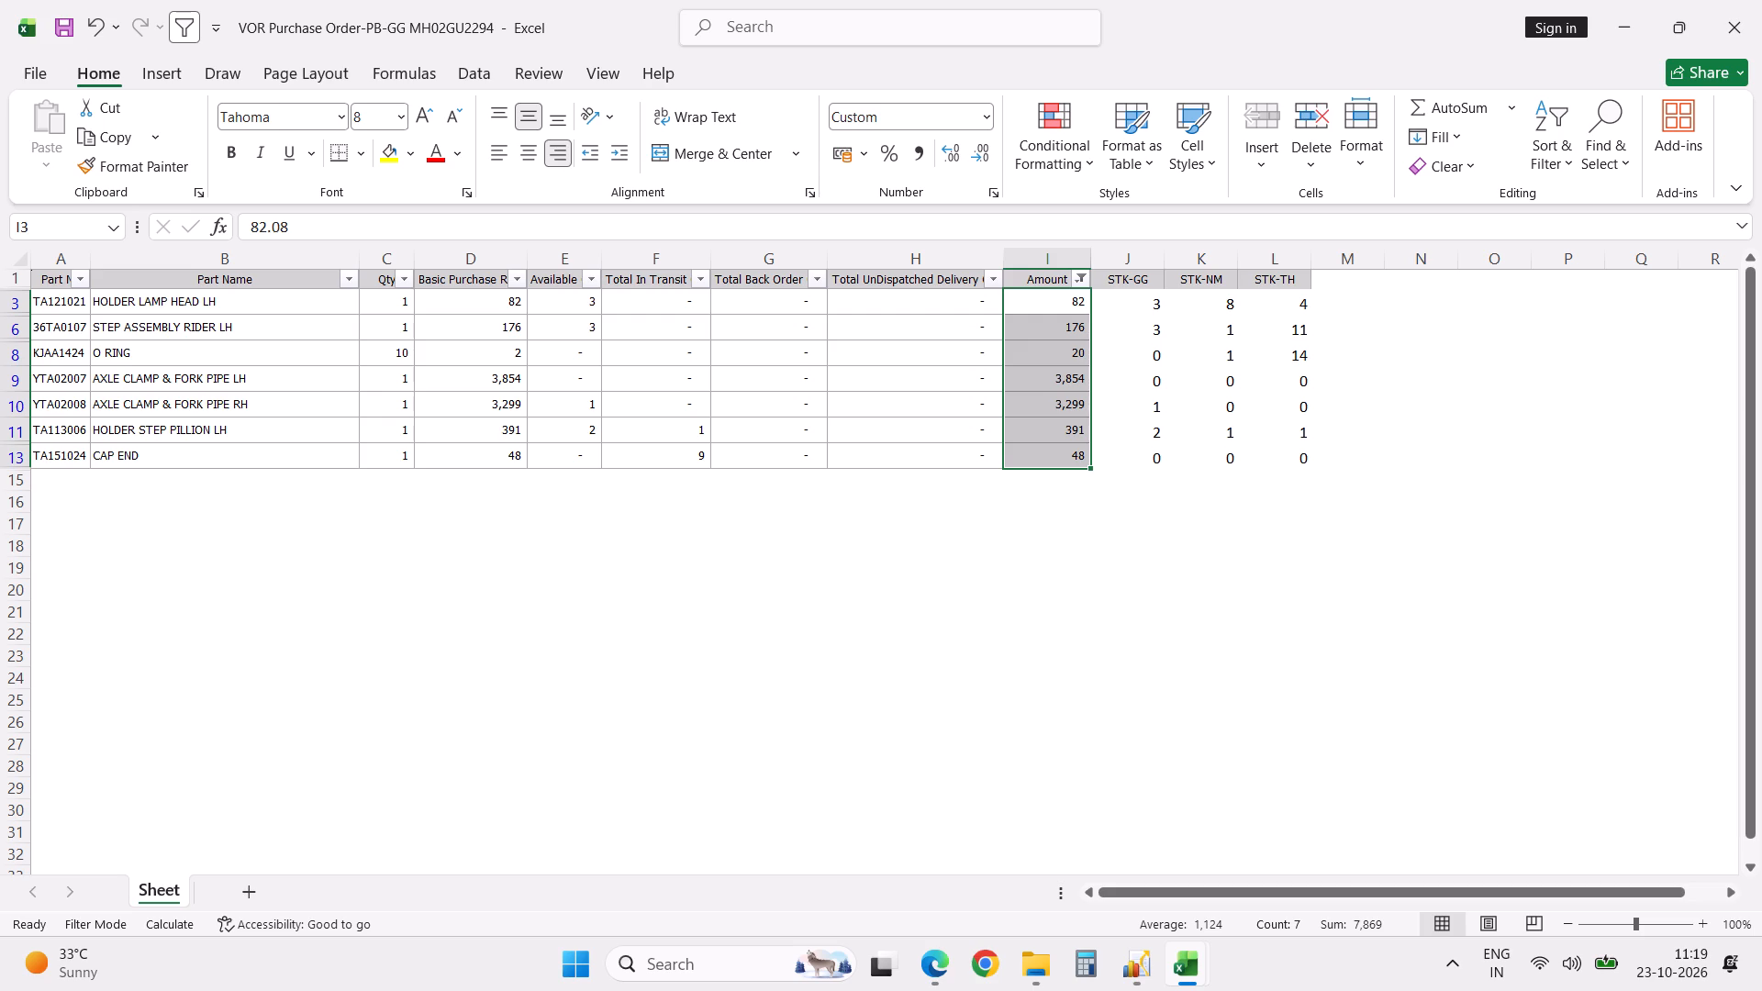
# Look up part TA121021 from A3 in the Thane inventory's Combined Stock sheet, select its row to check the count, and return to the order workbook.
pyautogui.click(74, 295)
pyautogui.hotkey('ctrl', 'c')
pyautogui.hotkey('alt', 'Tab')
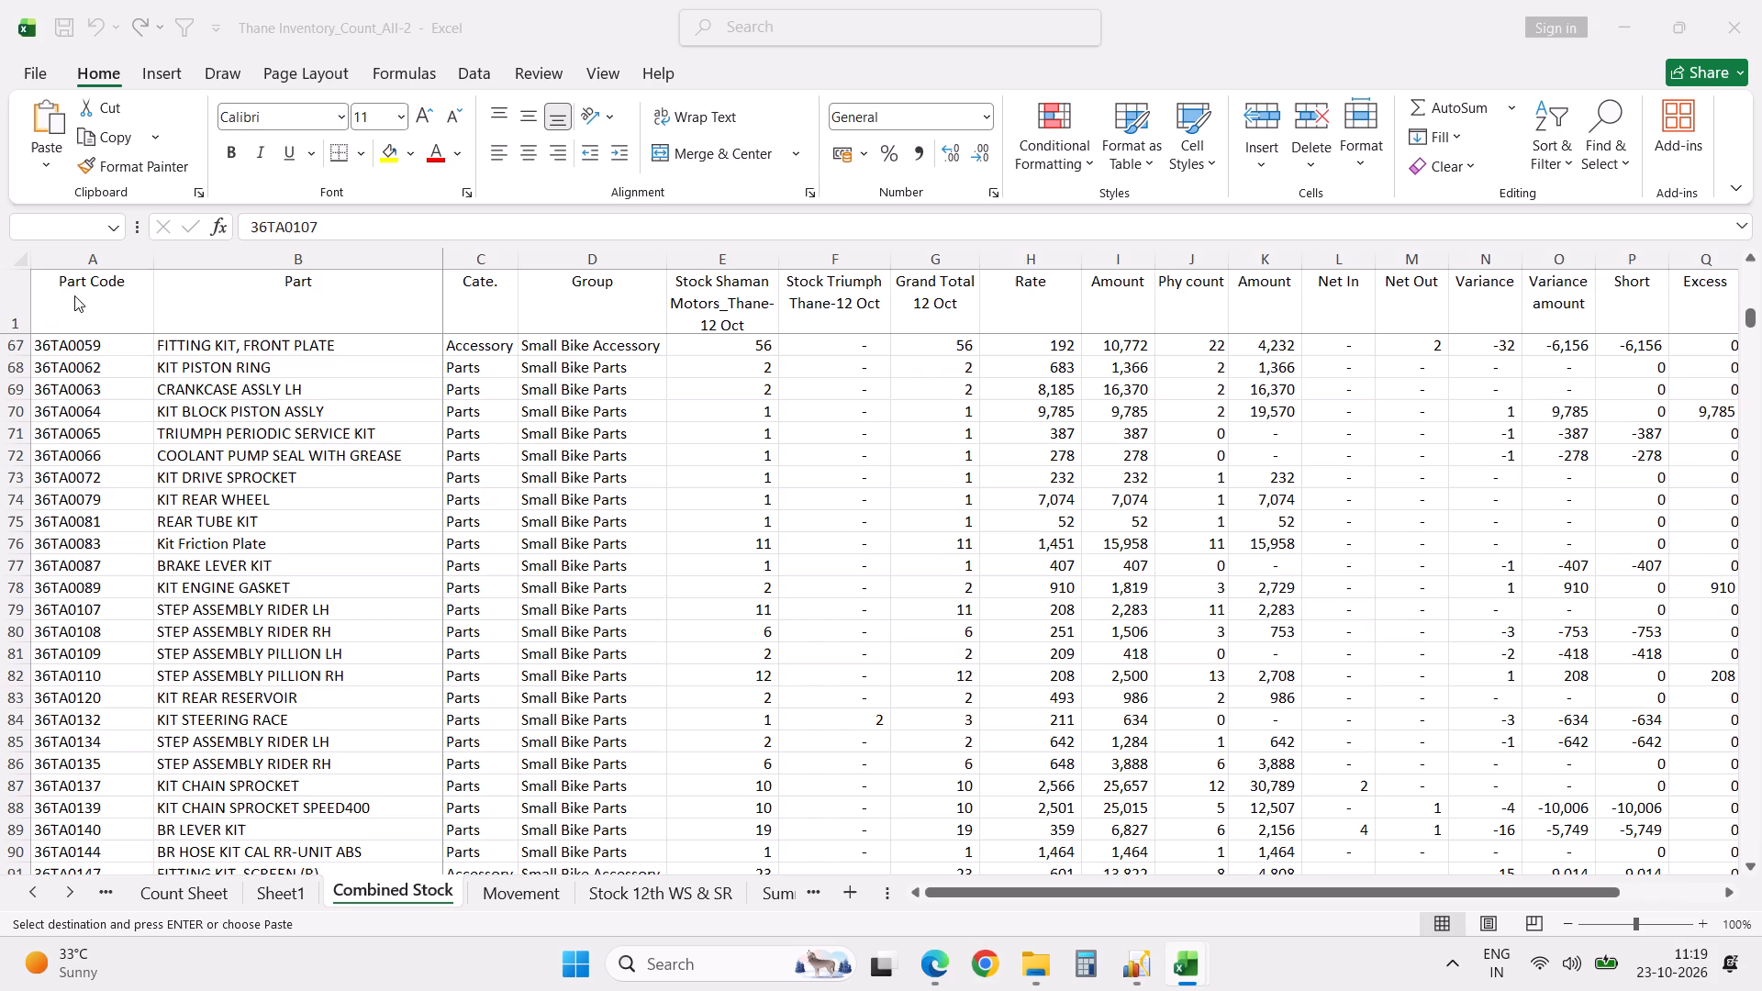
pyautogui.press('Down')
pyautogui.hotkey('ctrl', 'f')
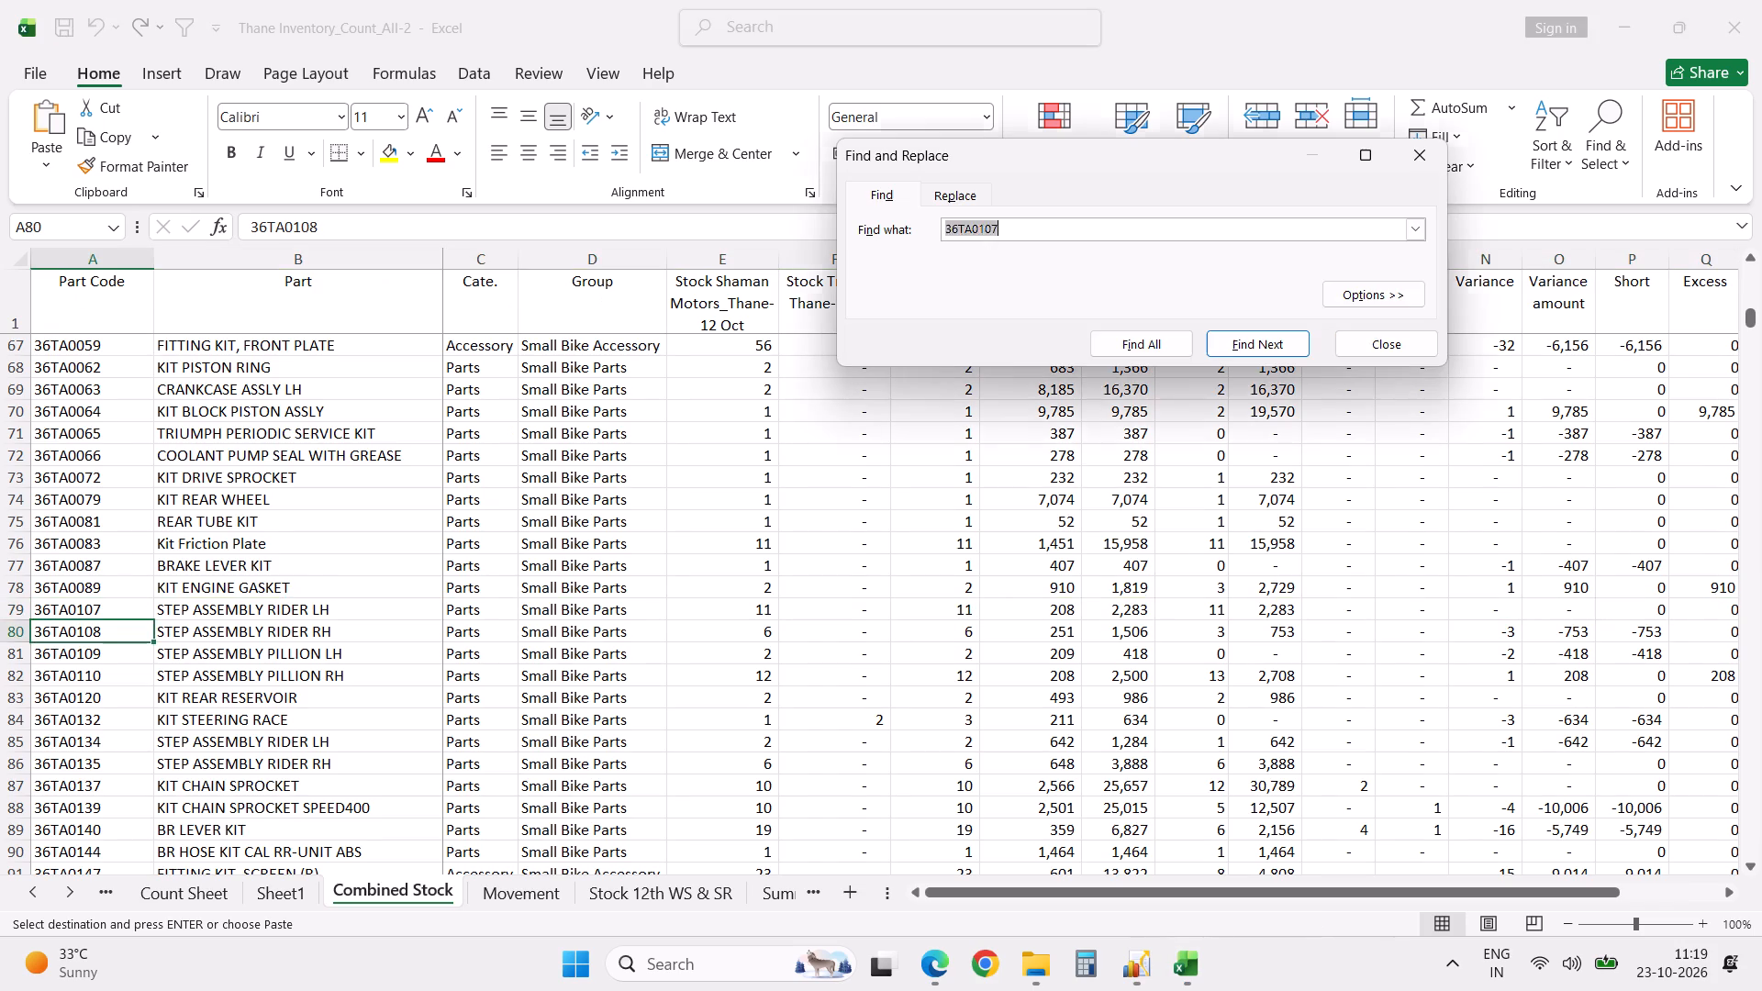
pyautogui.hotkey('ctrl', 'v')
pyautogui.press('Return')
pyautogui.press('Escape')
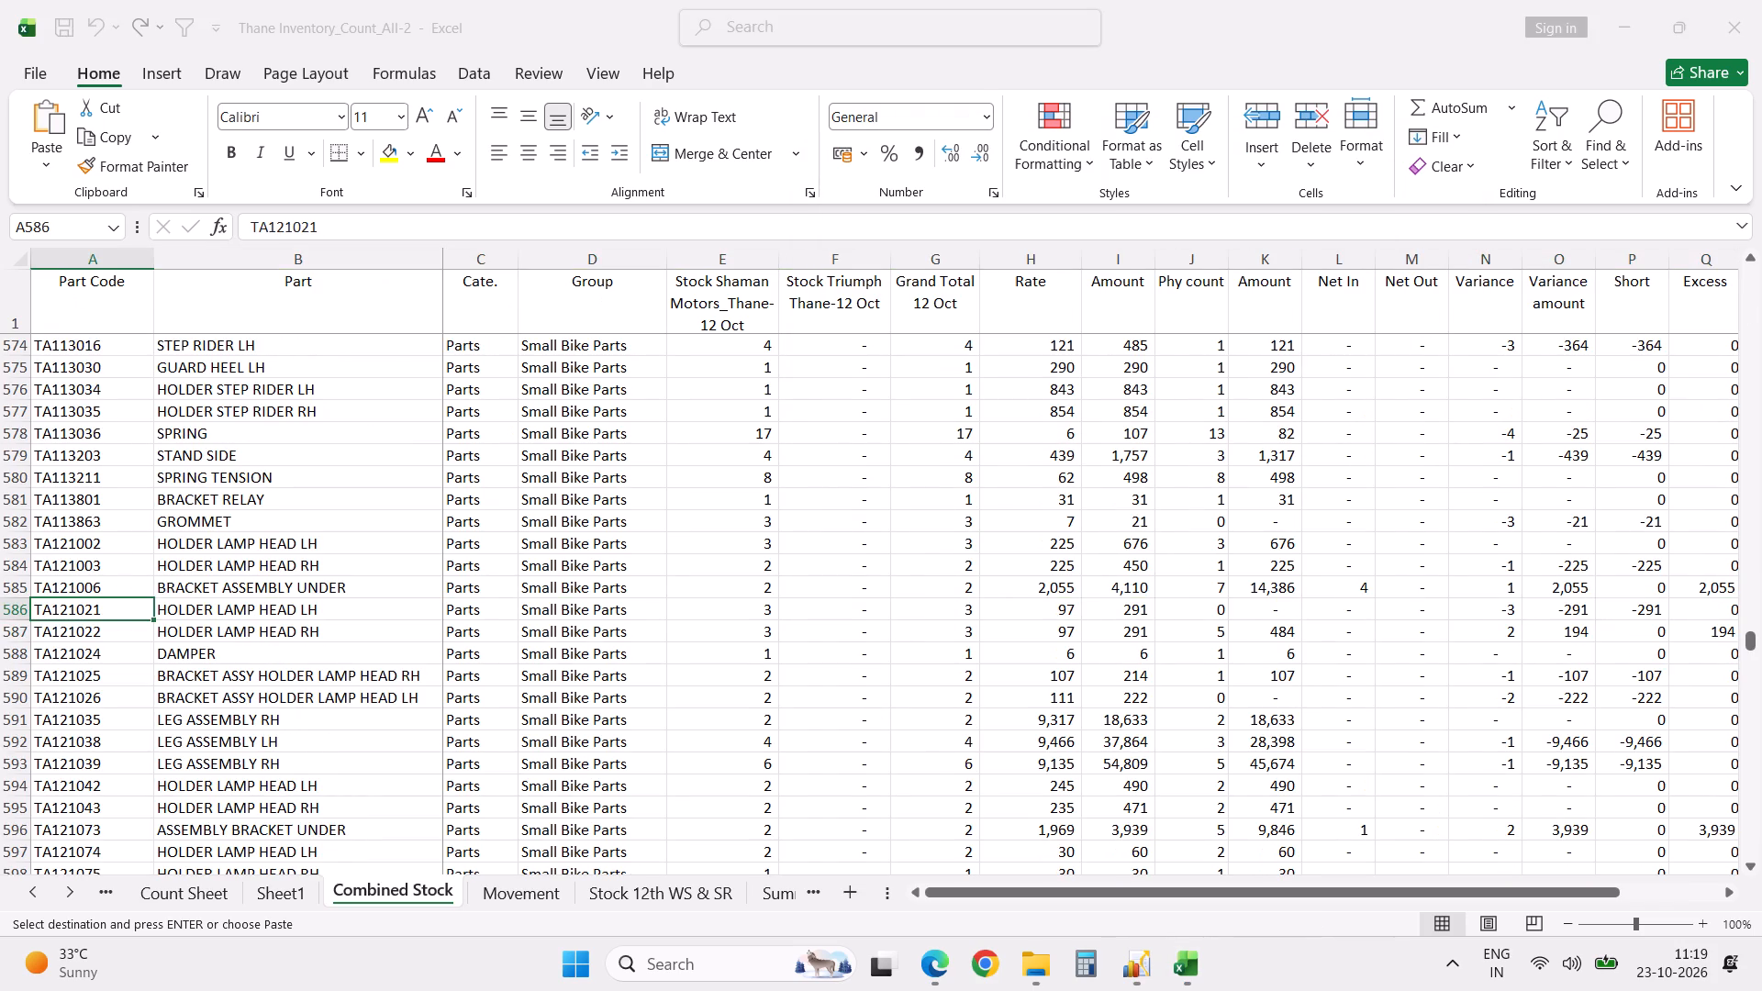
pyautogui.hotkey('shift', 'space')
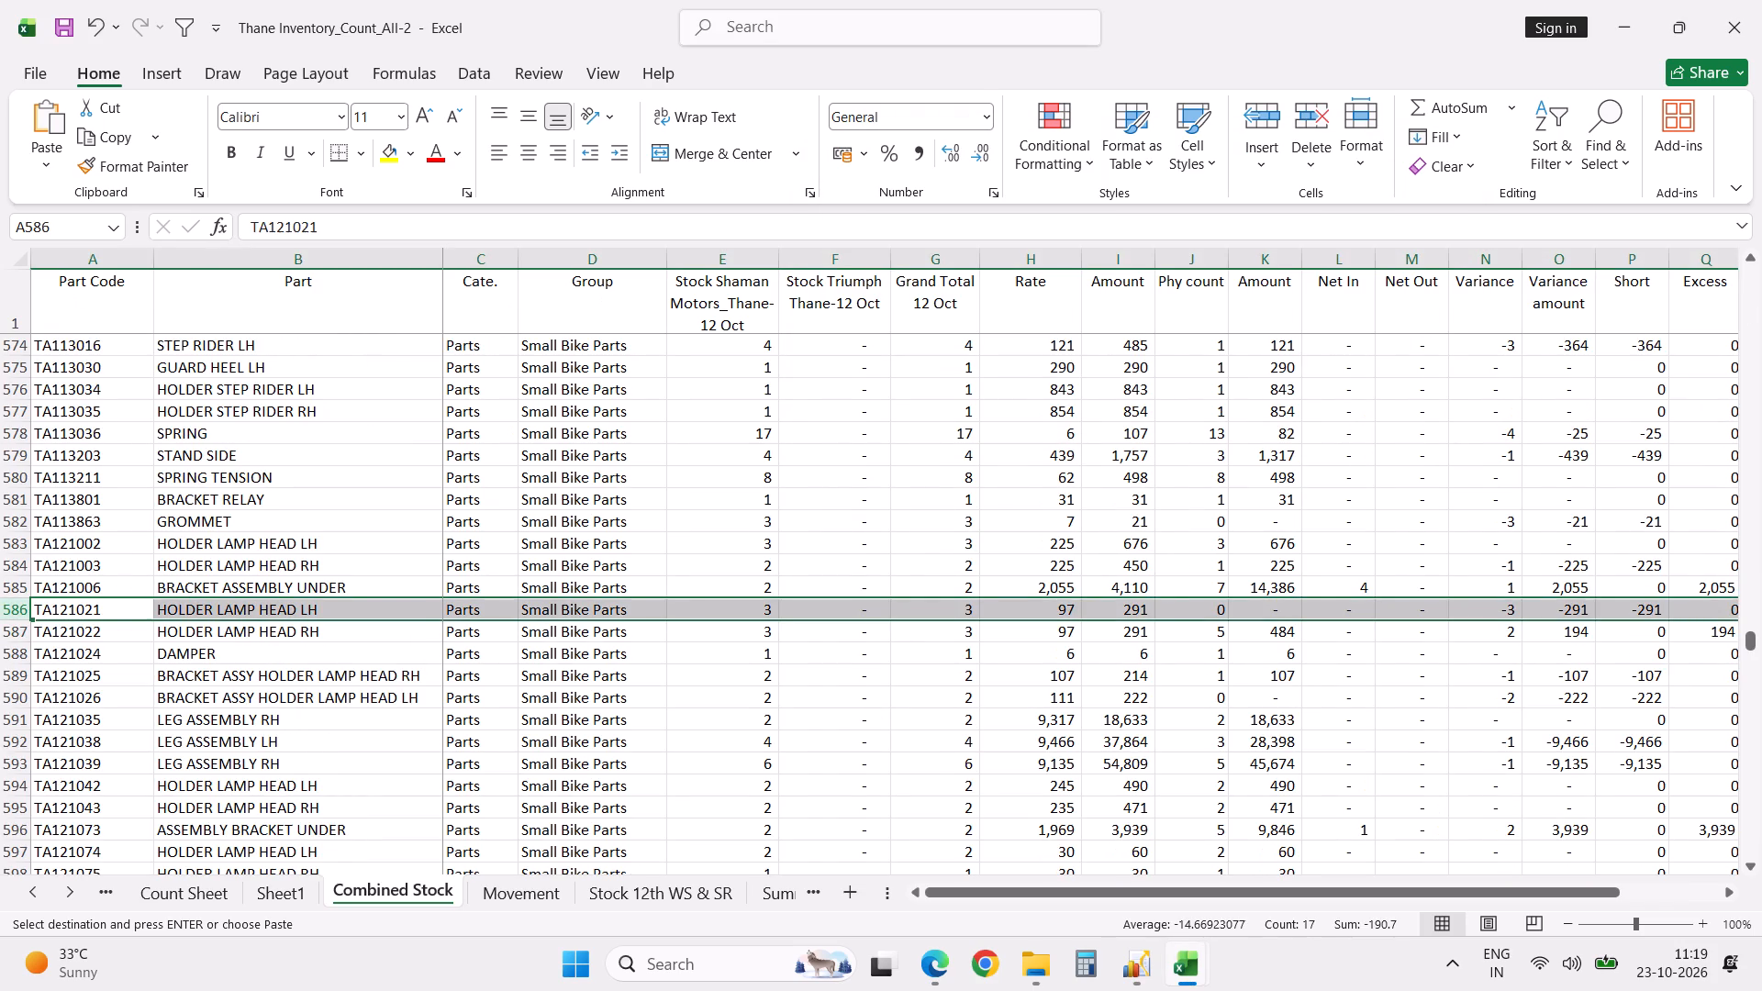
pyautogui.hotkey('alt', 'Tab')
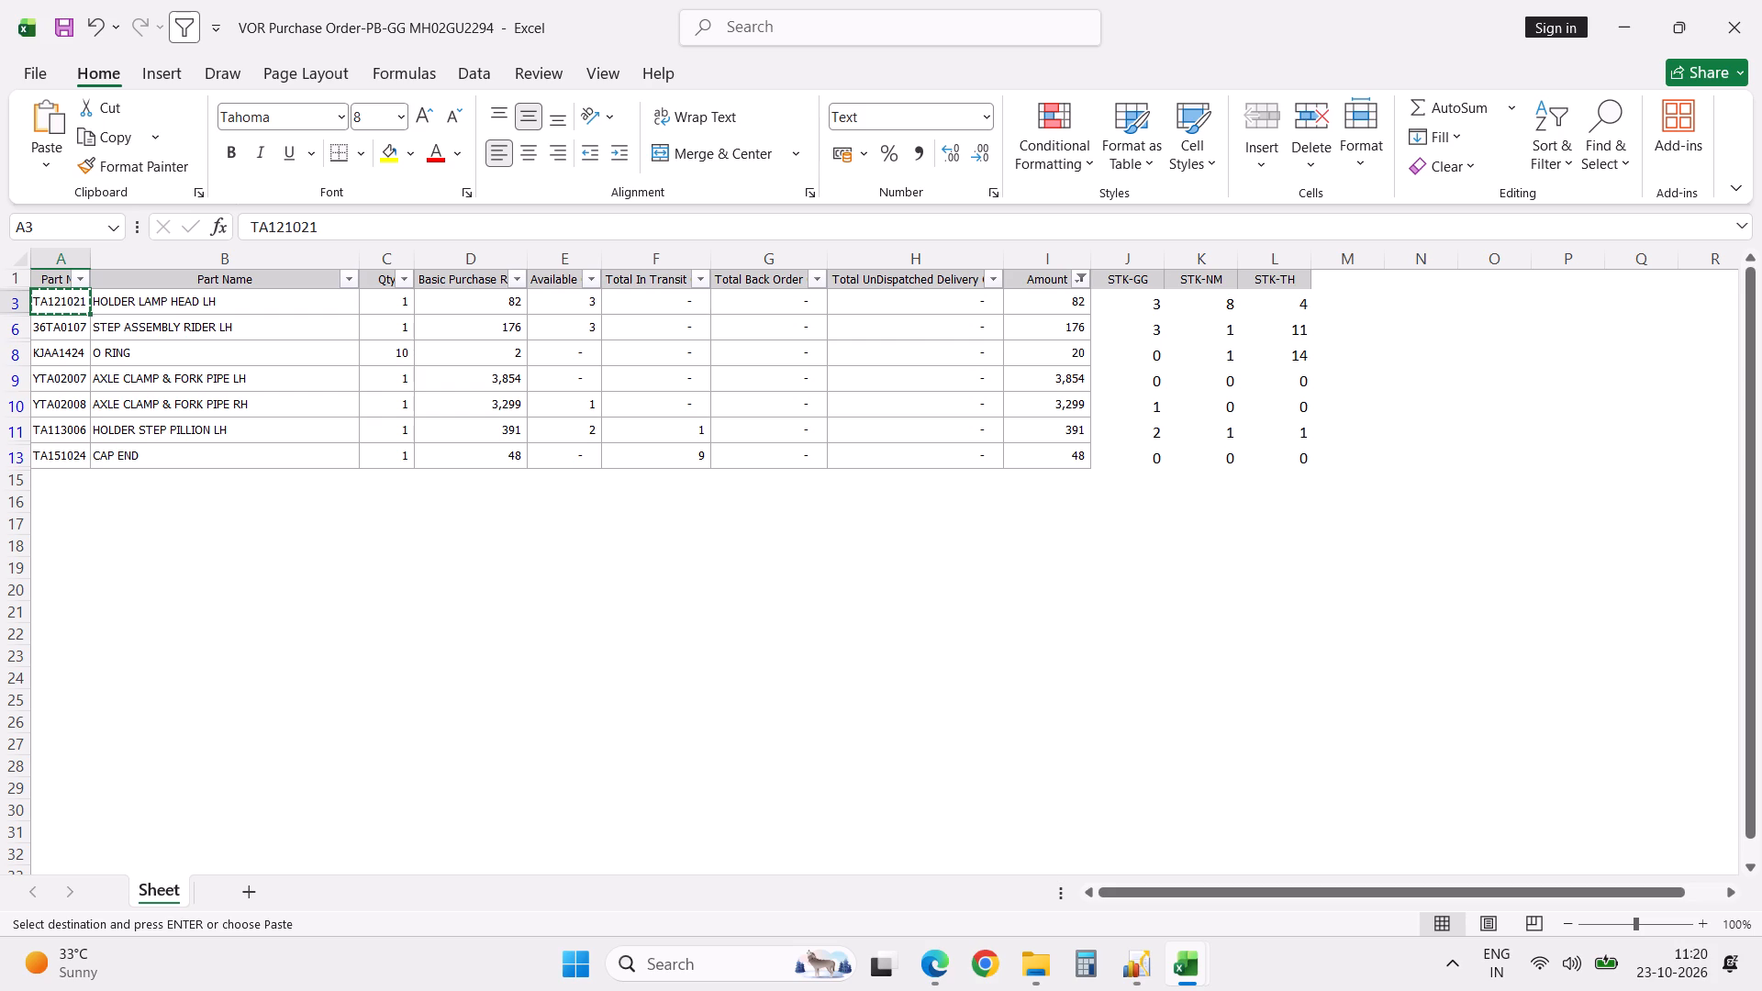
# Look up part KJAA1424 from A8 in the Combined Stock sheet, select its row to check the count, and return to the order workbook.
pyautogui.click(56, 351)
pyautogui.hotkey('ctrl', 'c')
pyautogui.hotkey('alt', 'Tab')
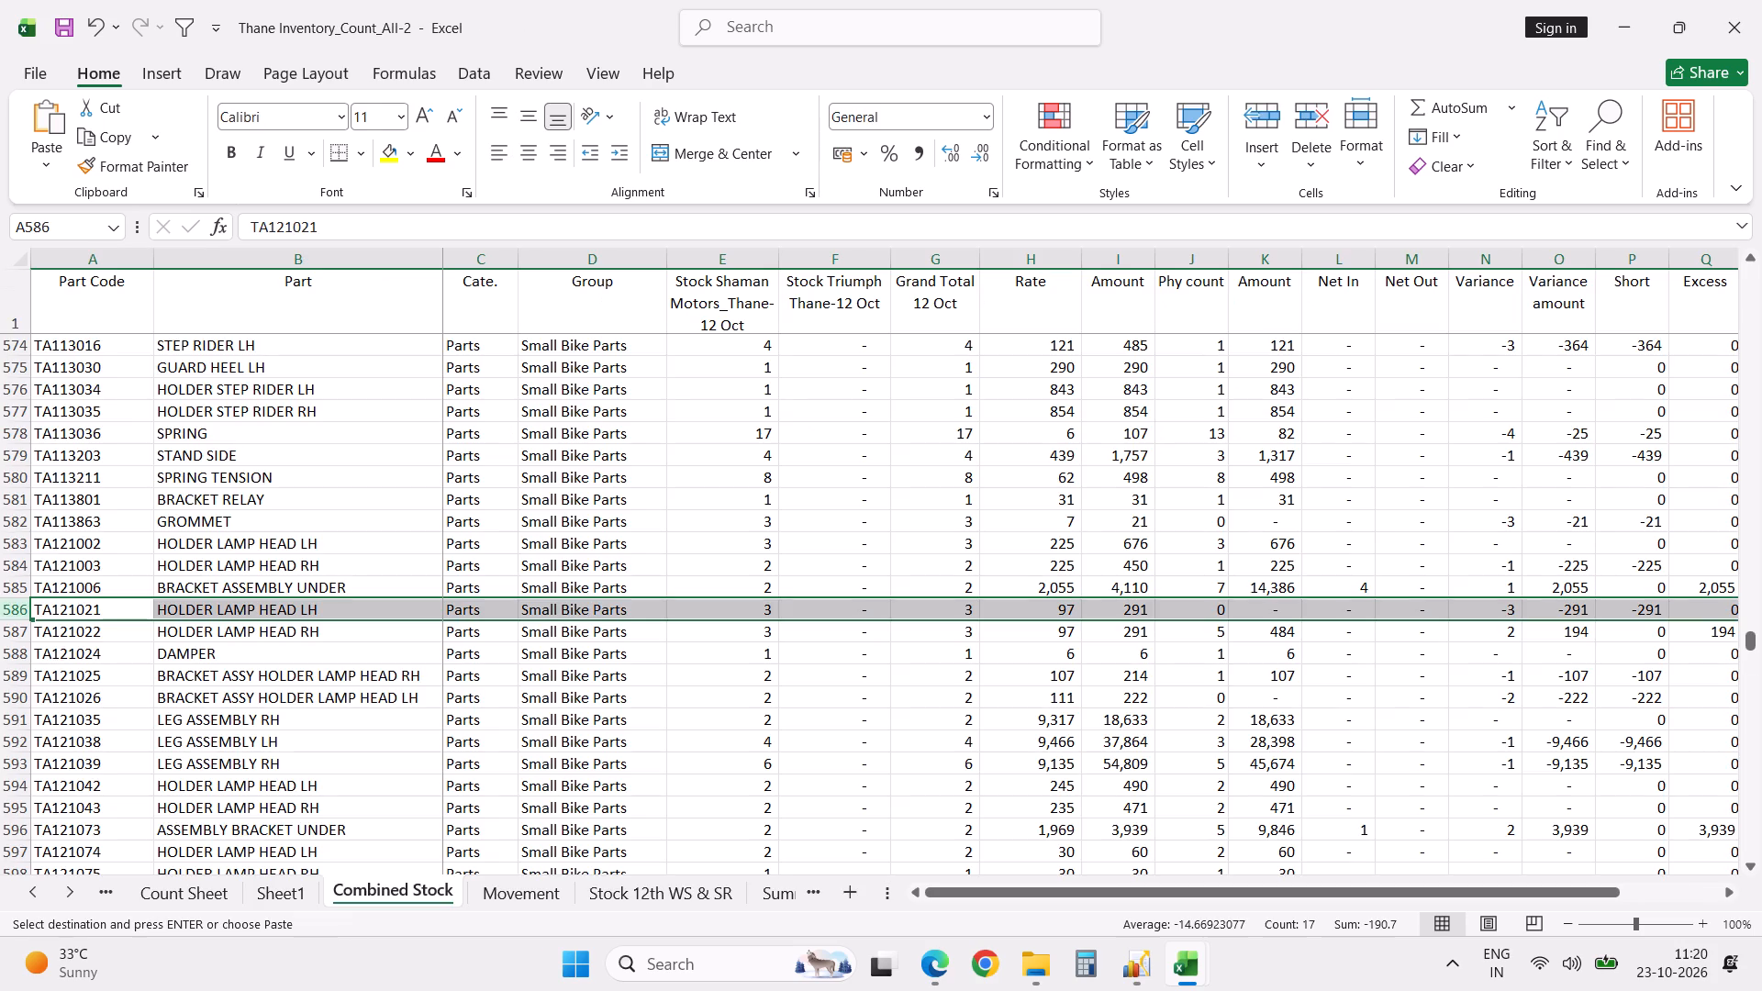
pyautogui.press('Down')
pyautogui.hotkey('ctrl', 'f')
pyautogui.hotkey('ctrl', 'v')
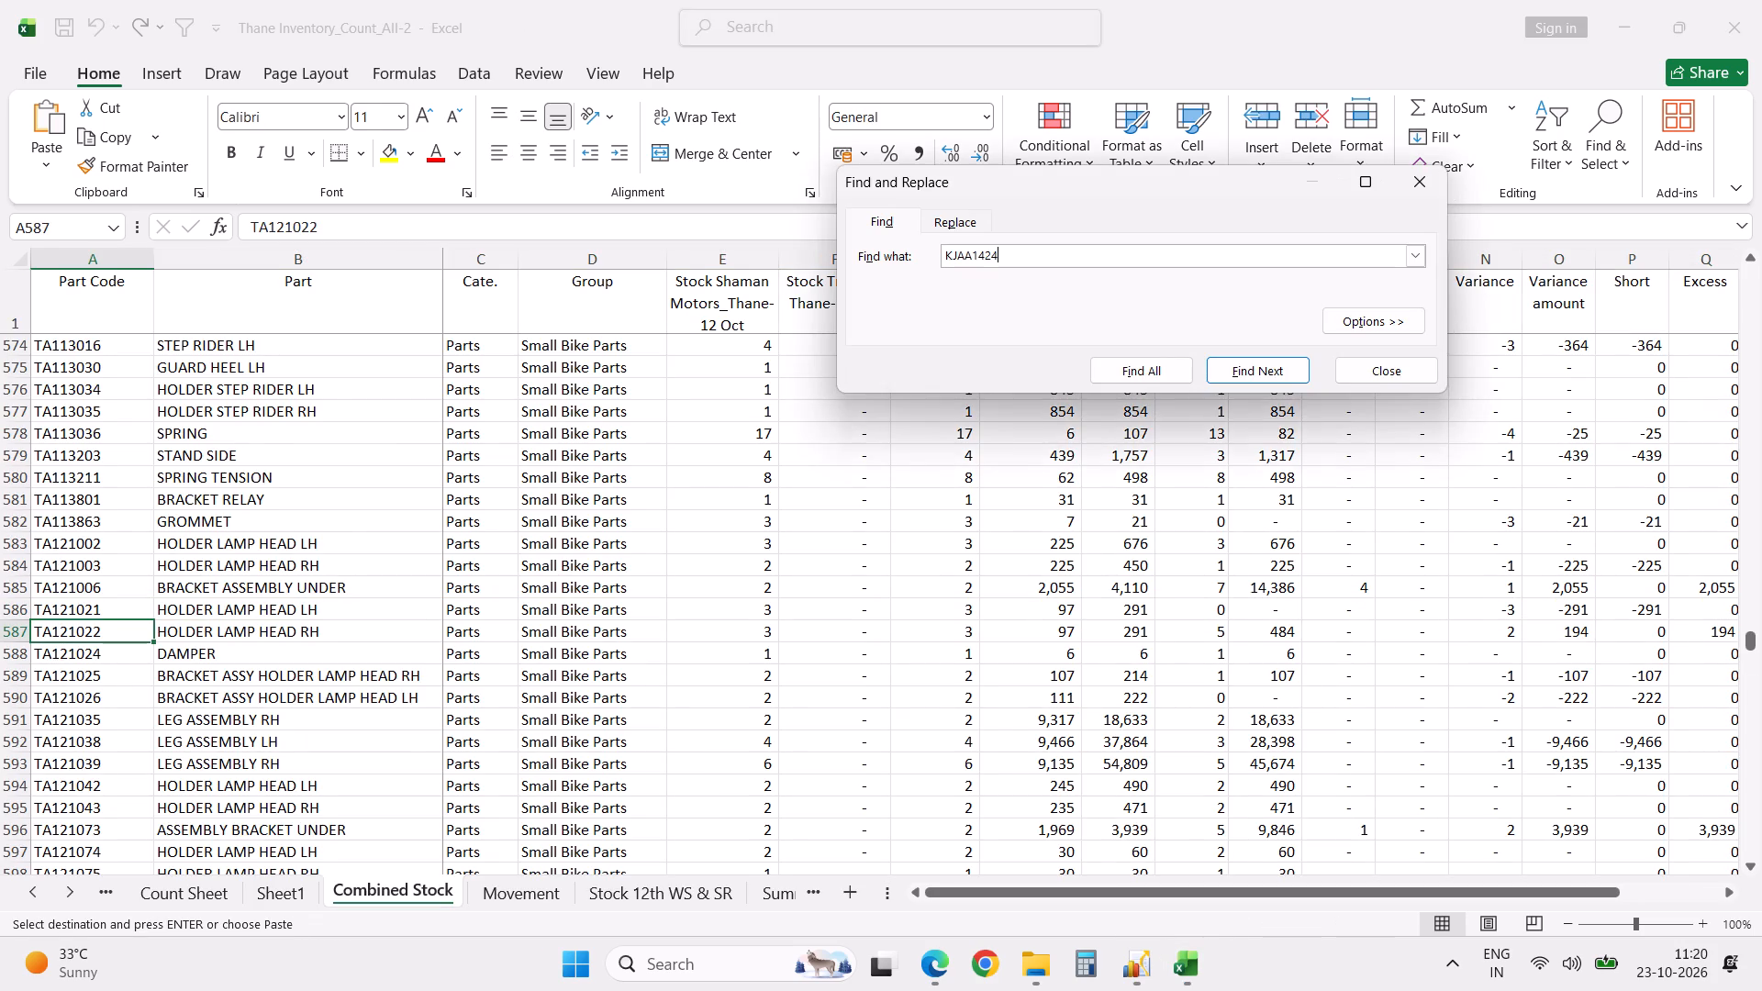
pyautogui.press('Return')
pyautogui.press('Escape')
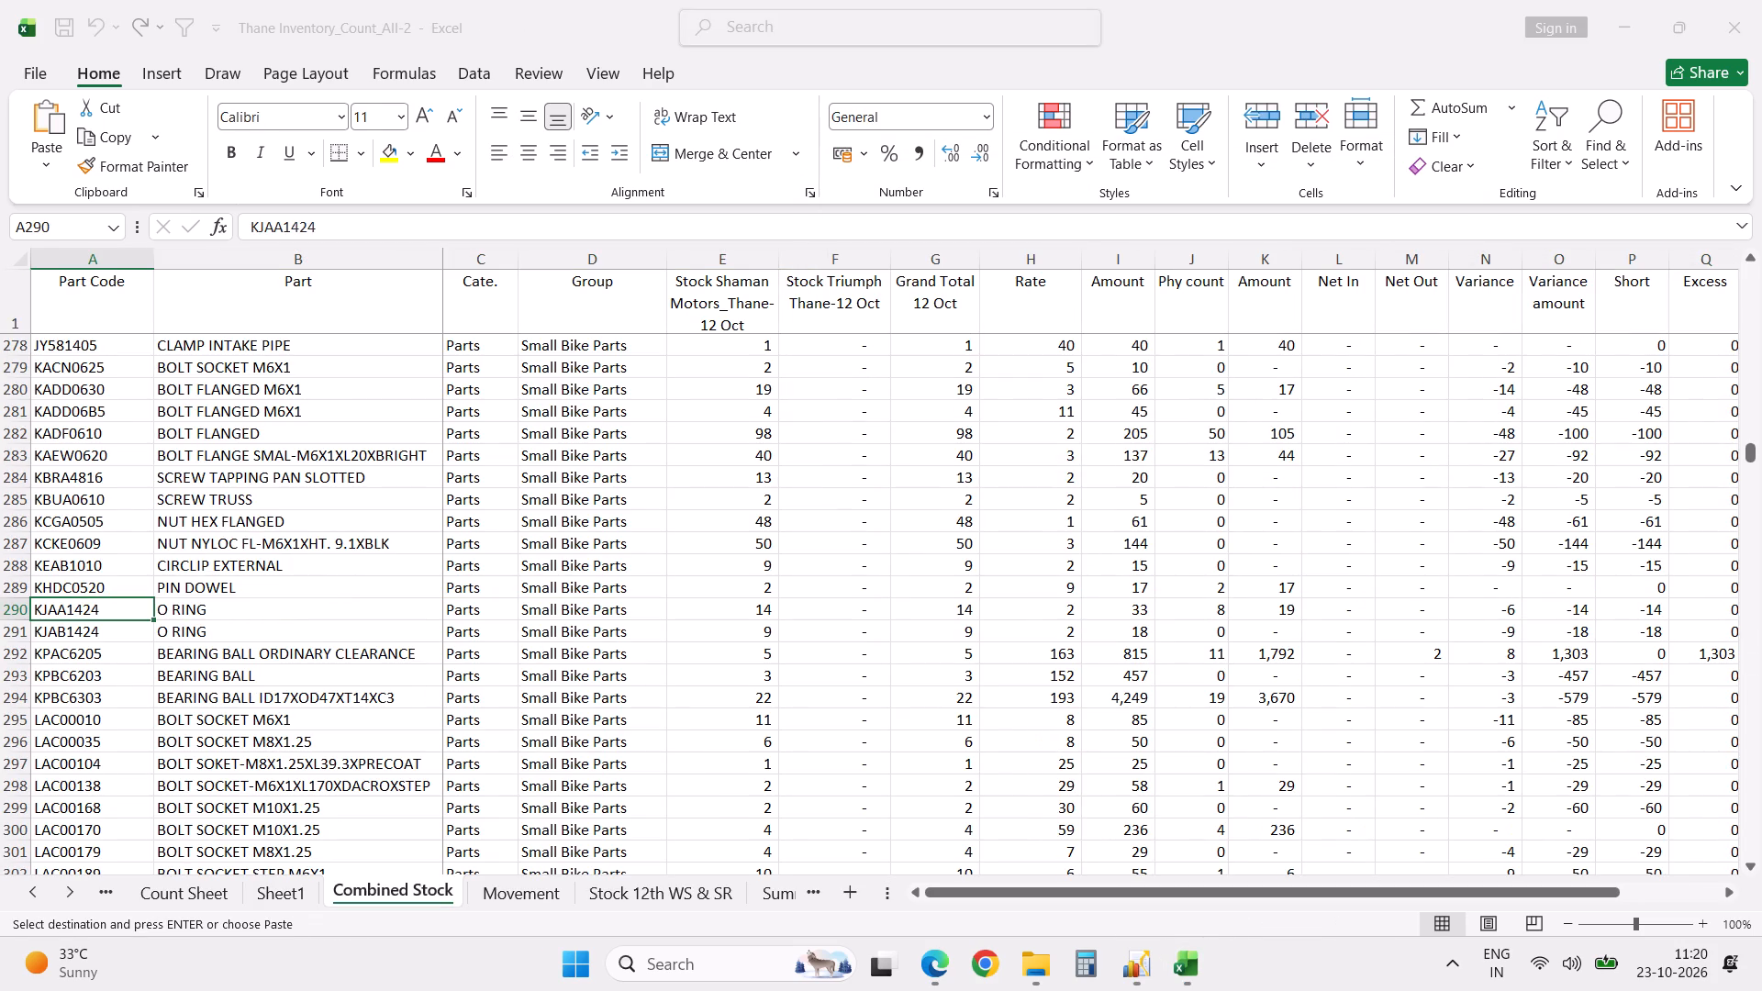
pyautogui.hotkey('shift', 'space')
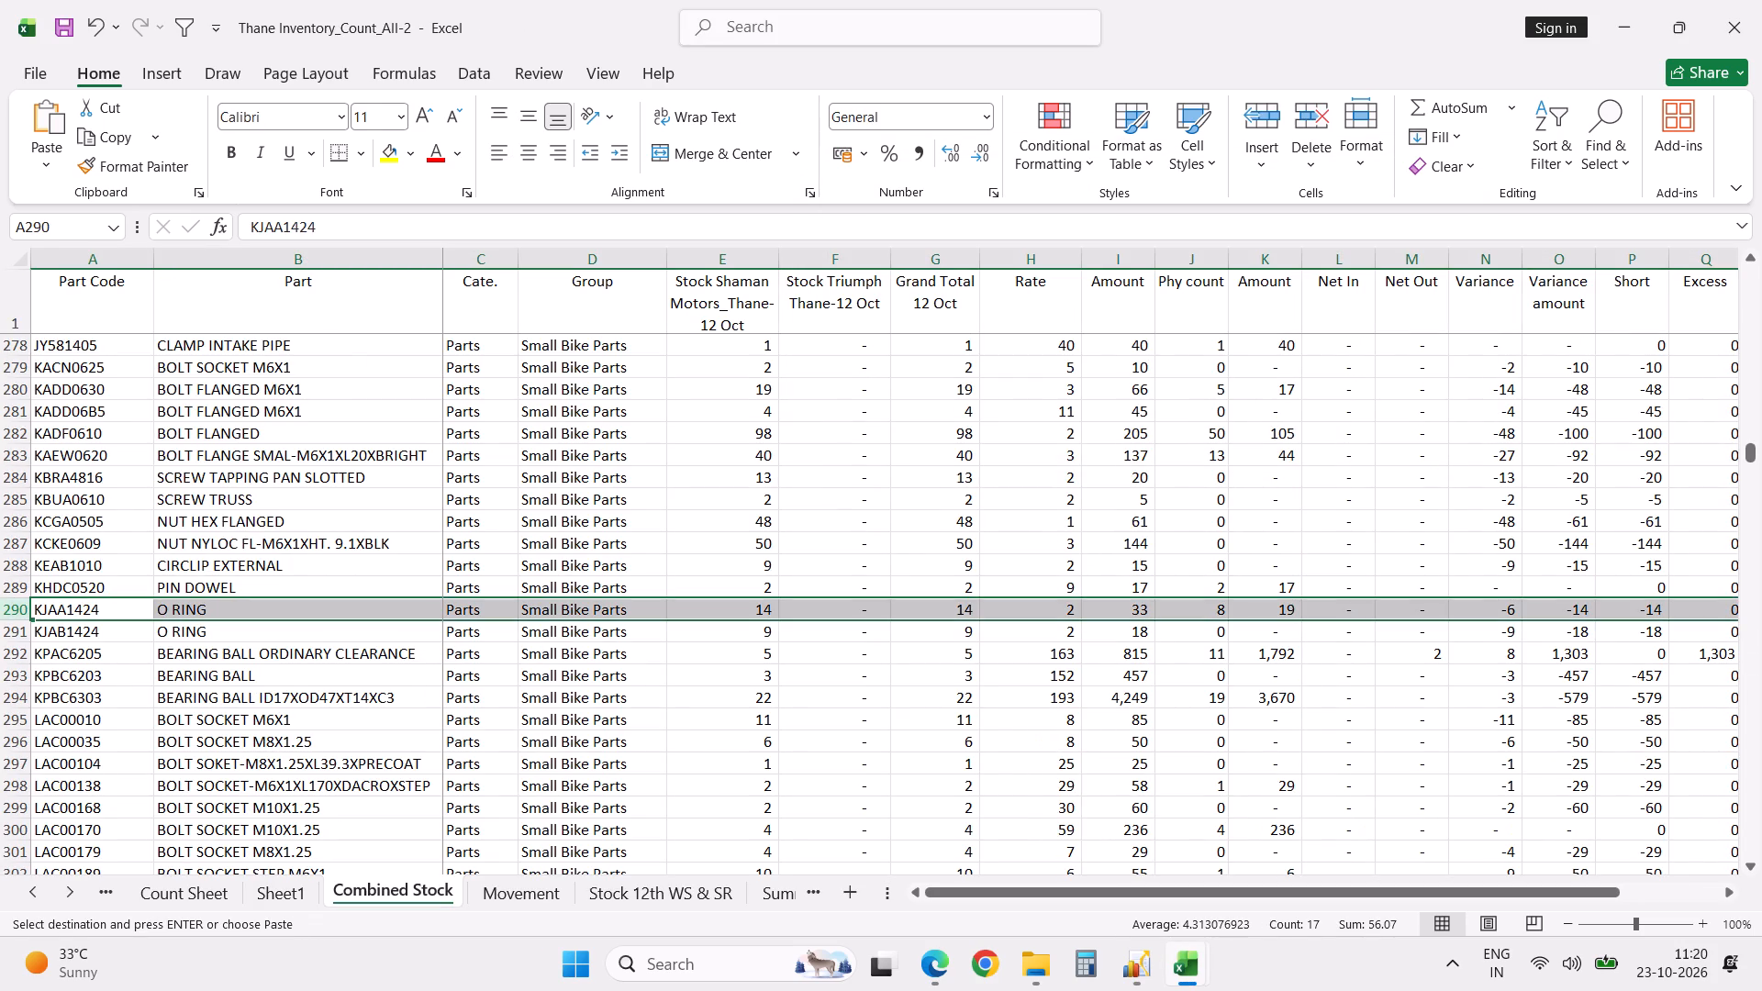
pyautogui.hotkey('alt', 'Tab')
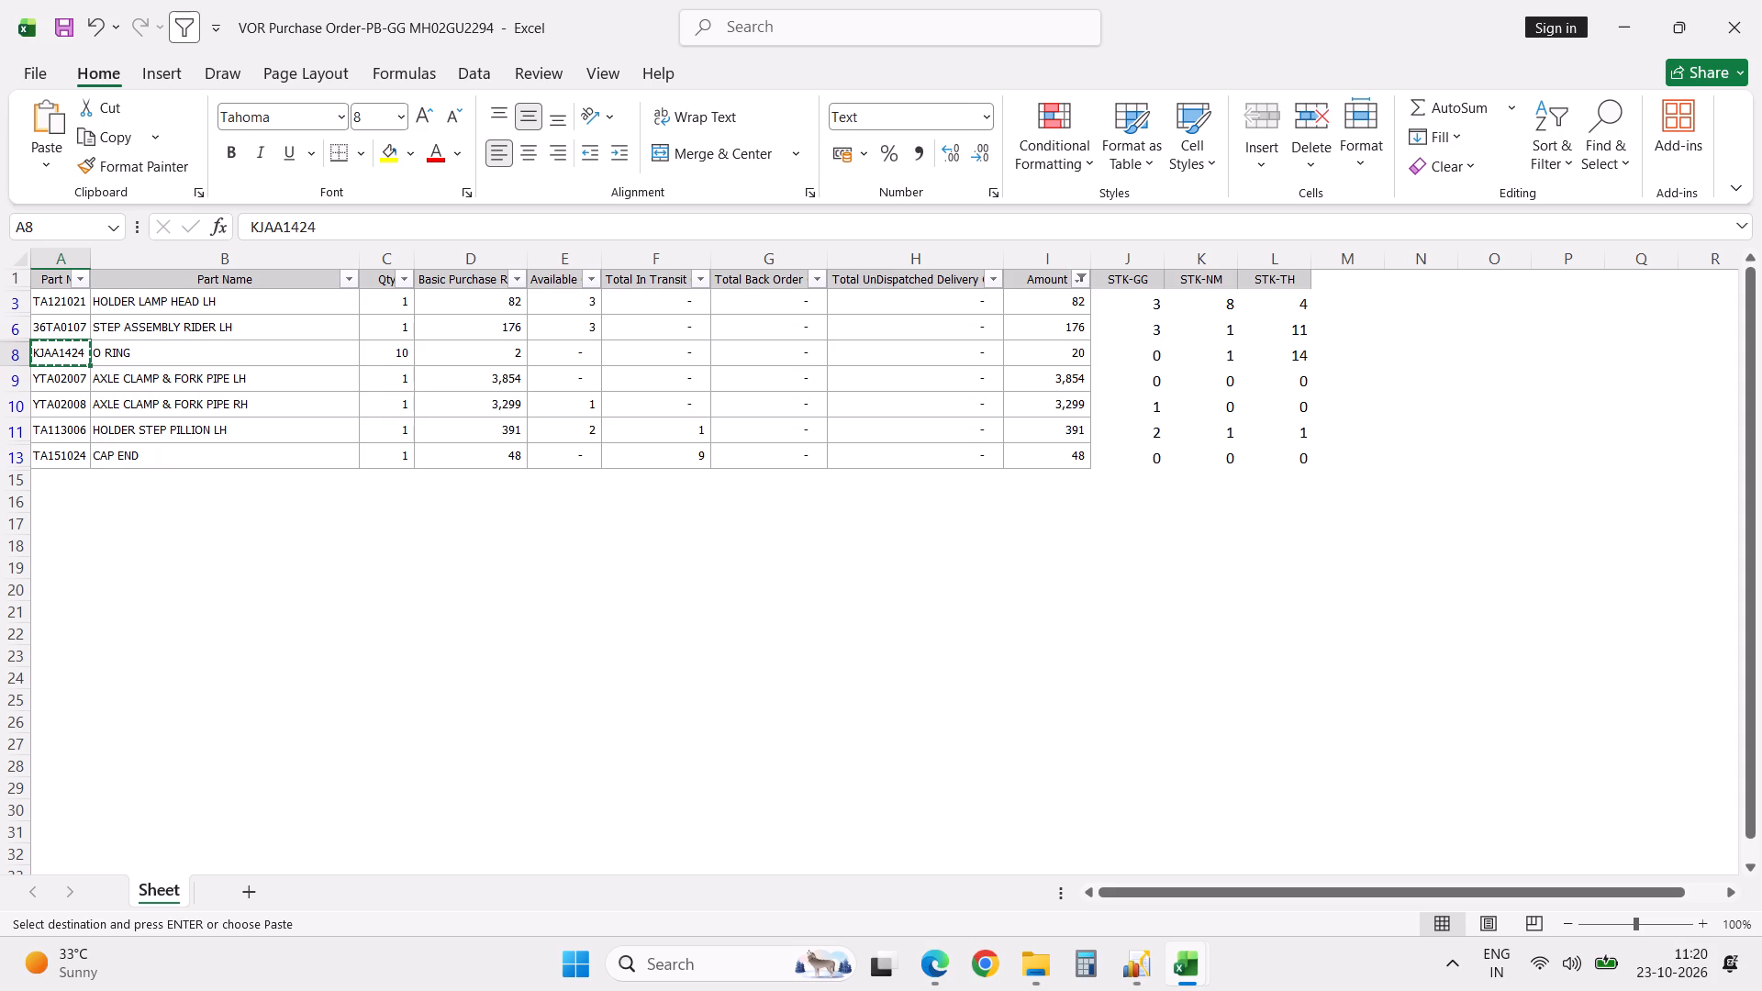
pyautogui.press('Escape')
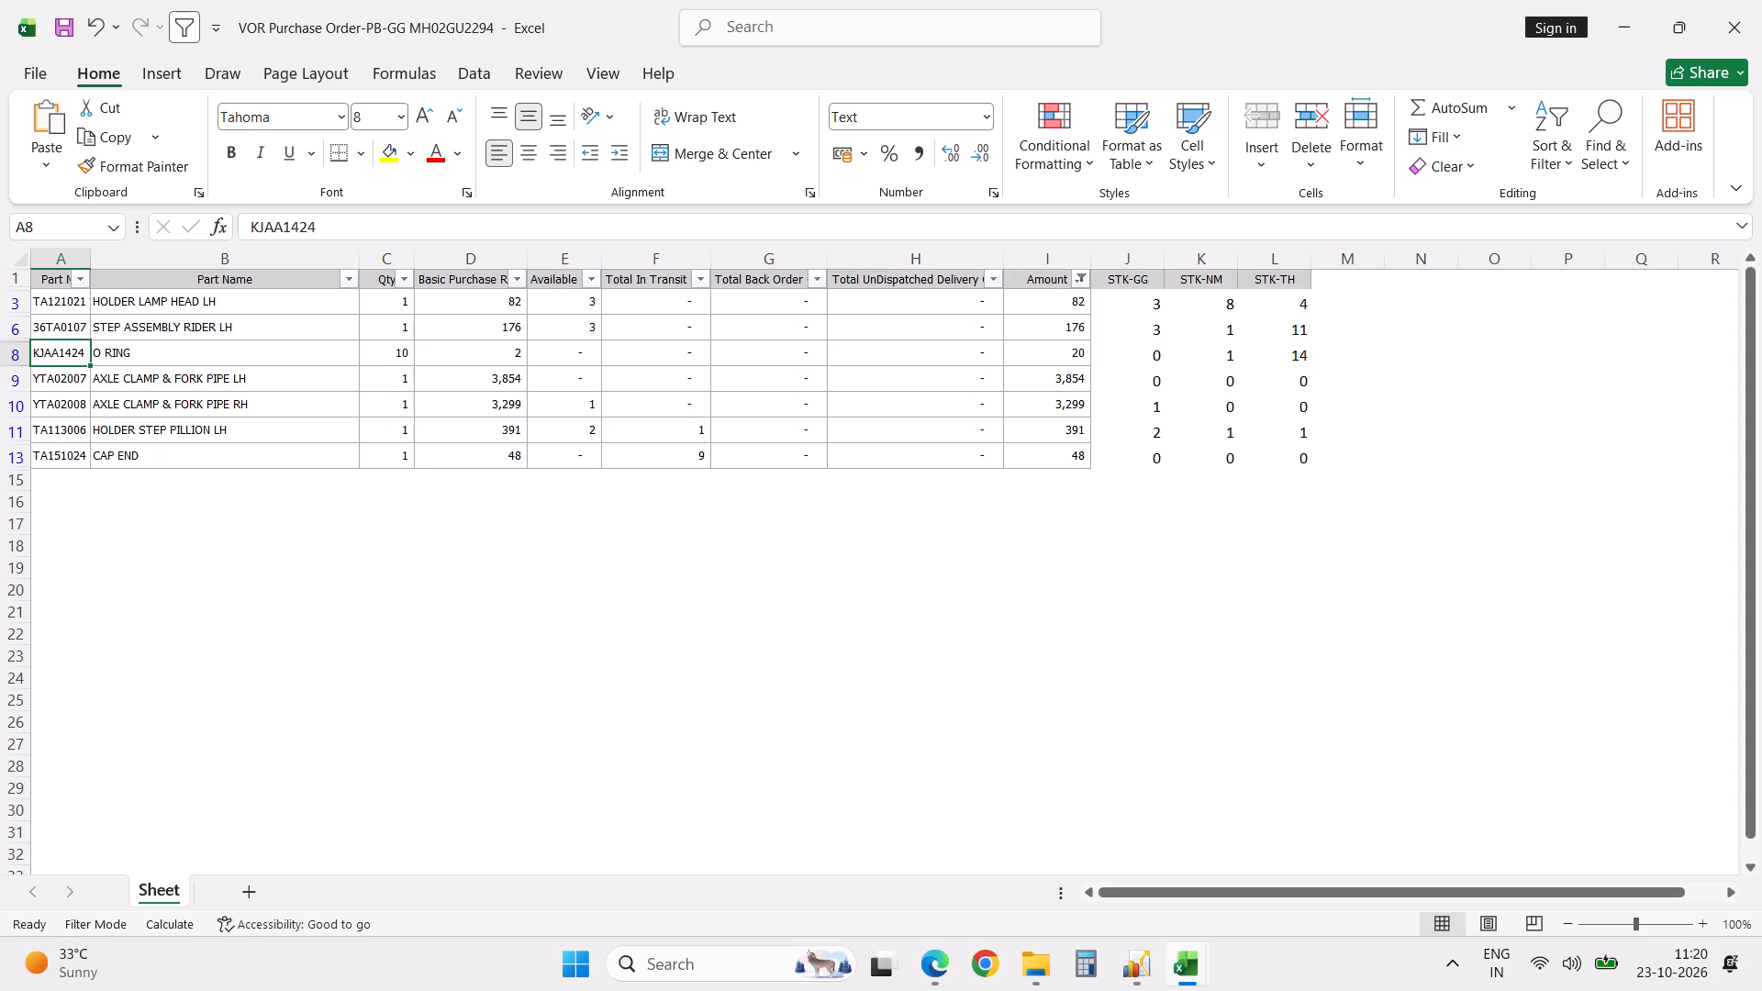
# Colour the STK-TH values for parts 36TA0107 (L6) and KJAA1424 (L8) in red font.
pyautogui.click(1343, 332)
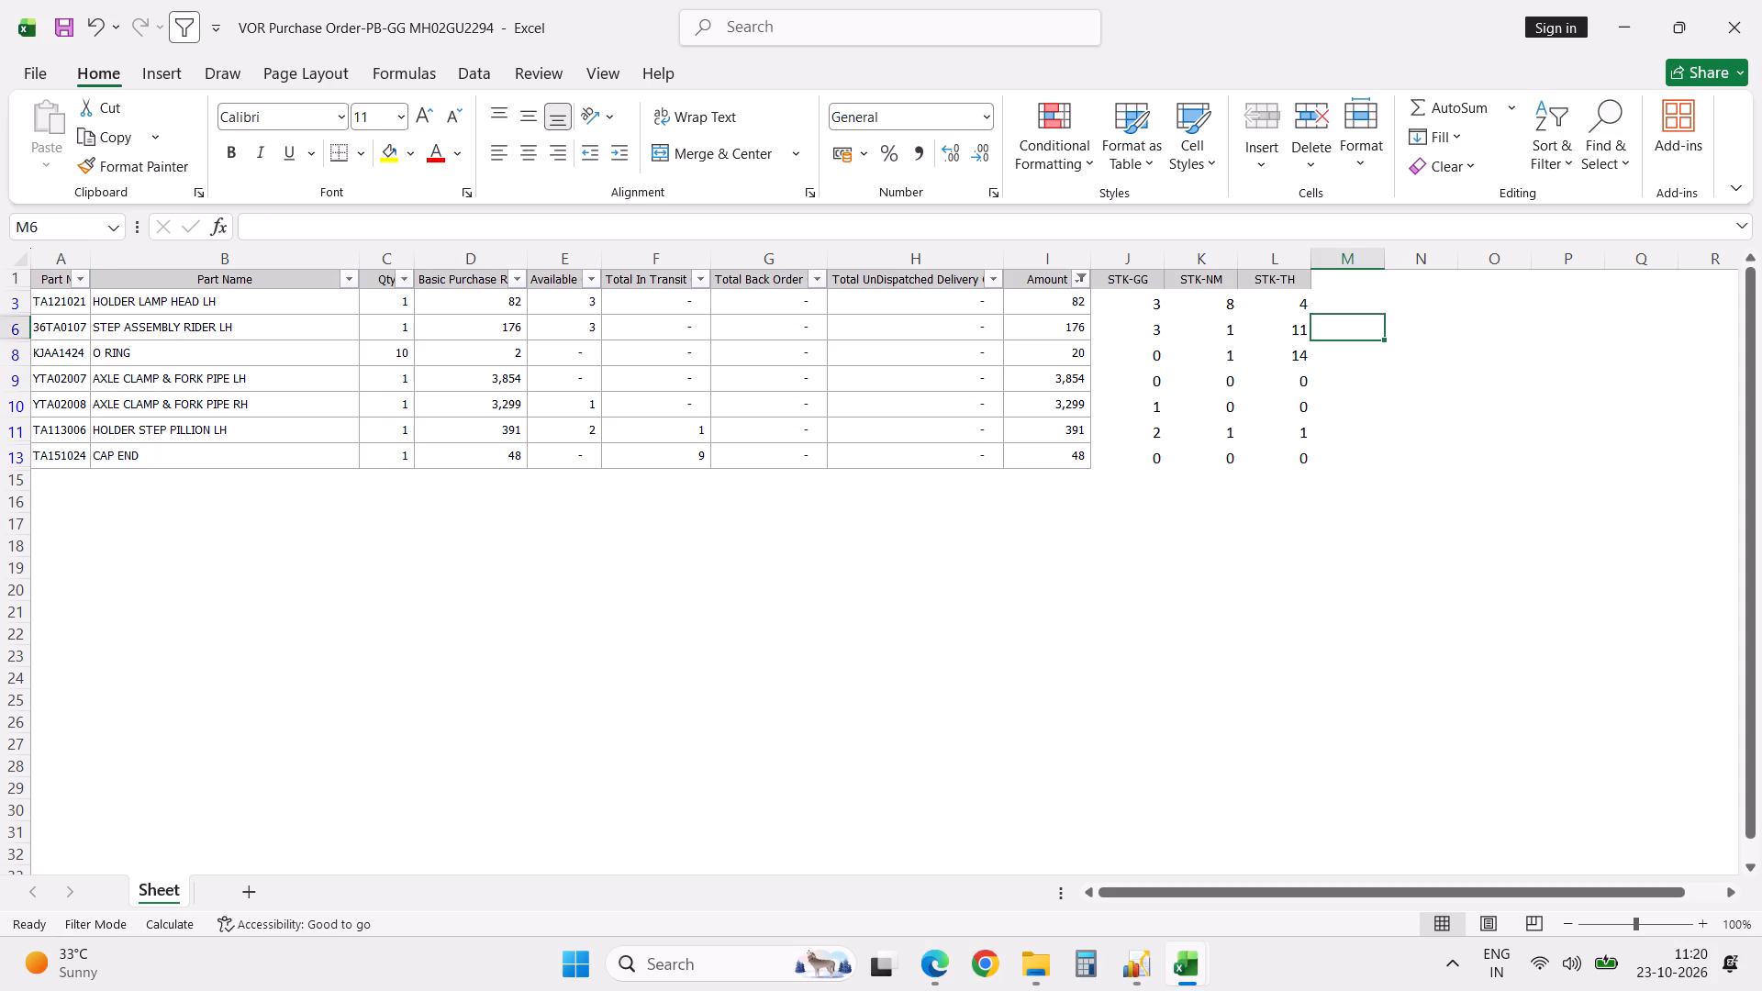
pyautogui.click(1298, 325)
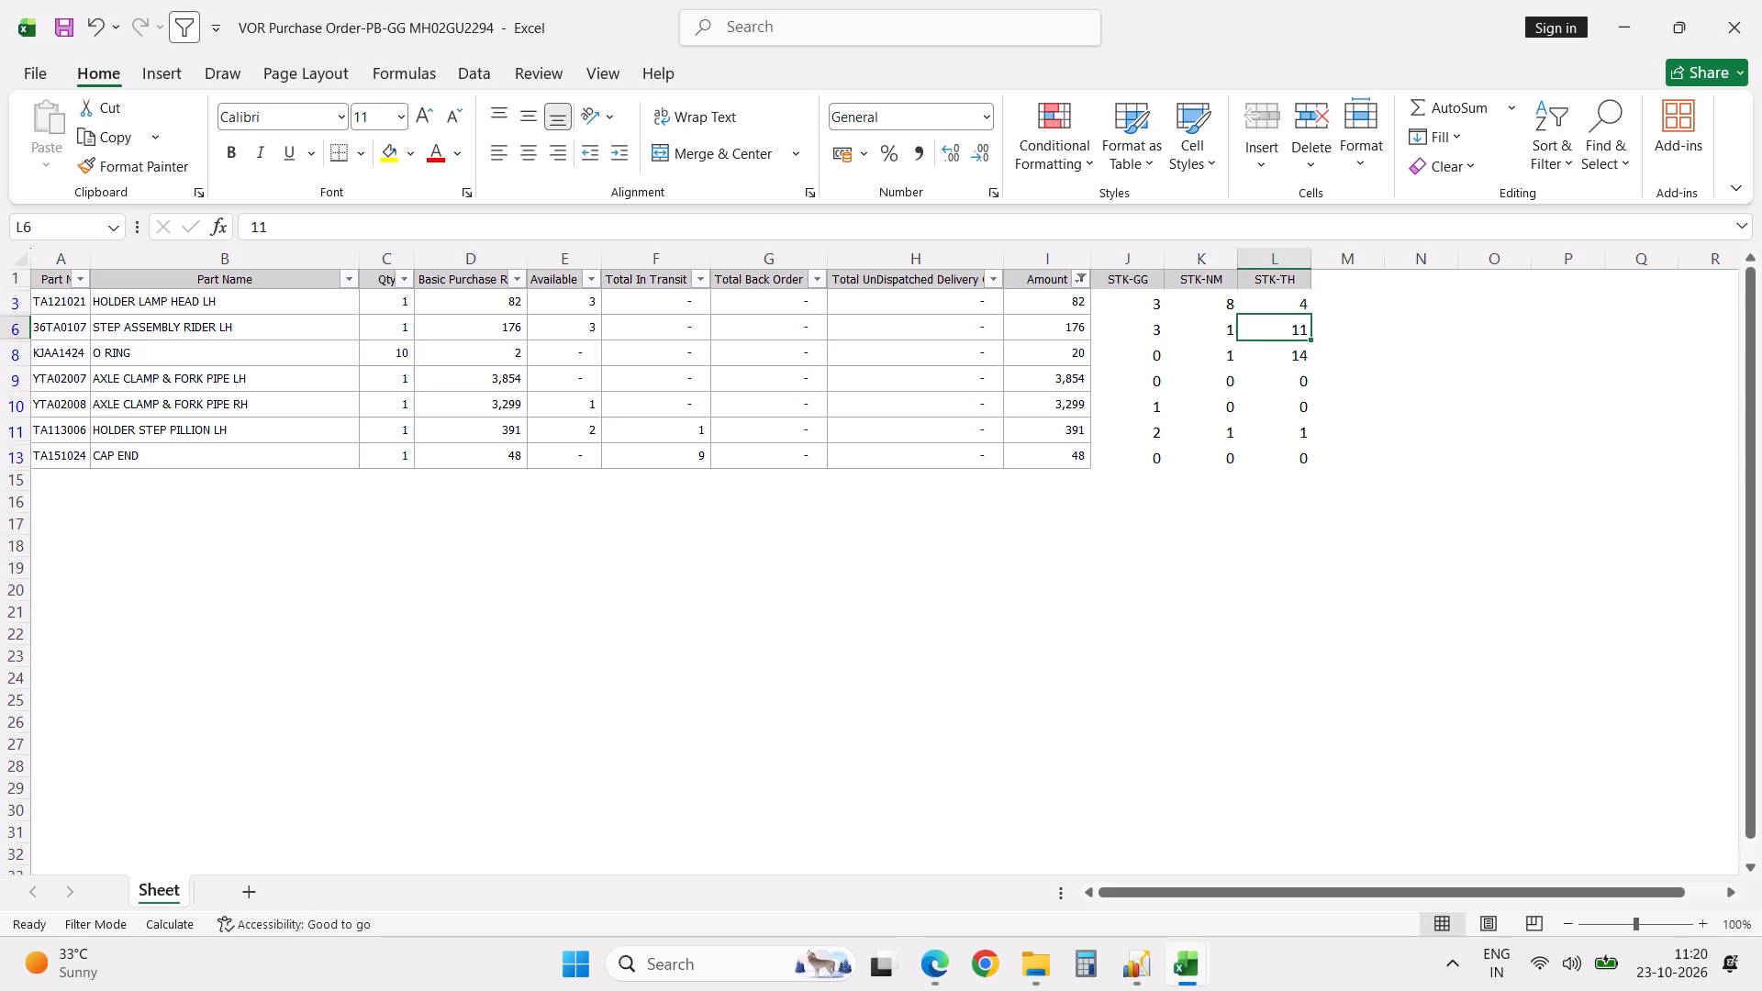
pyautogui.click(434, 161)
pyautogui.click(1298, 355)
pyautogui.press('F4')
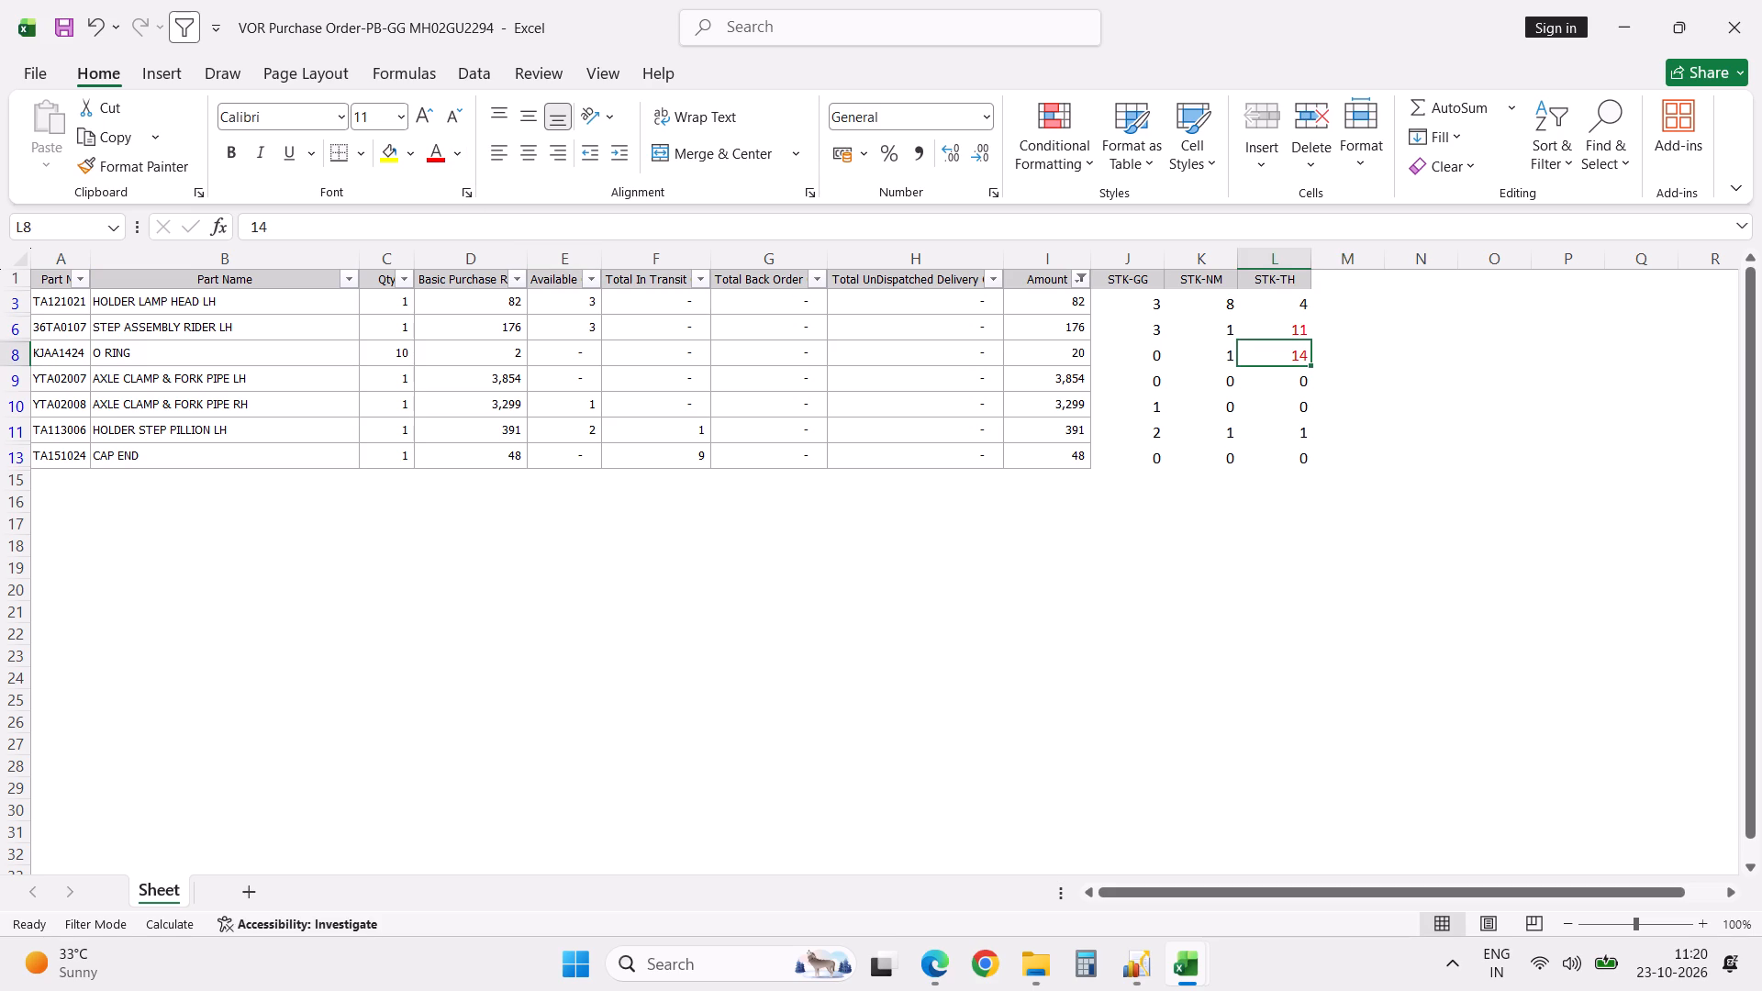
pyautogui.click(1283, 647)
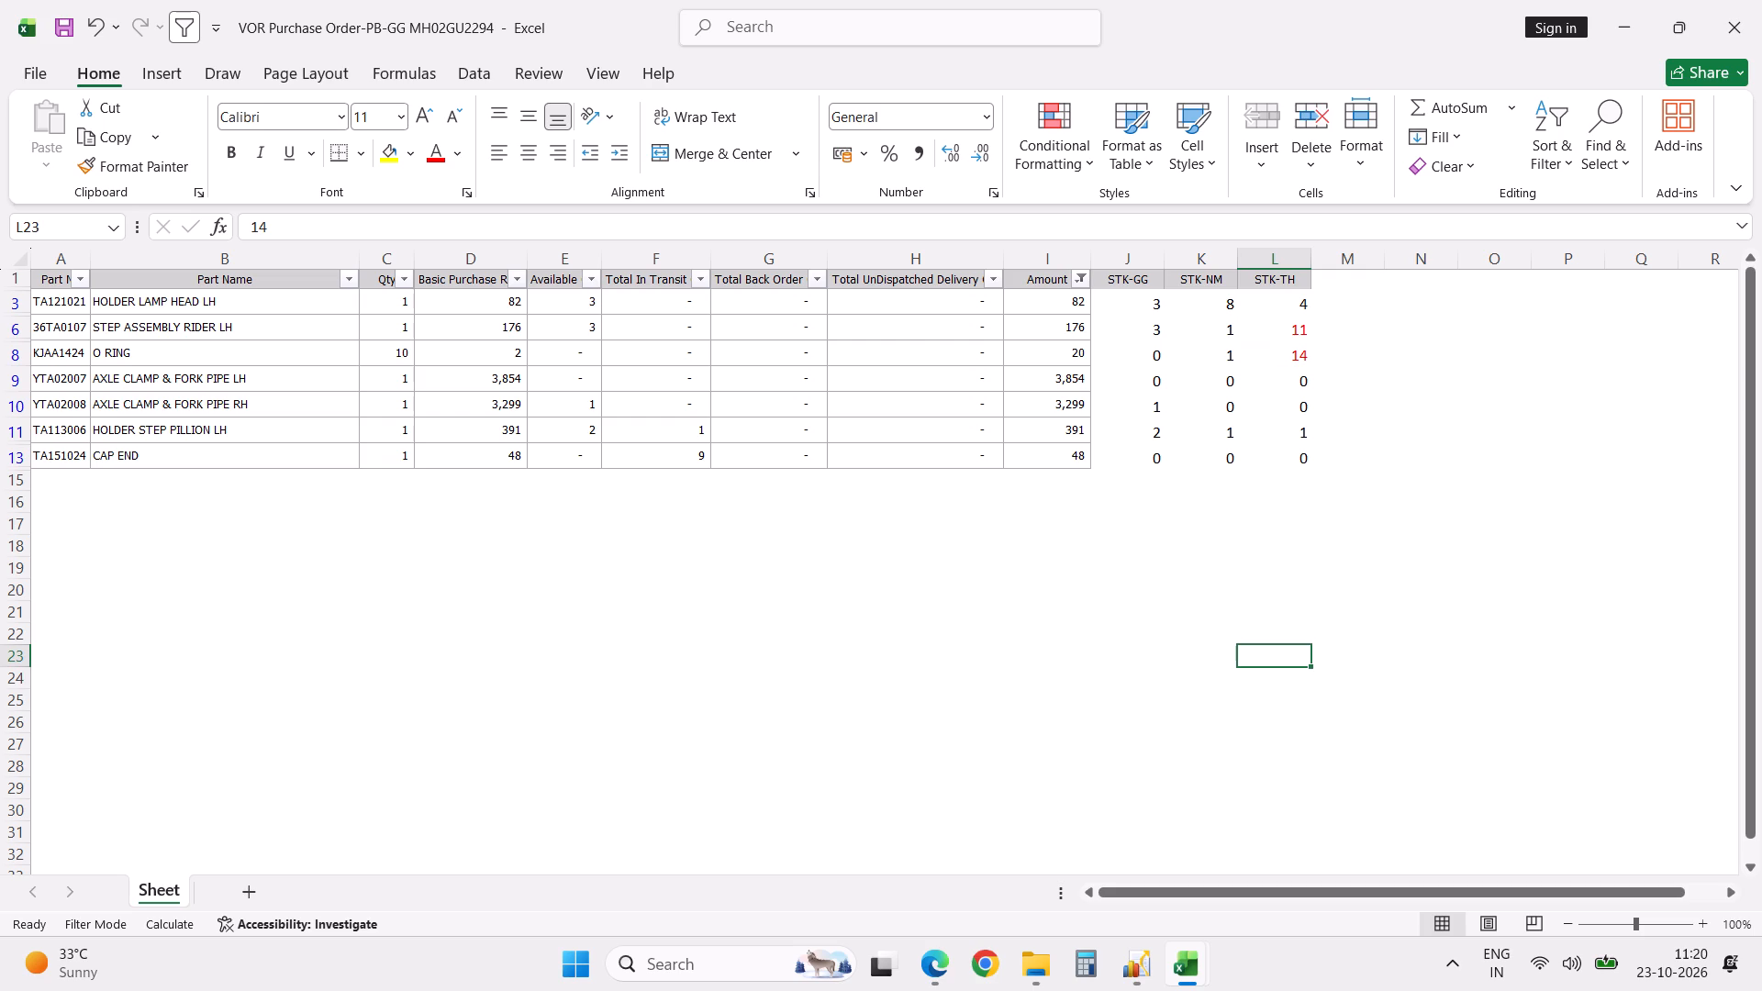
# Select the part number cell A3 for TA121021.
pyautogui.click(69, 303)
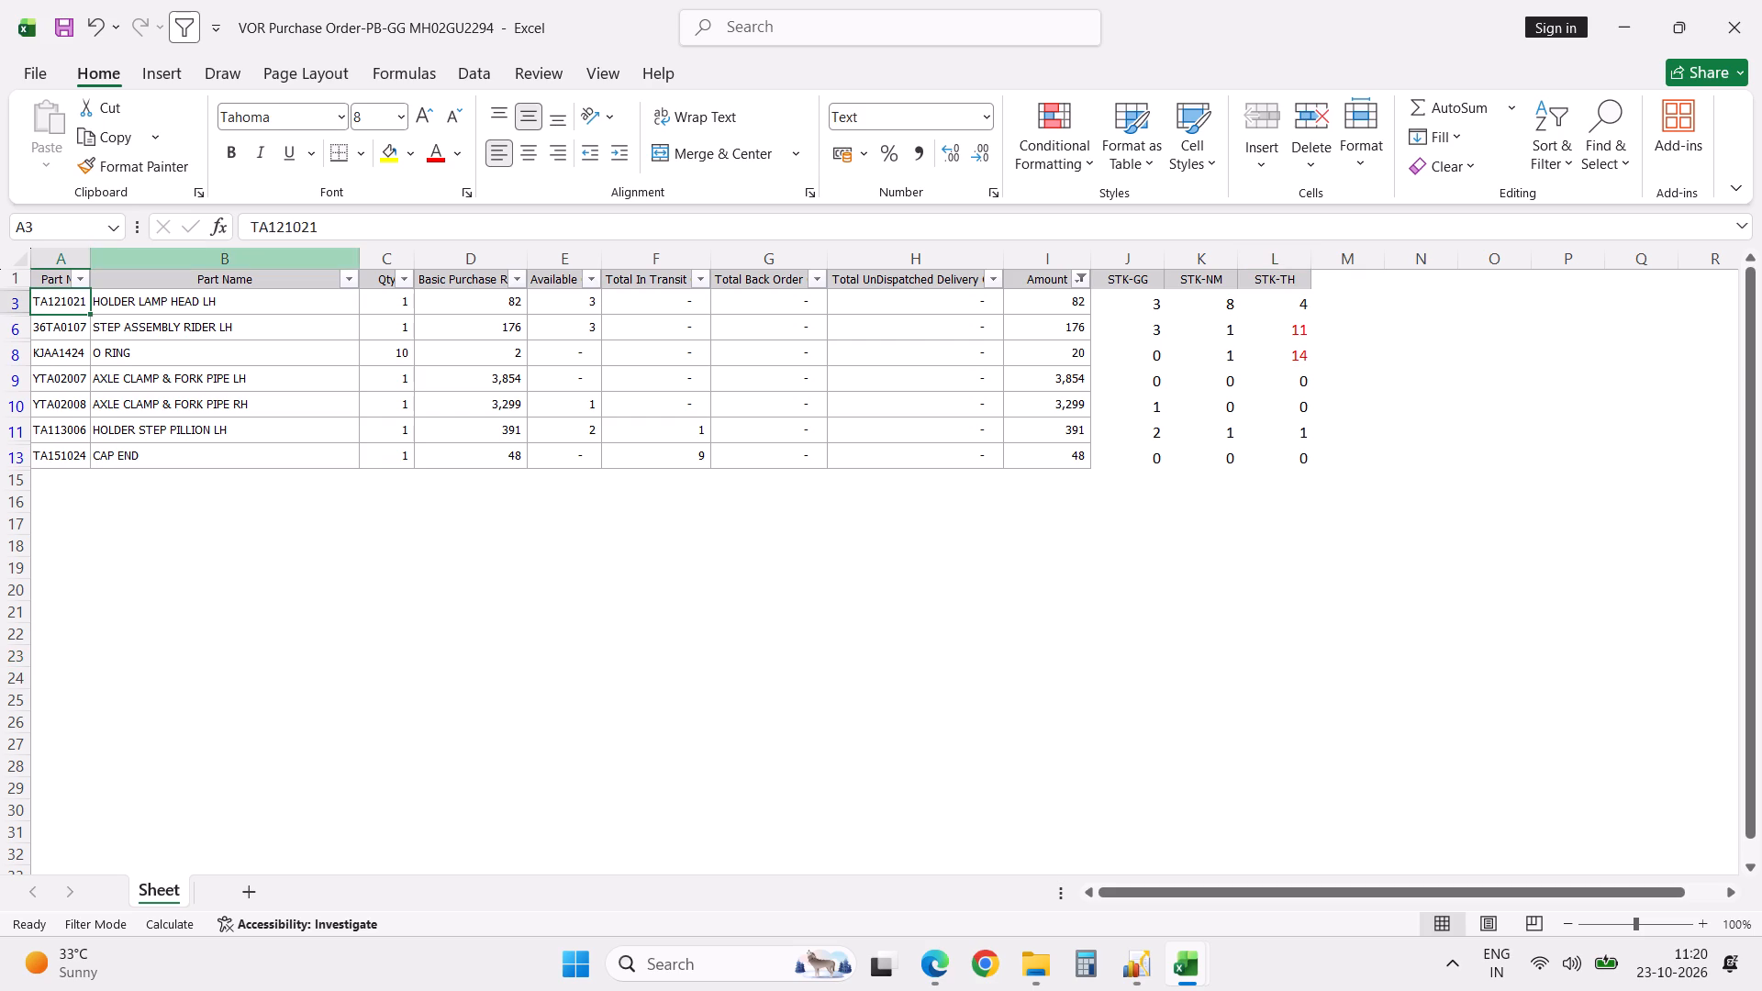
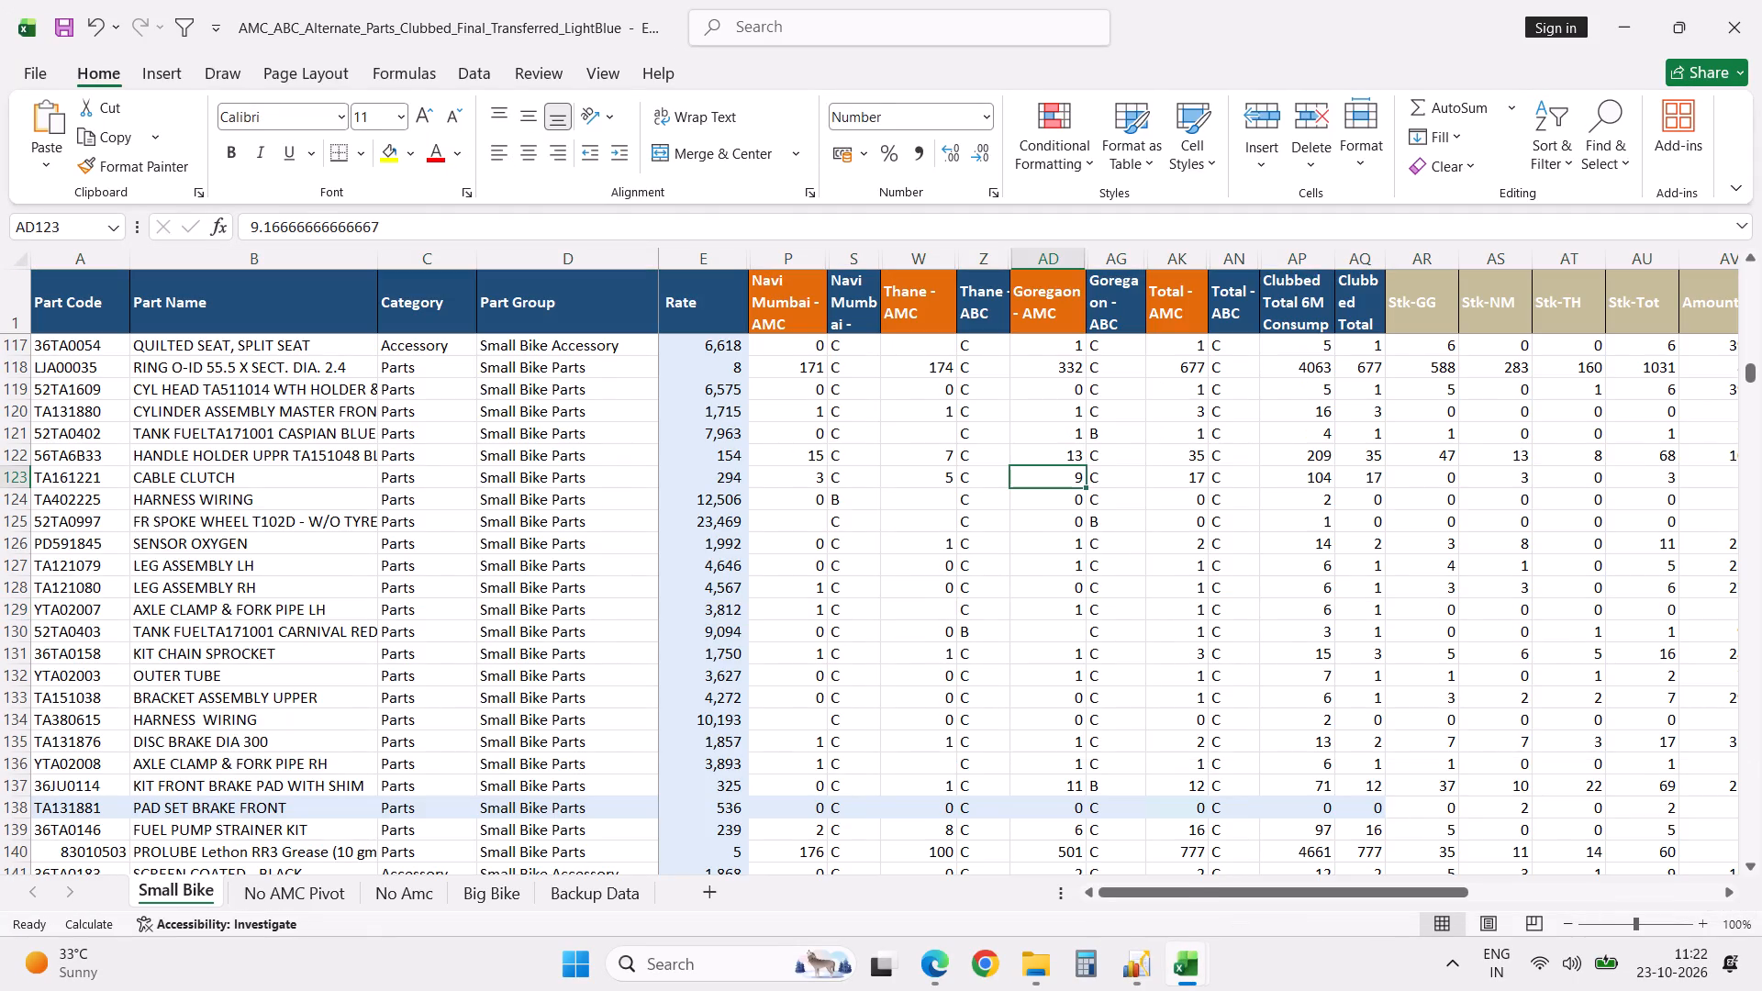
# Add filters to the header row from Part Code to Amount more than AMC (A1:AX1) on the Small Bike sheet and save the workbook.
pyautogui.hotkey('ctrl', 'Up')
pyautogui.press('Right')
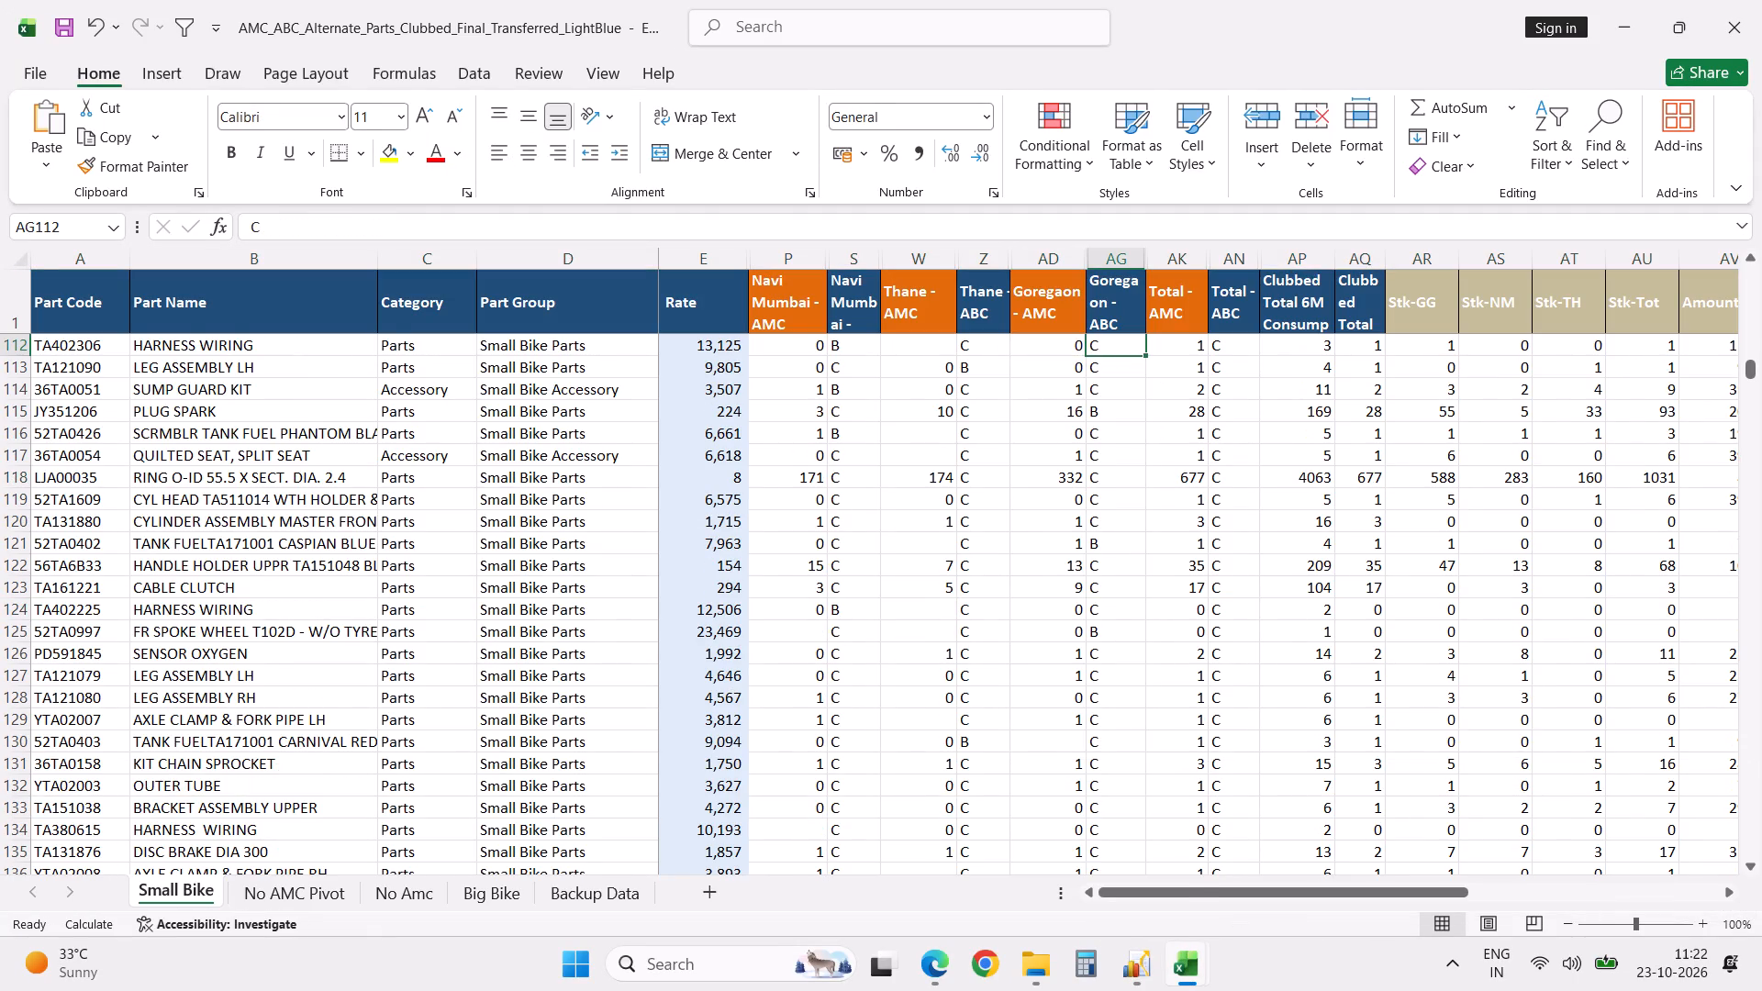
pyautogui.hotkey('ctrl', 'Up')
pyautogui.press('Down')
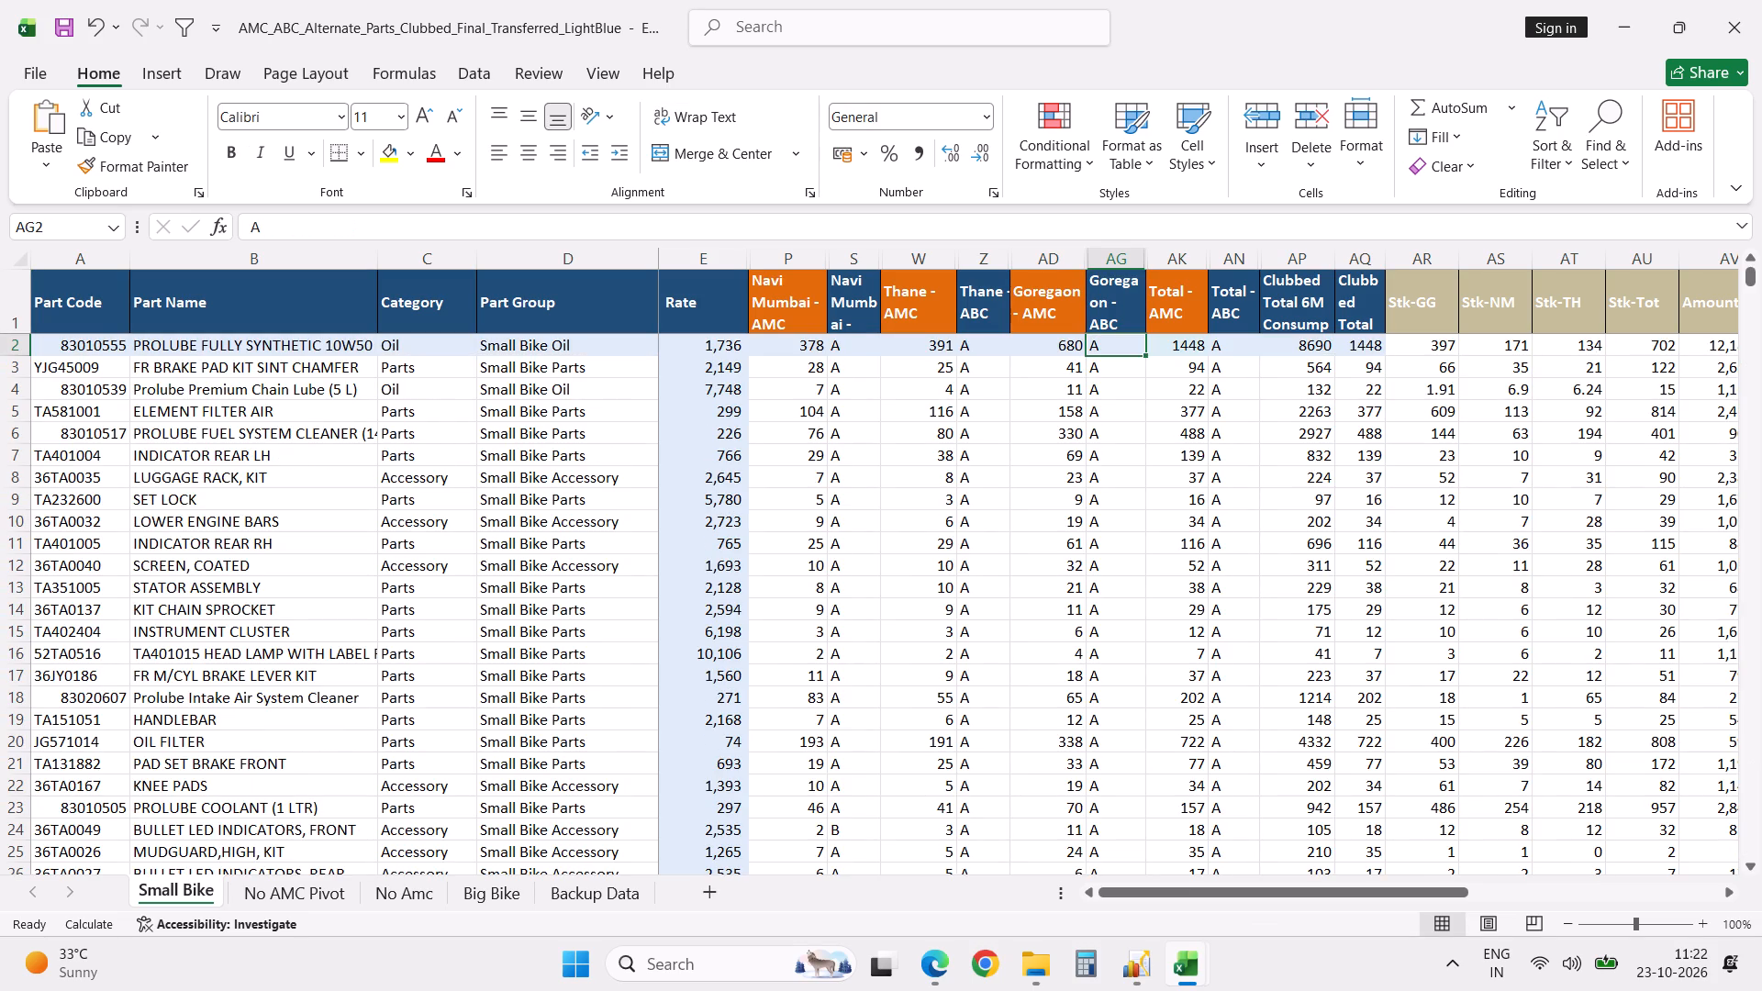
pyautogui.press('Right')
pyautogui.press('Right')
pyautogui.press('Right')
pyautogui.press('Right')
pyautogui.press('Right')
pyautogui.press('Right')
pyautogui.press('Right')
pyautogui.press('Right')
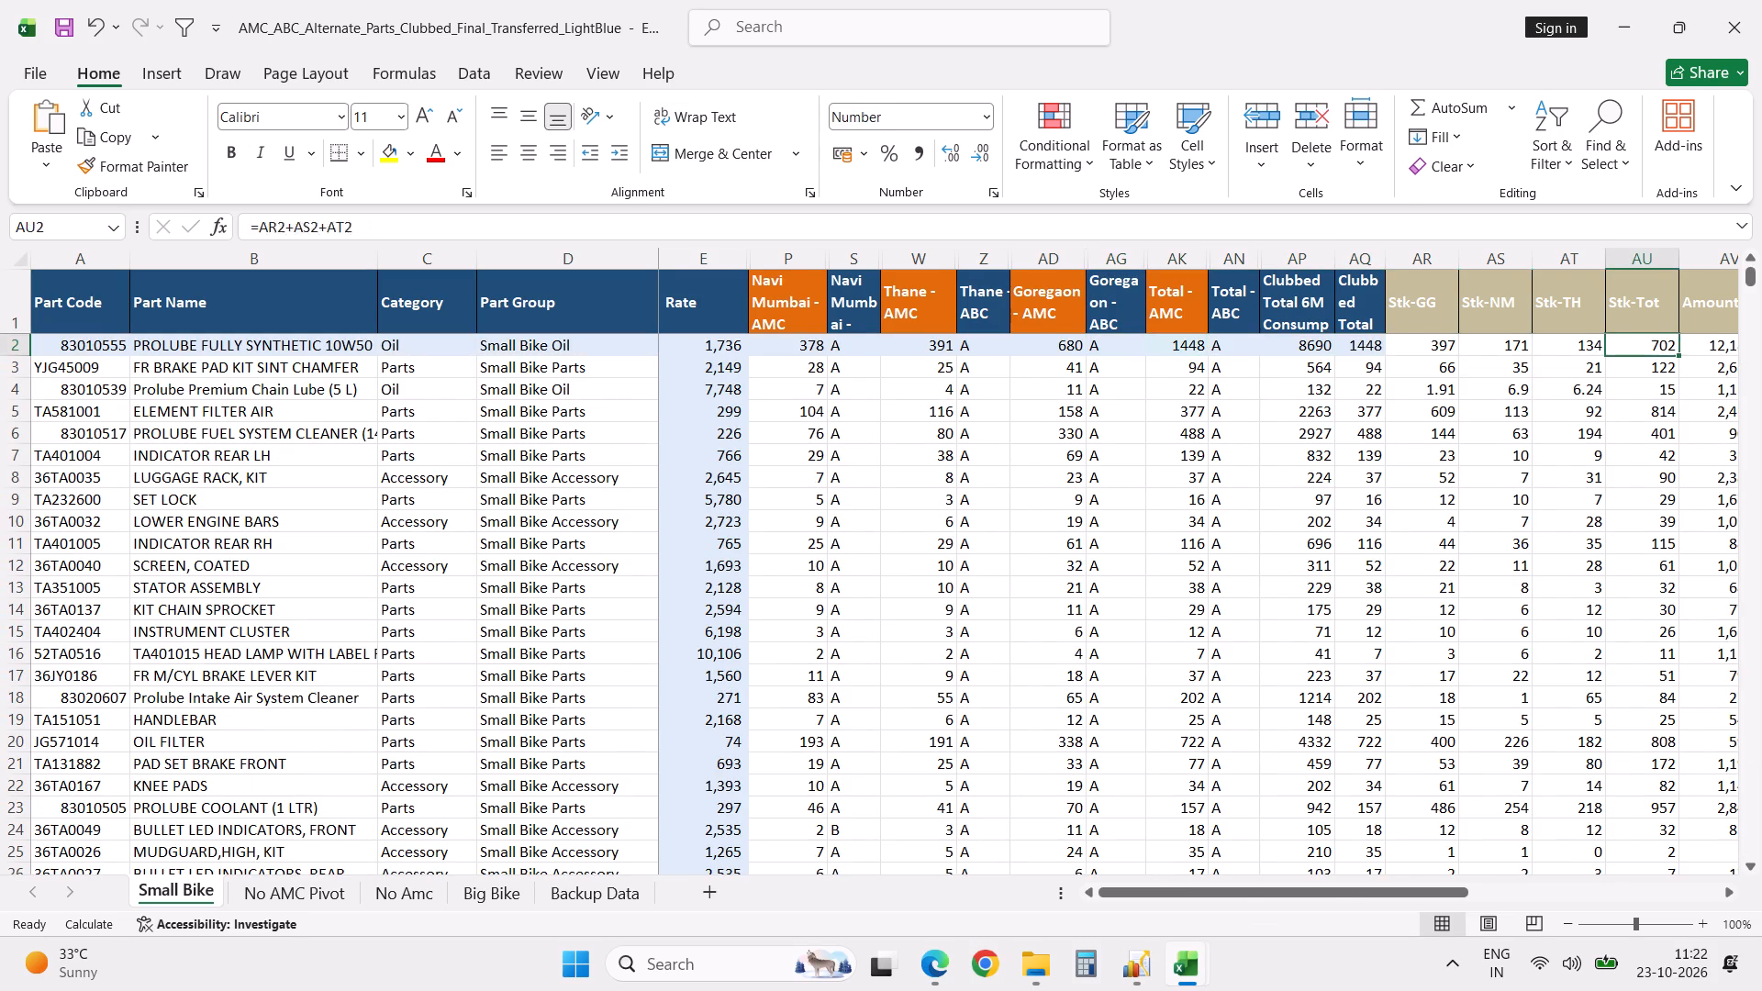
pyautogui.press('Right')
pyautogui.press('Right')
pyautogui.press('Right')
pyautogui.press('Right')
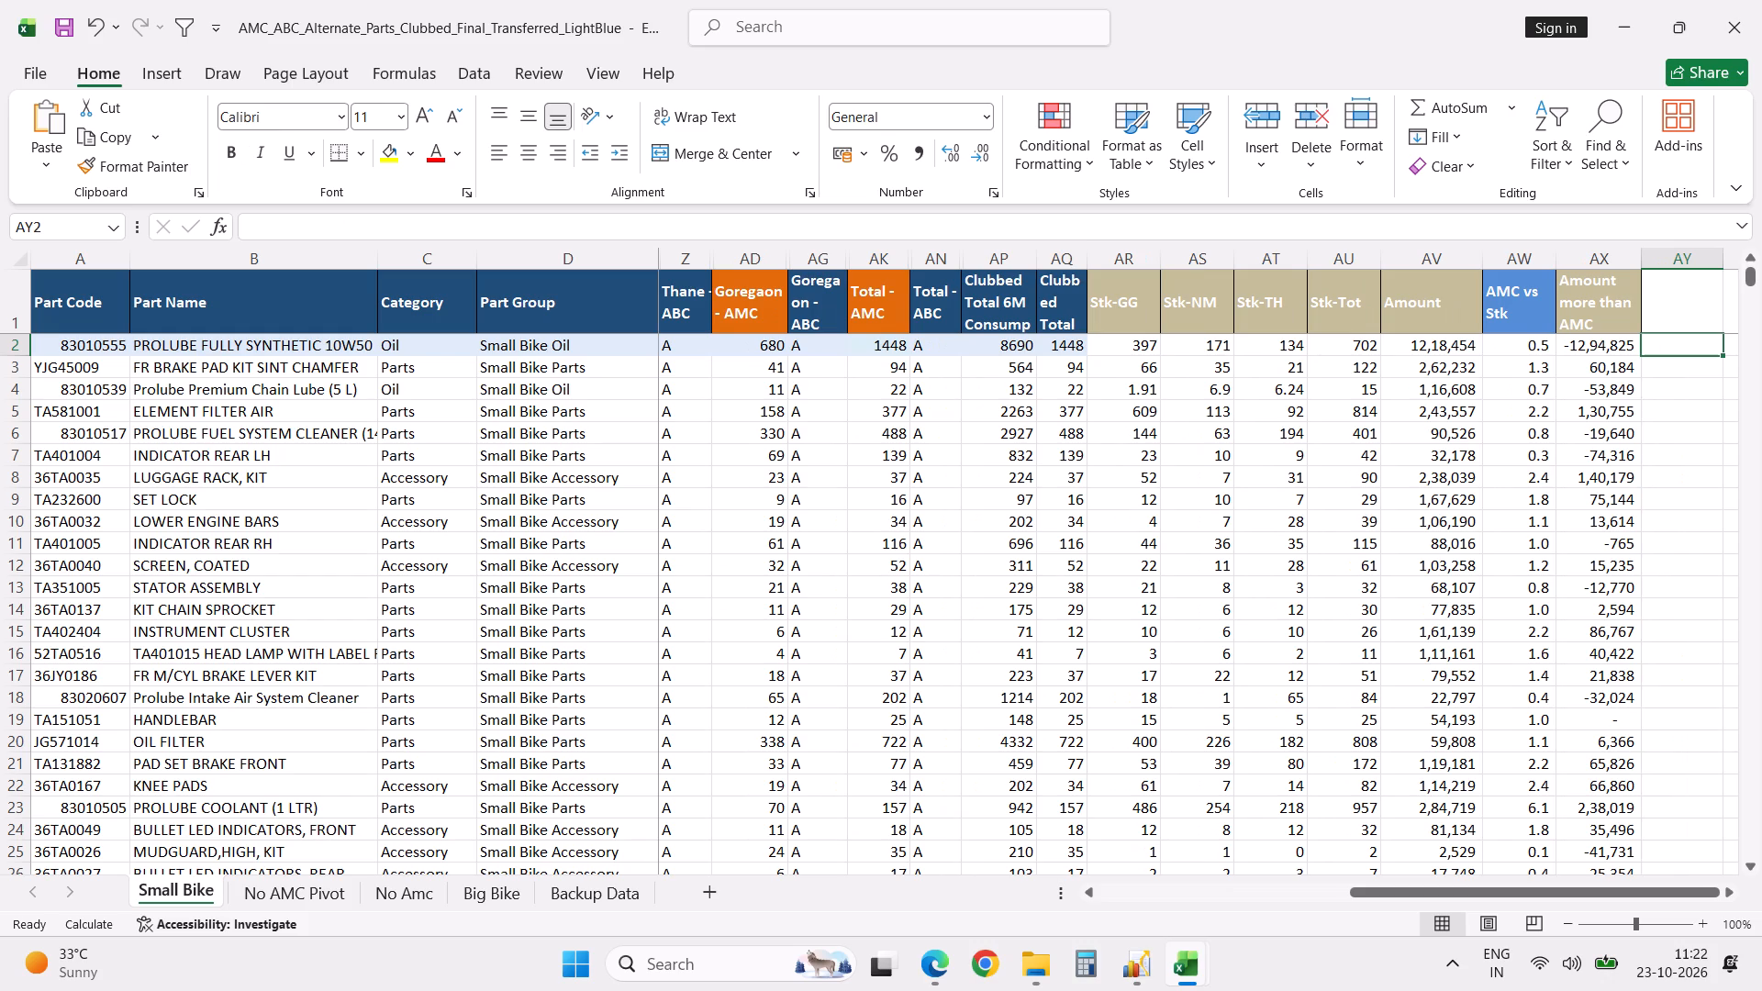
pyautogui.click(100, 304)
pyautogui.keyDown('shift'); pyautogui.click(1590, 309); pyautogui.keyUp('shift')
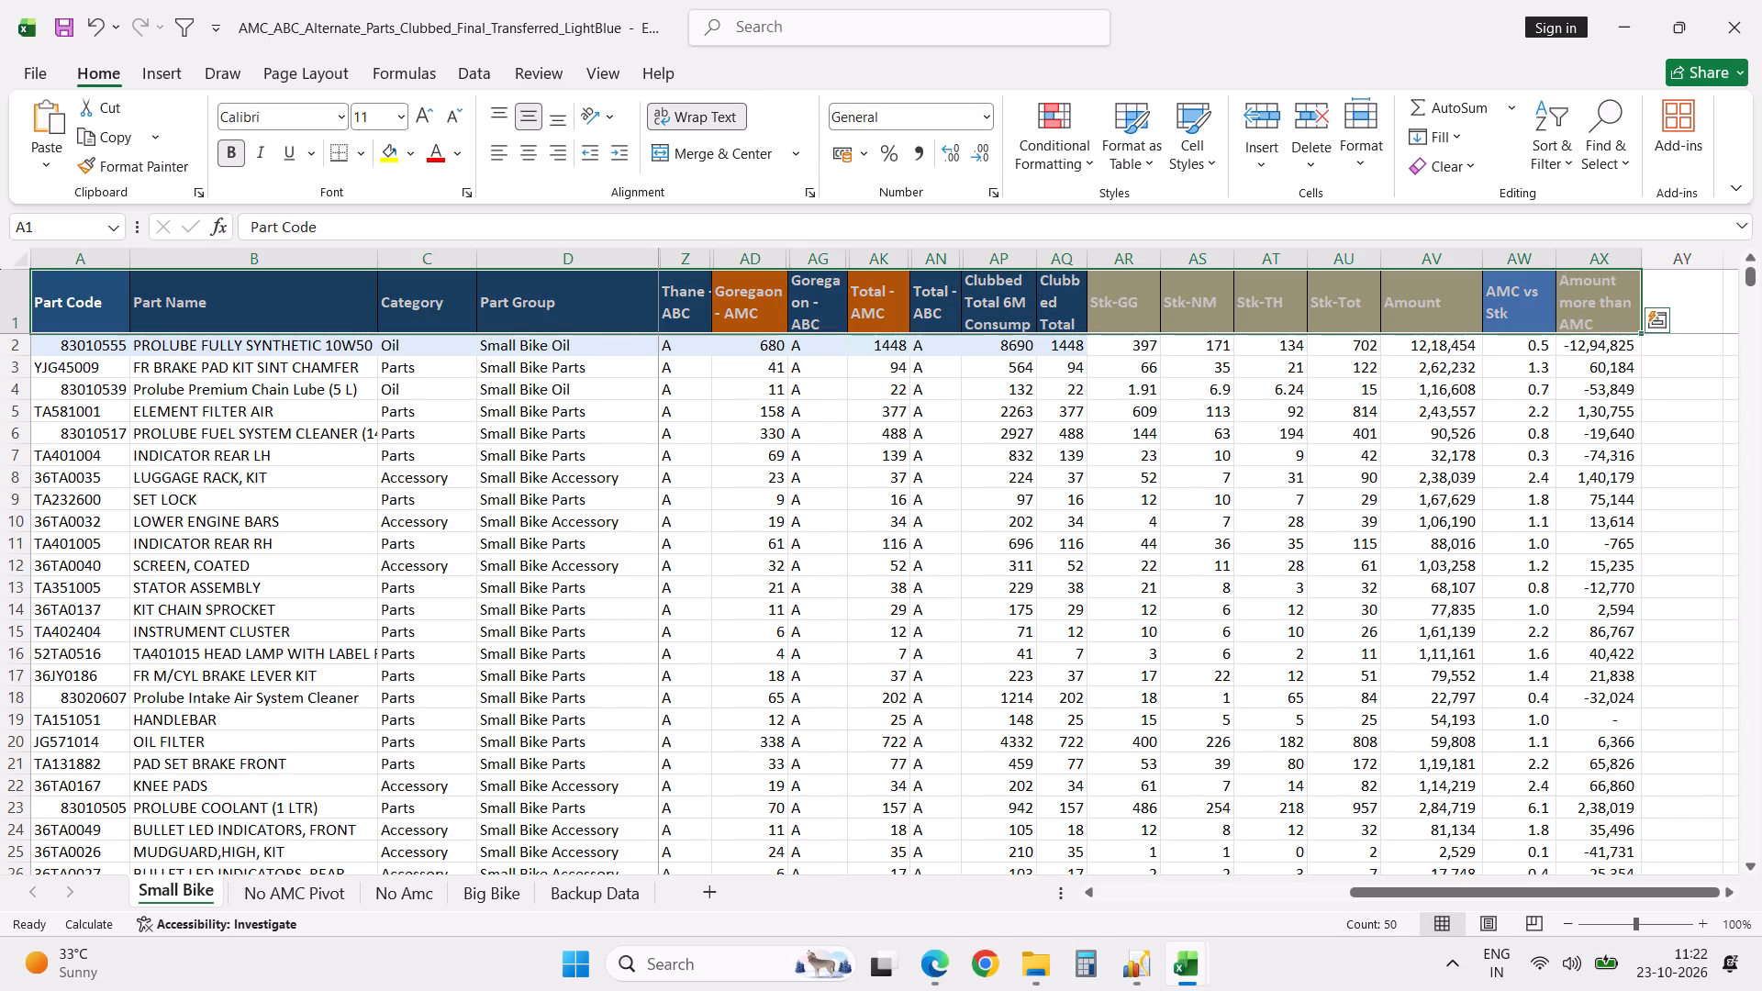
pyautogui.write('DFF')
pyautogui.click(1165, 478)
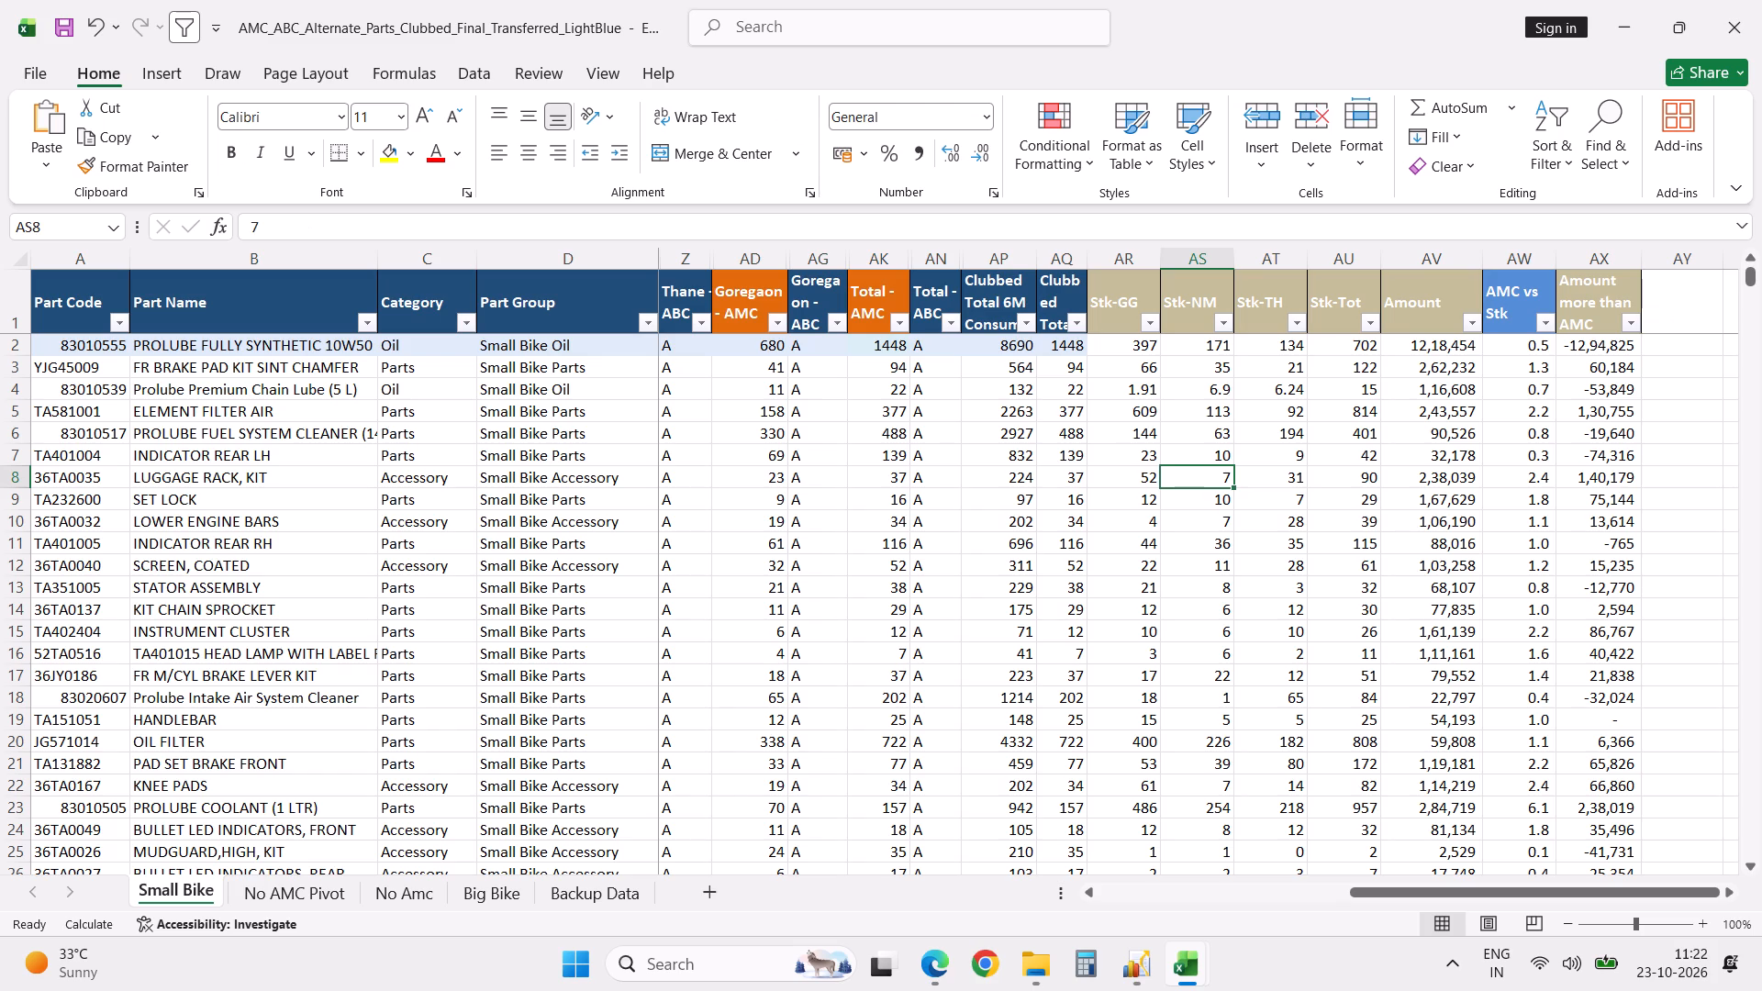
pyautogui.click(1109, 562)
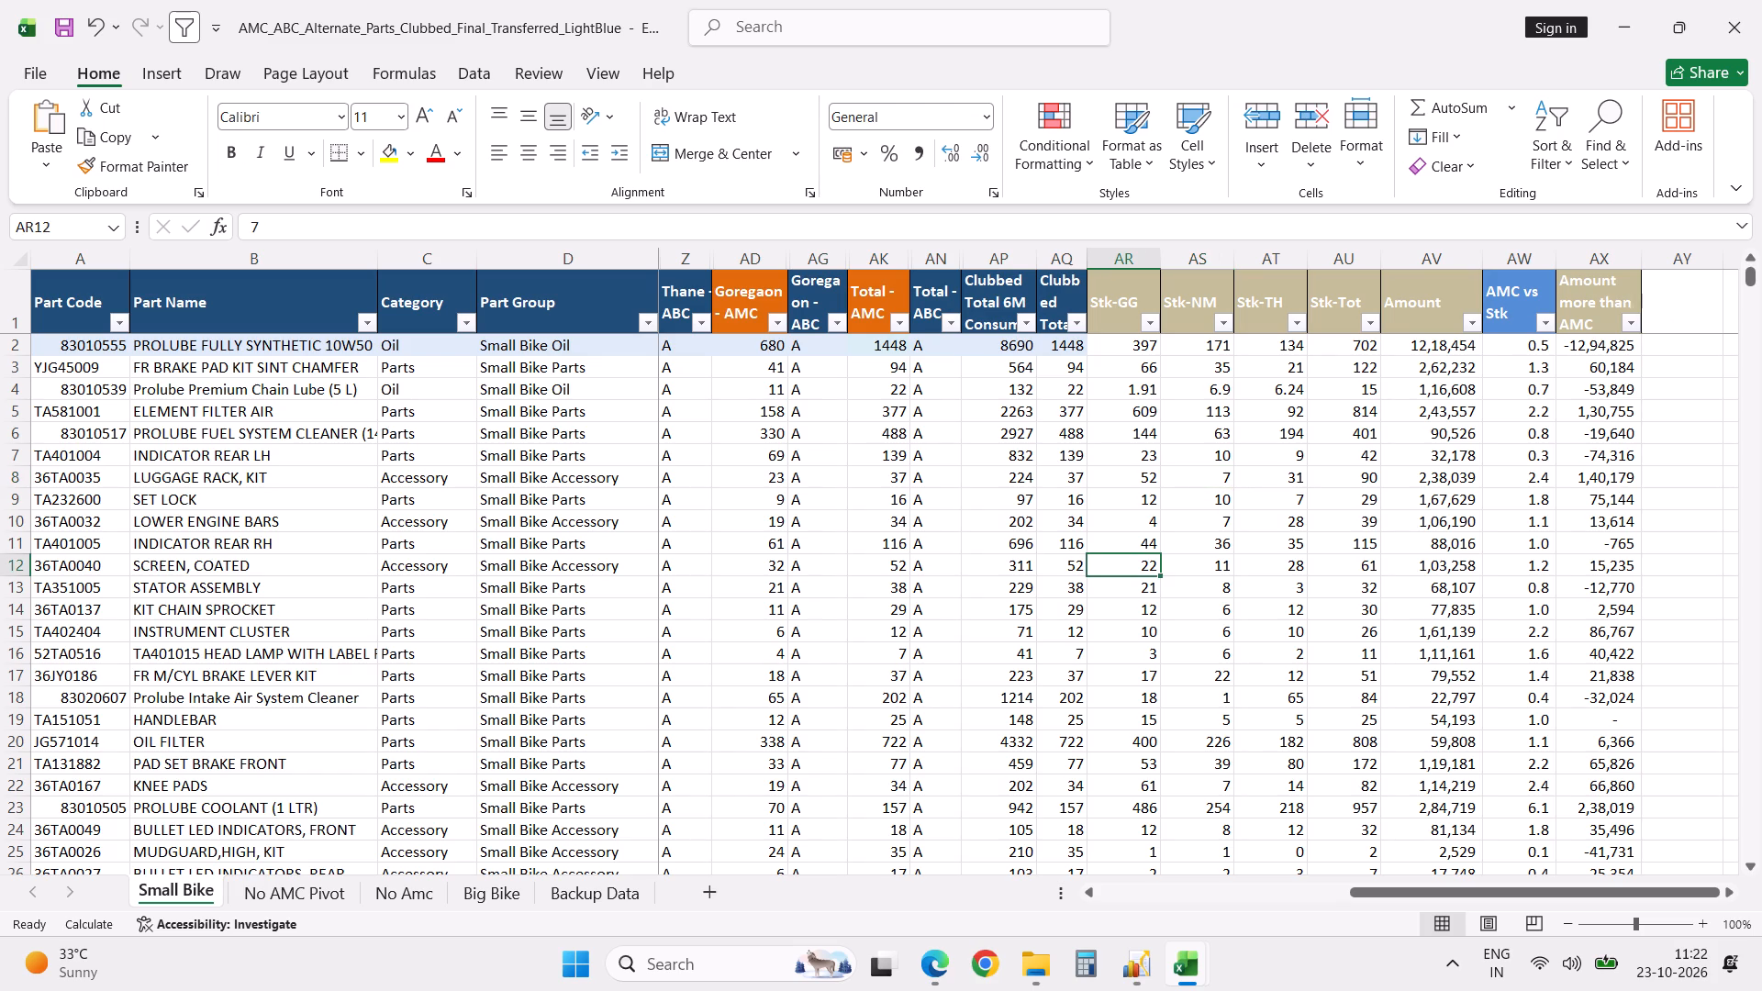
pyautogui.hotkey('ctrl', 's')
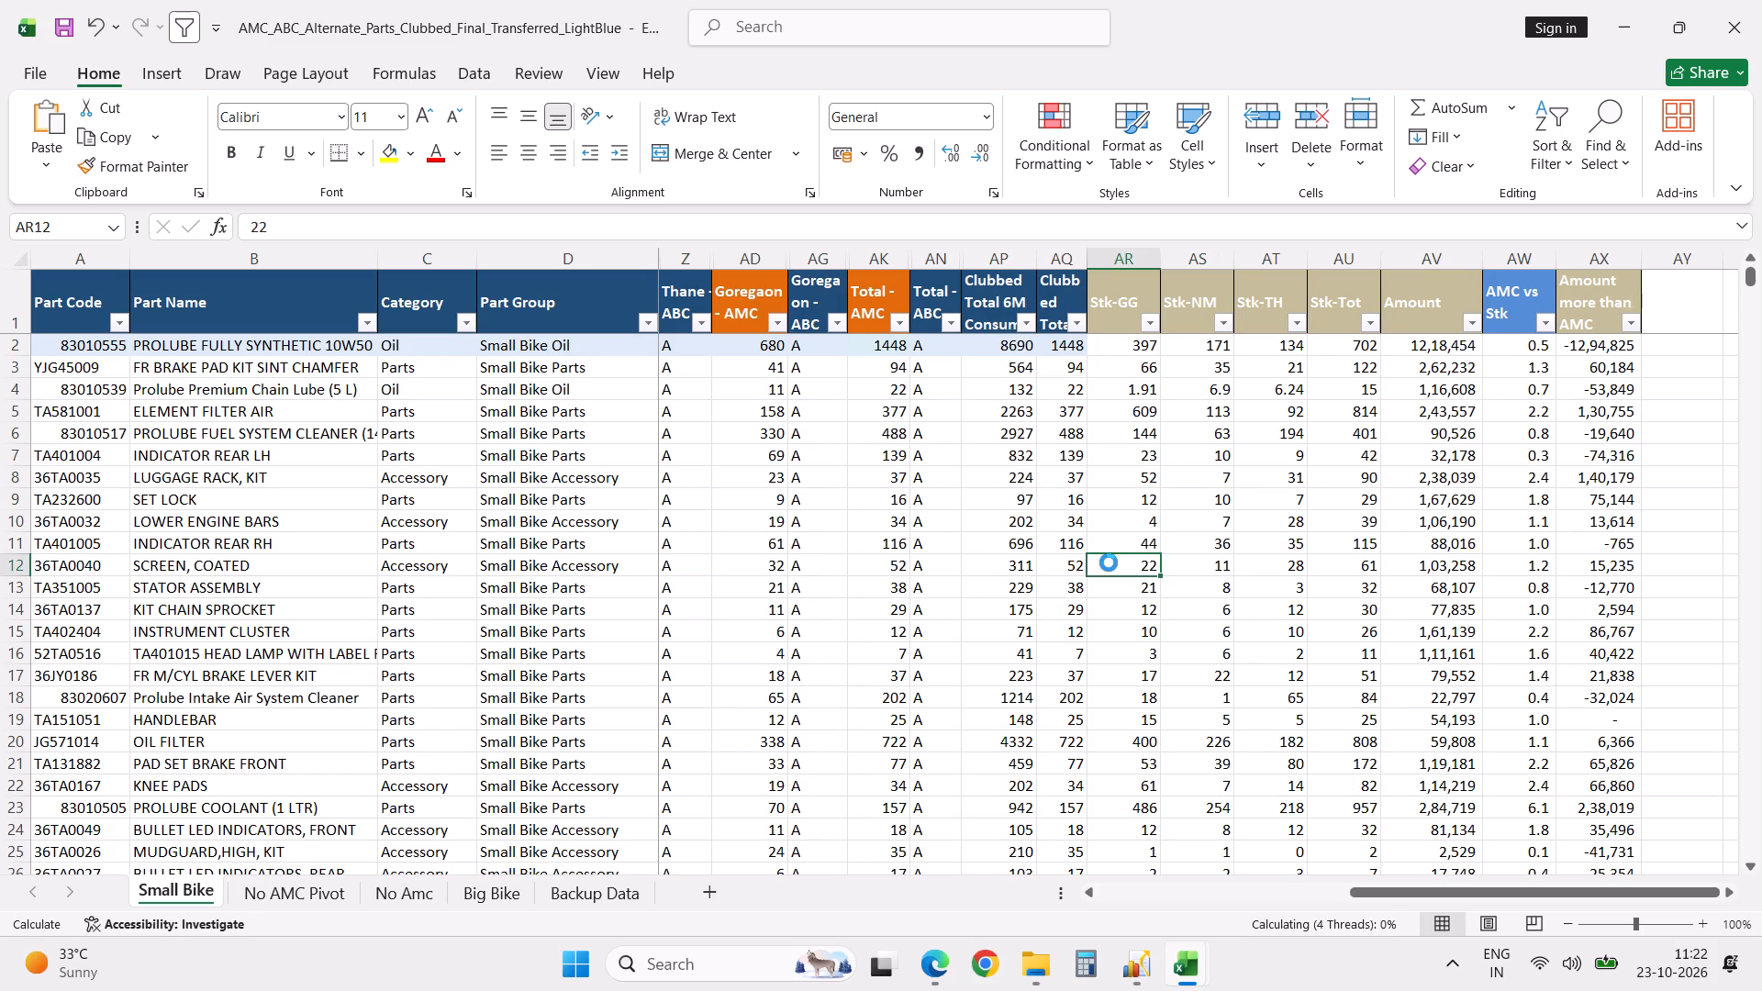
# In the Part Stock Valuation-23102026 workbook, rename the three branch stock headers in E4, F4 and G4 as Stk-GG, Stk-NM and Stk-Th.
pyautogui.click(1190, 960)
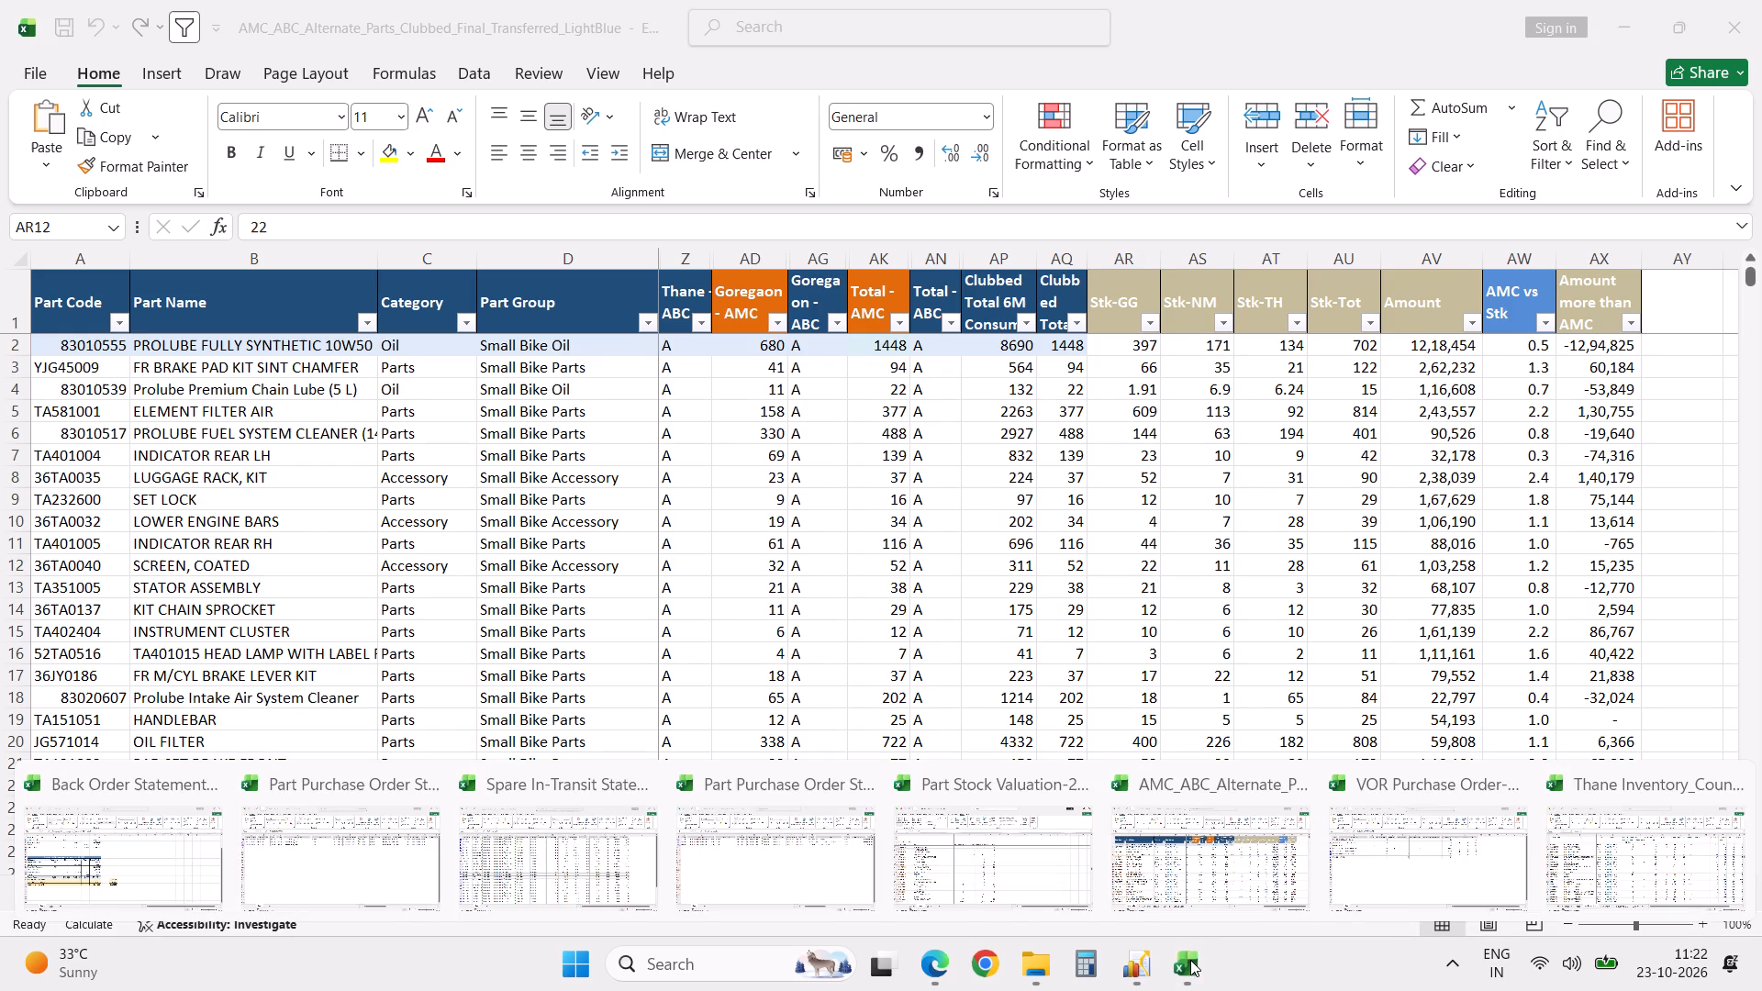
pyautogui.click(1025, 881)
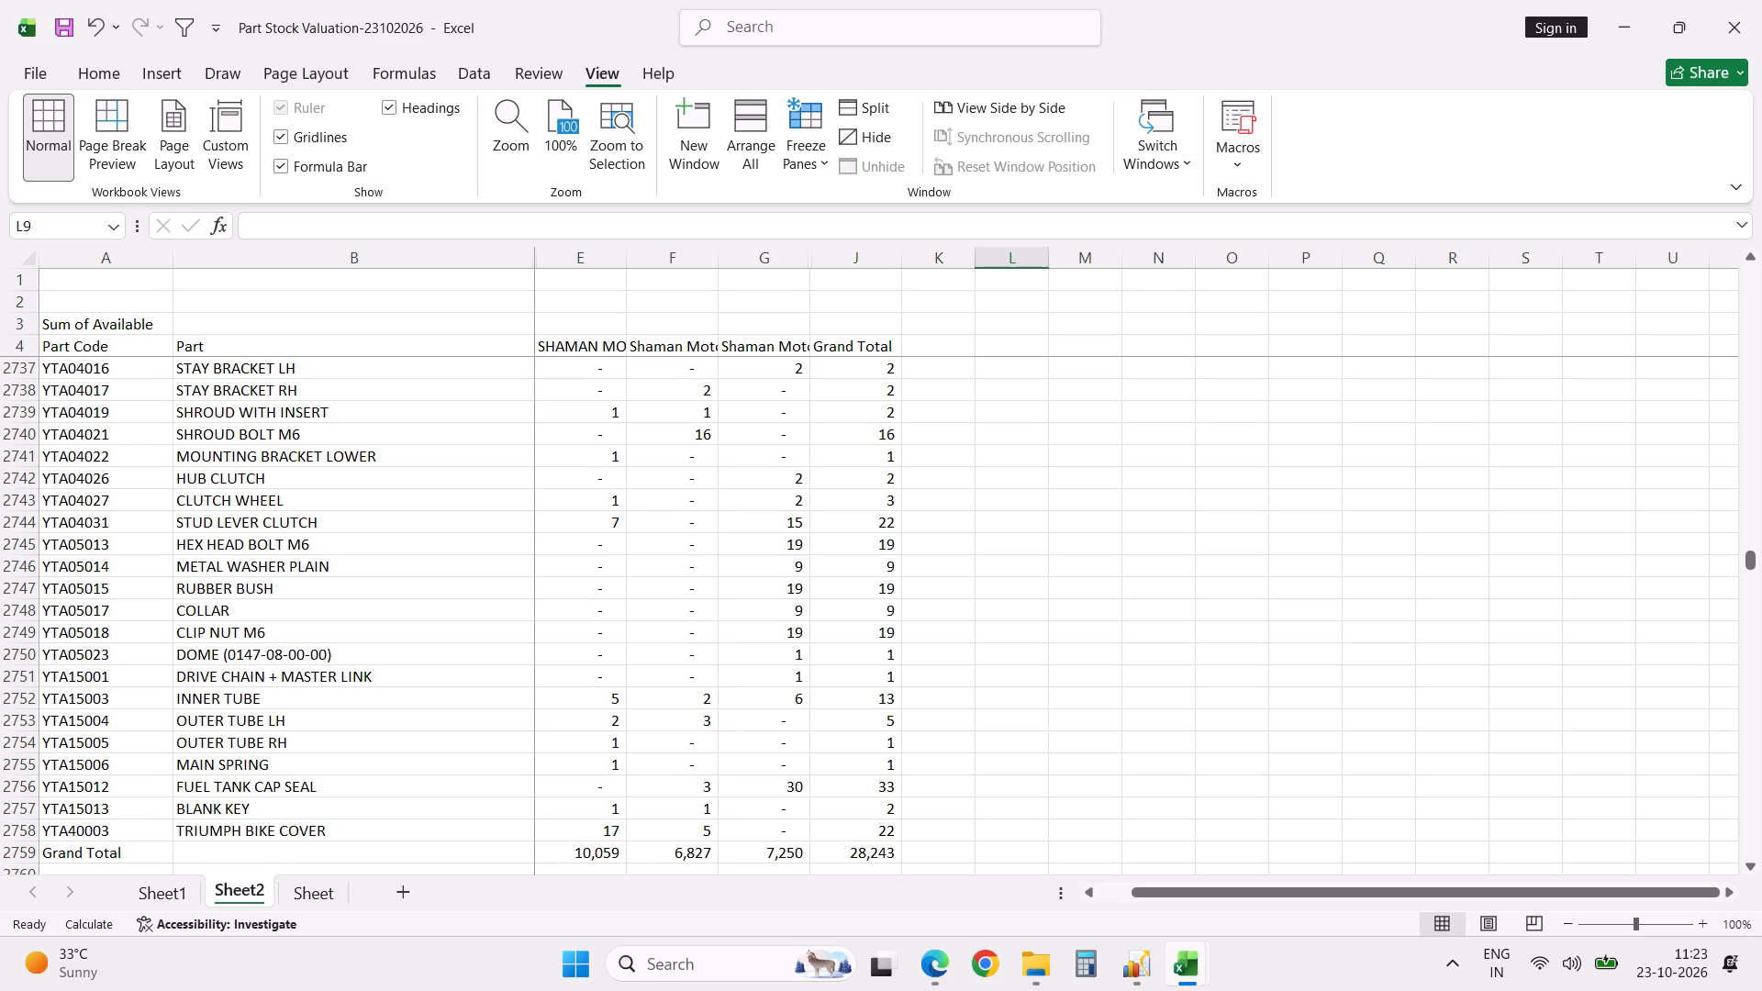
pyautogui.click(958, 351)
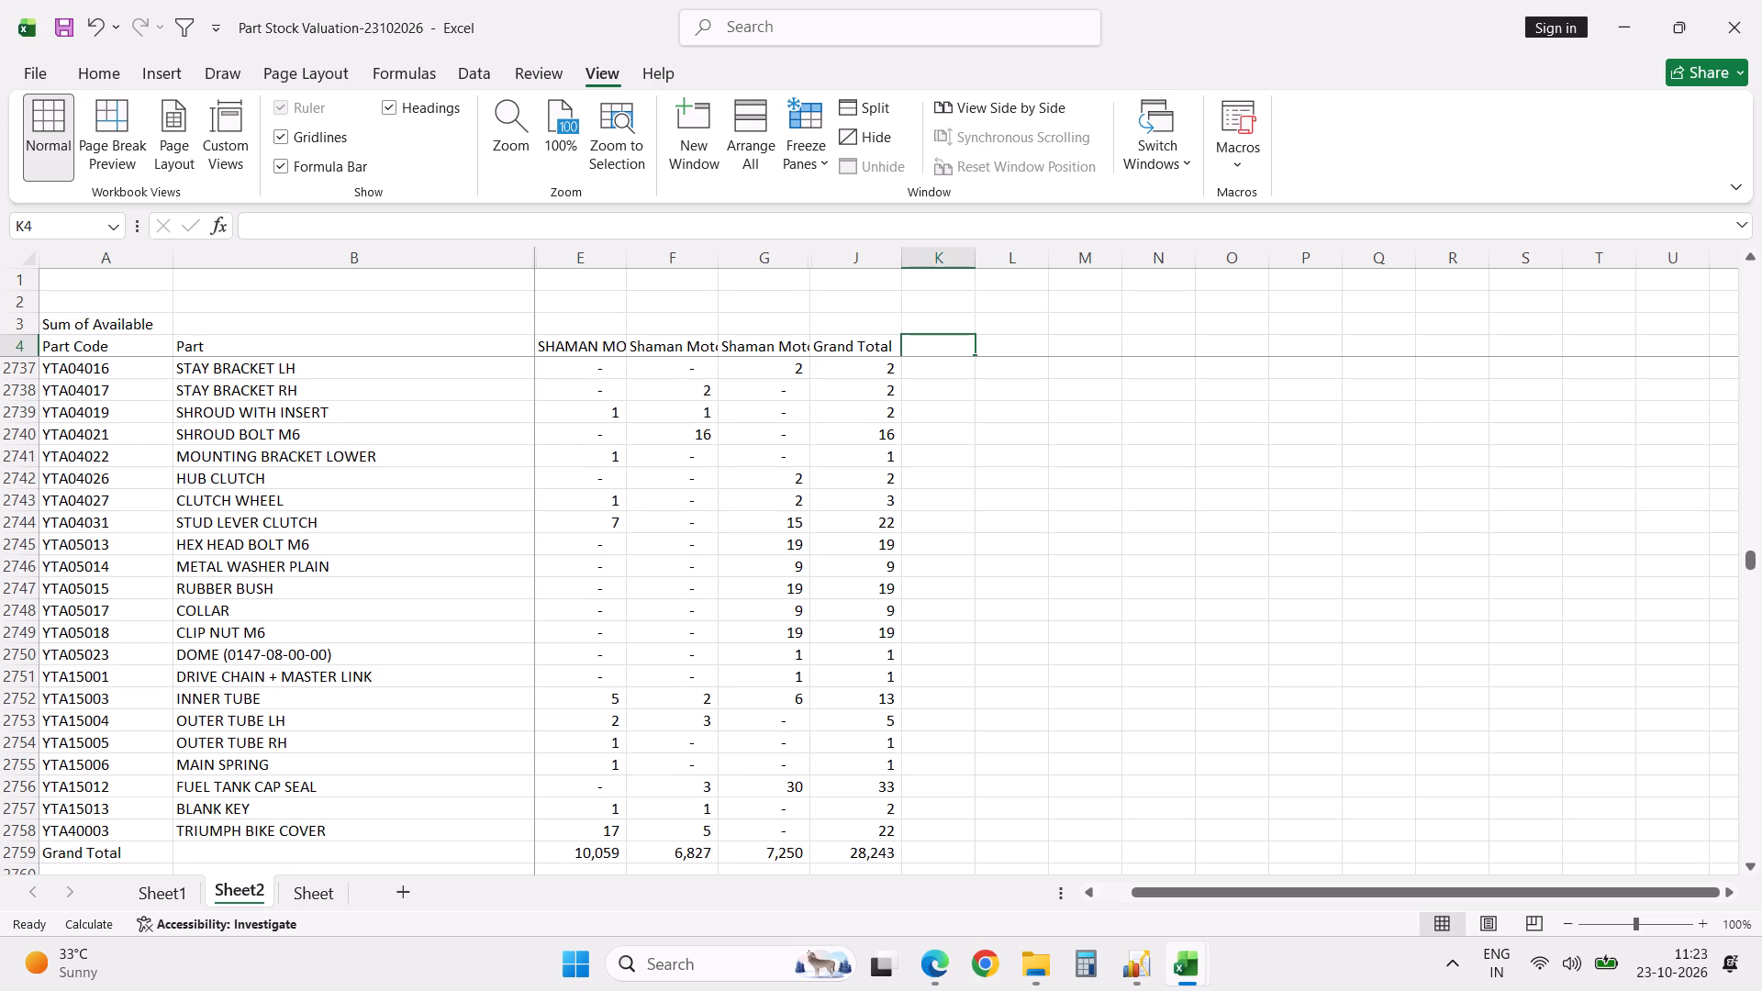
pyautogui.click(593, 350)
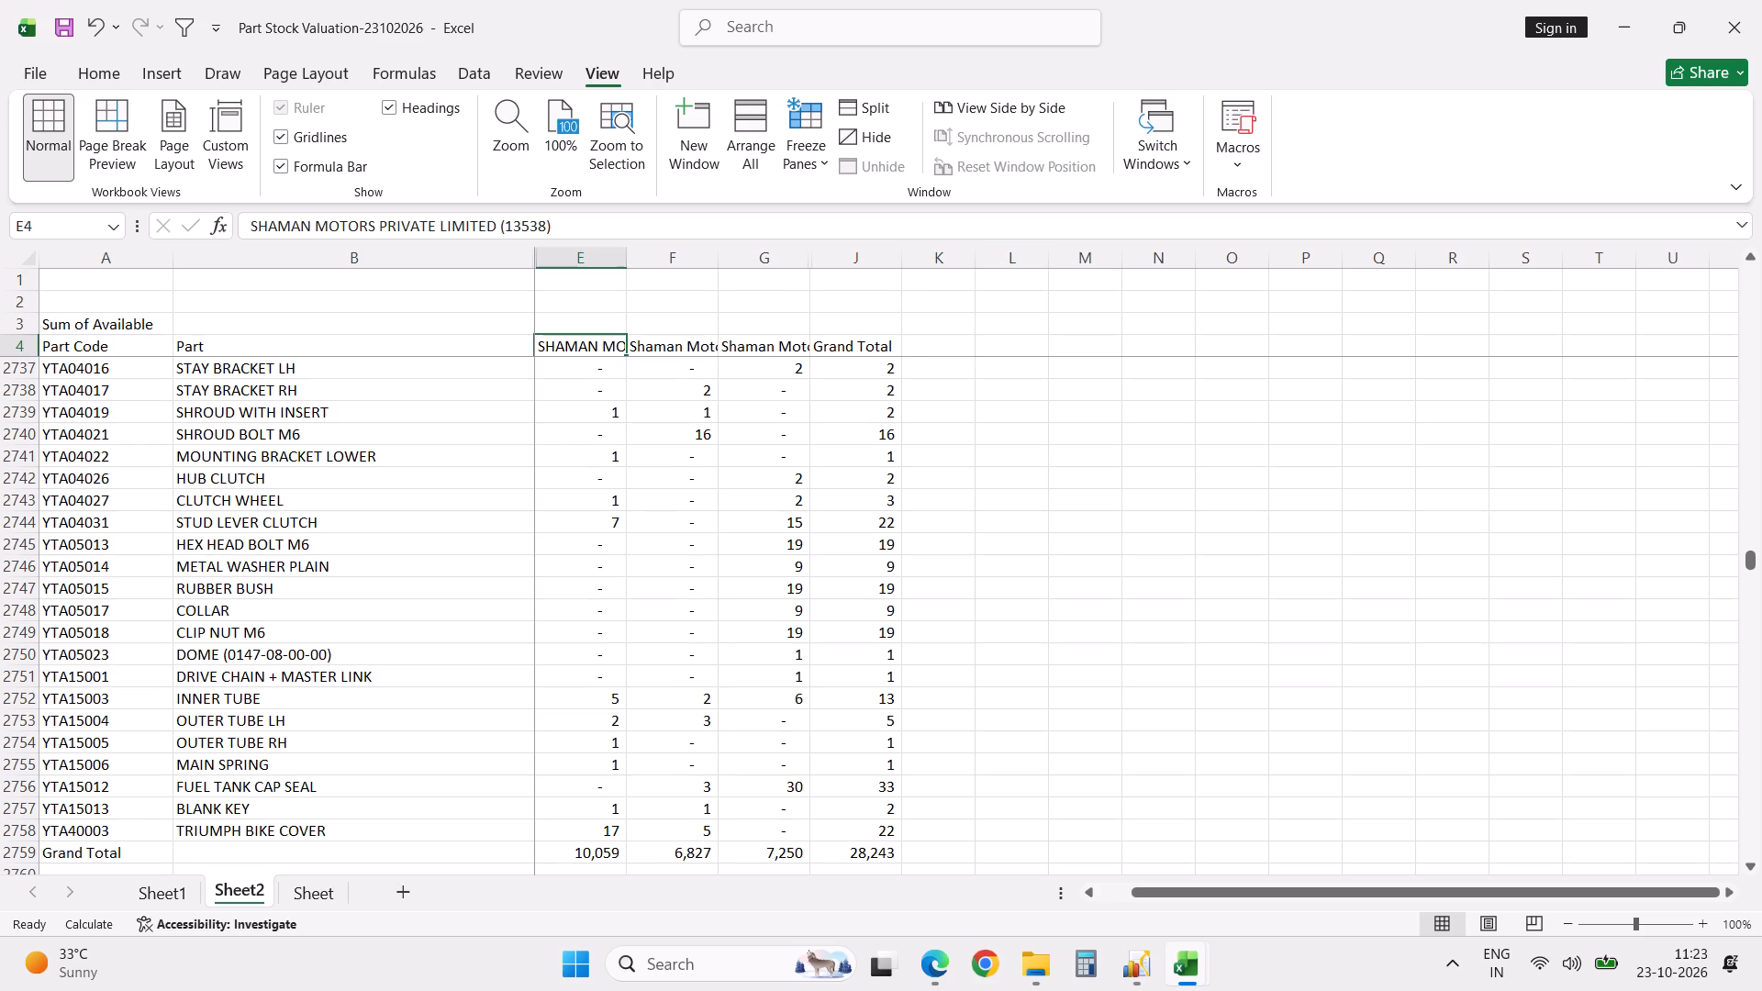
pyautogui.write('Stk-GG')
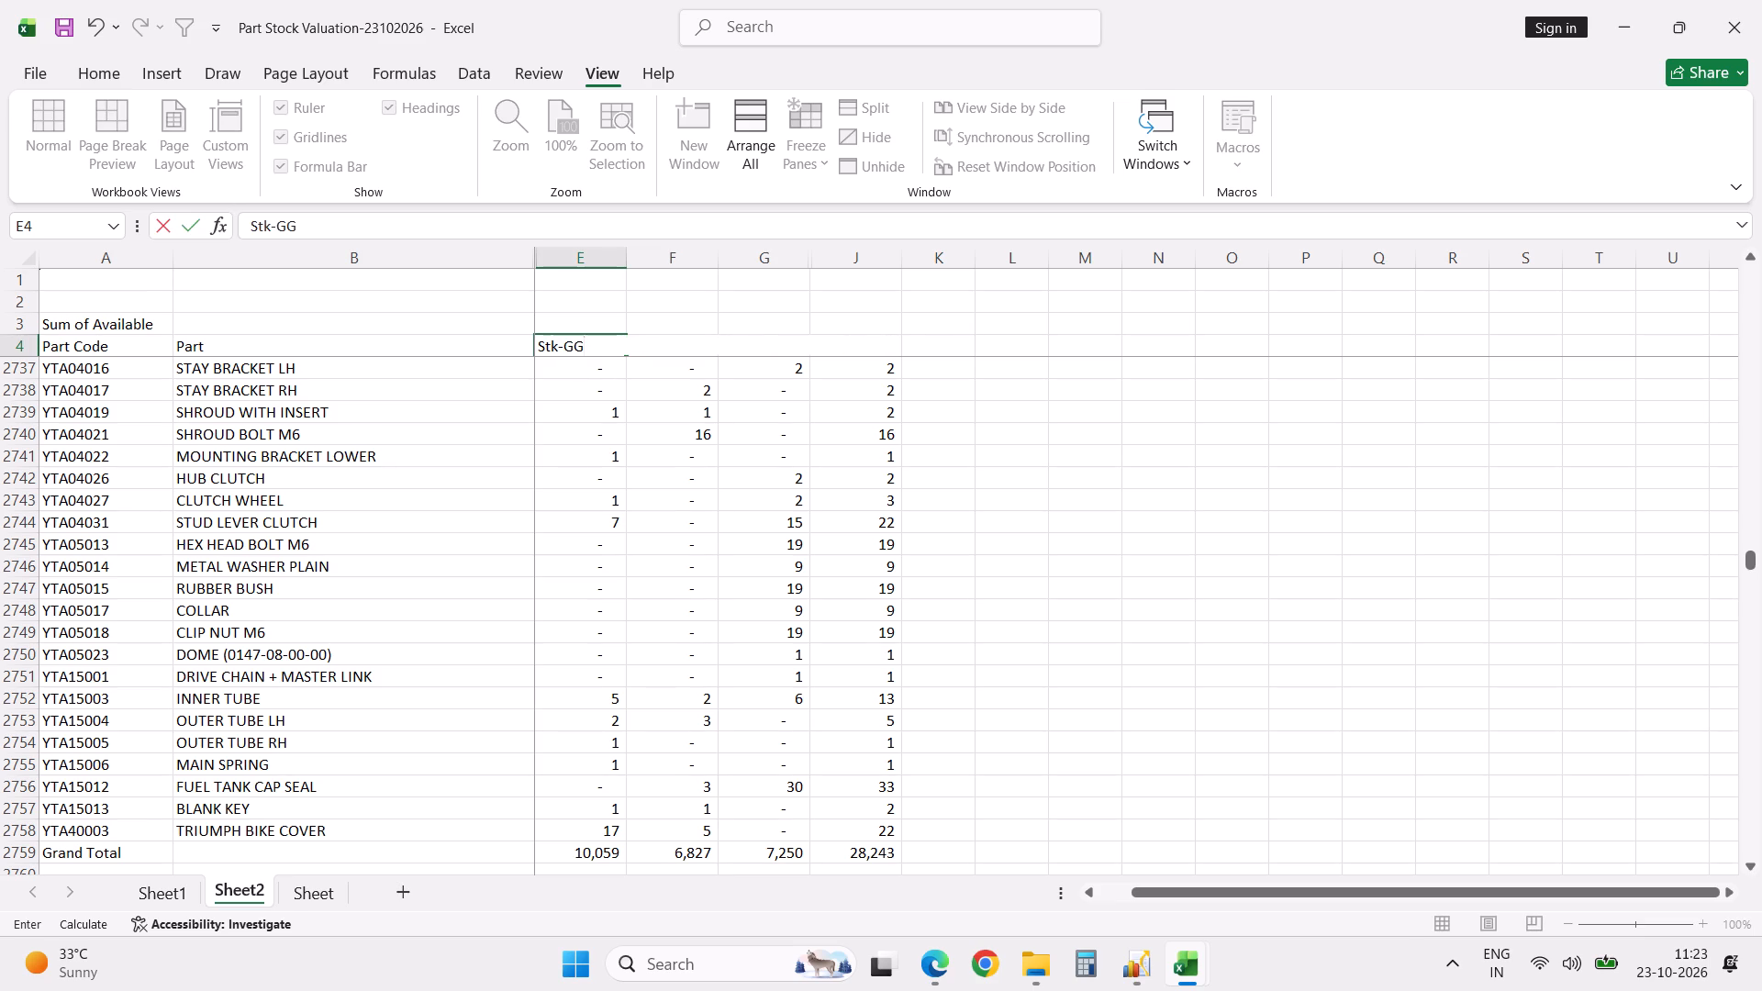
pyautogui.press('Tab')
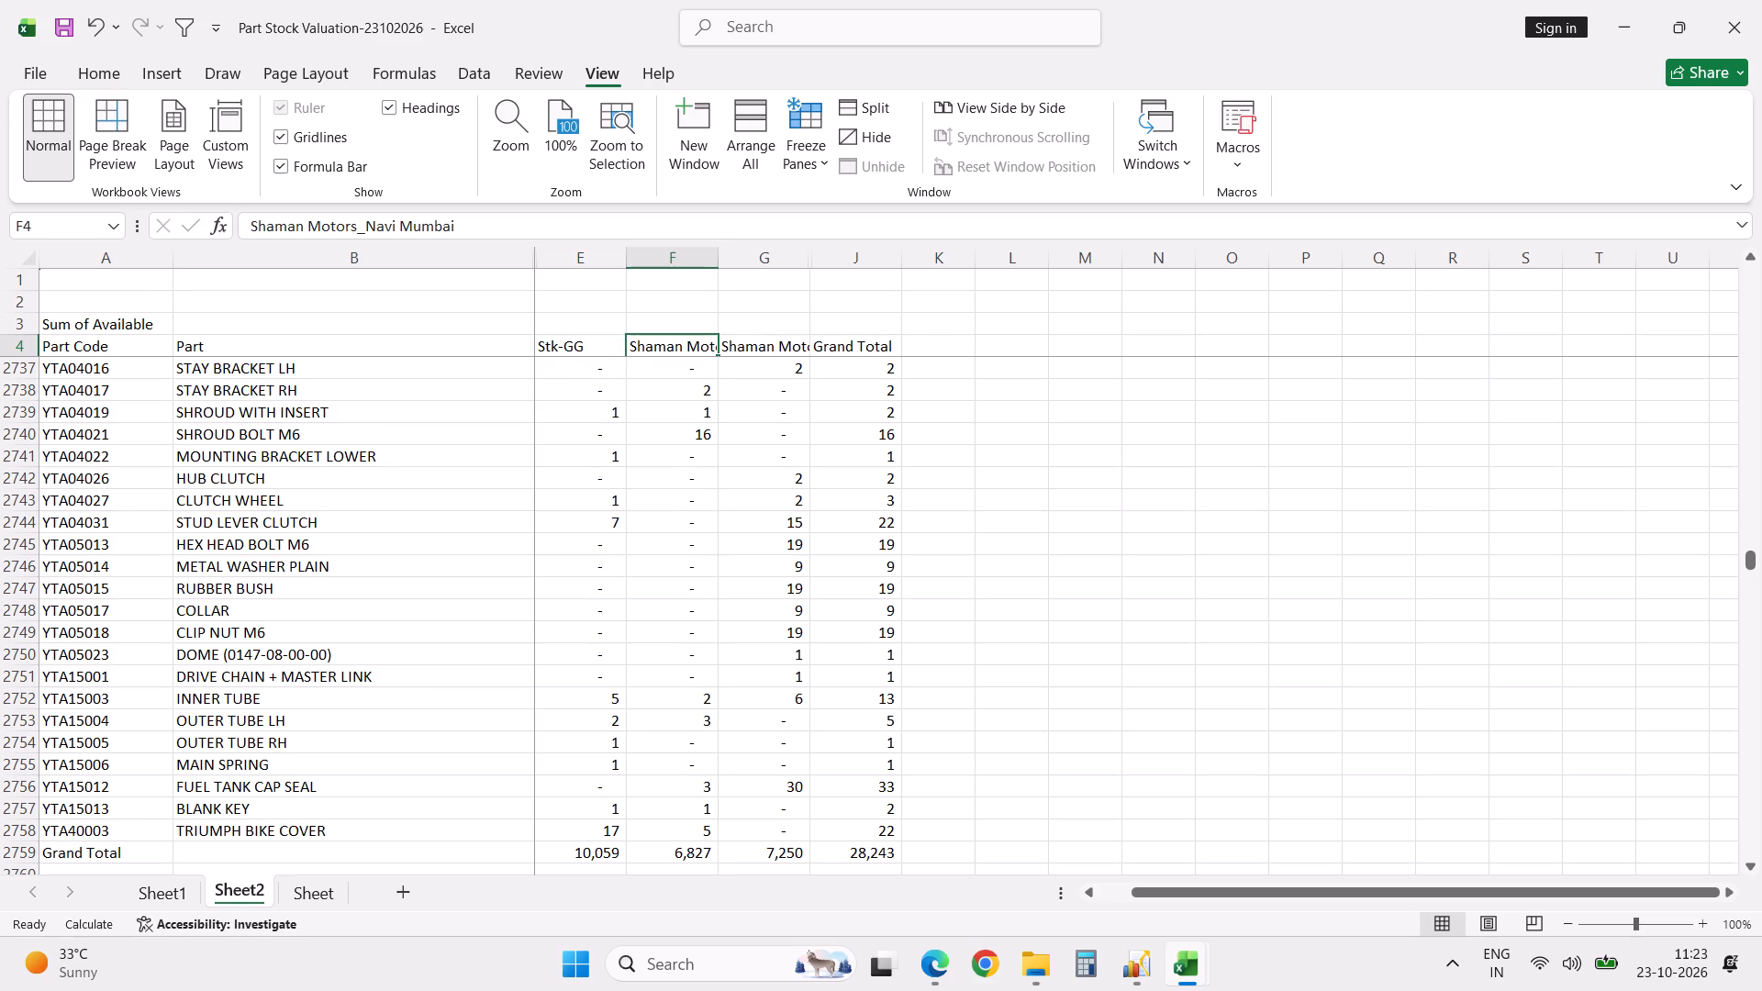
pyautogui.write('Stk-NM')
pyautogui.press('Tab')
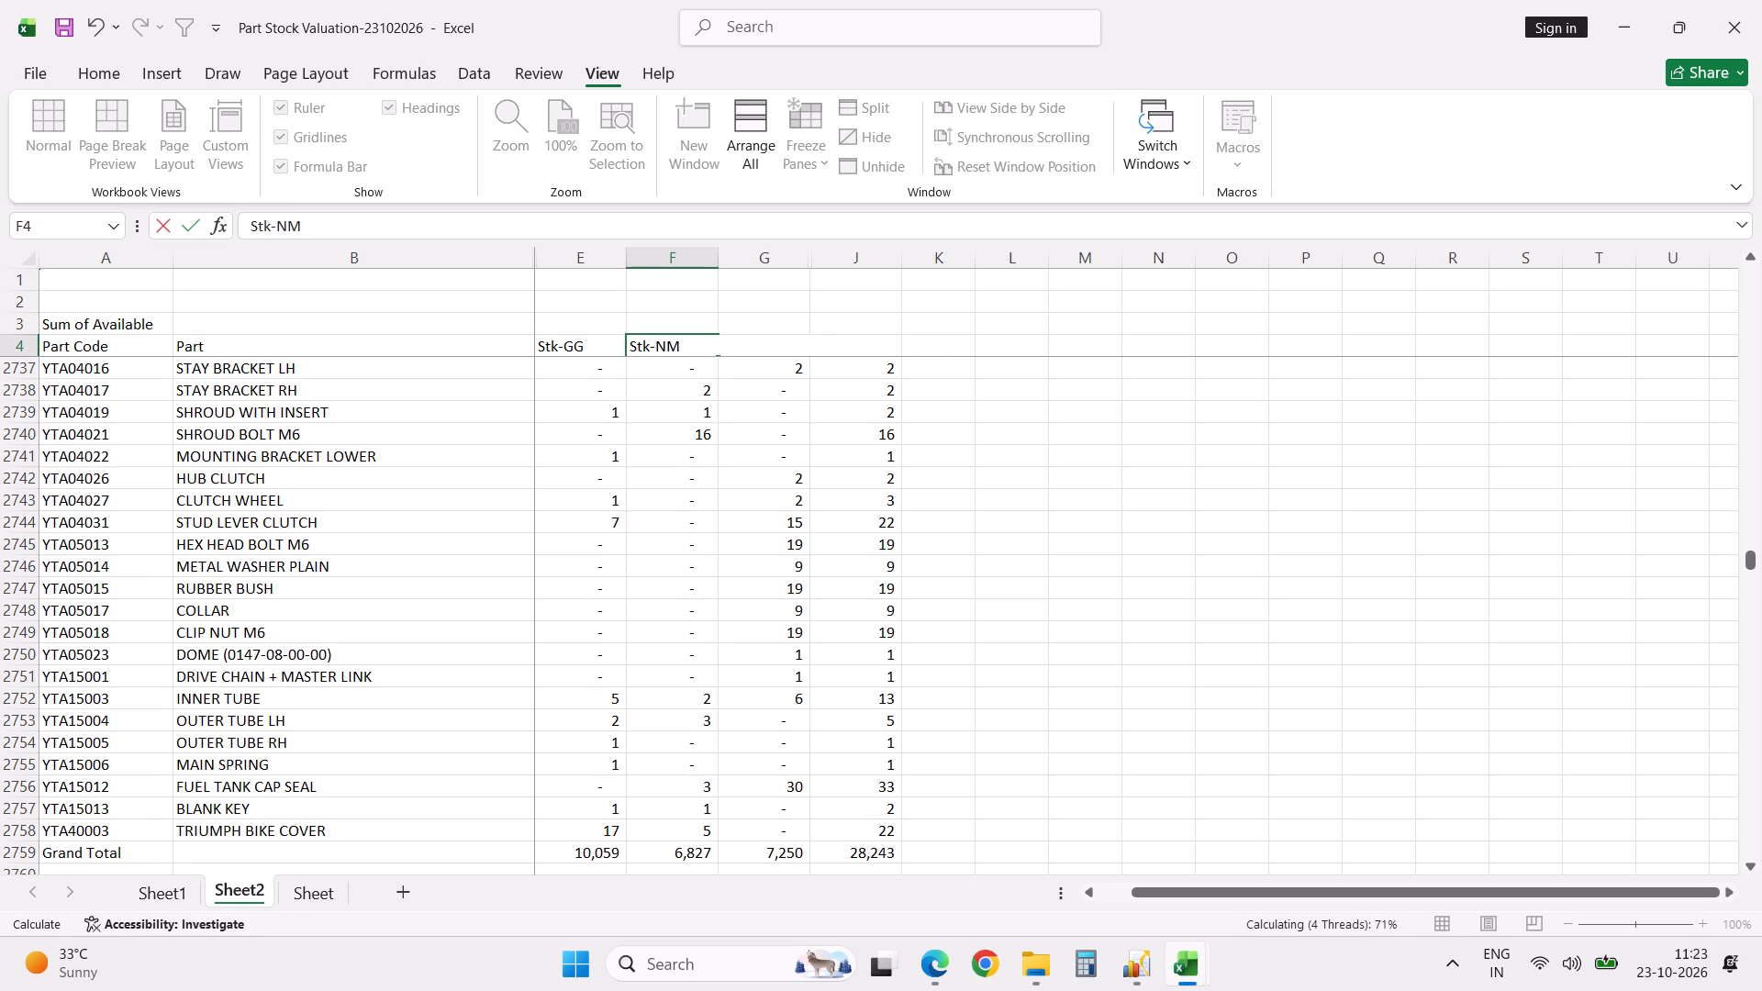
pyautogui.write('Stk-')
pyautogui.write('Th')
pyautogui.press('Tab')
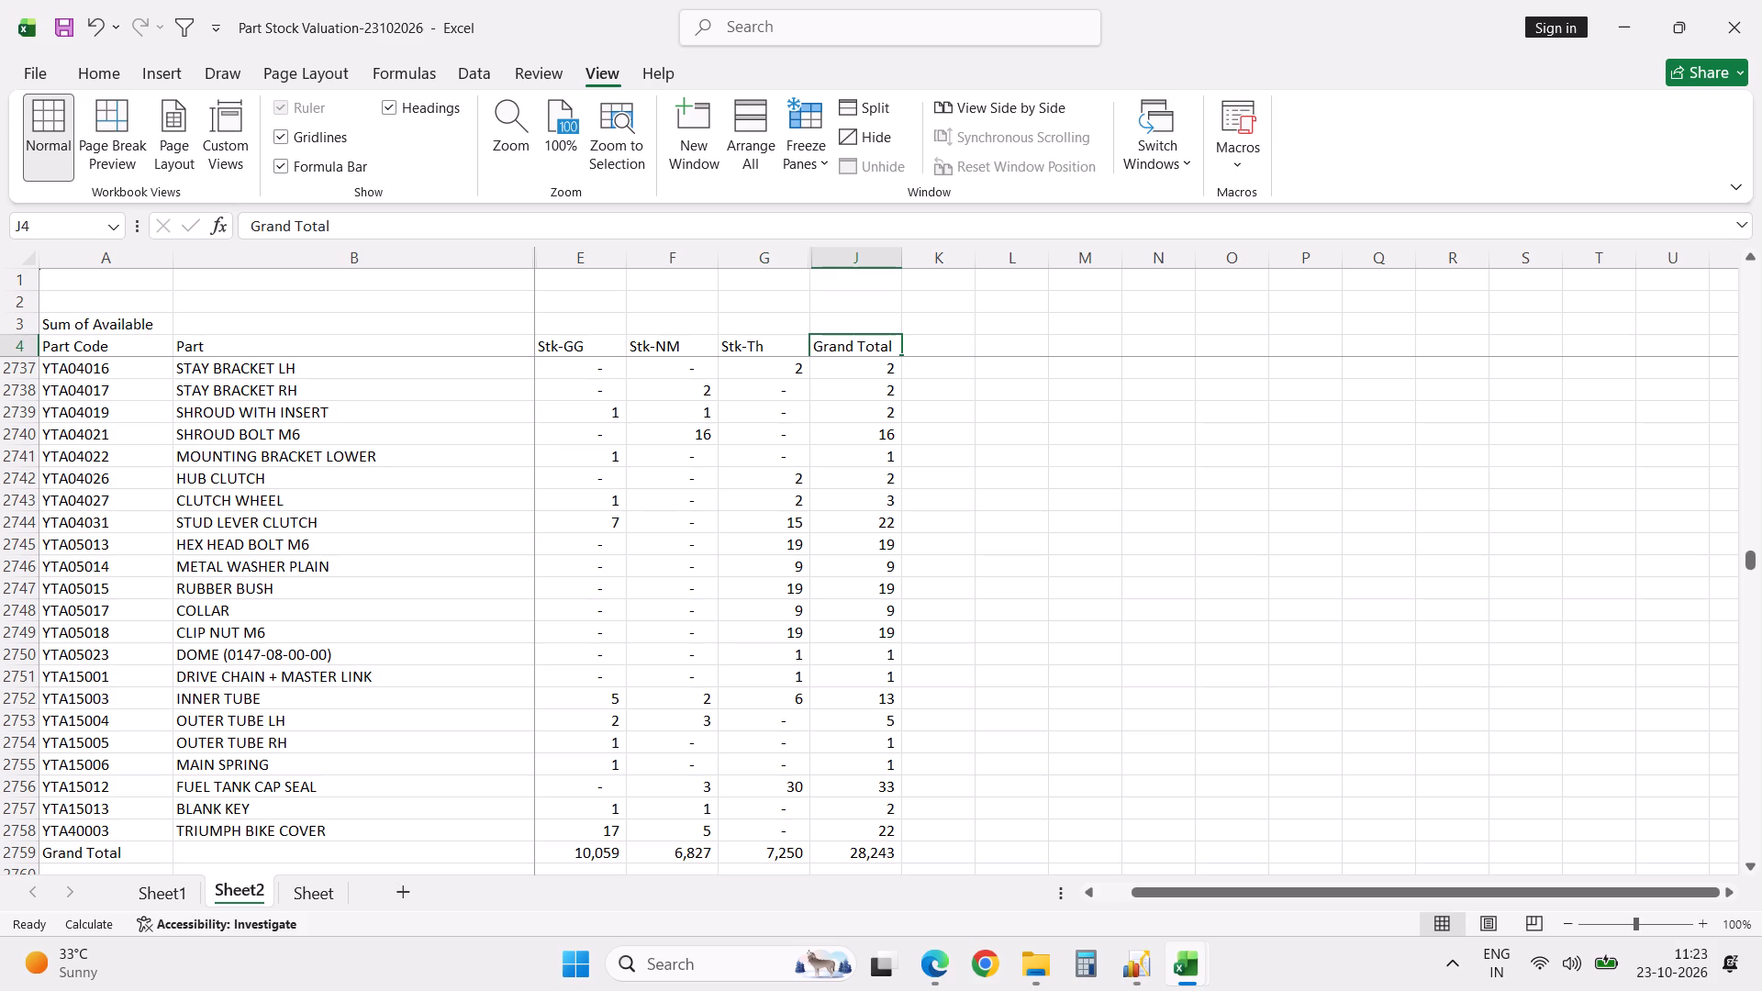
# Enter =E2737+F2737+G2737 in J2737 and fill it down the rest of the Grand Total column.
pyautogui.click(884, 370)
pyautogui.press('=')
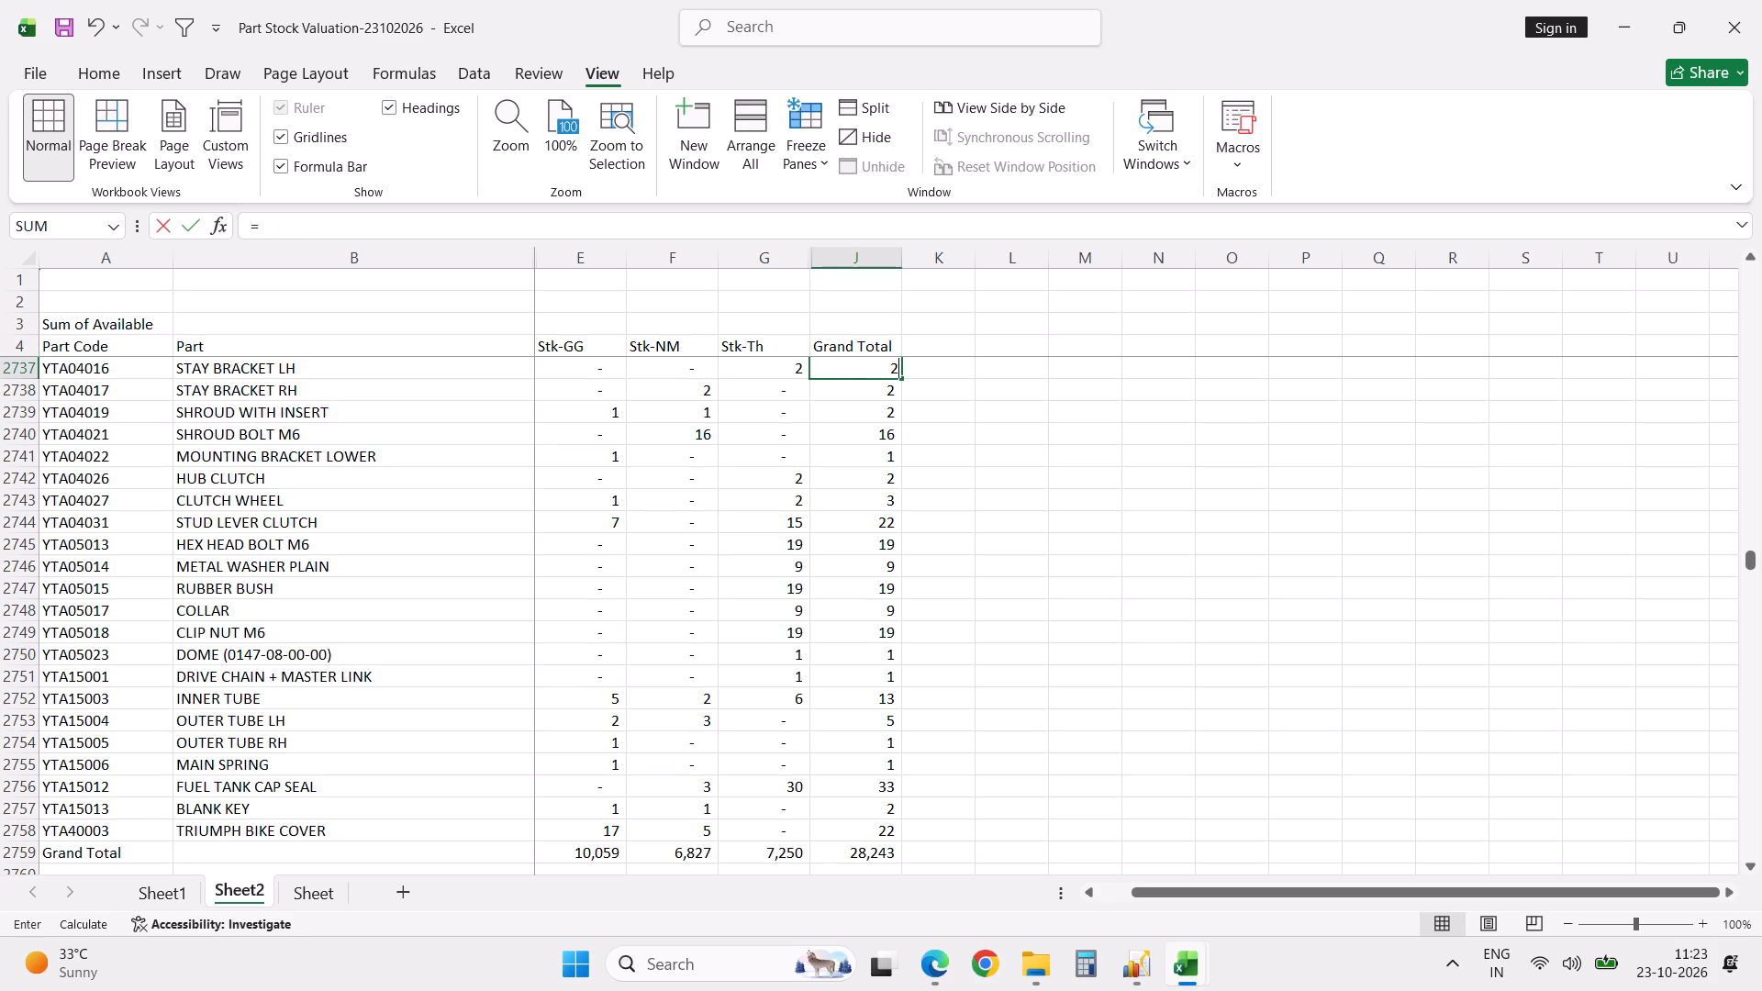
pyautogui.press('Left')
pyautogui.press('Left')
pyautogui.press('Left')
pyautogui.press('+')
pyautogui.press('Left')
pyautogui.press('Left')
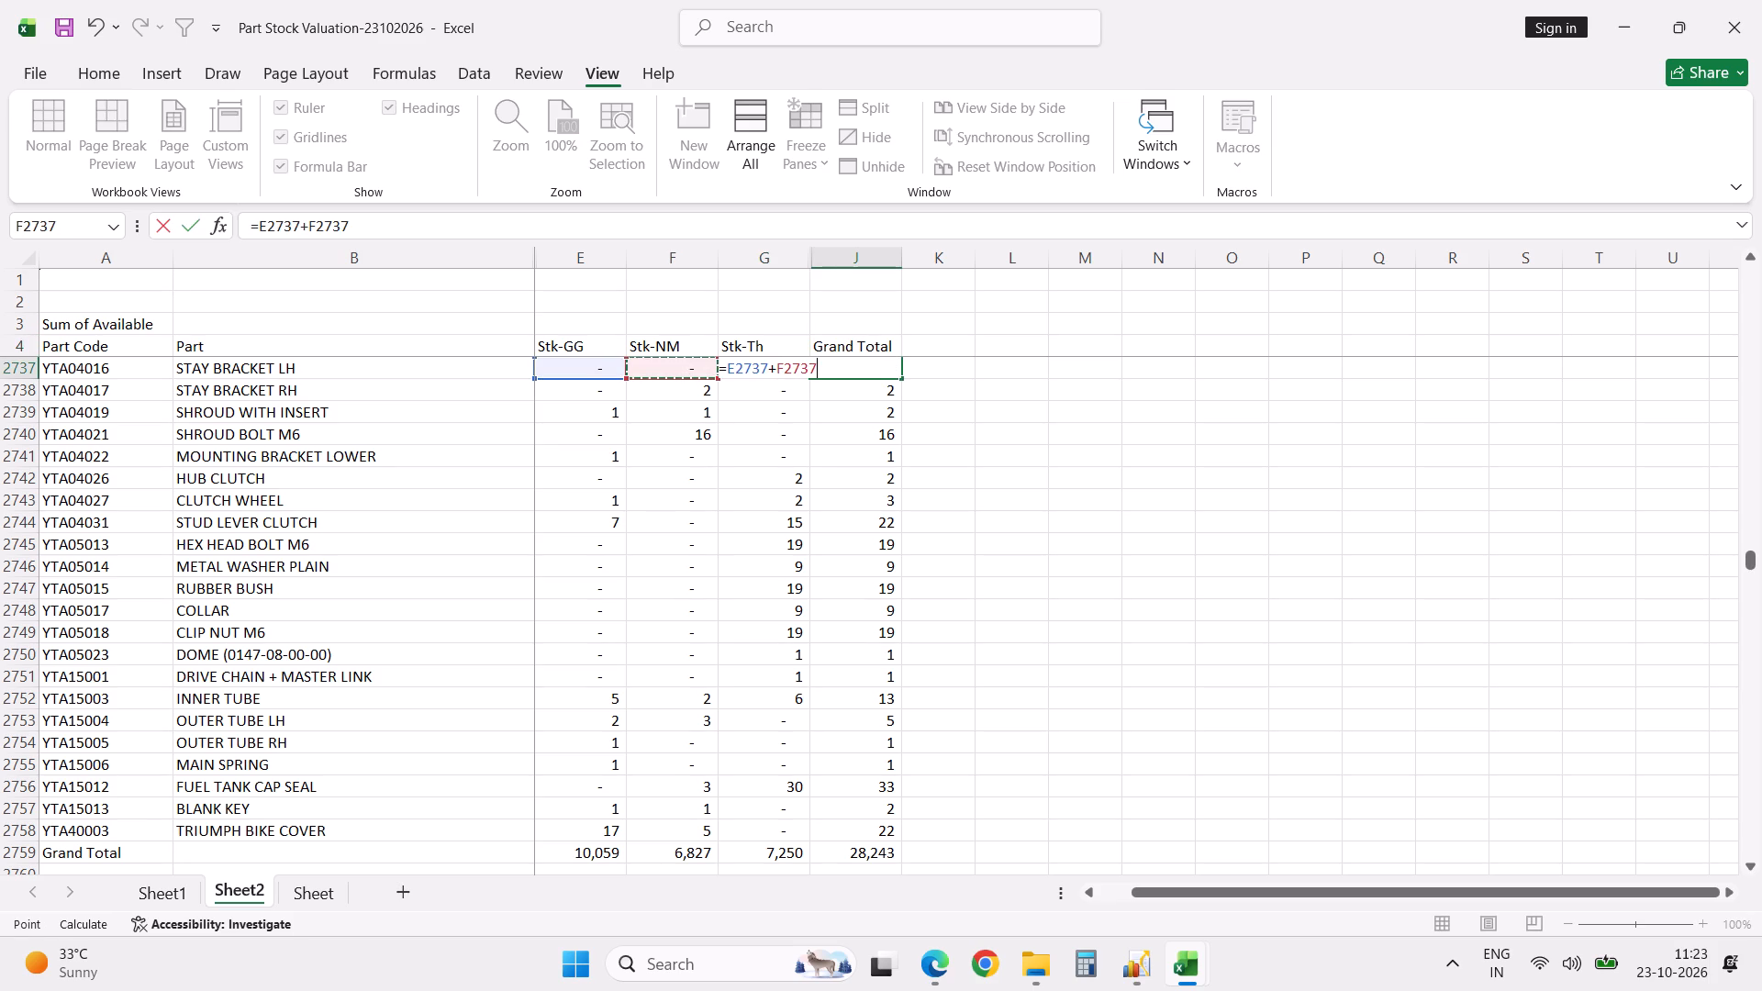
pyautogui.press('+')
pyautogui.press('Left')
pyautogui.press('Return')
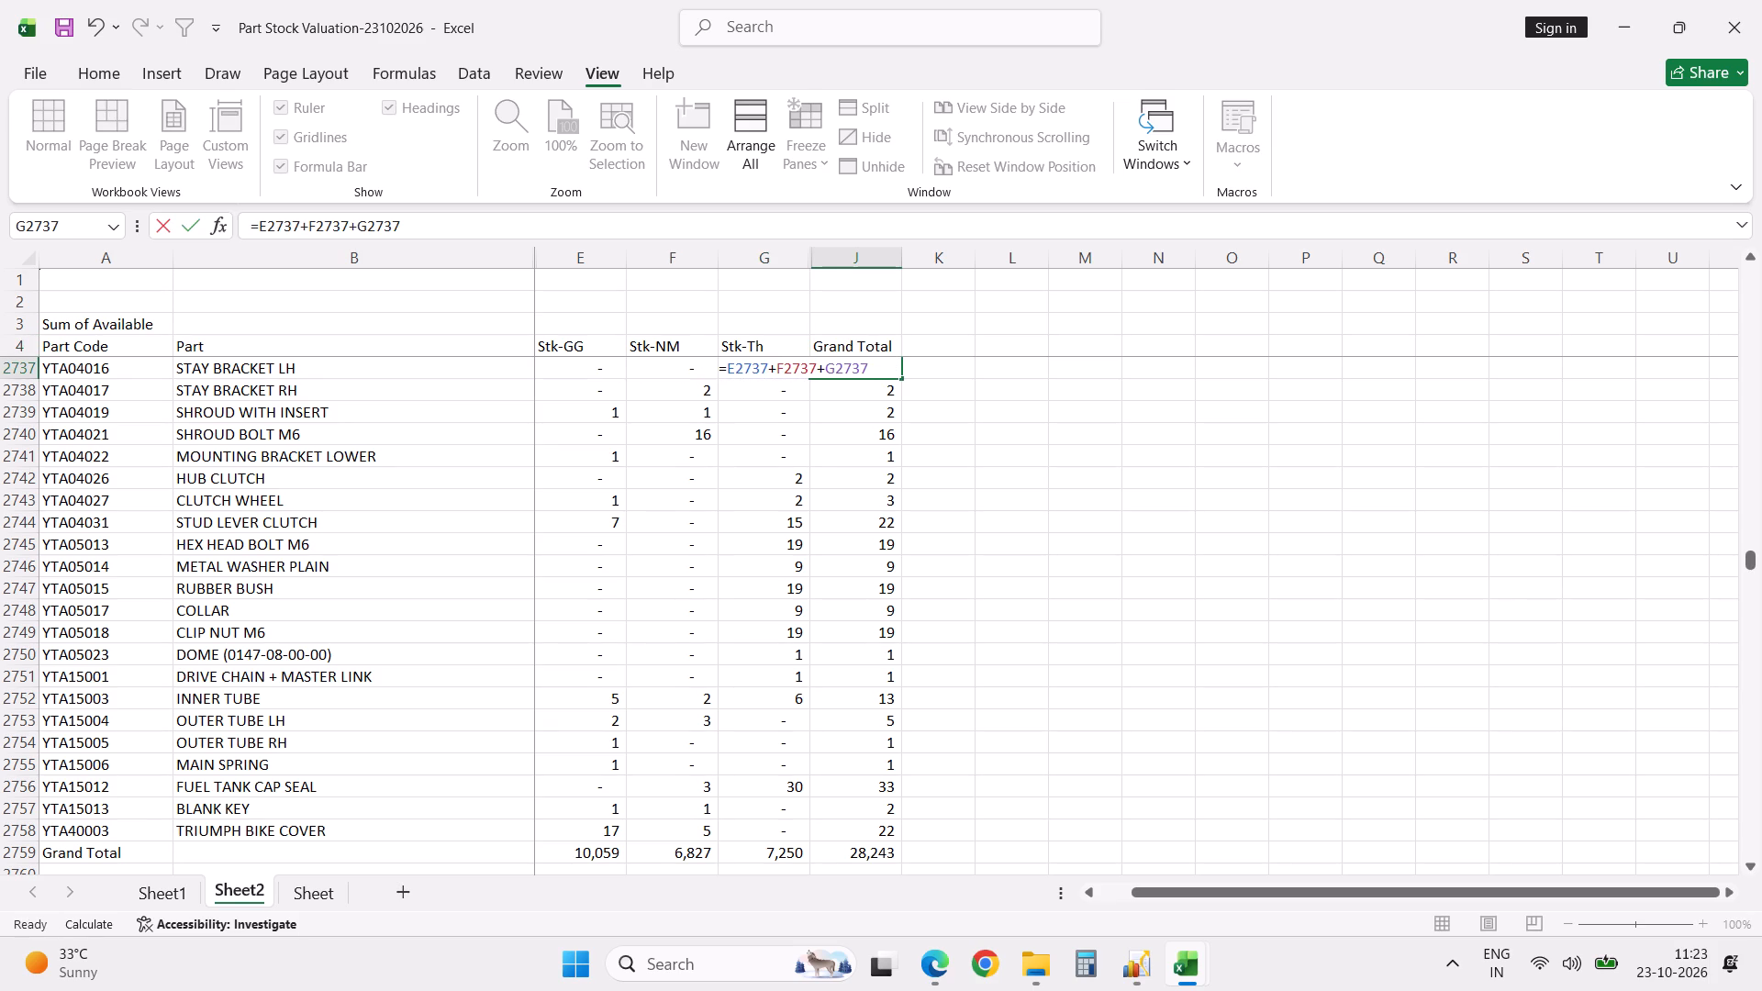
pyautogui.press('Return')
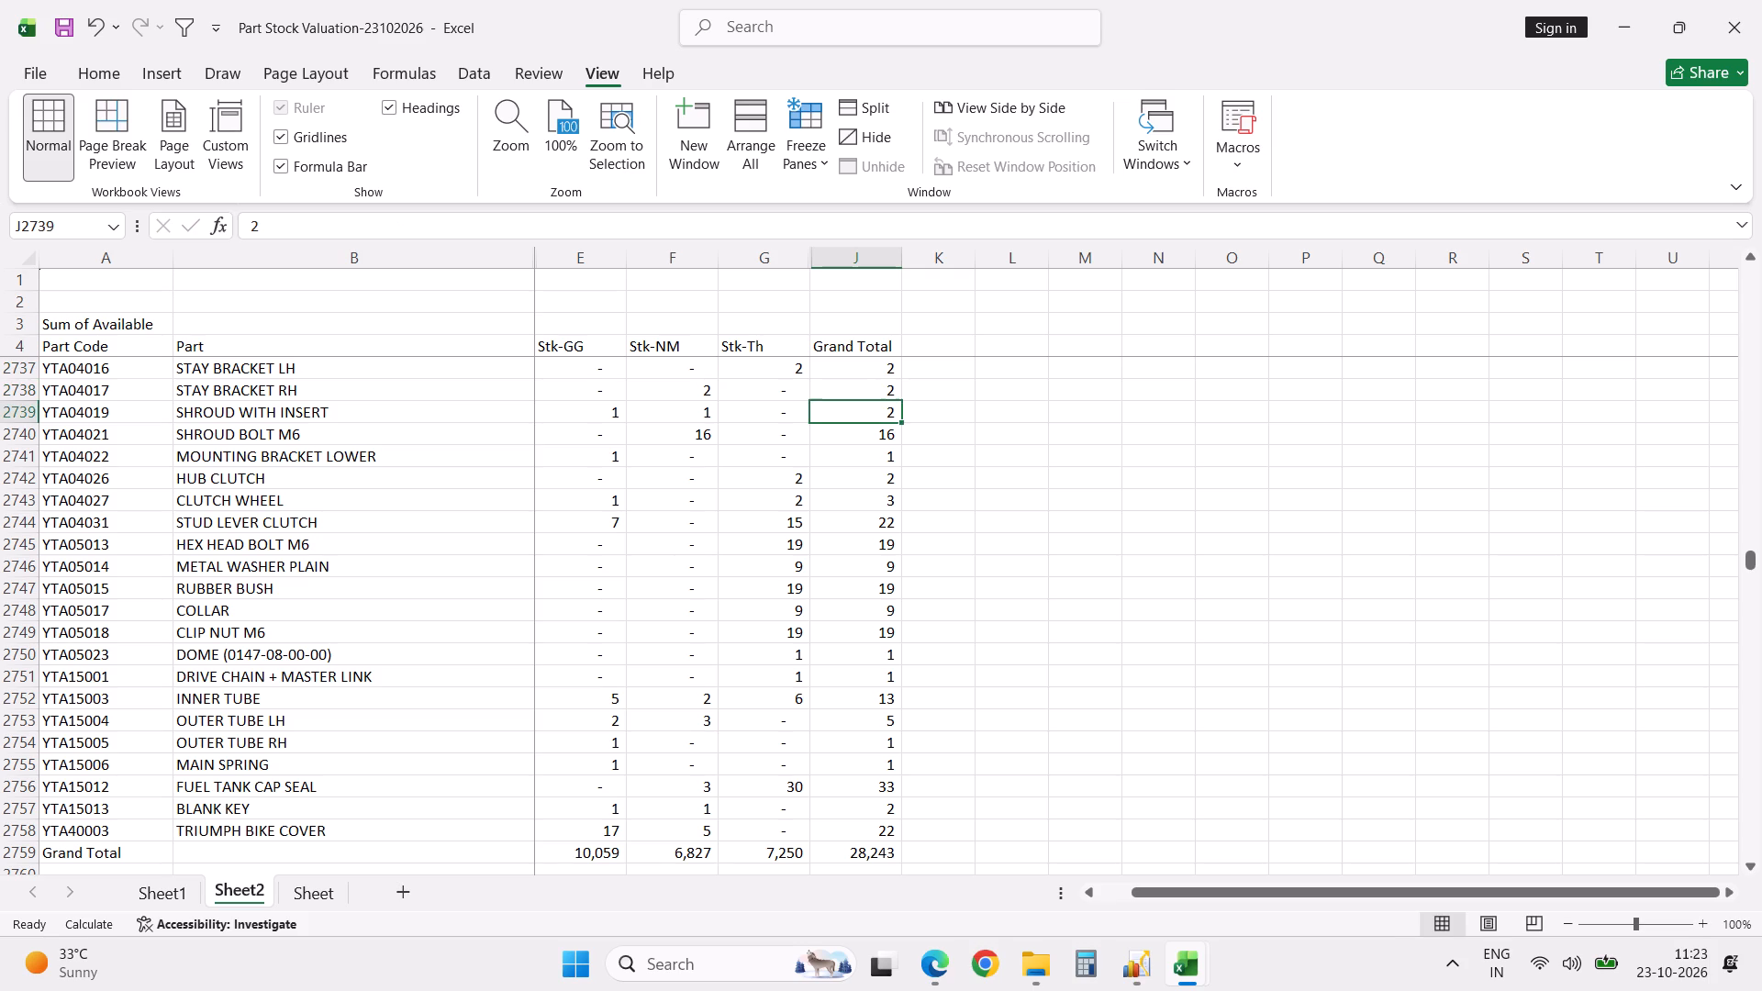
pyautogui.click(884, 370)
pyautogui.doubleClick(900, 379)
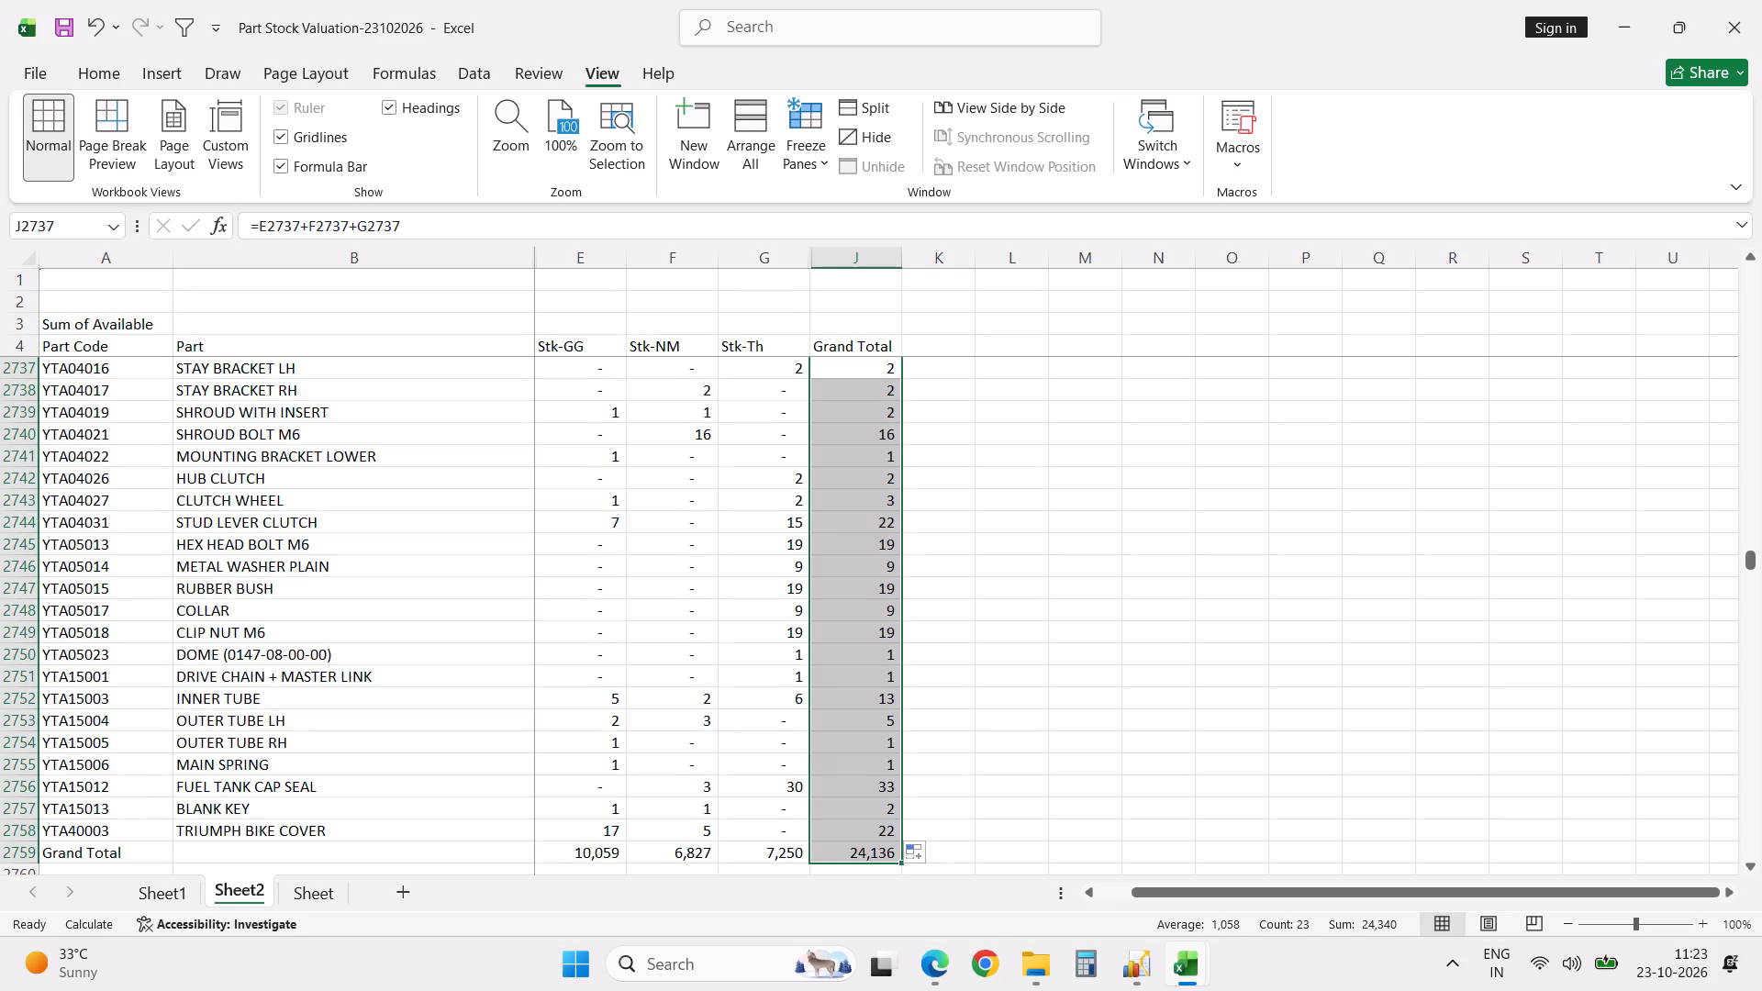
# Copy the sum formula from J2758 into J5 and fill it down the whole Grand Total column.
pyautogui.press('Up')
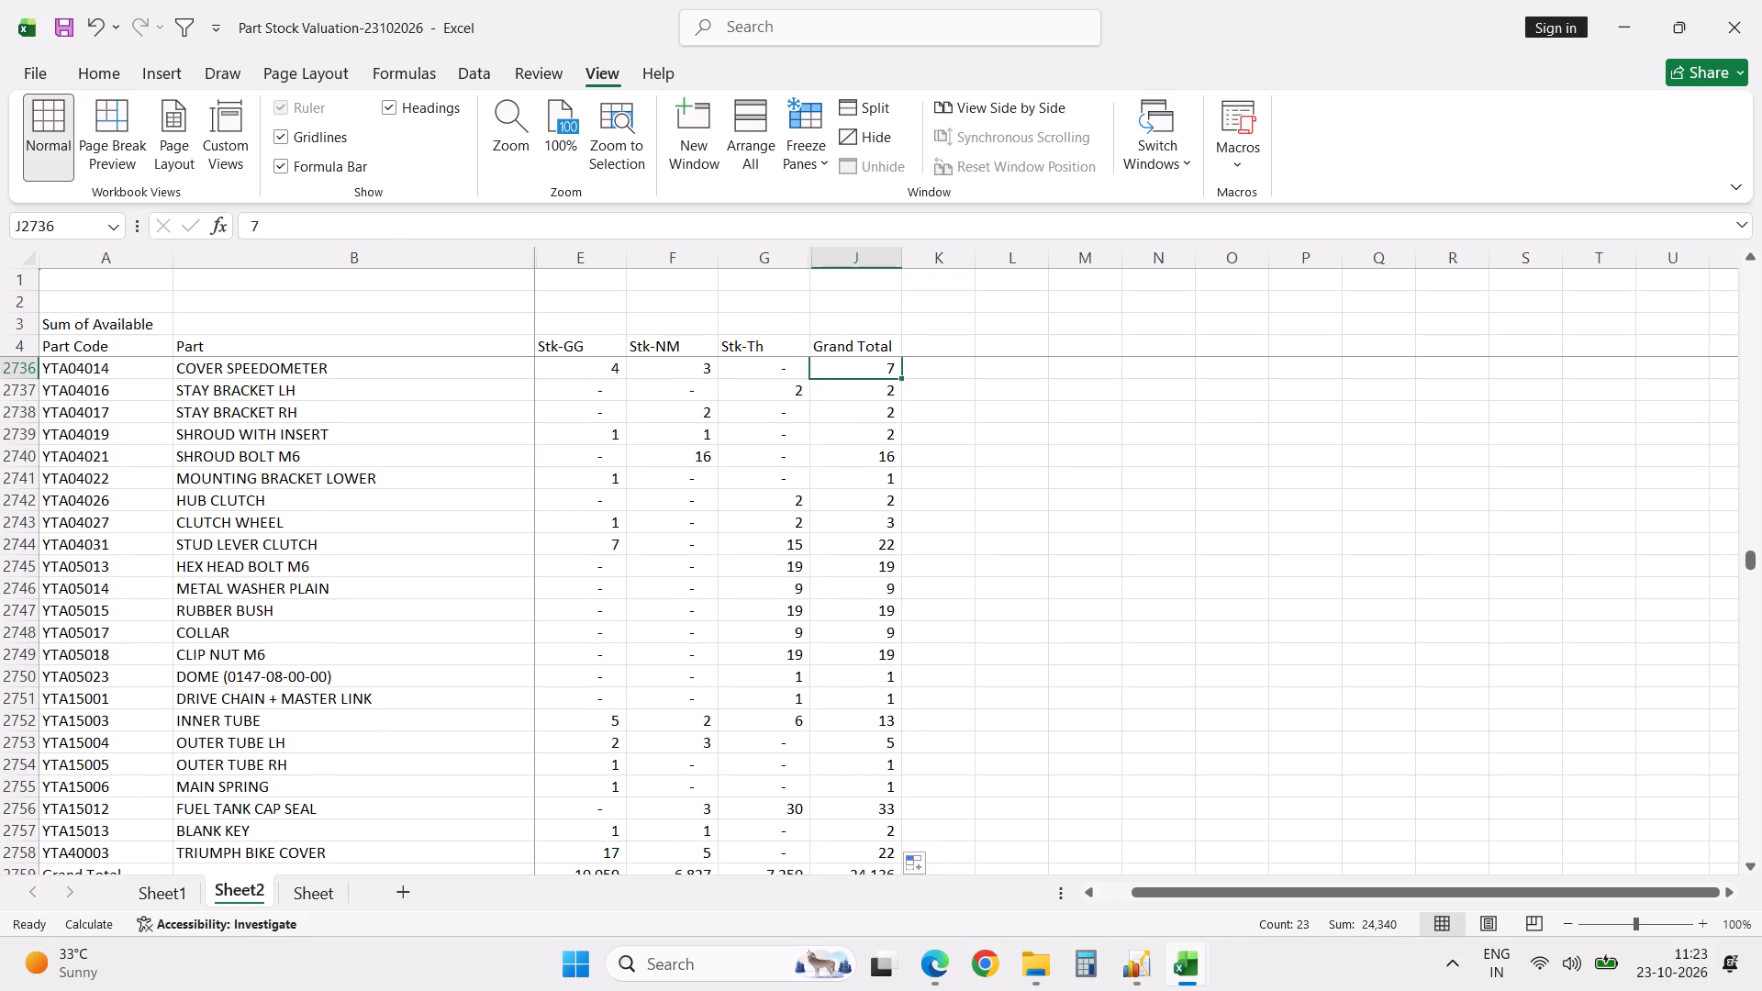
pyautogui.hotkey('ctrl', 'Up')
pyautogui.press('Down')
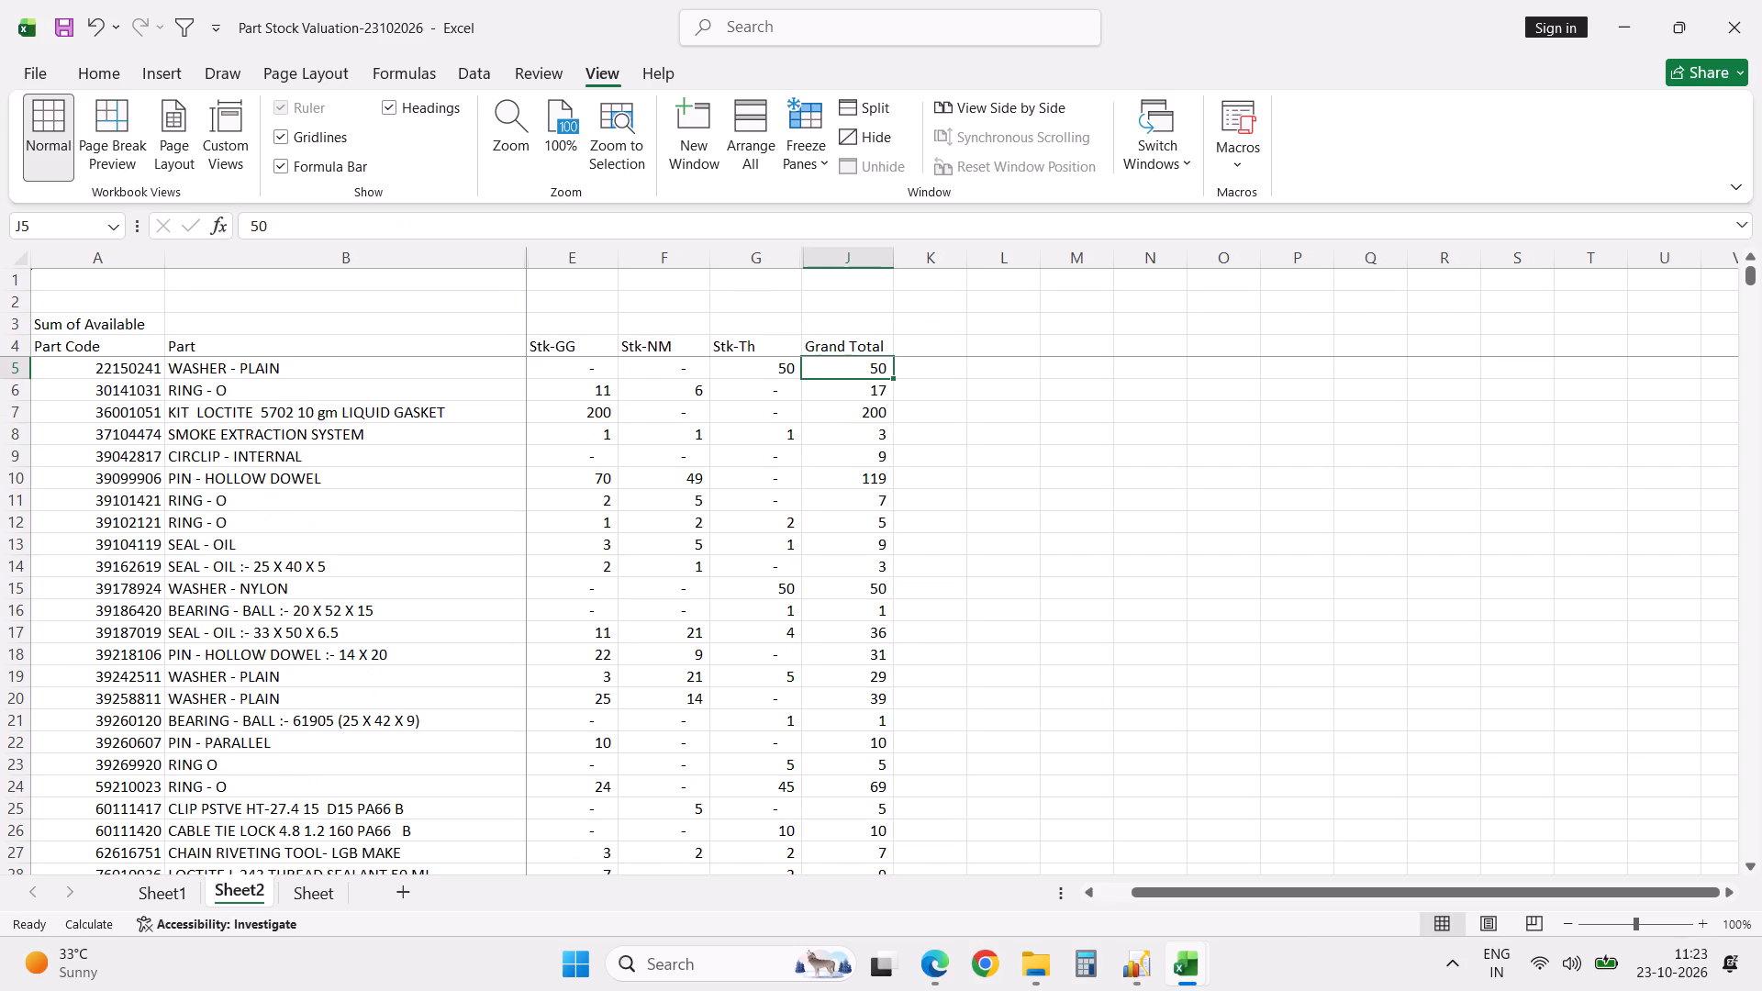
pyautogui.hotkey('ctrl', 'Down')
pyautogui.press('Up')
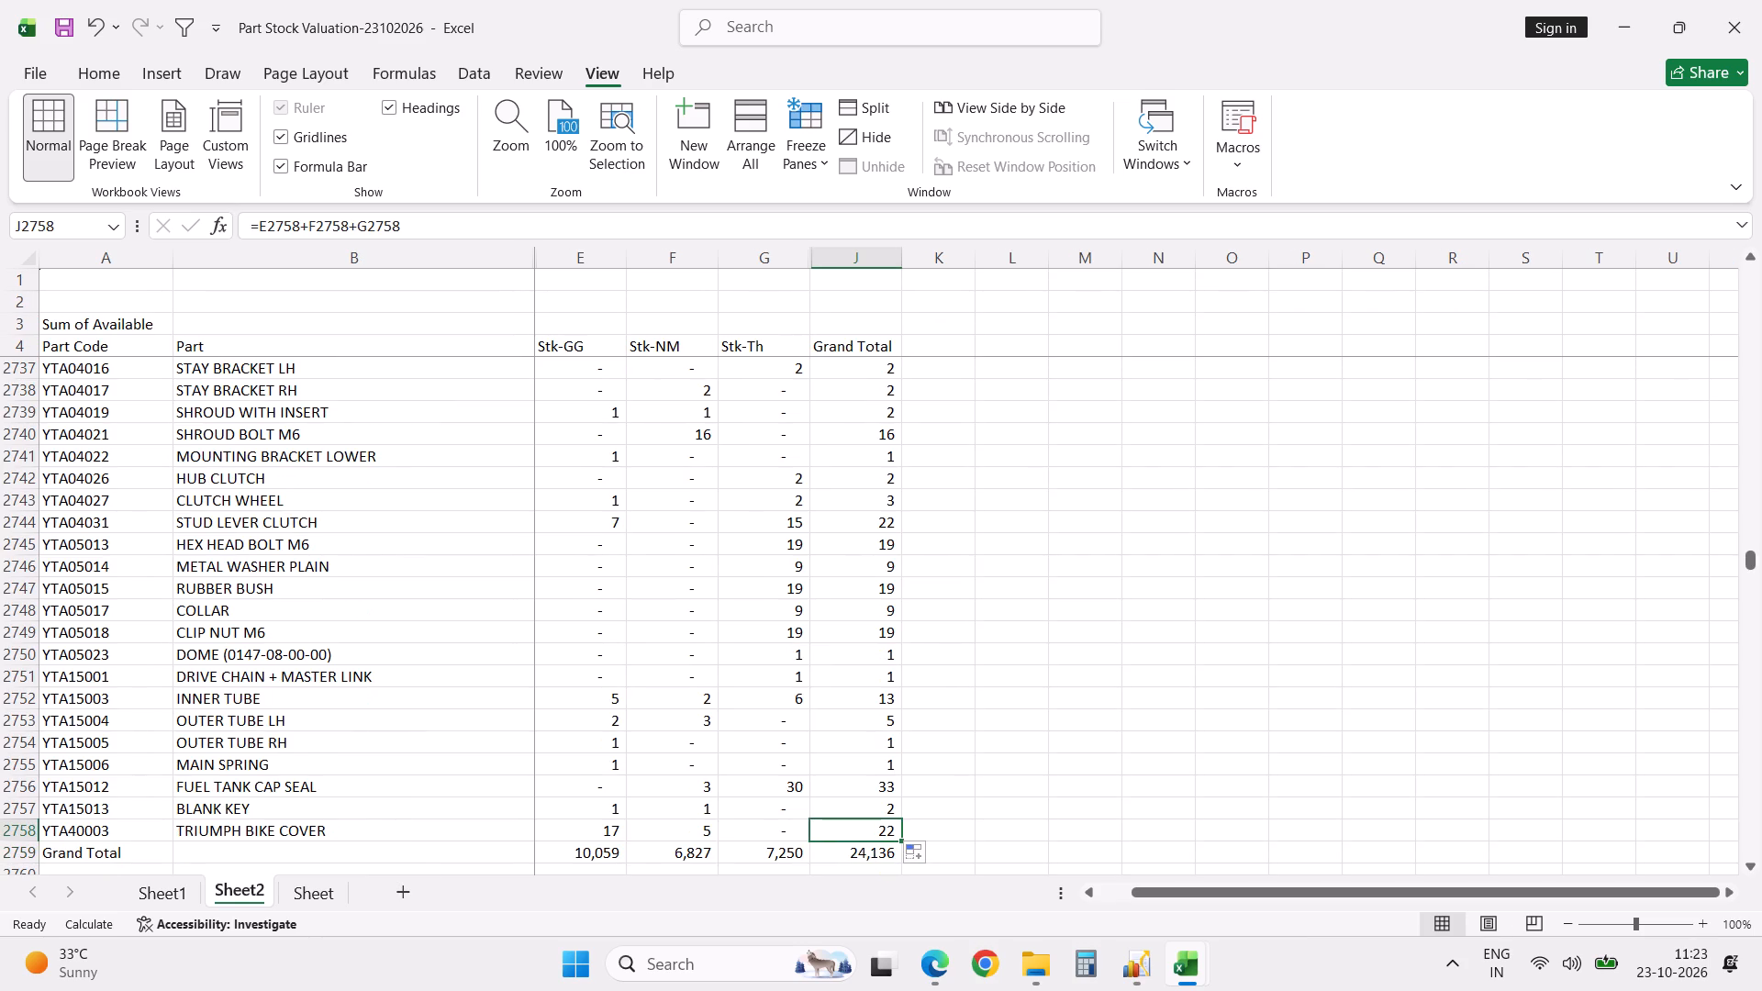
pyautogui.hotkey('ctrl', 'c')
pyautogui.hotkey('ctrl', 'Up')
pyautogui.press('Down')
pyautogui.press('Return')
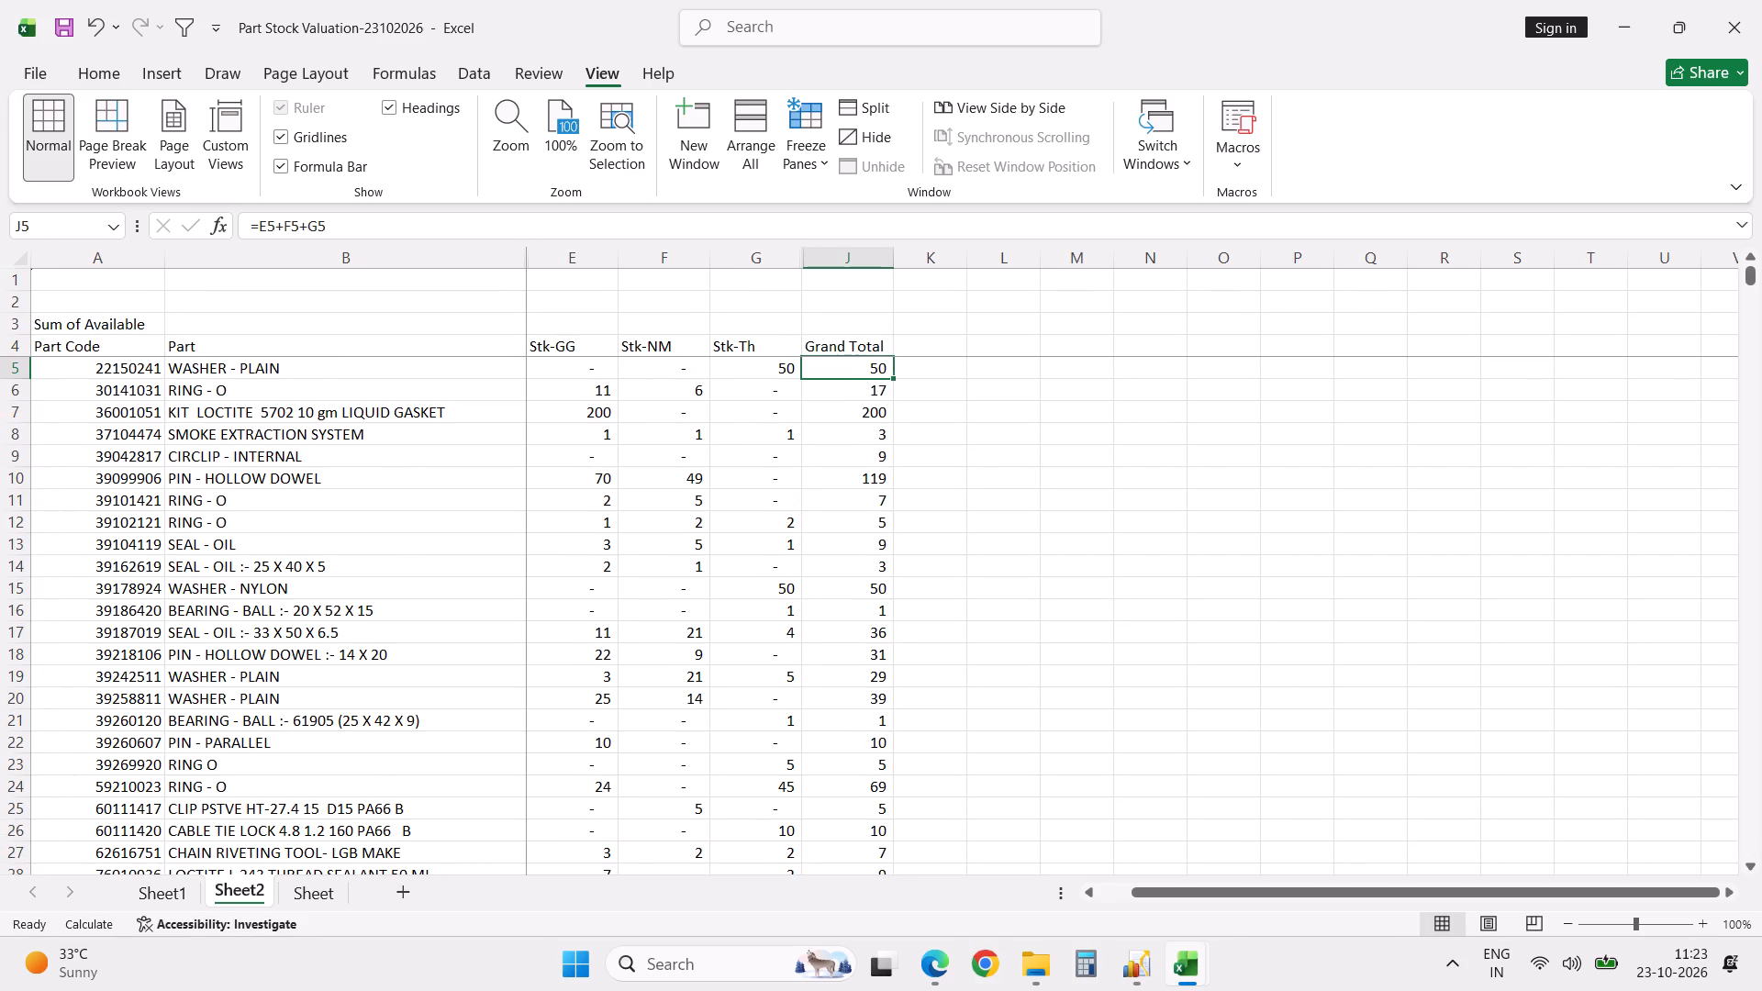
pyautogui.doubleClick(895, 380)
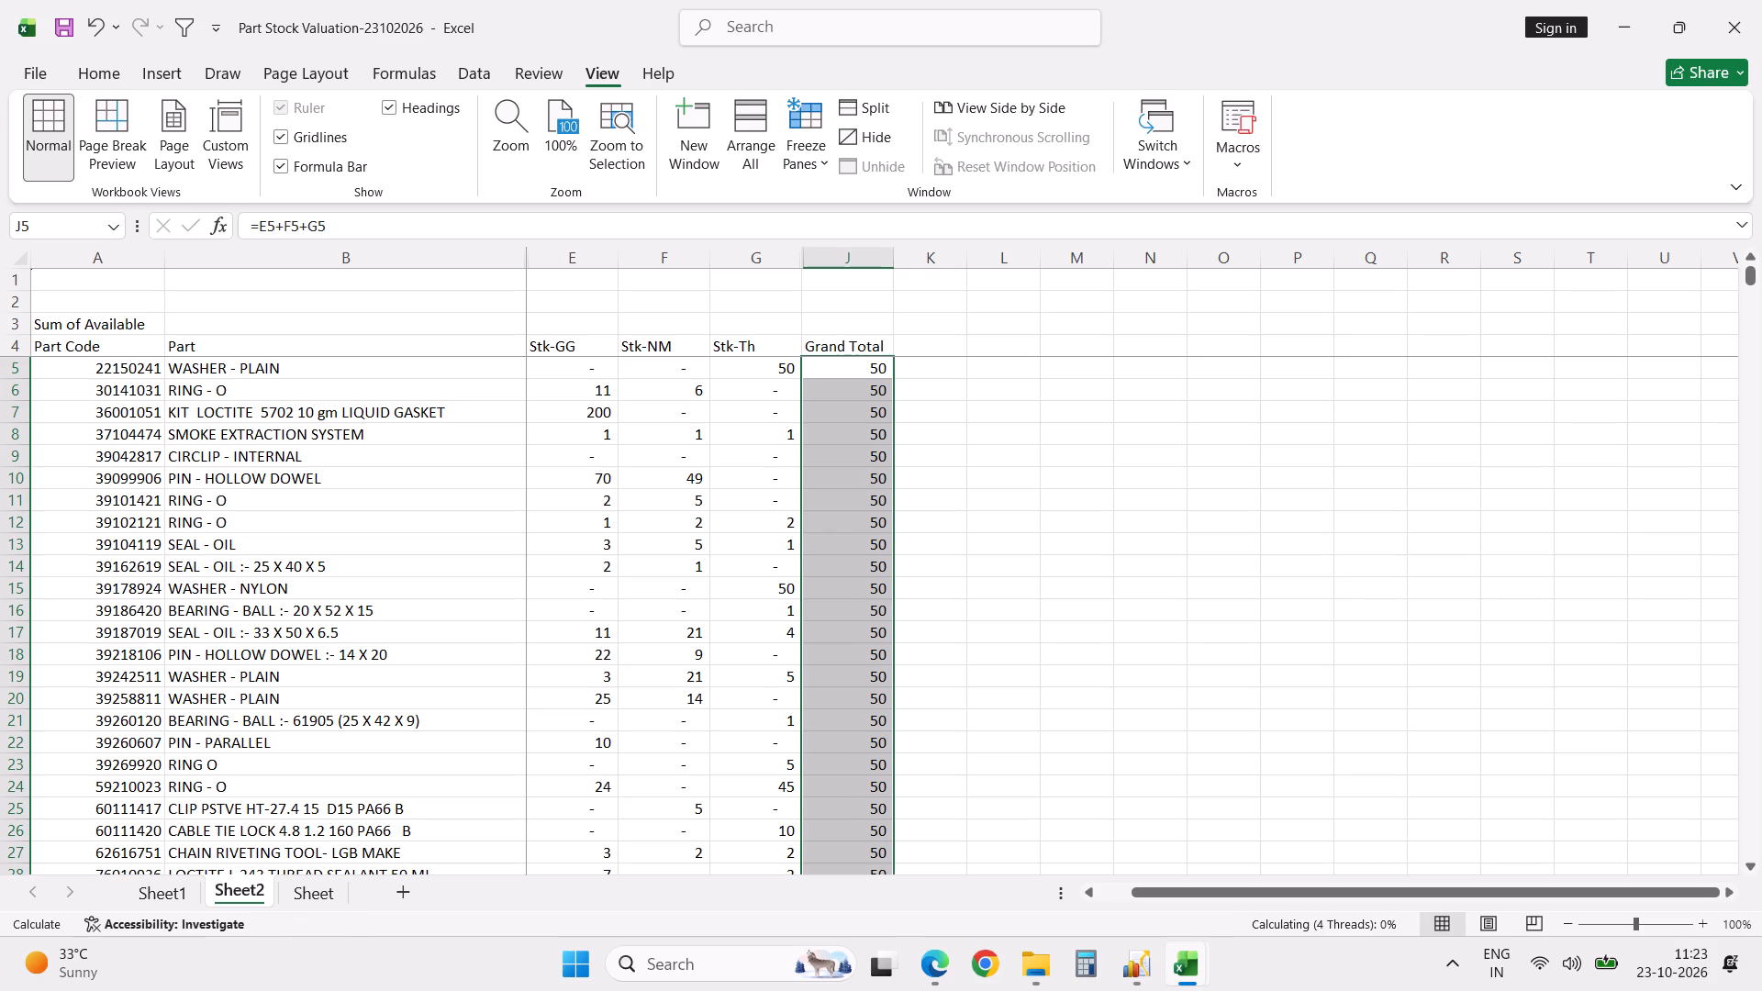
# Clear the contents of the Grand Total row at the bottom of the stock table, A2759 to J2759.
pyautogui.hotkey('ctrl', 'Down')
pyautogui.press('Down')
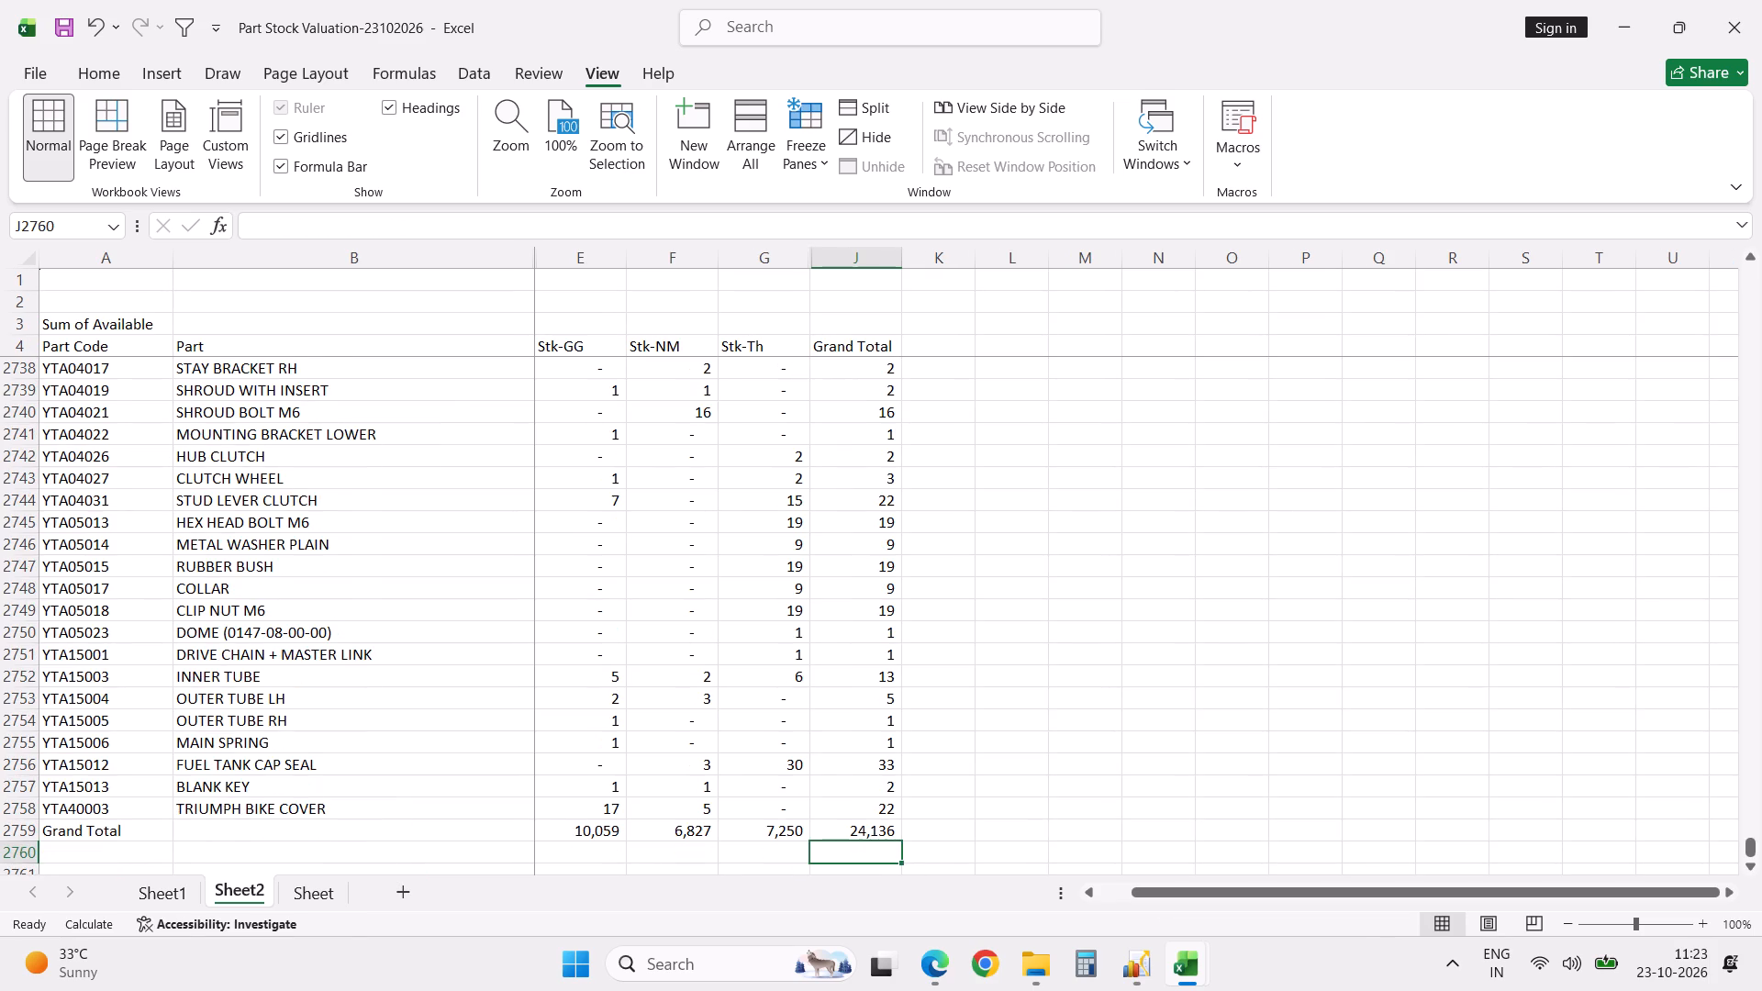
pyautogui.press('Up')
pyautogui.press('Left')
pyautogui.press('Left')
pyautogui.press('Left')
pyautogui.press('Left')
pyautogui.press('Left')
pyautogui.press('Left')
pyautogui.press('Left')
pyautogui.press('Left')
pyautogui.press('Left')
pyautogui.press('Left')
pyautogui.press('Left')
pyautogui.press('Left')
pyautogui.press('Left')
pyautogui.press('Left')
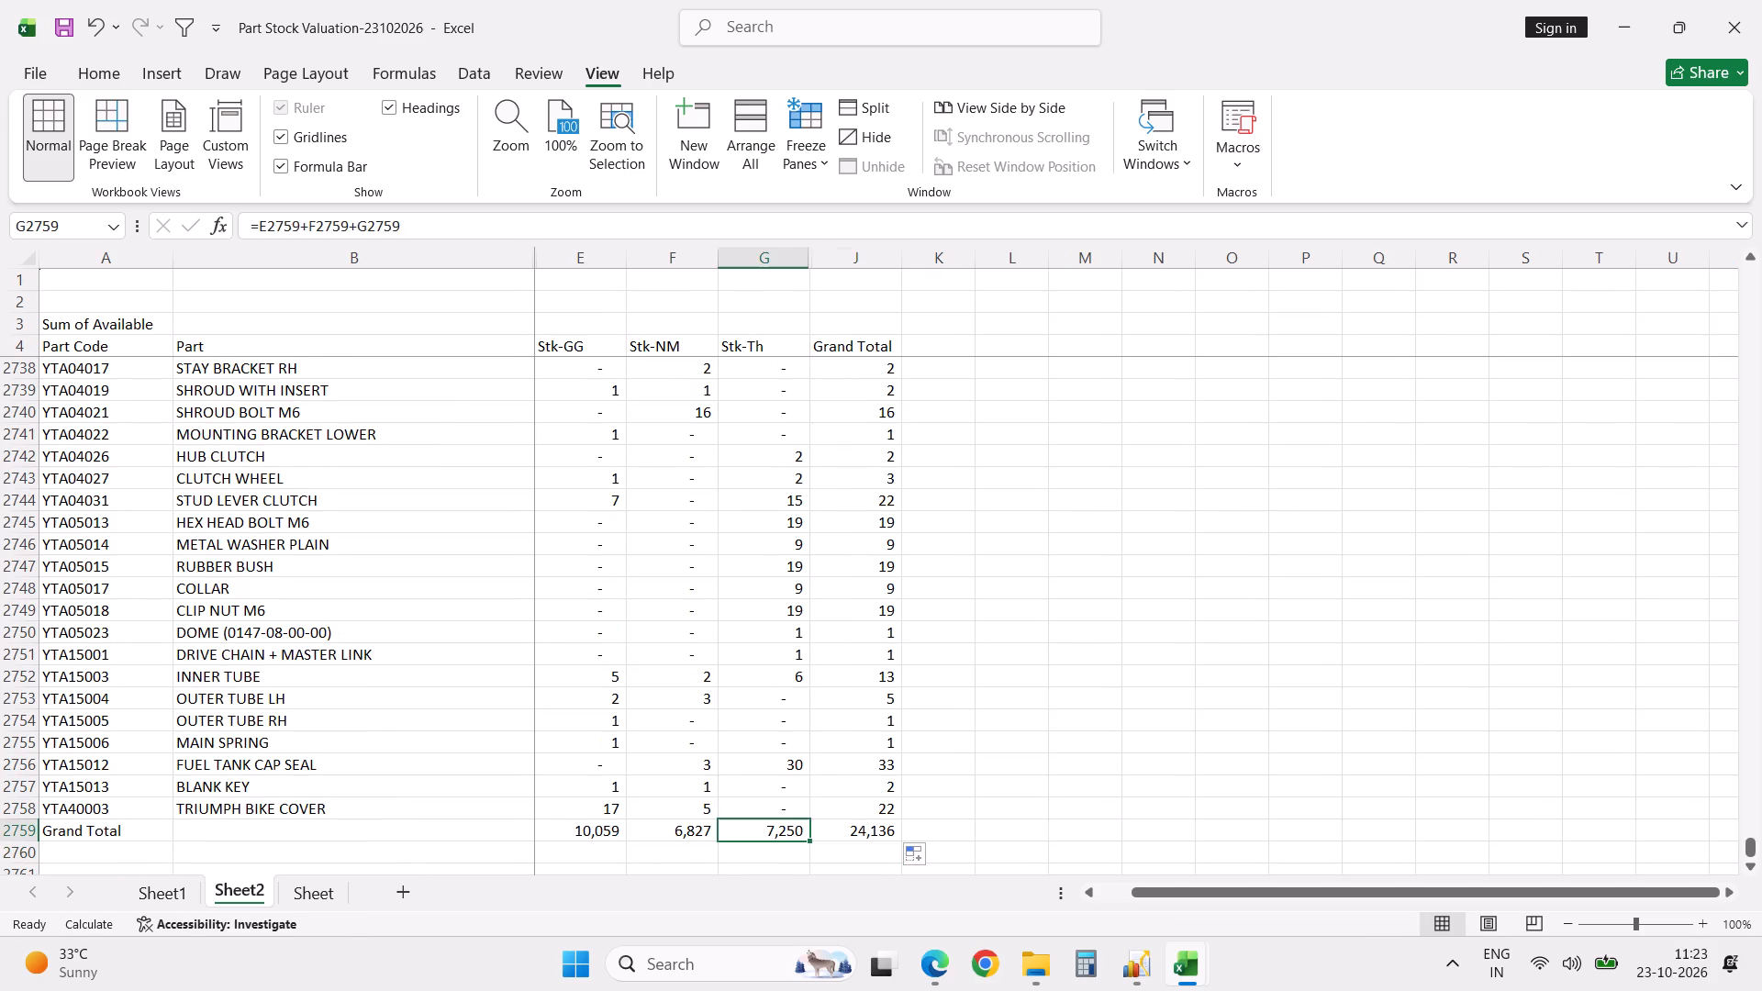
pyautogui.hotkey('shift', 'Right')
pyautogui.hotkey('shift', 'Right')
pyautogui.hotkey('shift', 'Right')
pyautogui.hotkey('shift', 'Right')
pyautogui.hotkey('shift', 'Right')
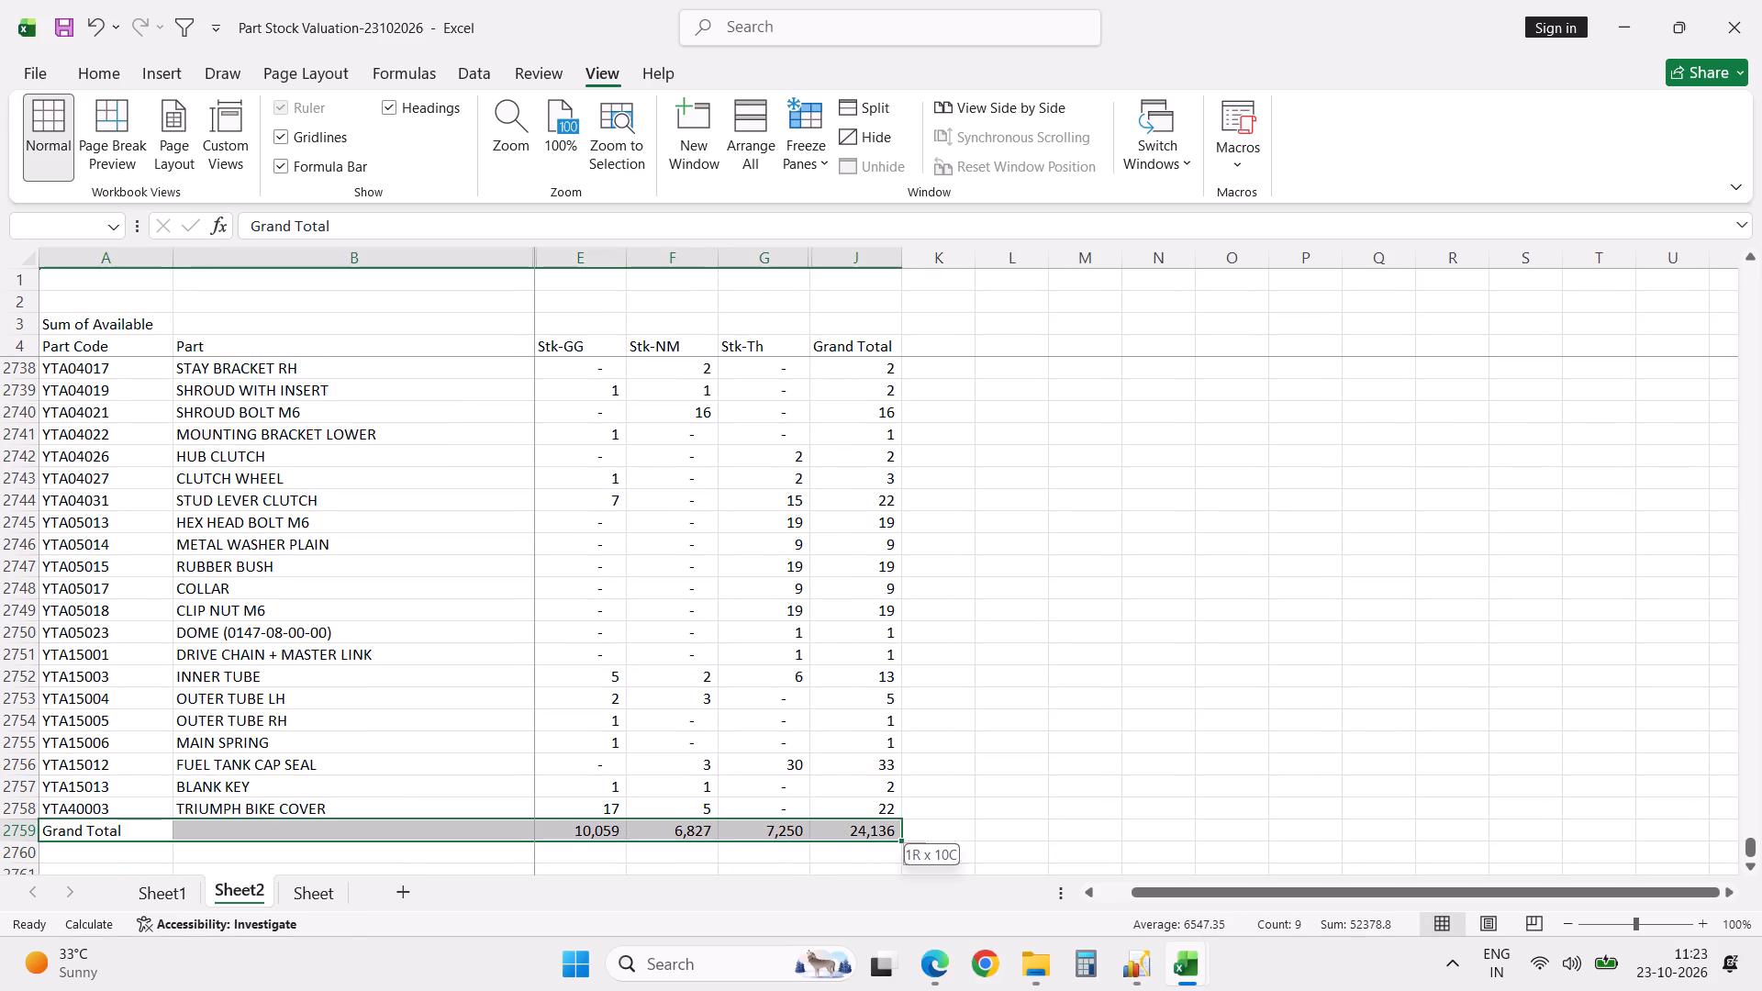
pyautogui.press('Delete')
pyautogui.press('Up')
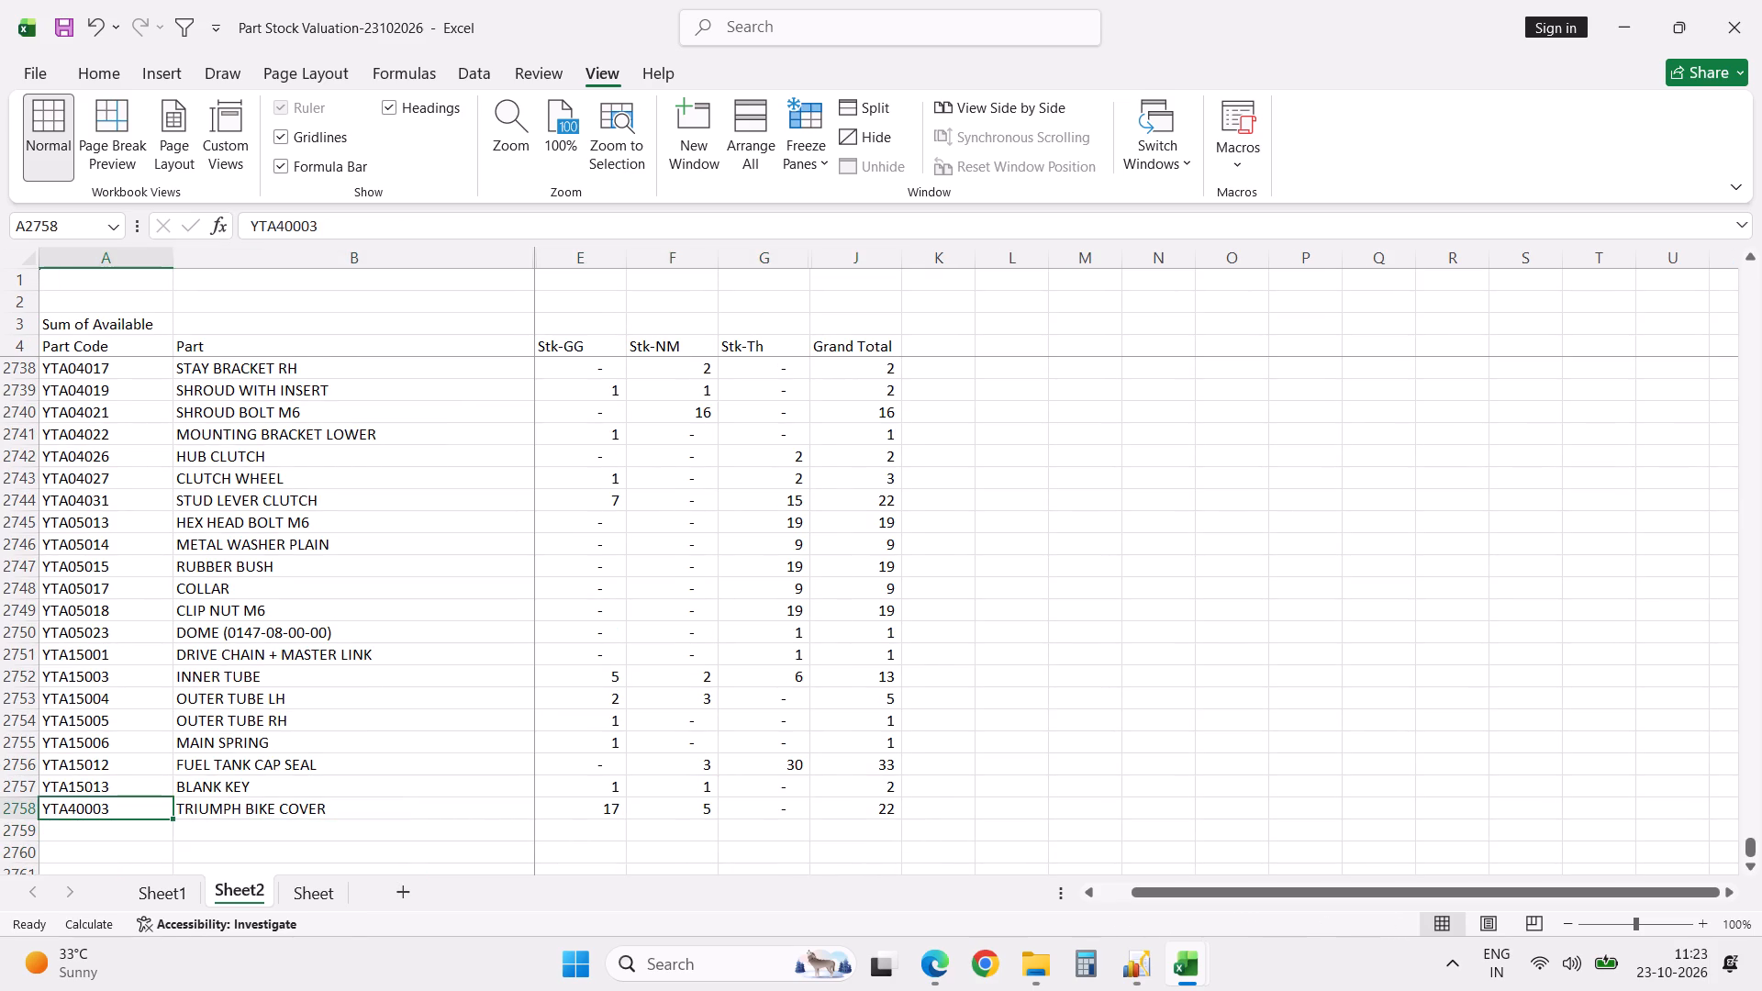
# Select the Stk-GG to Stk-Th values from row 5 down, and separately the Grand Total values, to check their sums.
pyautogui.hotkey('ctrl', 'Up')
pyautogui.press('Down')
pyautogui.press('Down')
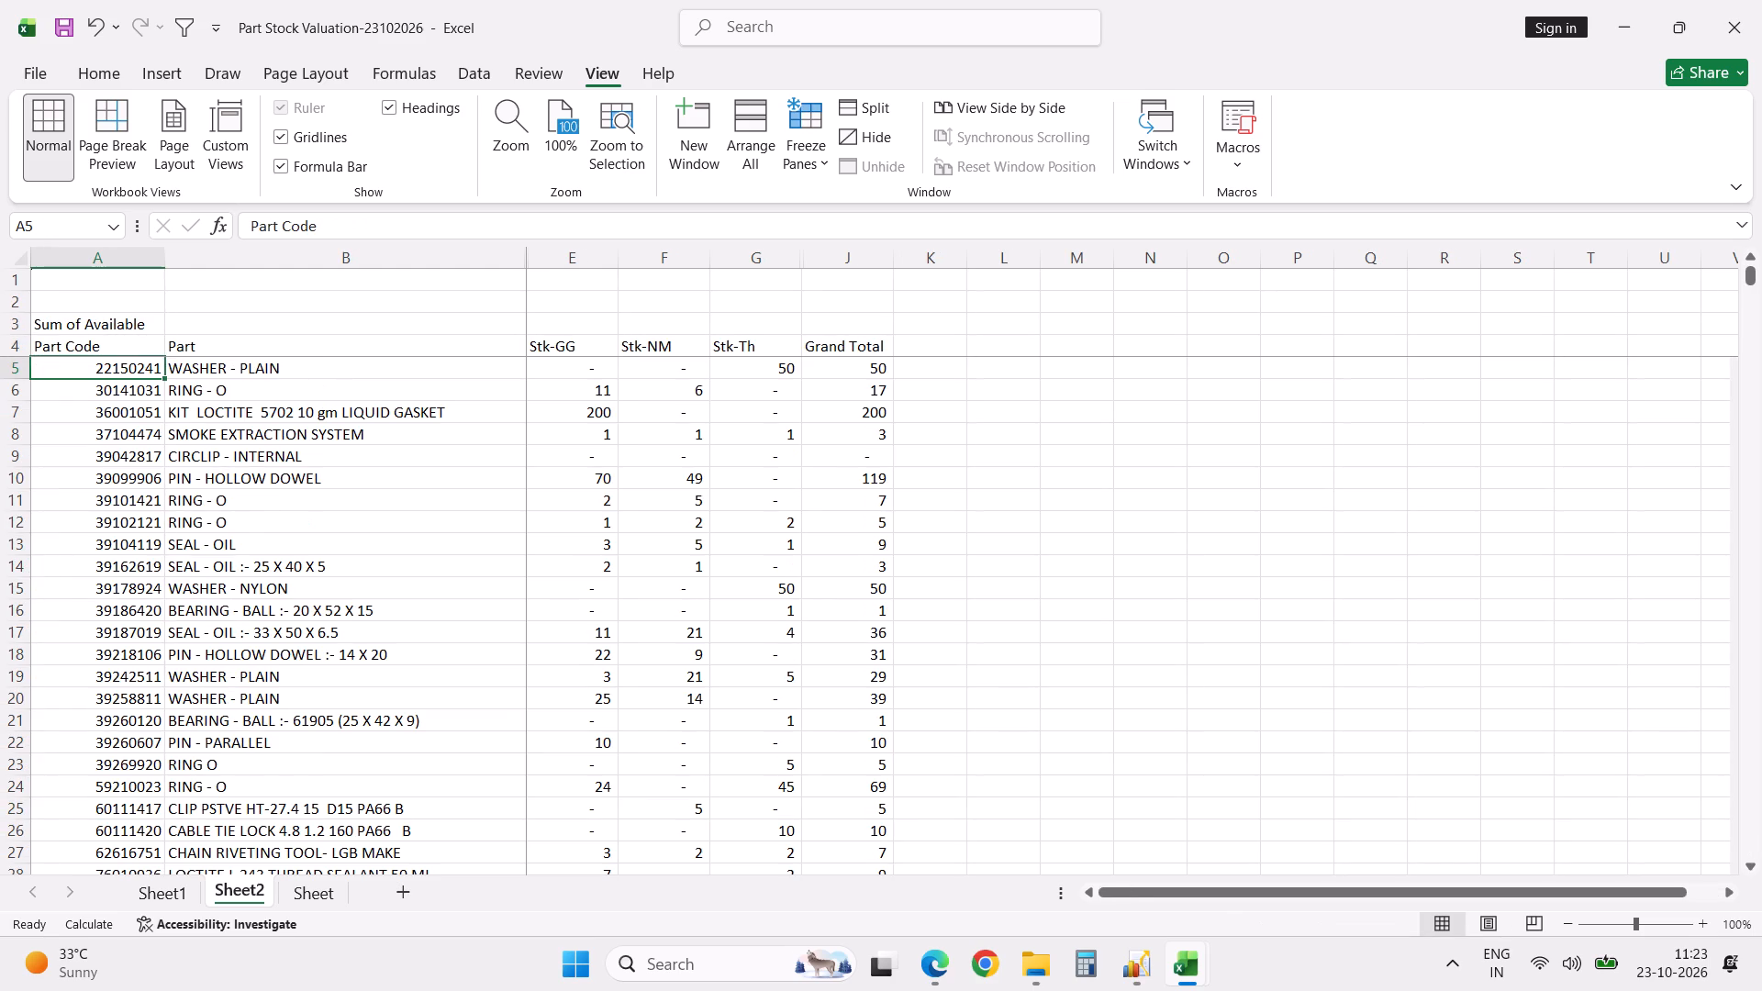
pyautogui.press('Right')
pyautogui.press('Right')
pyautogui.press('Right')
pyautogui.press('Left')
pyautogui.hotkey('shift', 'Right')
pyautogui.hotkey('shift', 'Right')
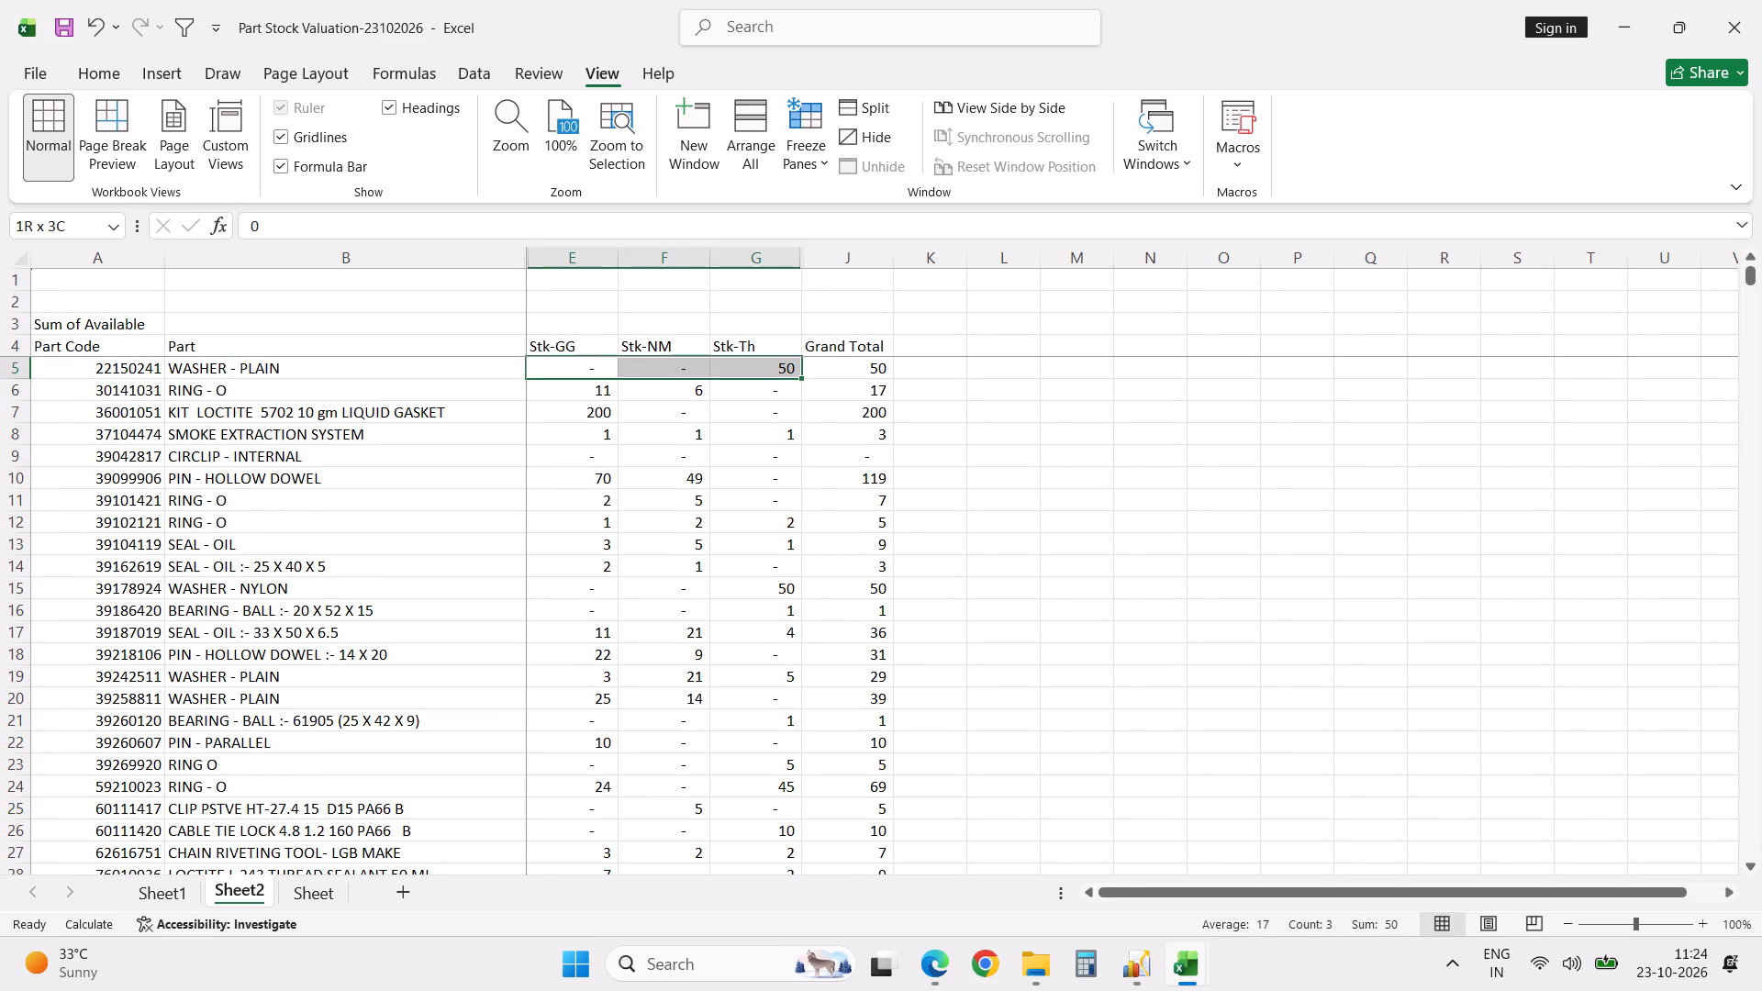
pyautogui.hotkey('ctrl', 'shift', 'Down')
pyautogui.press('Up')
pyautogui.press('Right')
pyautogui.press('Right')
pyautogui.press('Right')
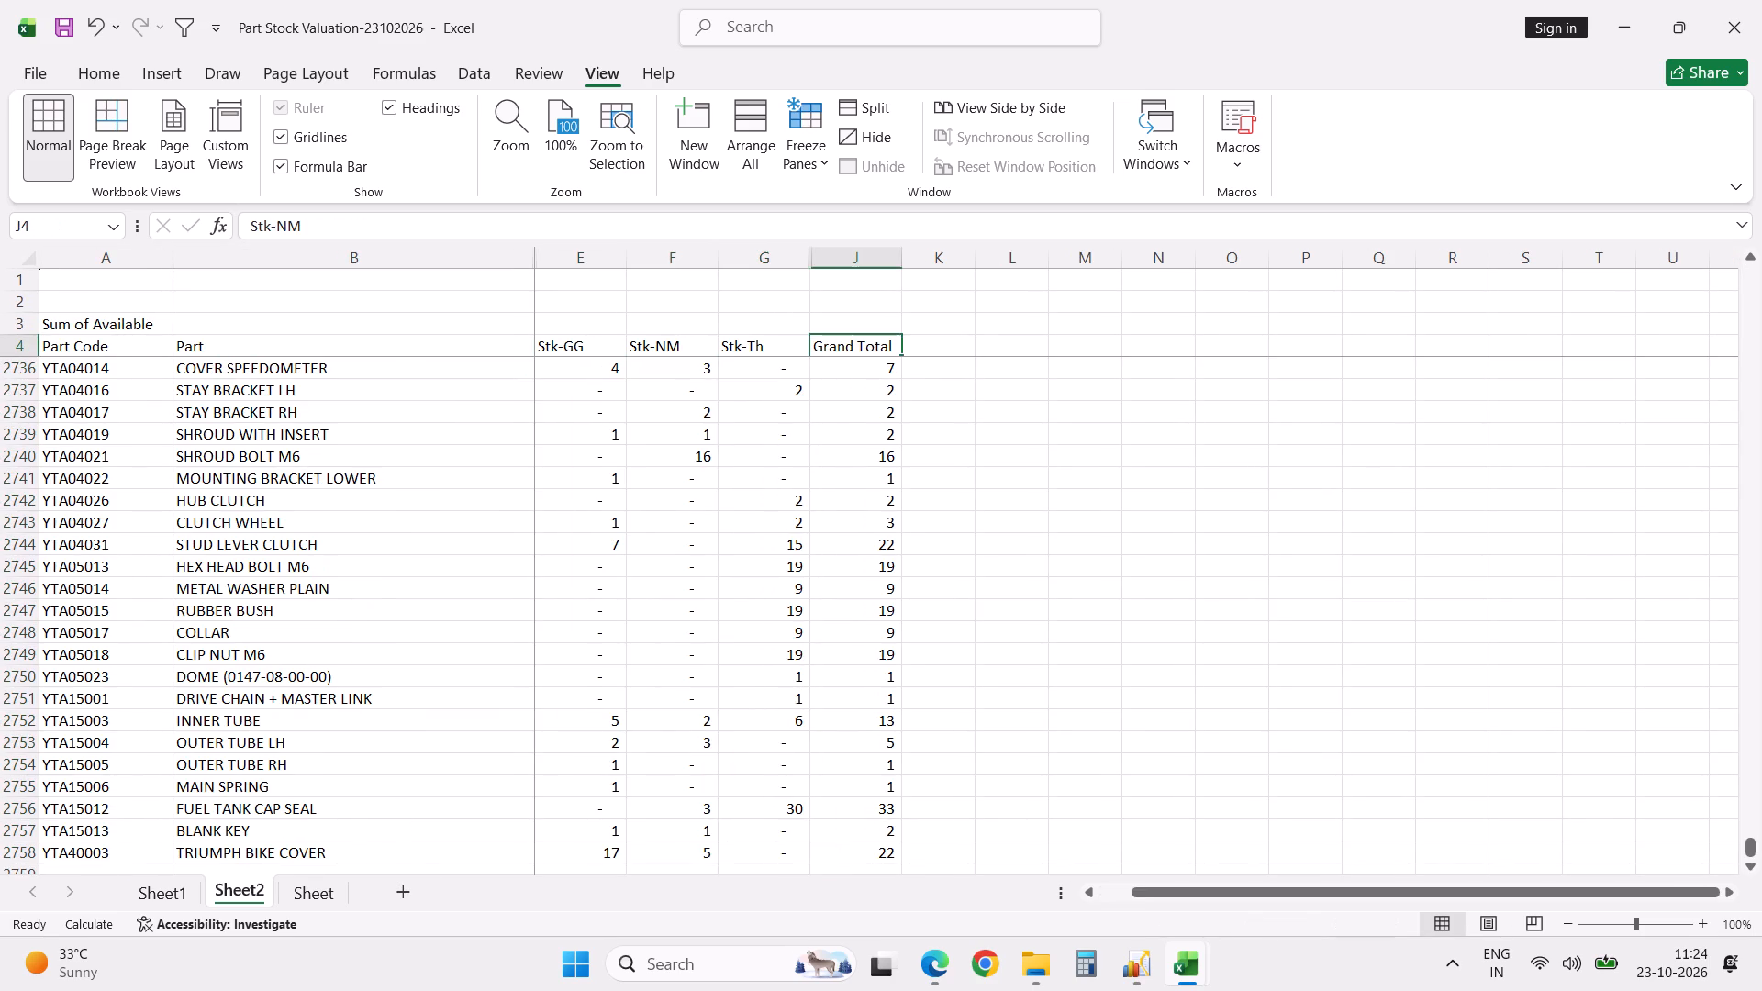
pyautogui.press('Down')
pyautogui.hotkey('ctrl', 'shift', 'Down')
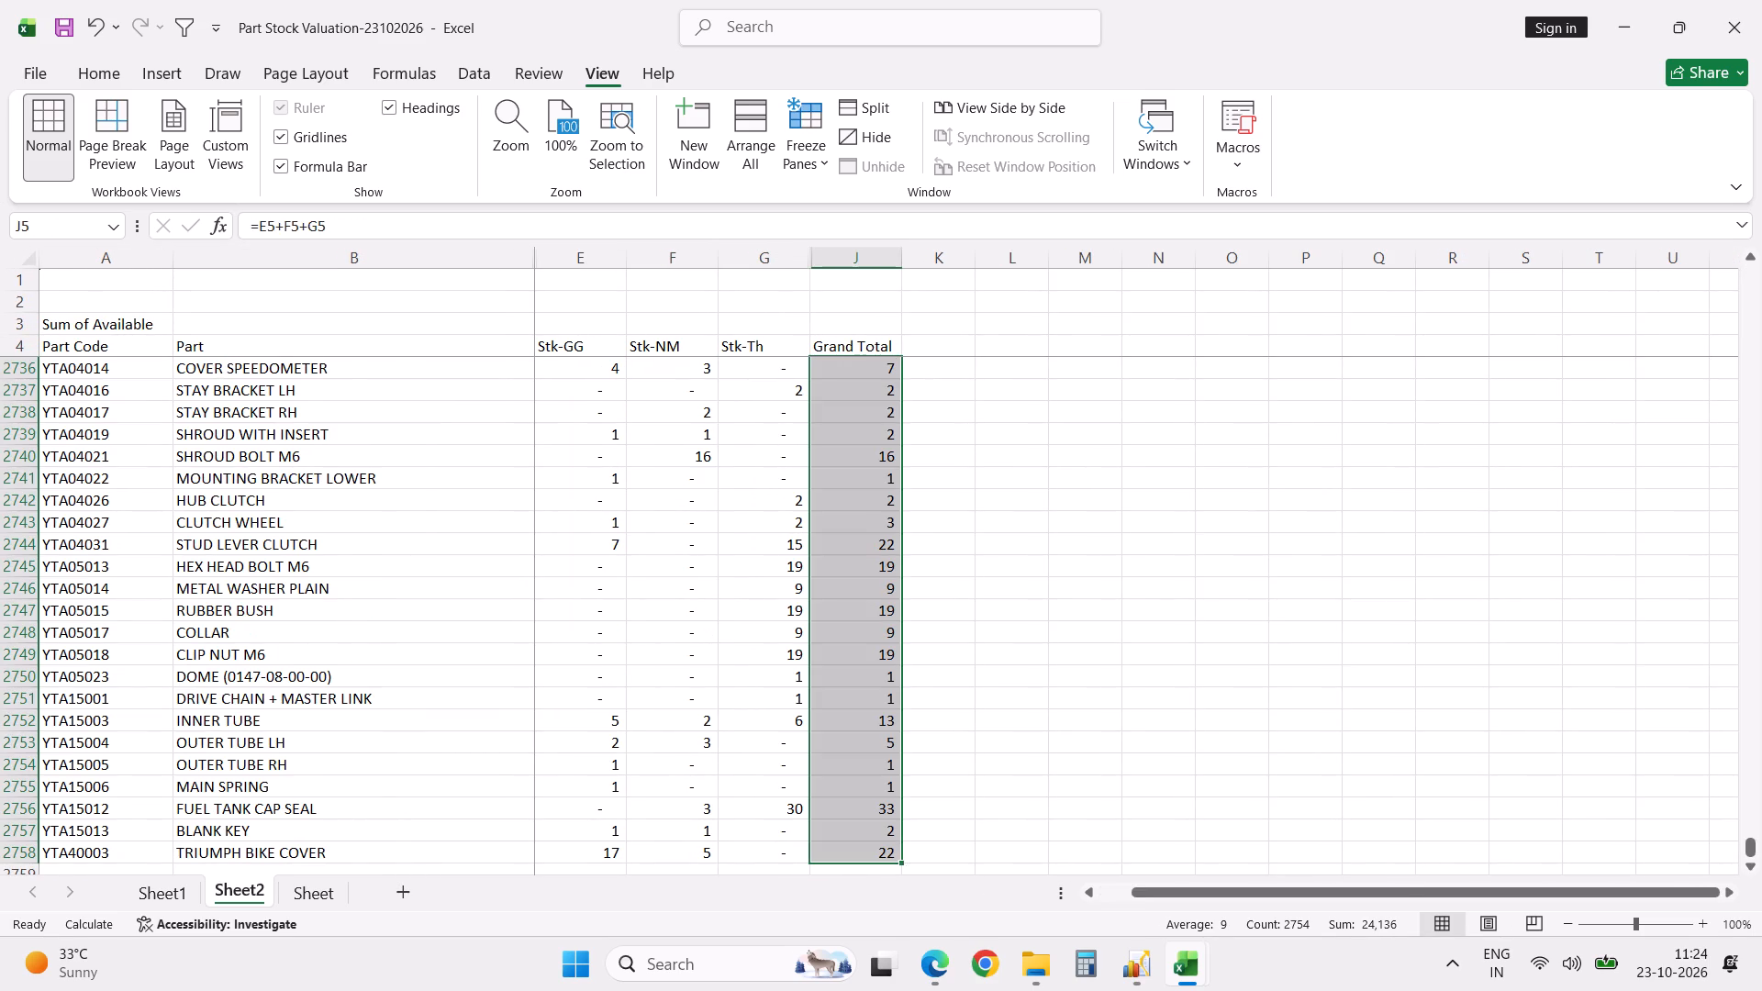
pyautogui.press('Up')
pyautogui.press('Down')
pyautogui.press('Up')
pyautogui.press('Right')
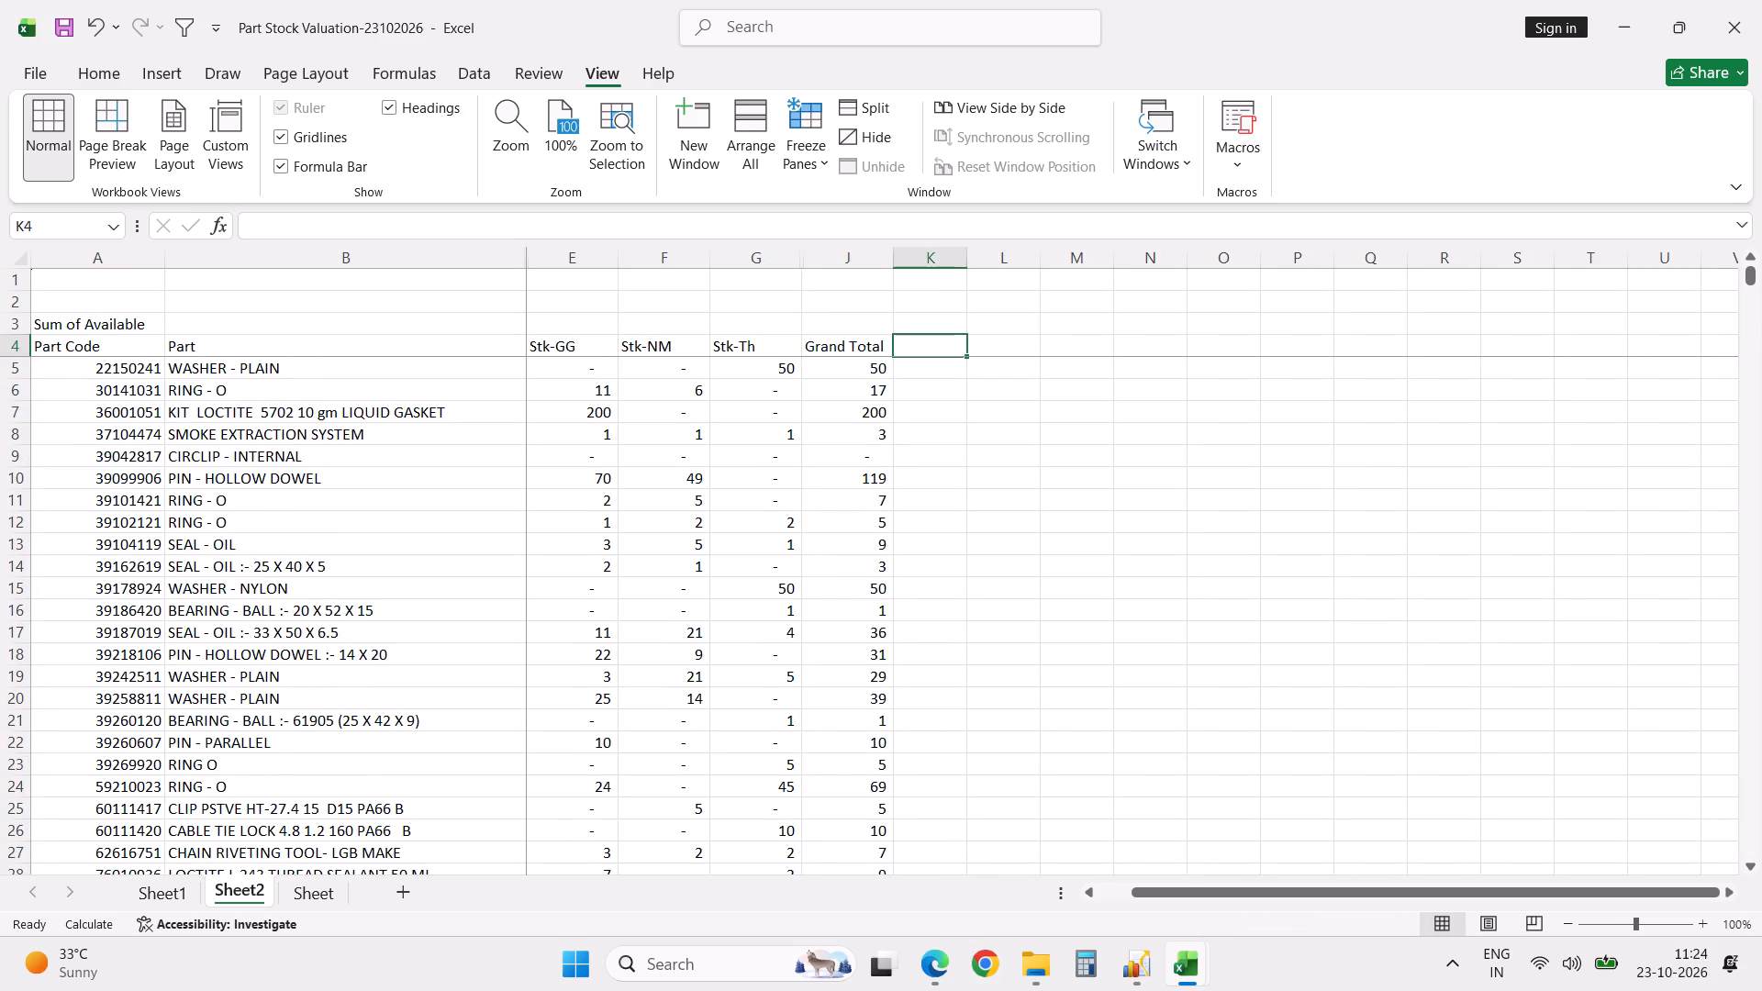
# Copy the Stk-GG, Stk-NM and Stk-Th headers from E4 to G4 into K4 to M4, beside Grand Total.
pyautogui.press('Left')
pyautogui.press('Left')
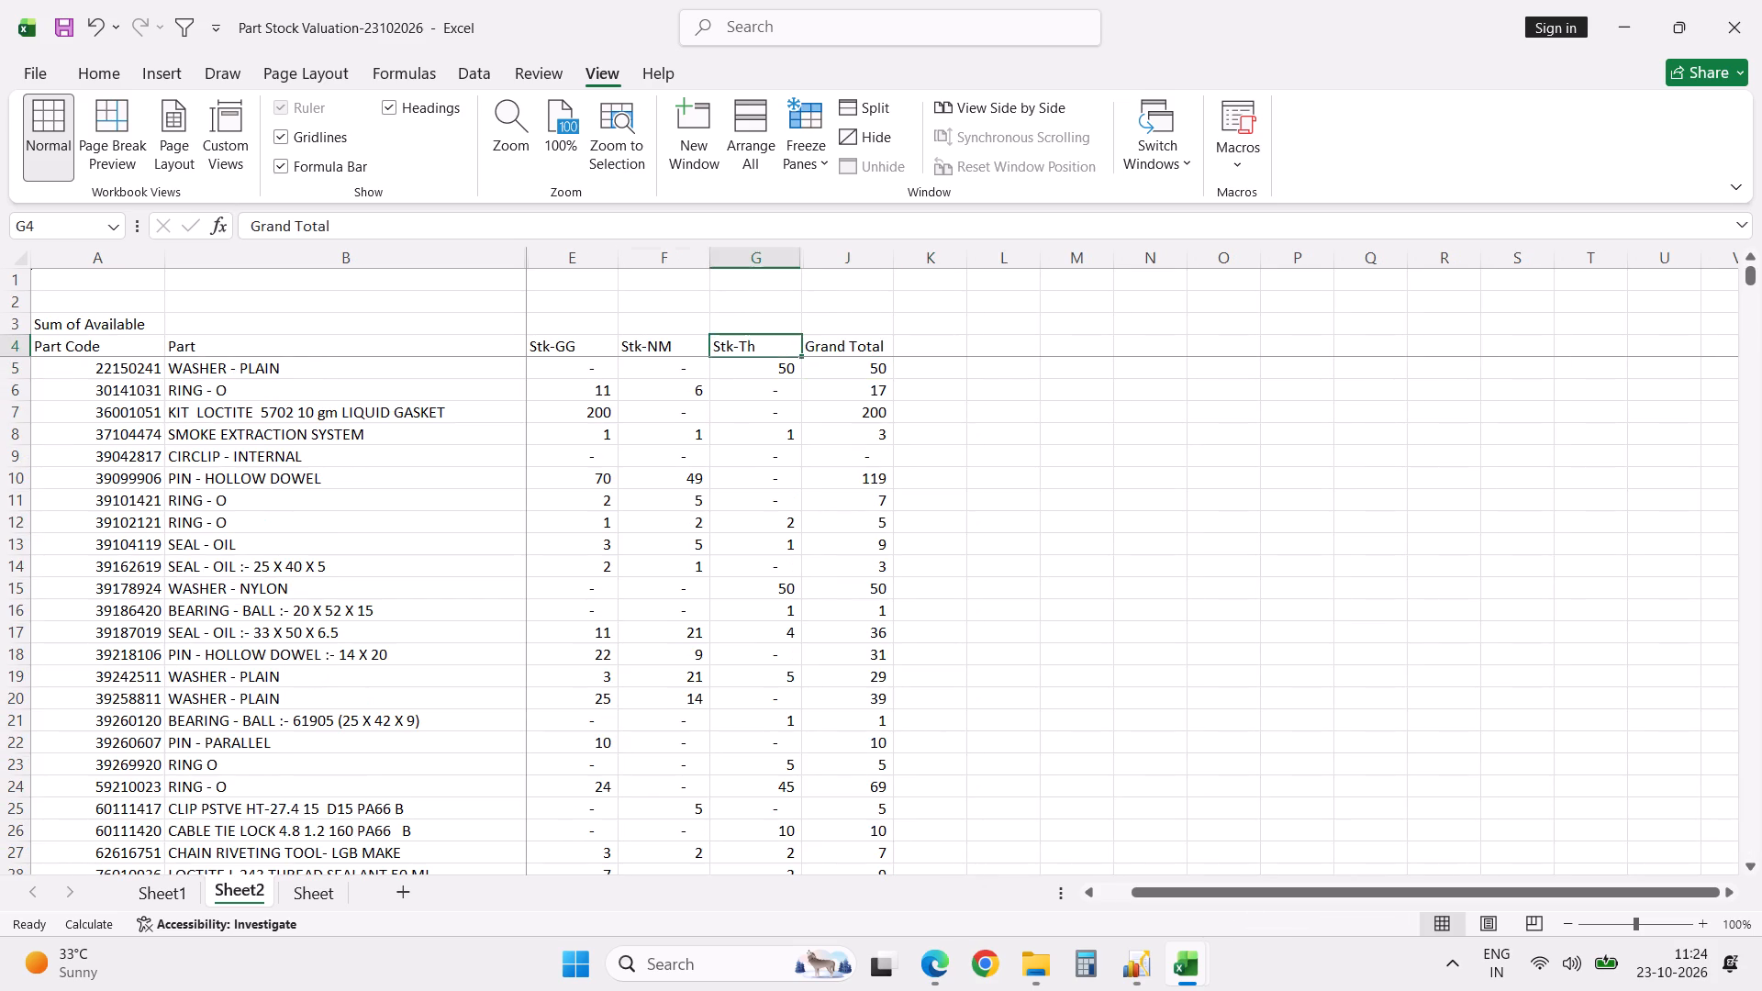
pyautogui.press('Left')
pyautogui.press('Left')
pyautogui.hotkey('shift', 'Right')
pyautogui.hotkey('shift', 'Right')
pyautogui.hotkey('ctrl', 'c')
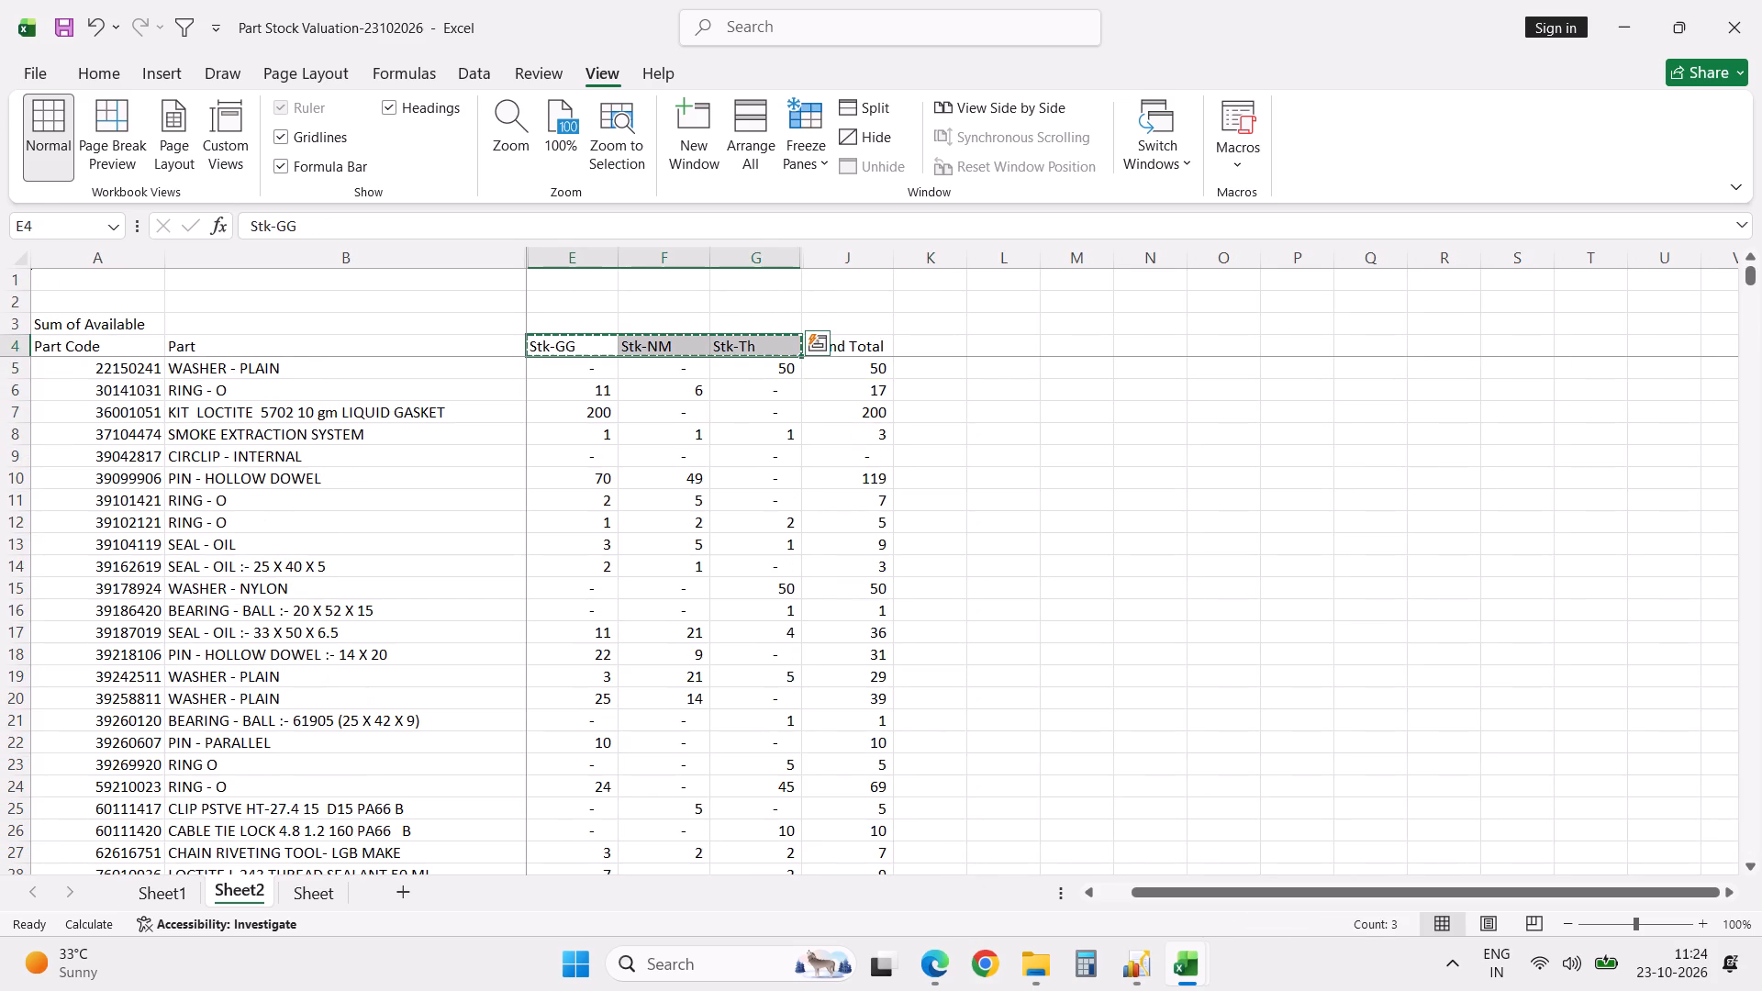
pyautogui.press('Right')
pyautogui.press('Right')
pyautogui.press('Right')
pyautogui.press('Right')
pyautogui.press('Return')
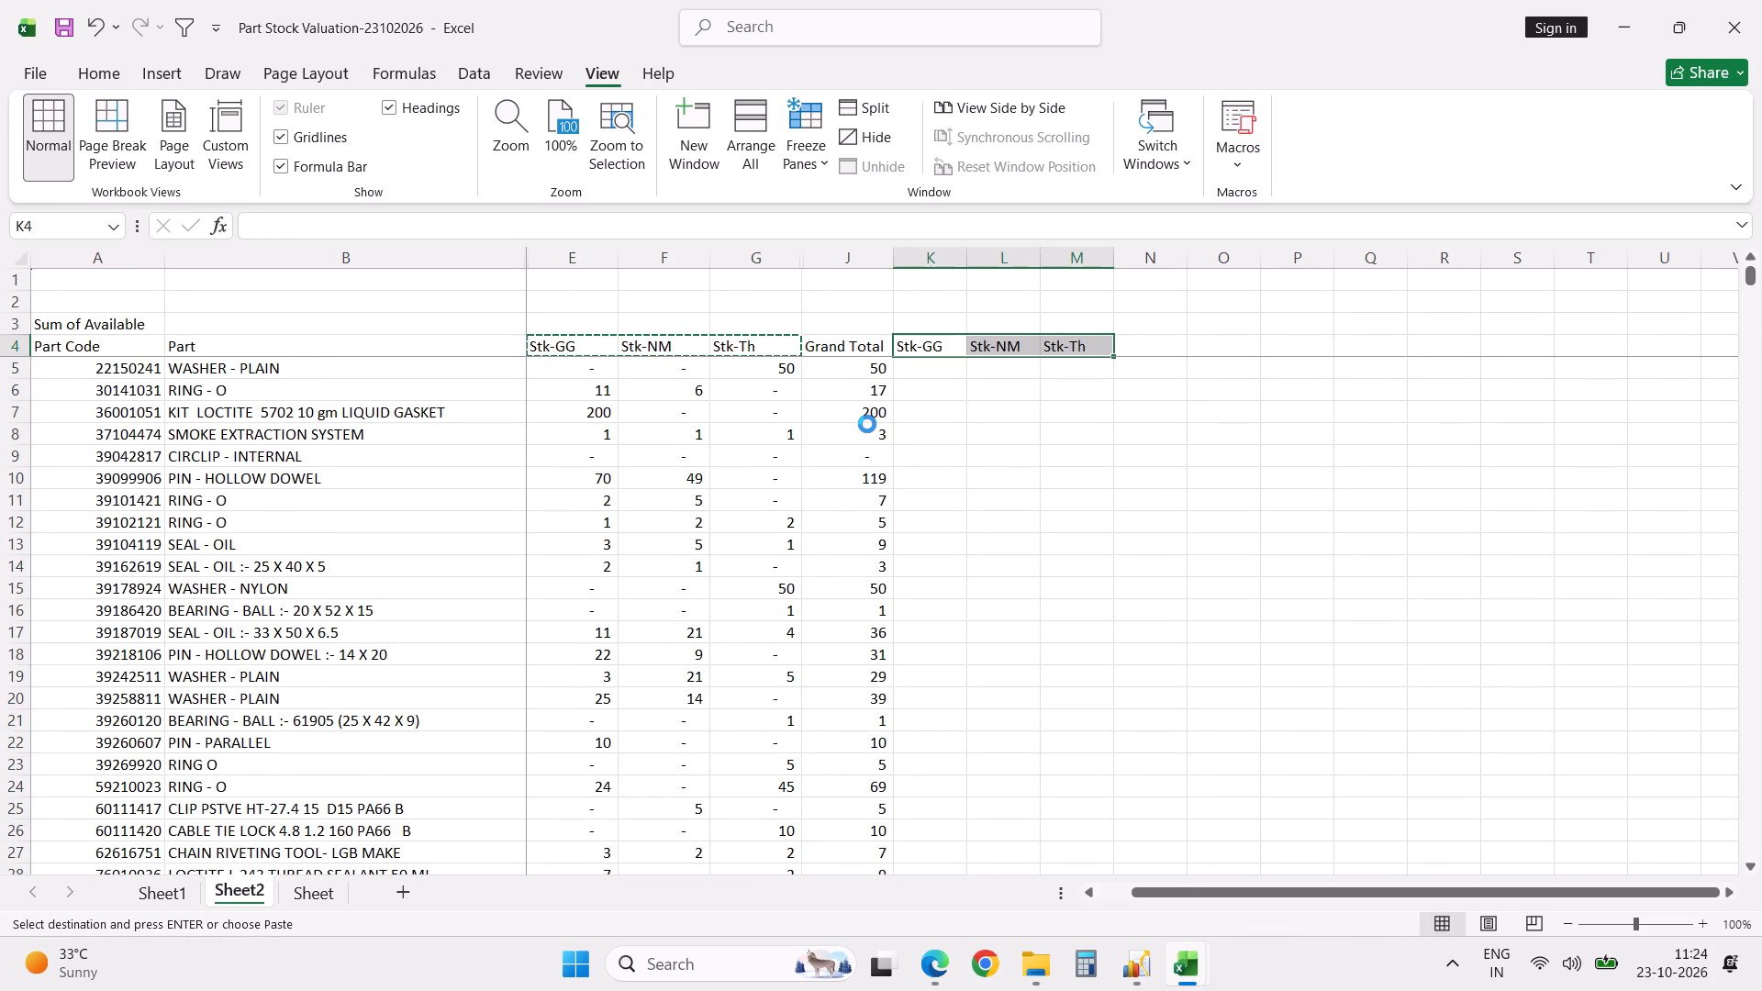
# Replace all occurrences of Stk with AMC in the copied headers K4 to M4.
pyautogui.hotkey('ctrl', 'h')
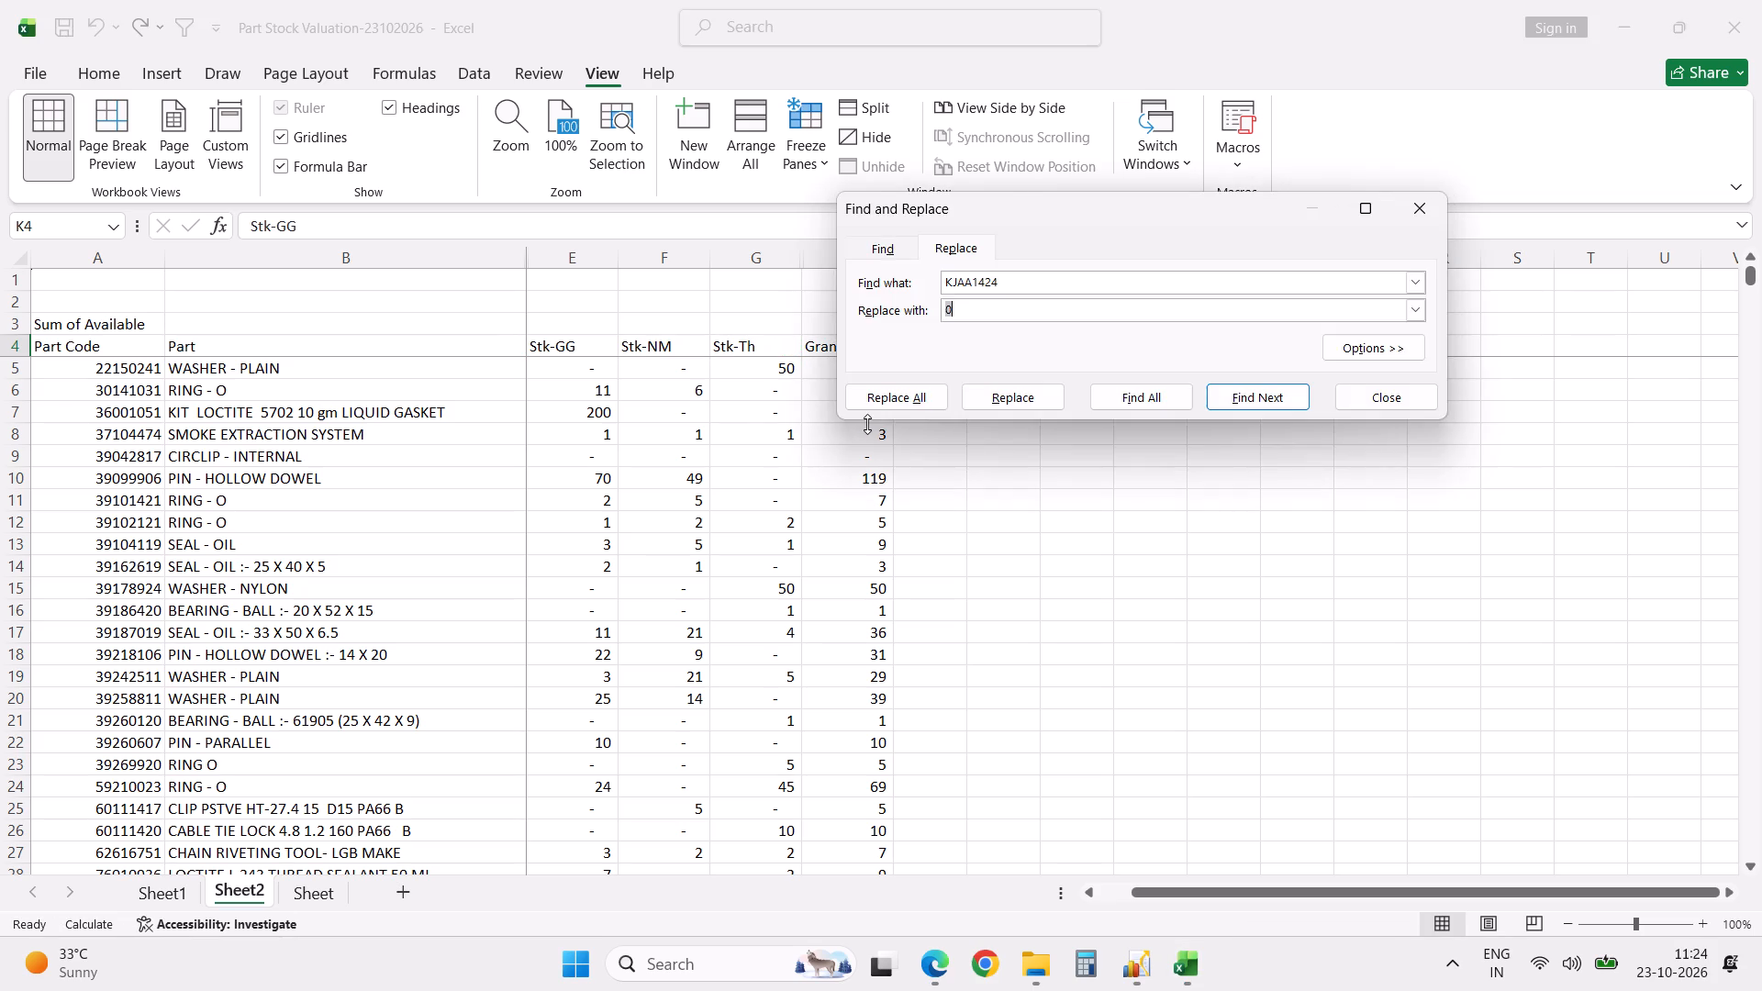
pyautogui.press('Escape')
pyautogui.press('Escape')
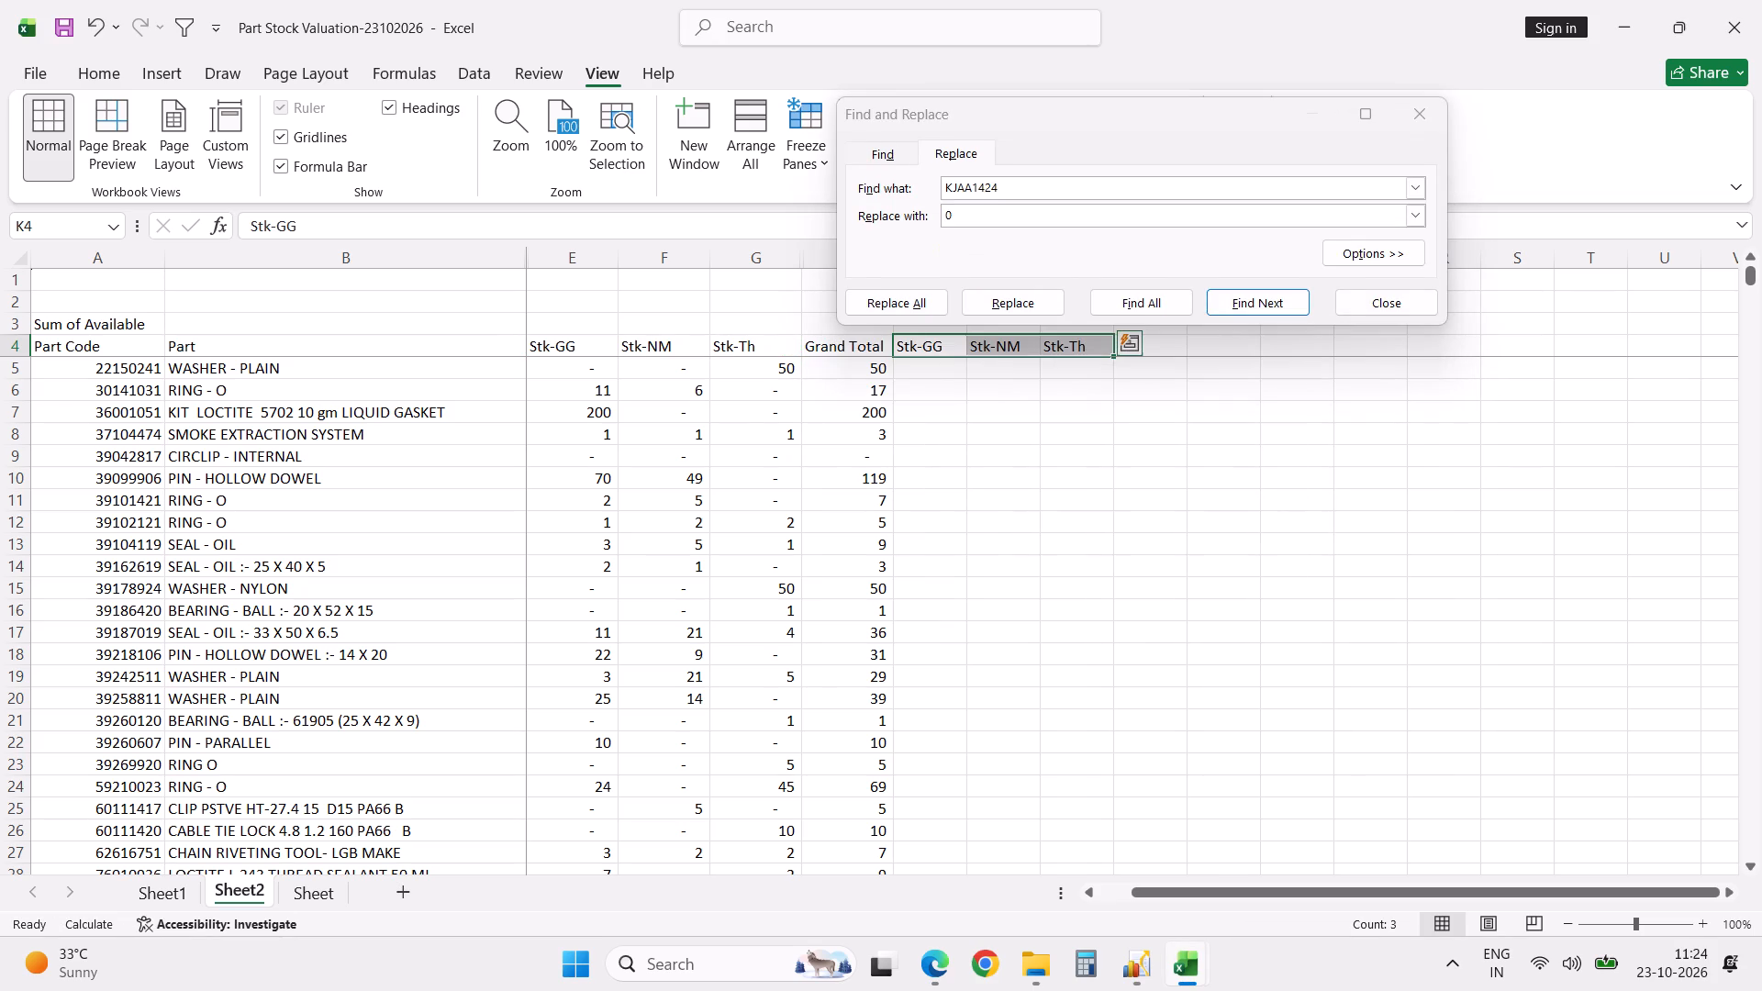
pyautogui.click(1006, 189)
pyautogui.click(1006, 189)
pyautogui.click(1006, 189)
pyautogui.write('Stk')
pyautogui.press('Tab')
pyautogui.write('AMX')
pyautogui.hotkey('shift', 'BackSpace')
pyautogui.hotkey('shift', 'c')
pyautogui.press('Return')
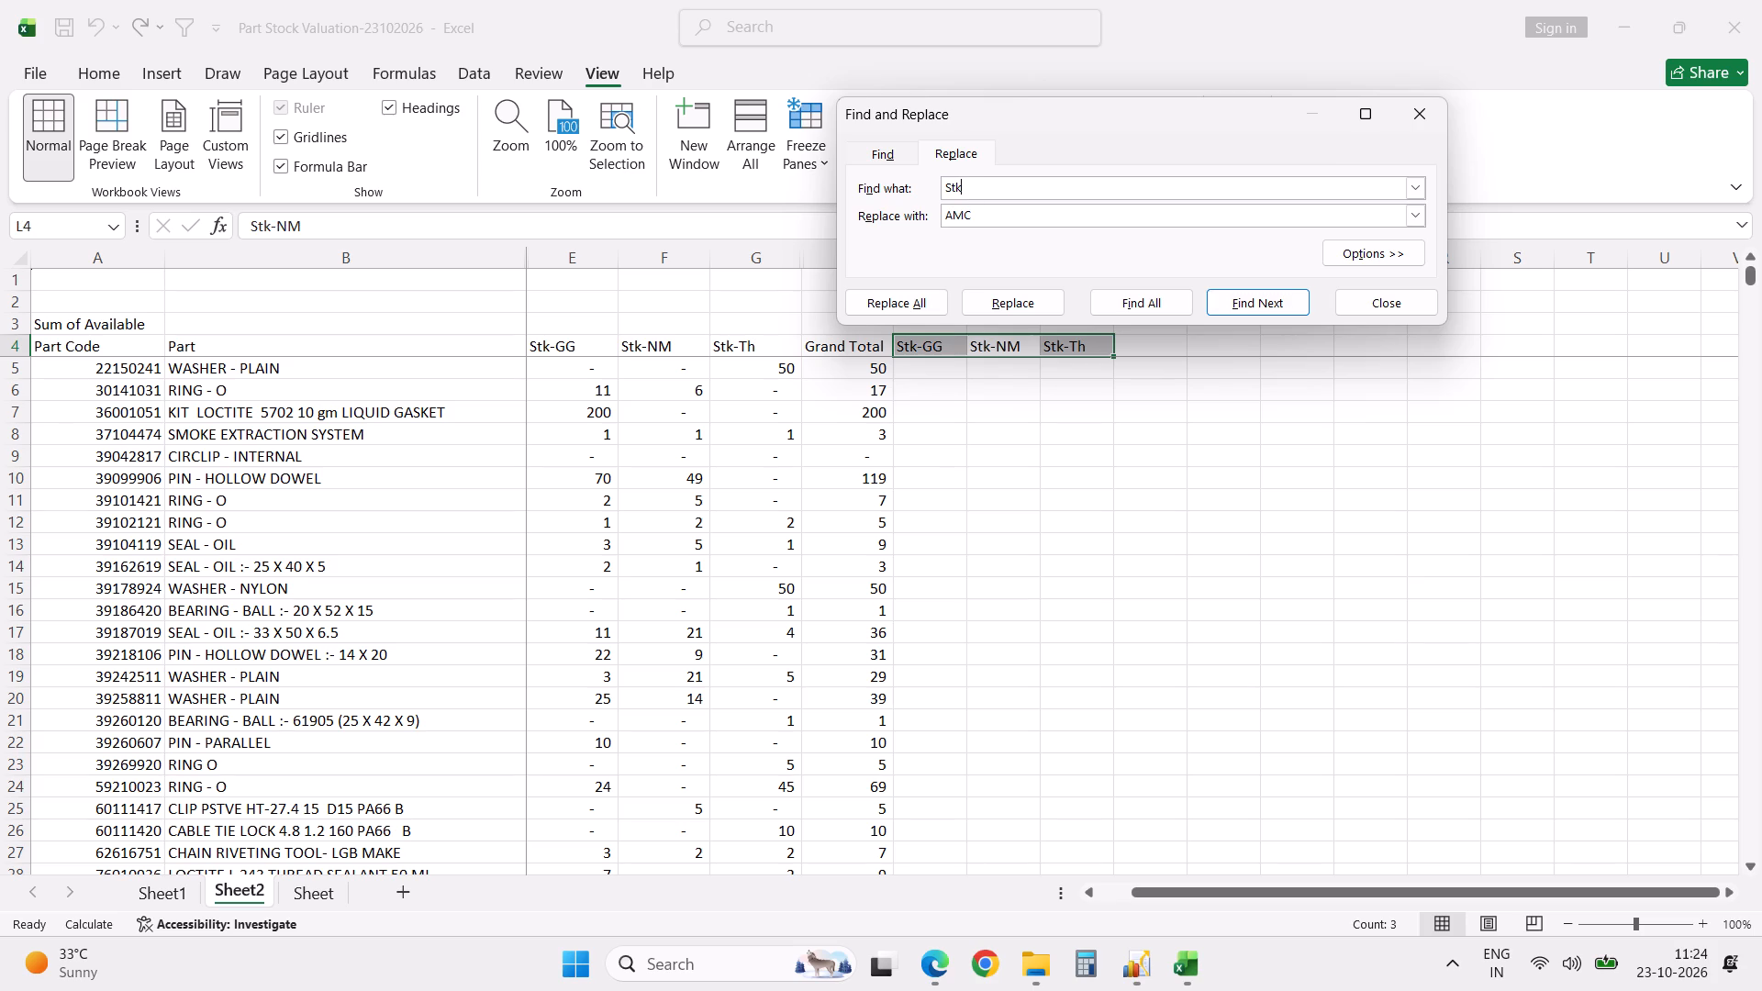
pyautogui.click(917, 306)
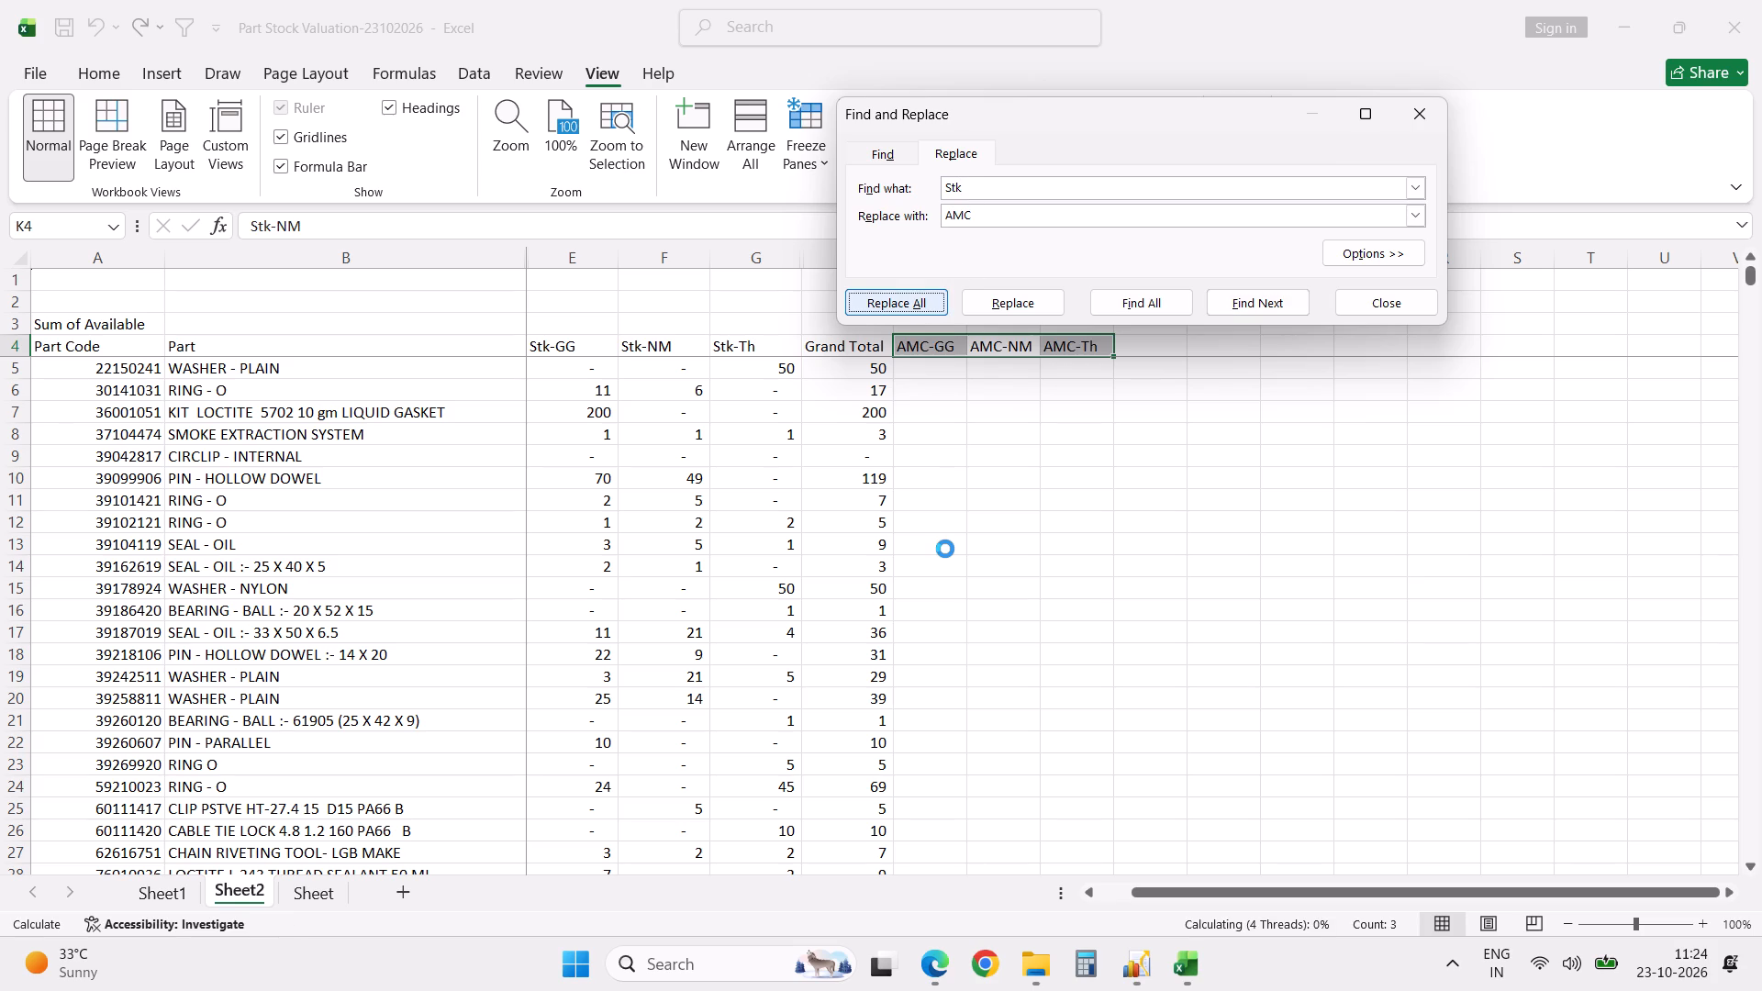
pyautogui.click(945, 550)
pyautogui.press('Escape')
pyautogui.press('Escape')
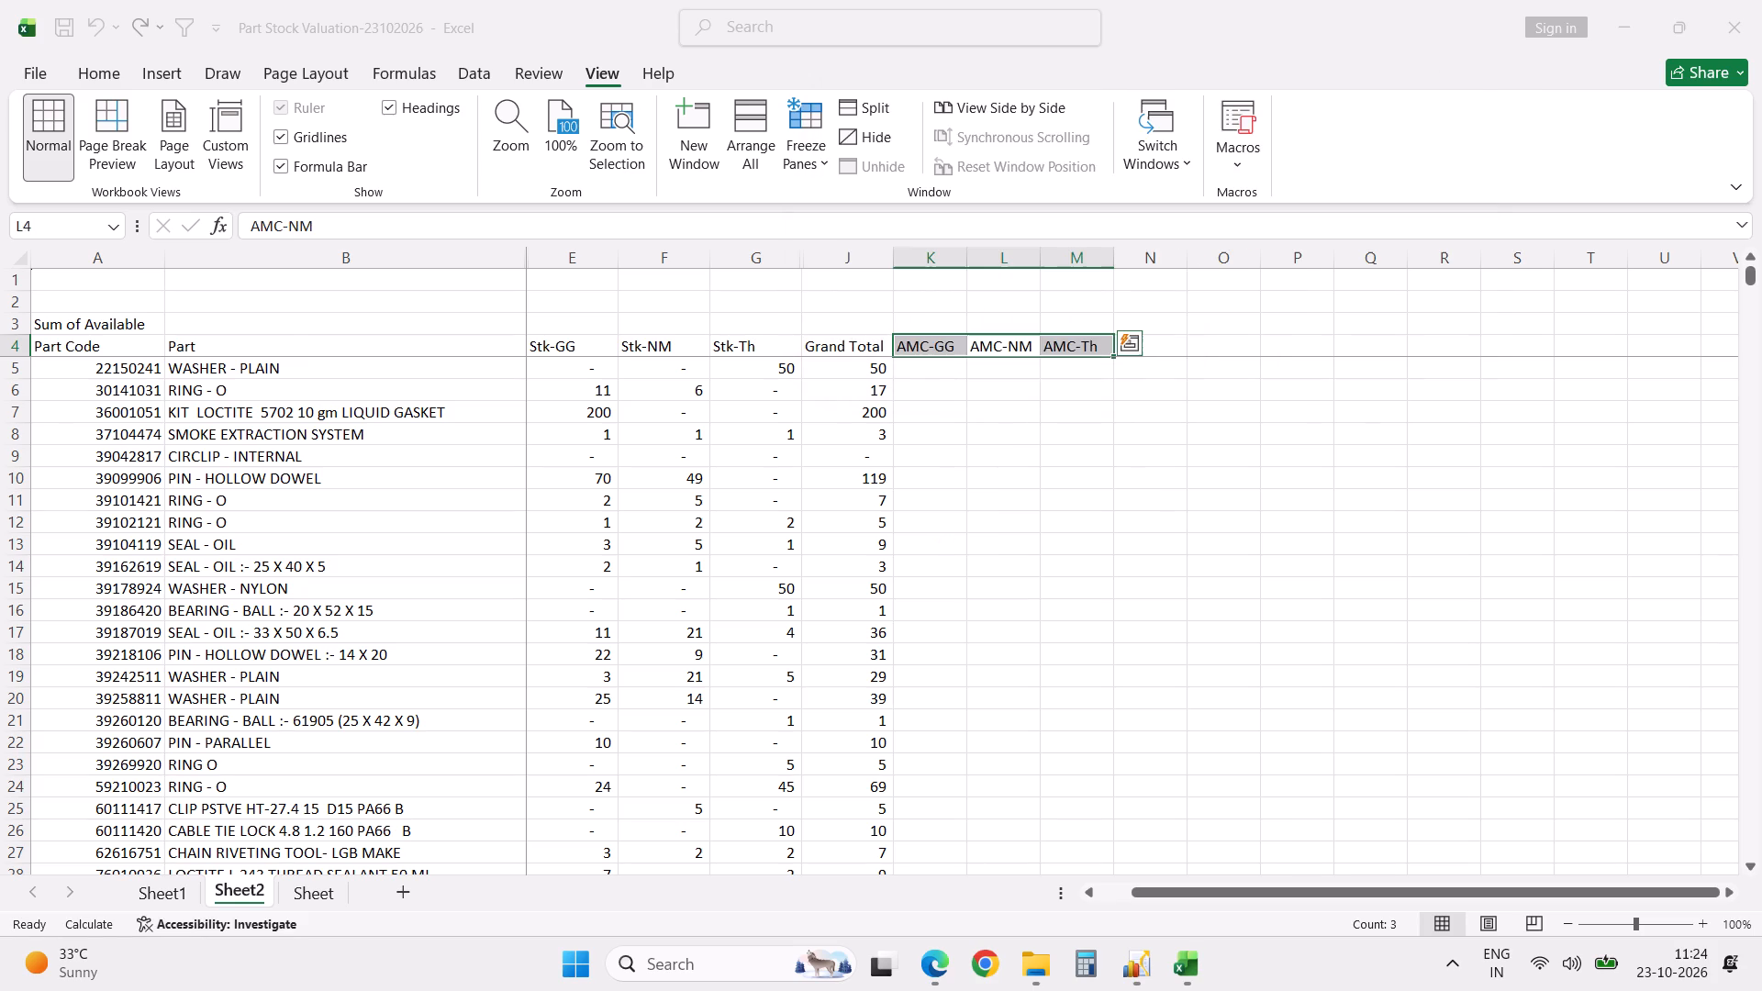
# Select K5, the first data cell under the AMC-GG header.
pyautogui.click(936, 376)
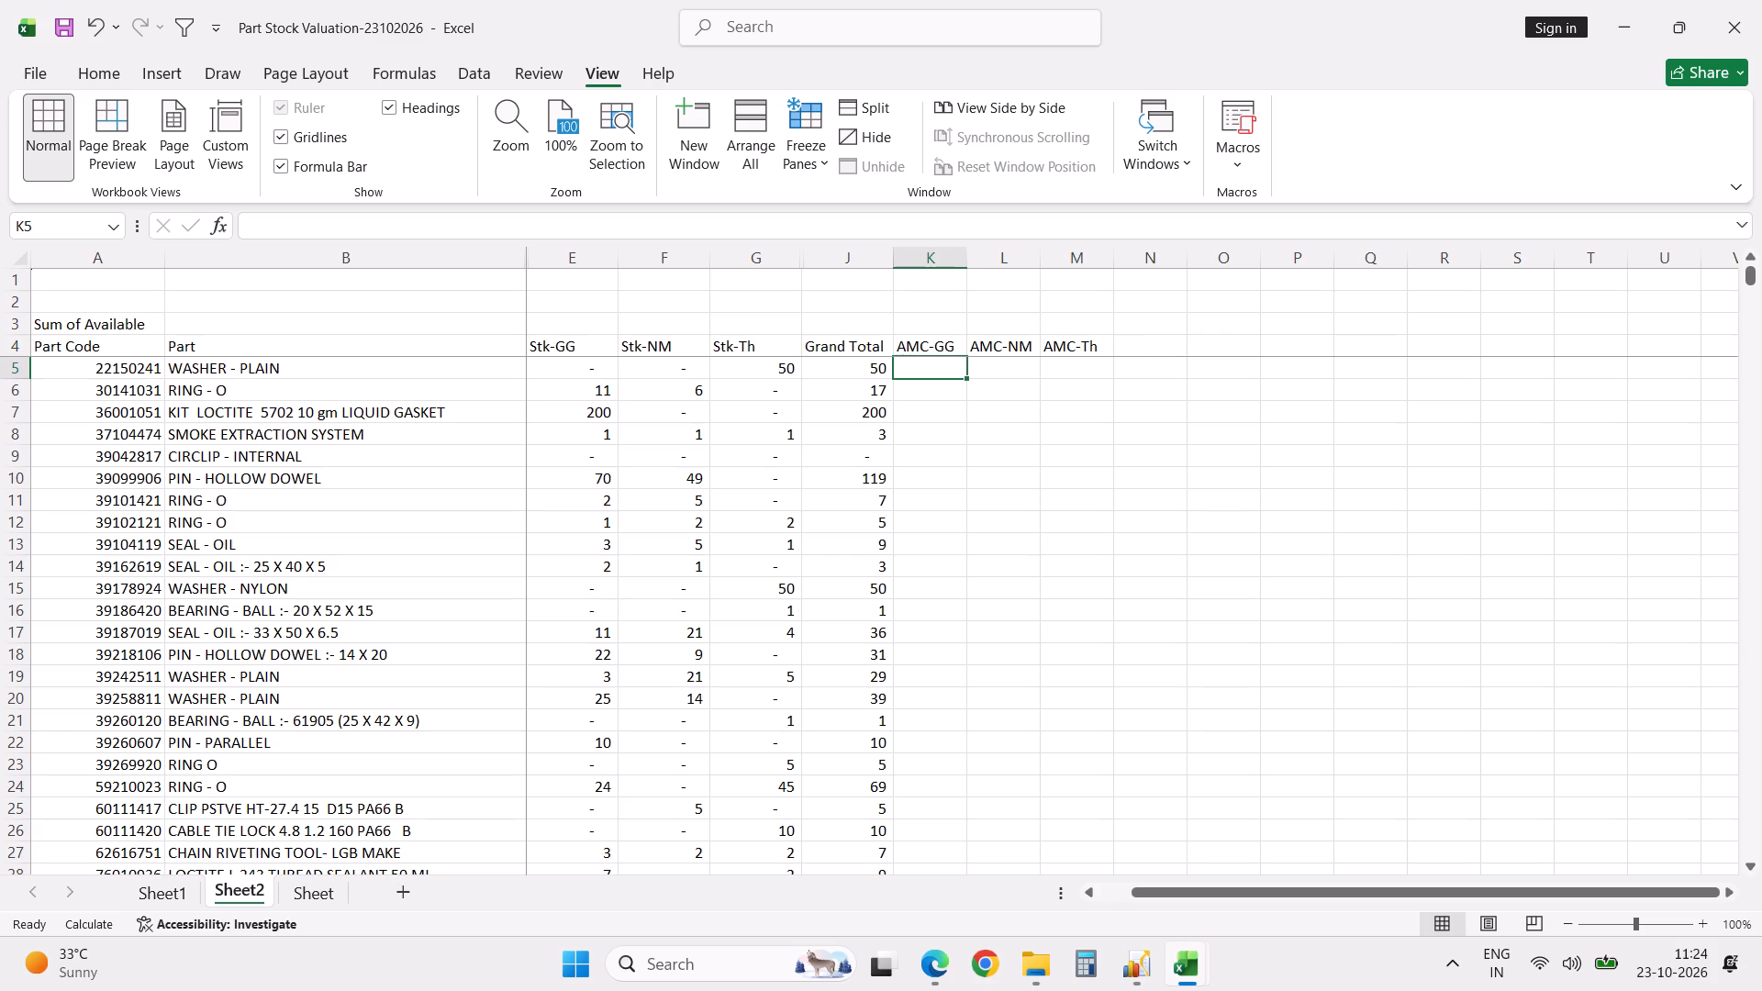
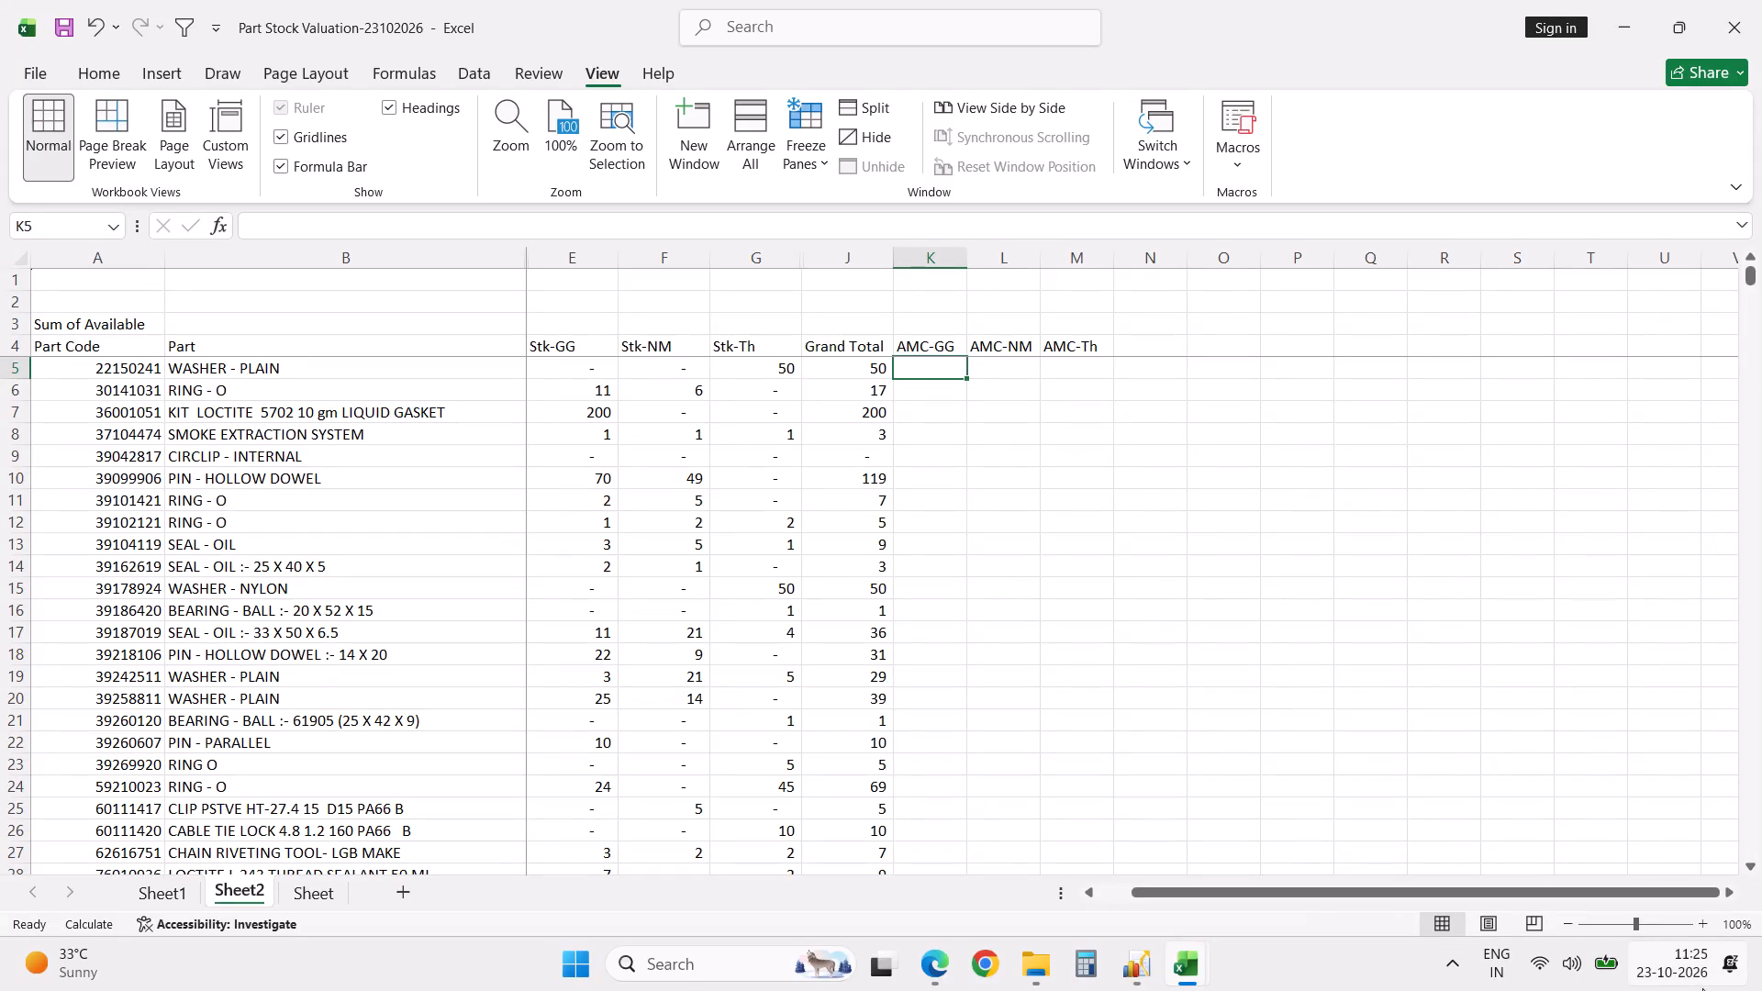
# Check the November 2026 dates in the Windows system calendar and return to the stock valuation sheet.
pyautogui.click(1691, 968)
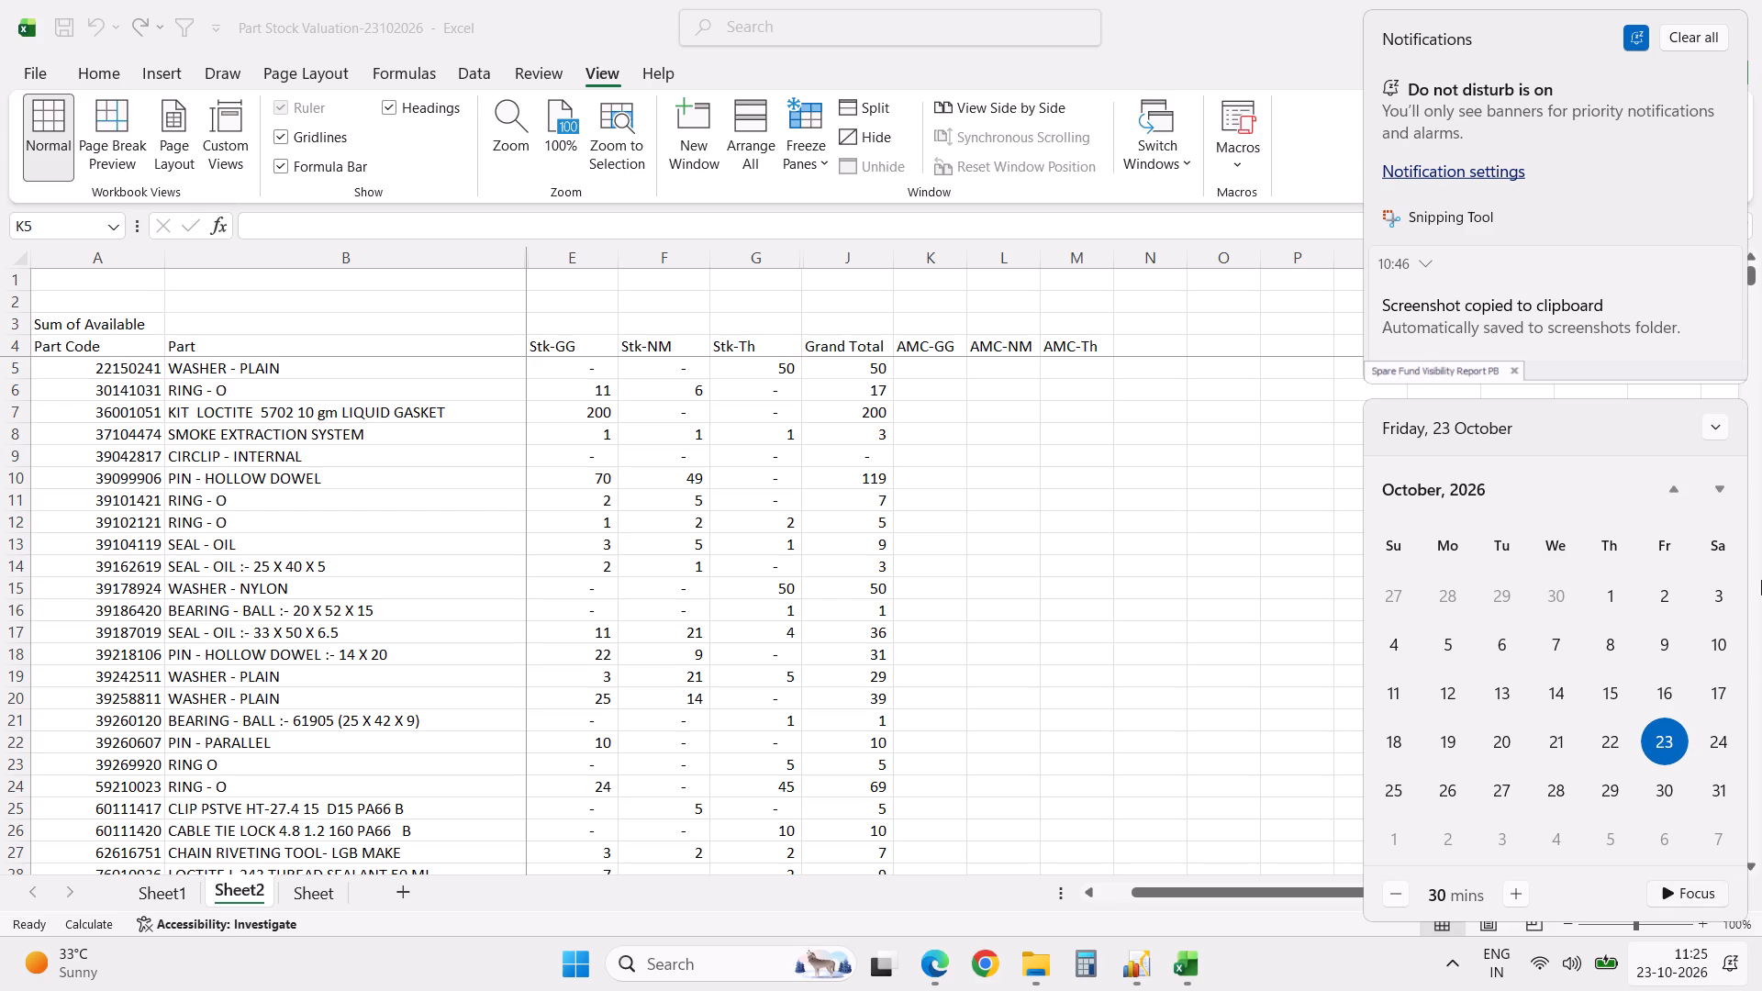
pyautogui.click(1718, 494)
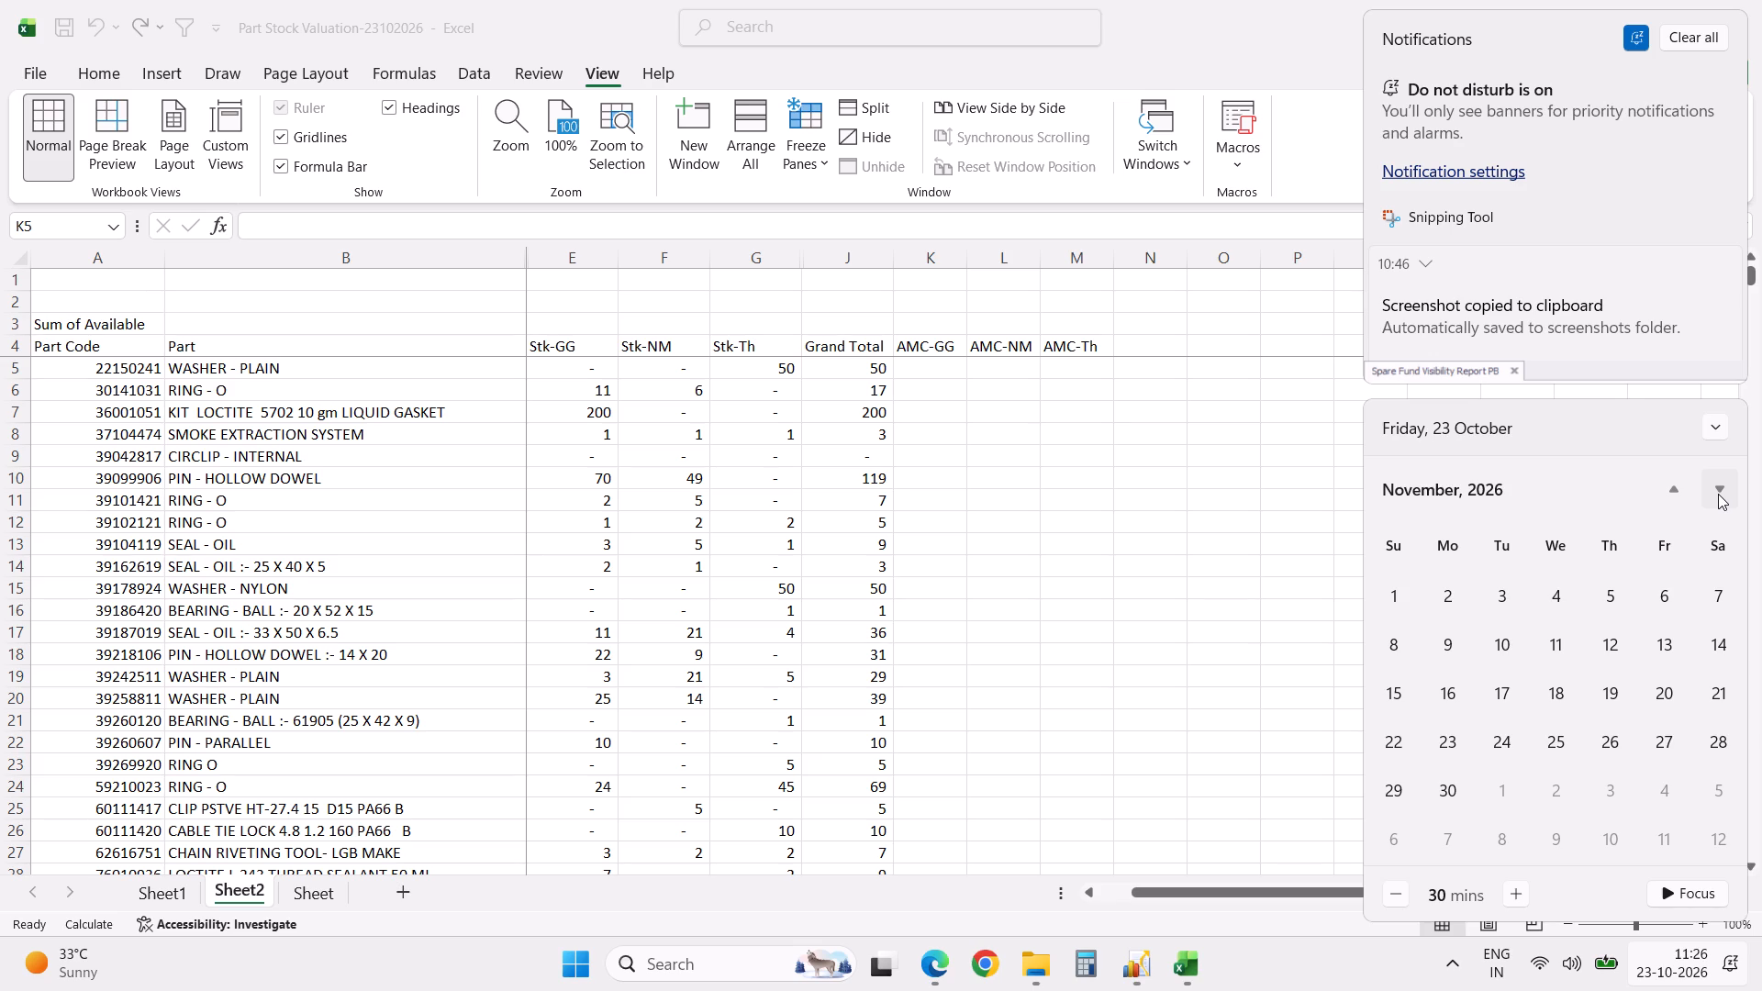
pyautogui.press('Escape')
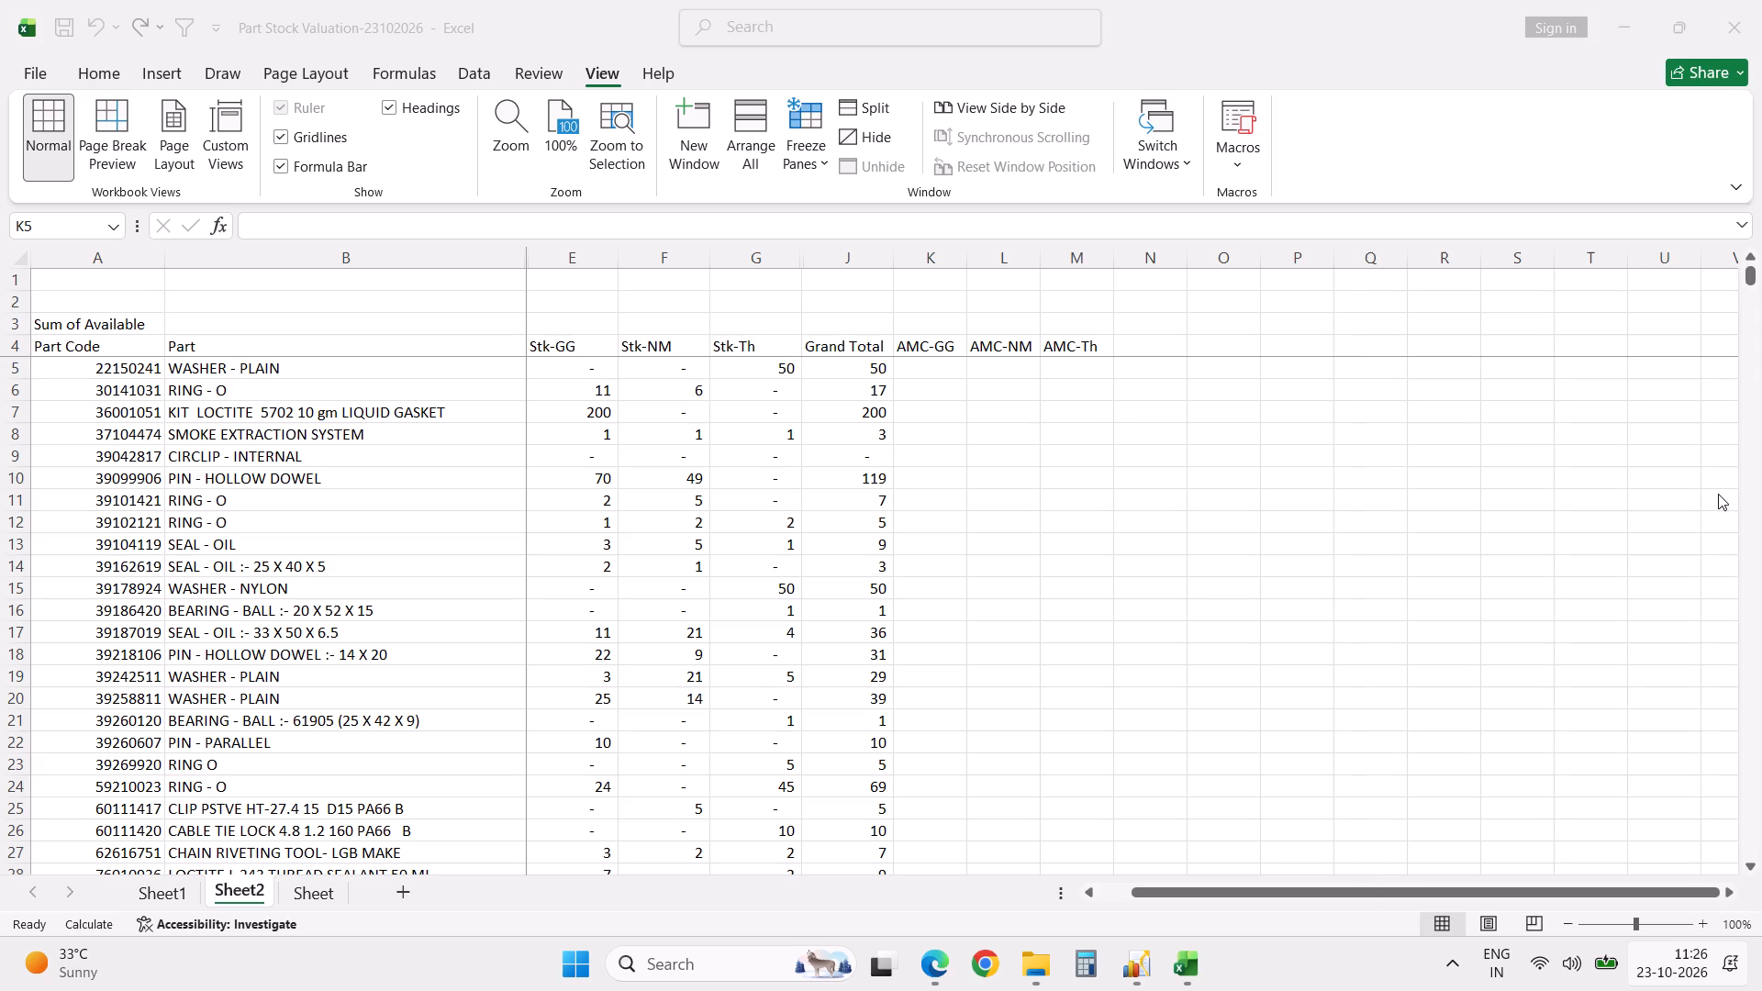